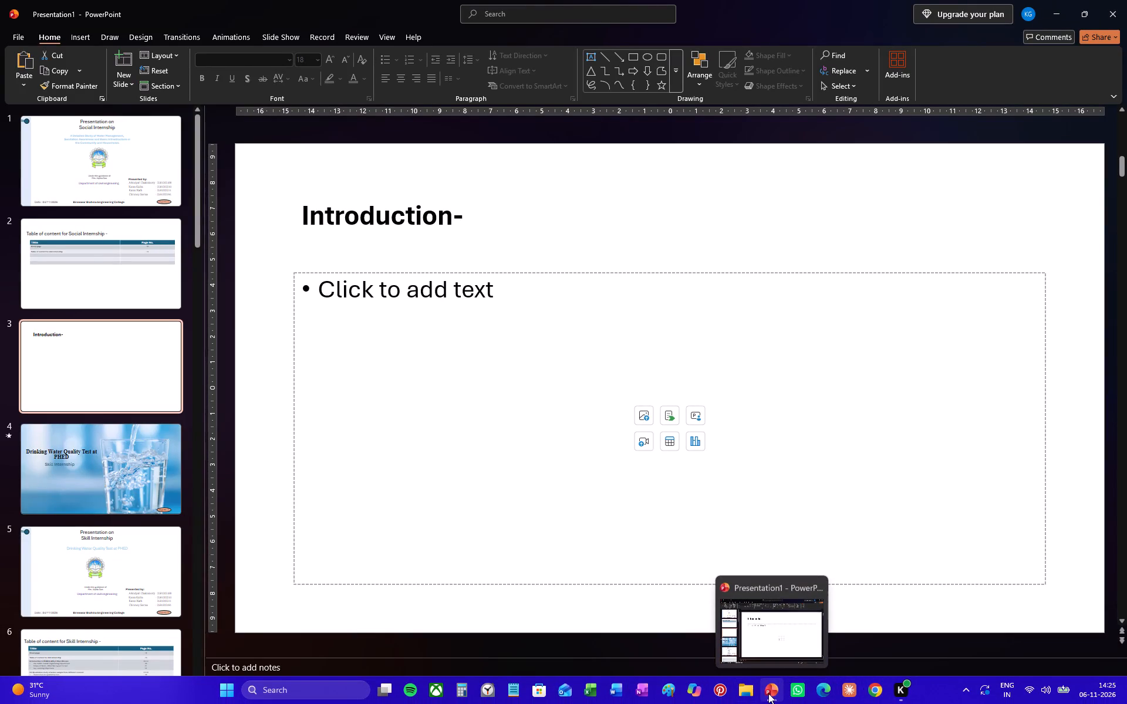
# Open the Community_Water_Sanitation_Infrastructure_Social_Internship presentation from the Downloads folder, show its Presentation Overview slide and enable editing.
pyautogui.press('super+e')
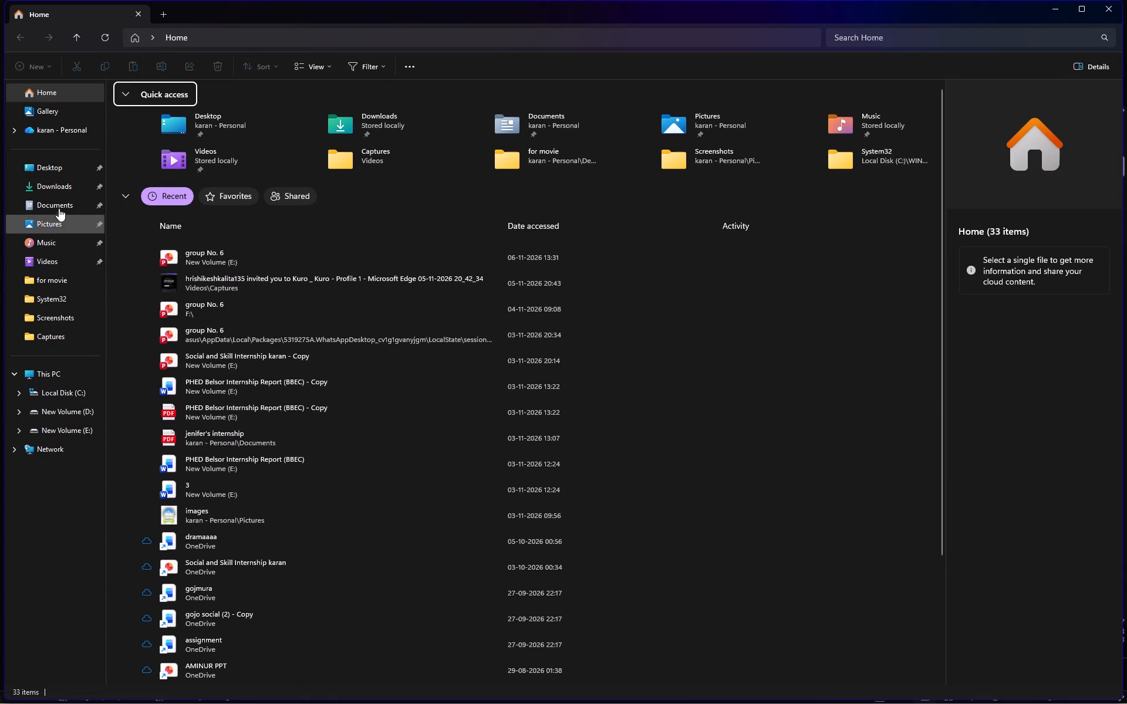
pyautogui.click(64, 182)
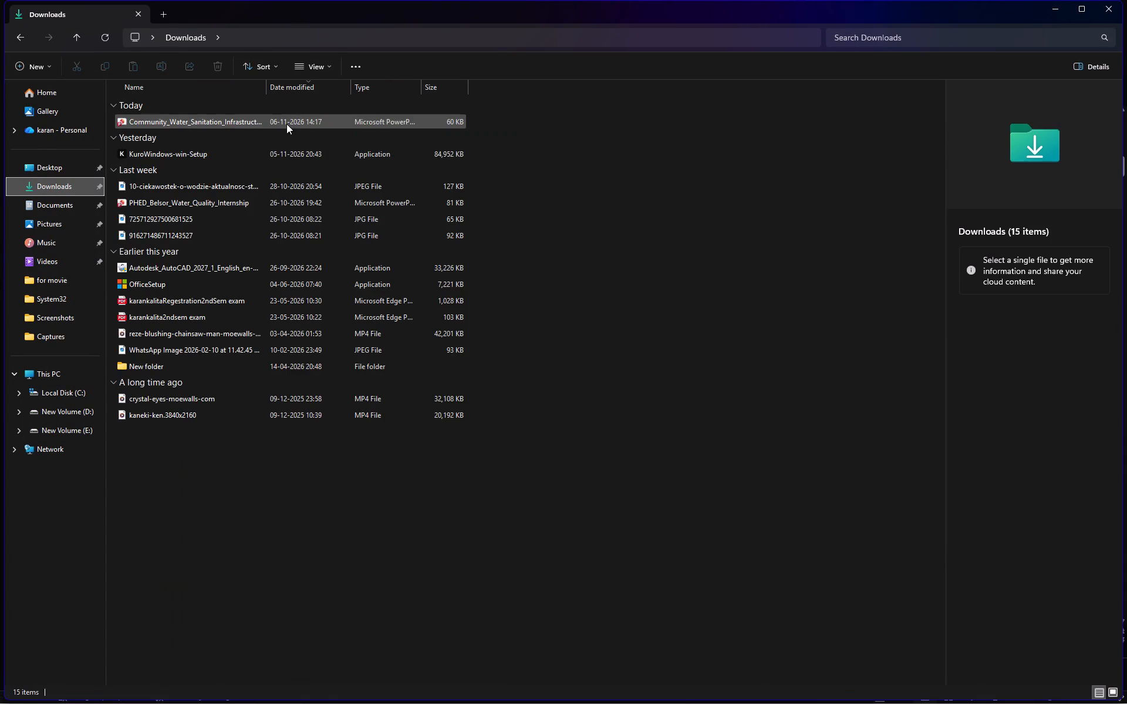
pyautogui.doubleClick(286, 124)
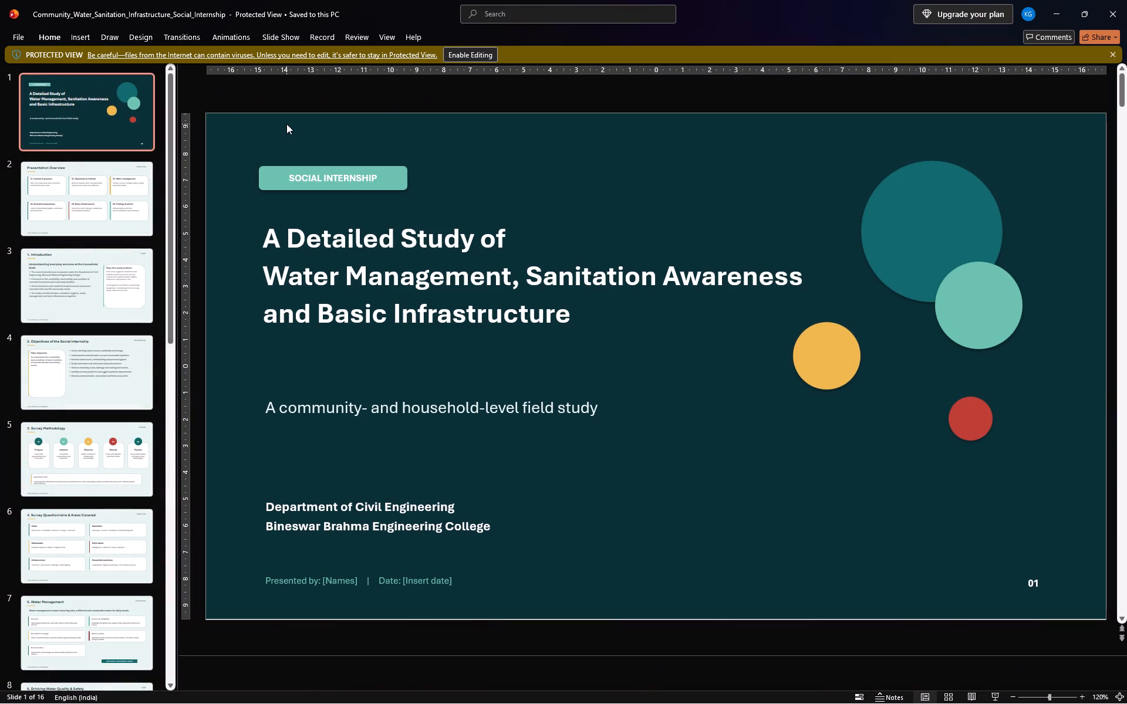
pyautogui.click(131, 201)
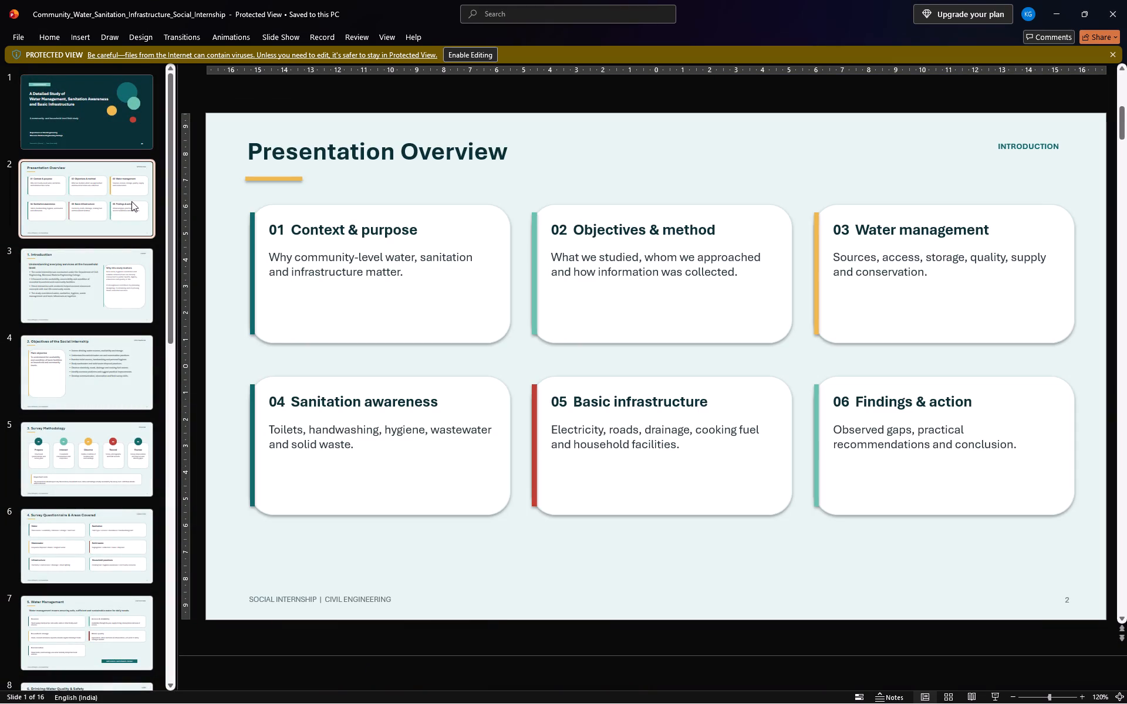
pyautogui.click(464, 57)
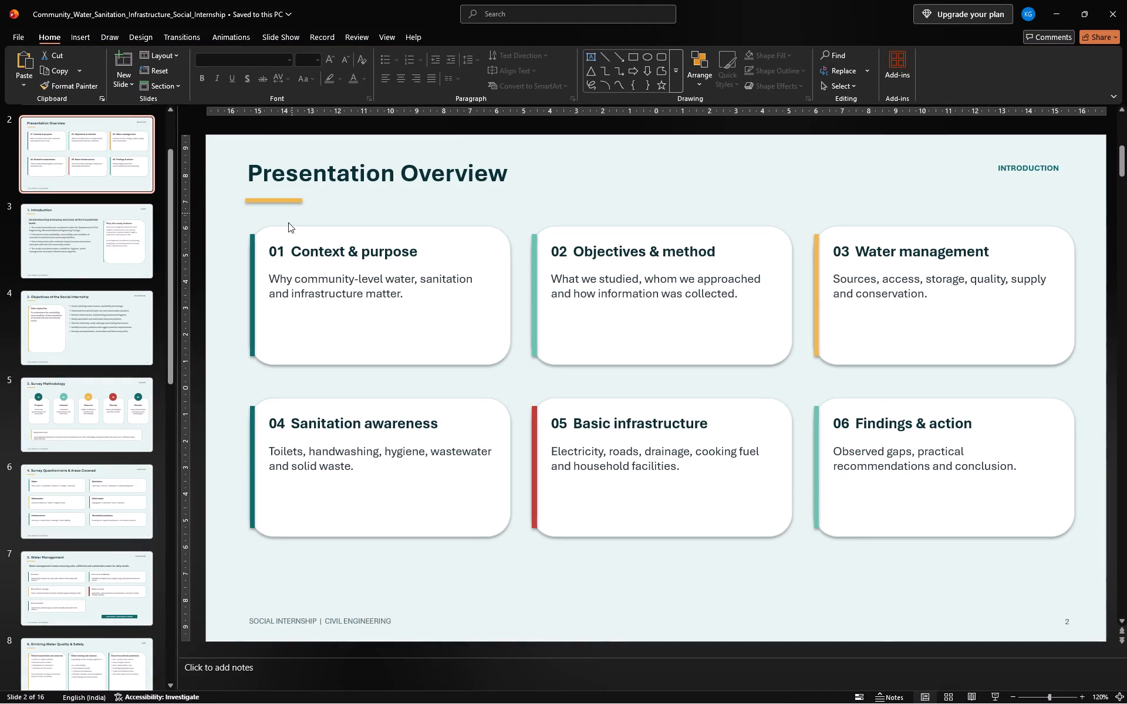
# Copy the rounded white card shape behind "01 Context & purpose" on the Presentation Overview slide.
pyautogui.click(268, 243)
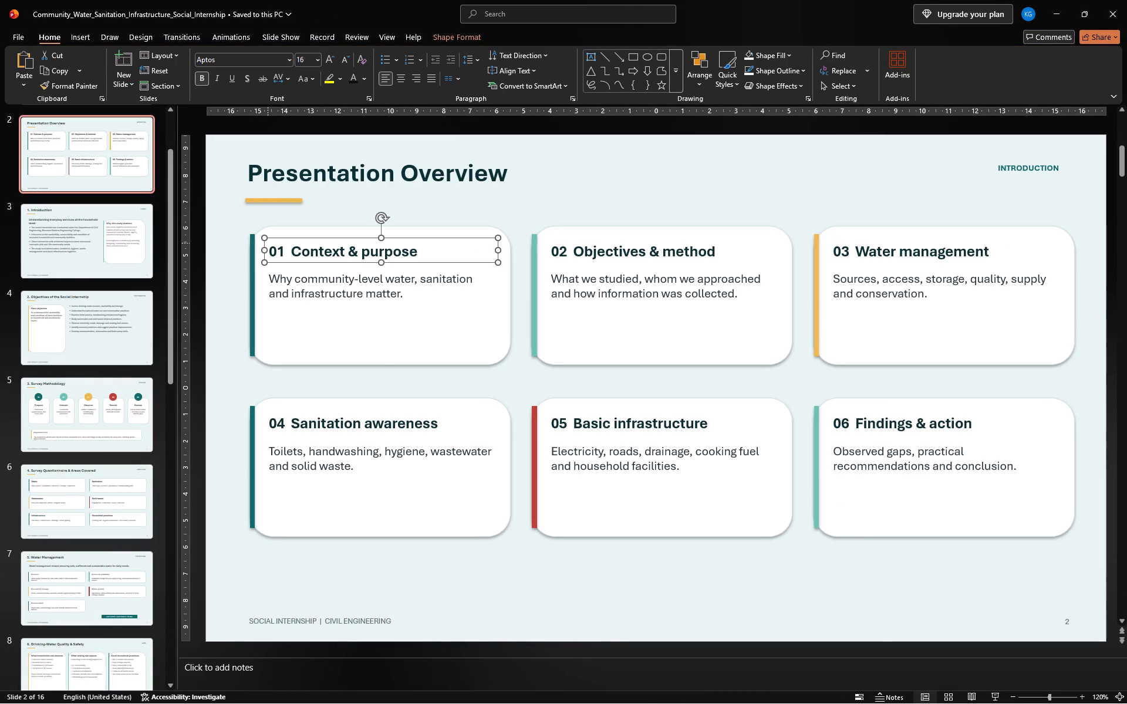
pyautogui.click(276, 321)
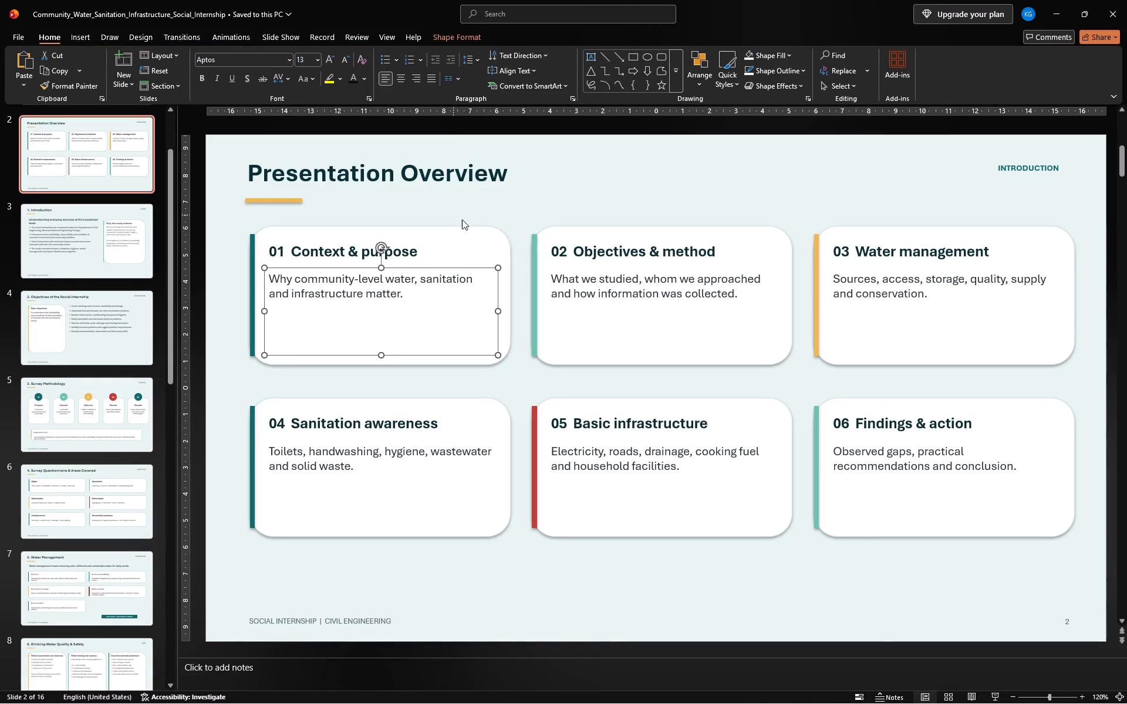
pyautogui.click(488, 229)
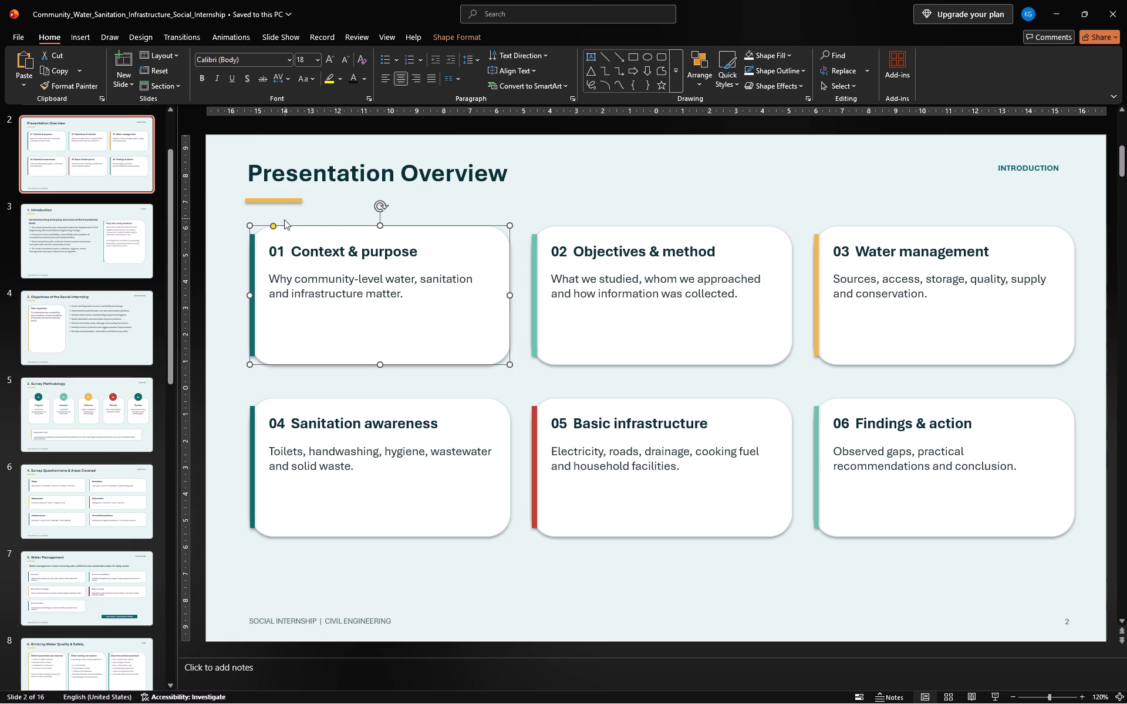
pyautogui.hotkey('ctrl', 'c')
# Inspect the text box and rounded card shape of "Main objective" on slide 4, Objectives of the Social Internship.
pyautogui.click(110, 321)
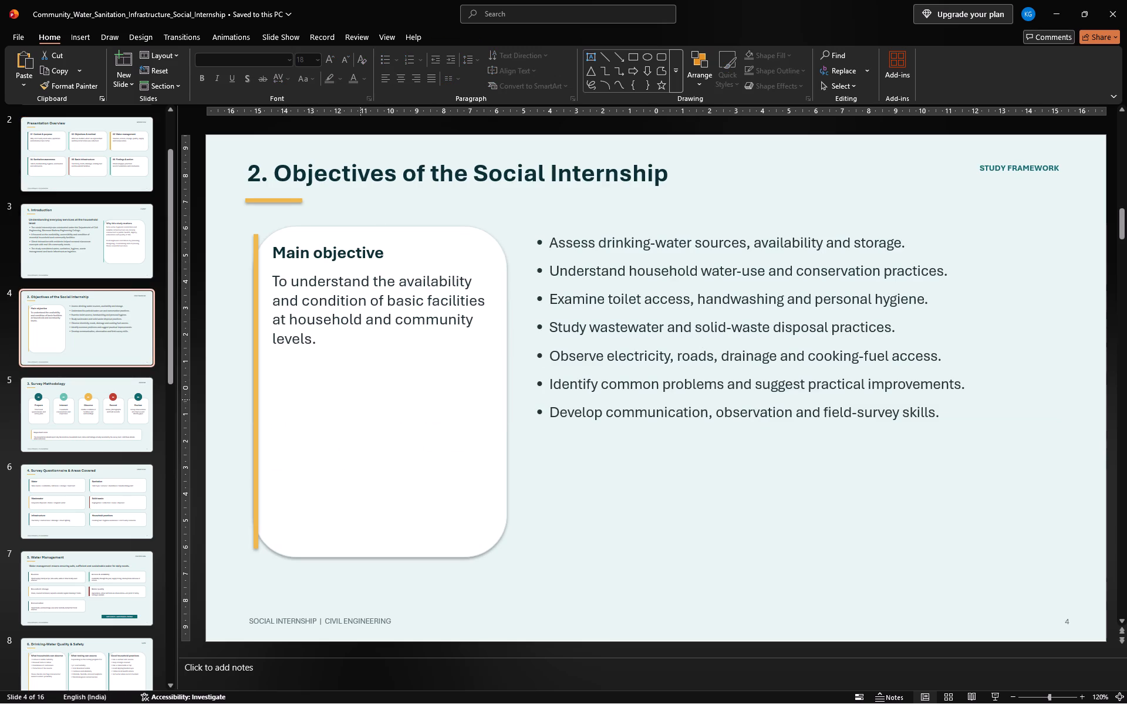
pyautogui.click(336, 524)
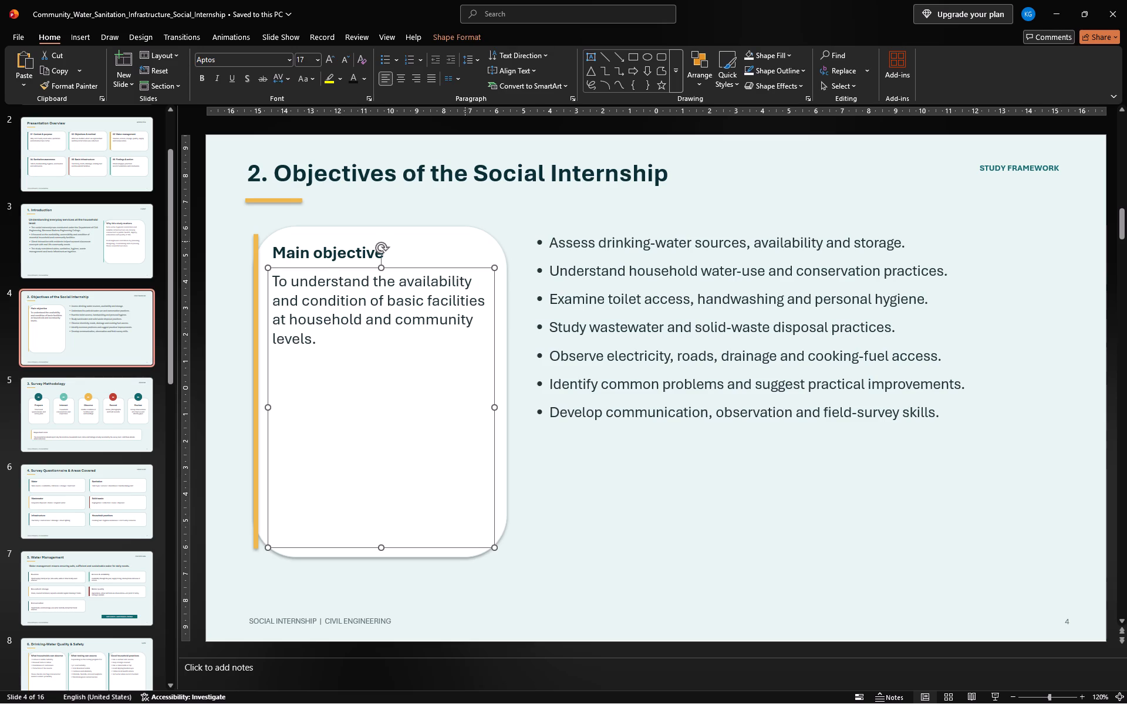
pyautogui.click(473, 236)
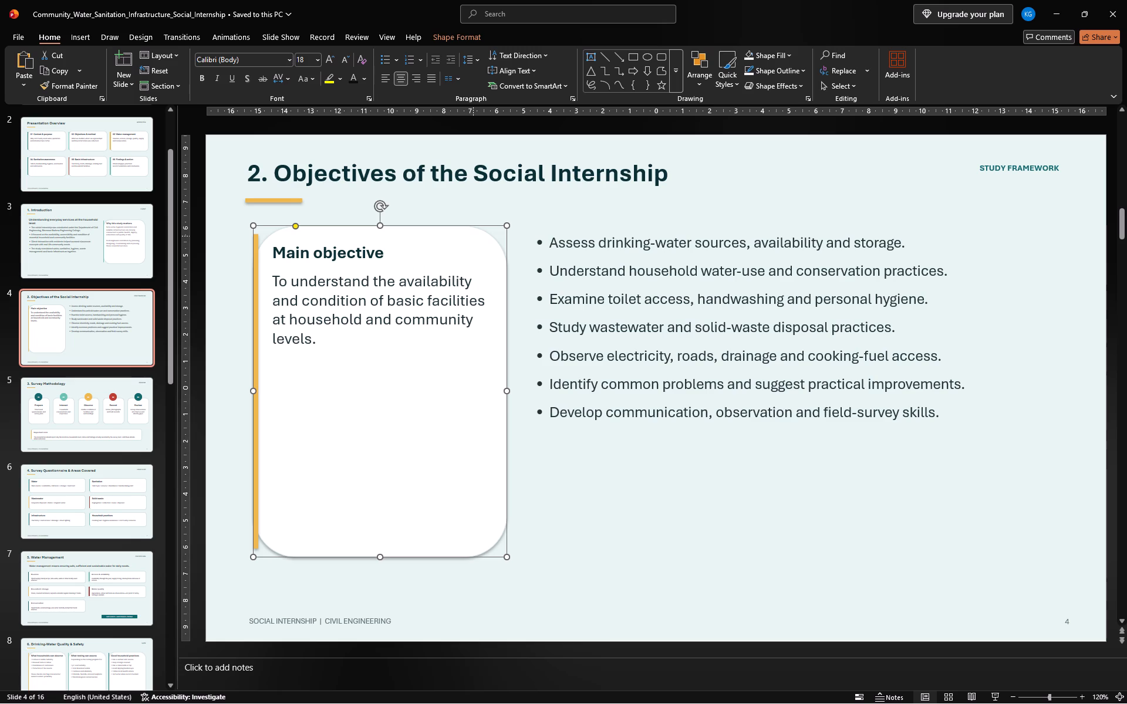
pyautogui.click(473, 236)
pyautogui.click(473, 236)
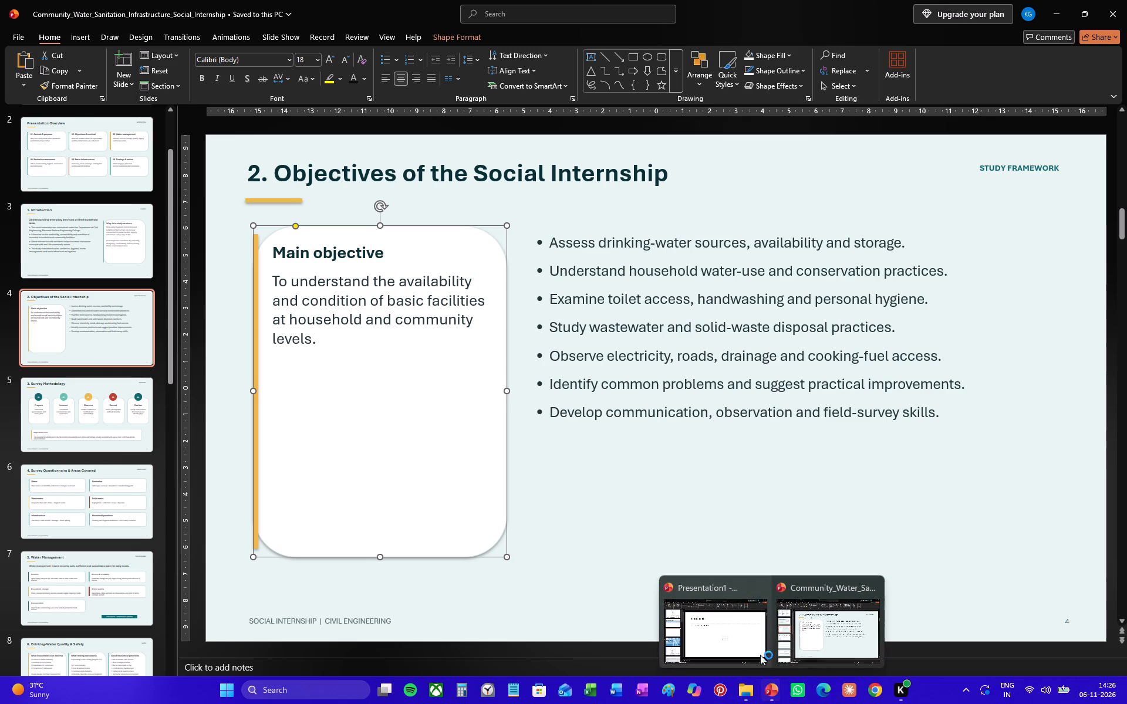
# Switch to Presentation1 and set the date on slide 1, the Social Internship title slide, to 07/11/2026.
pyautogui.click(725, 621)
pyautogui.click(72, 189)
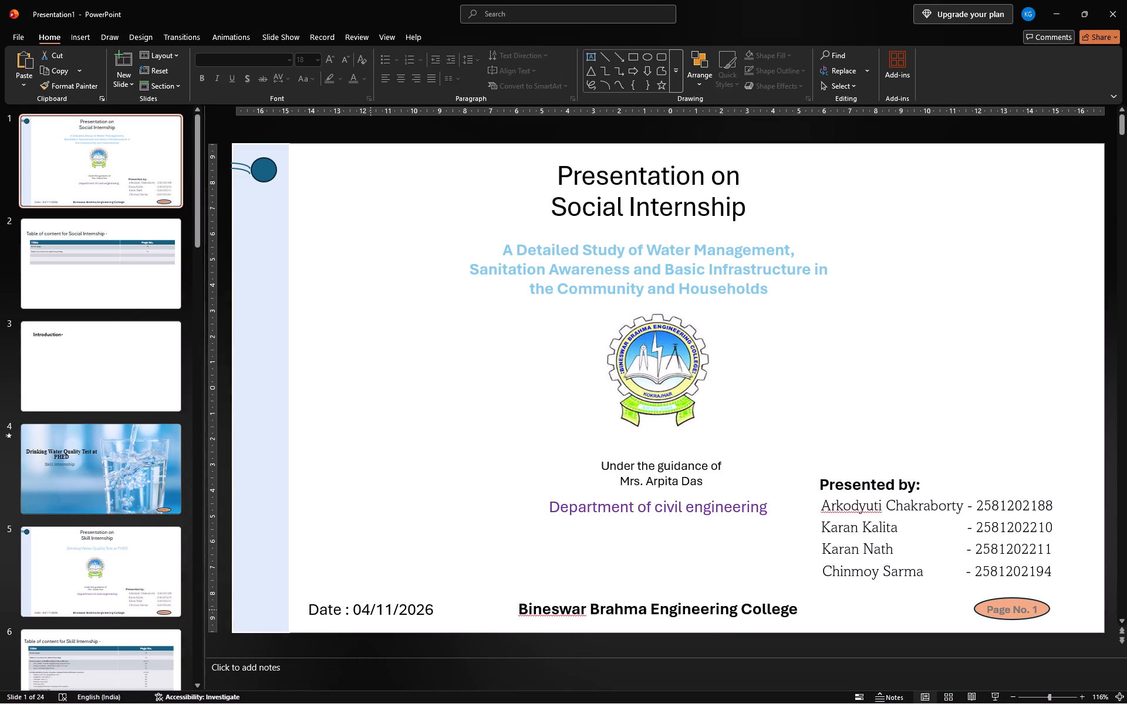
pyautogui.click(370, 610)
pyautogui.press('BackSpace')
pyautogui.press('7')
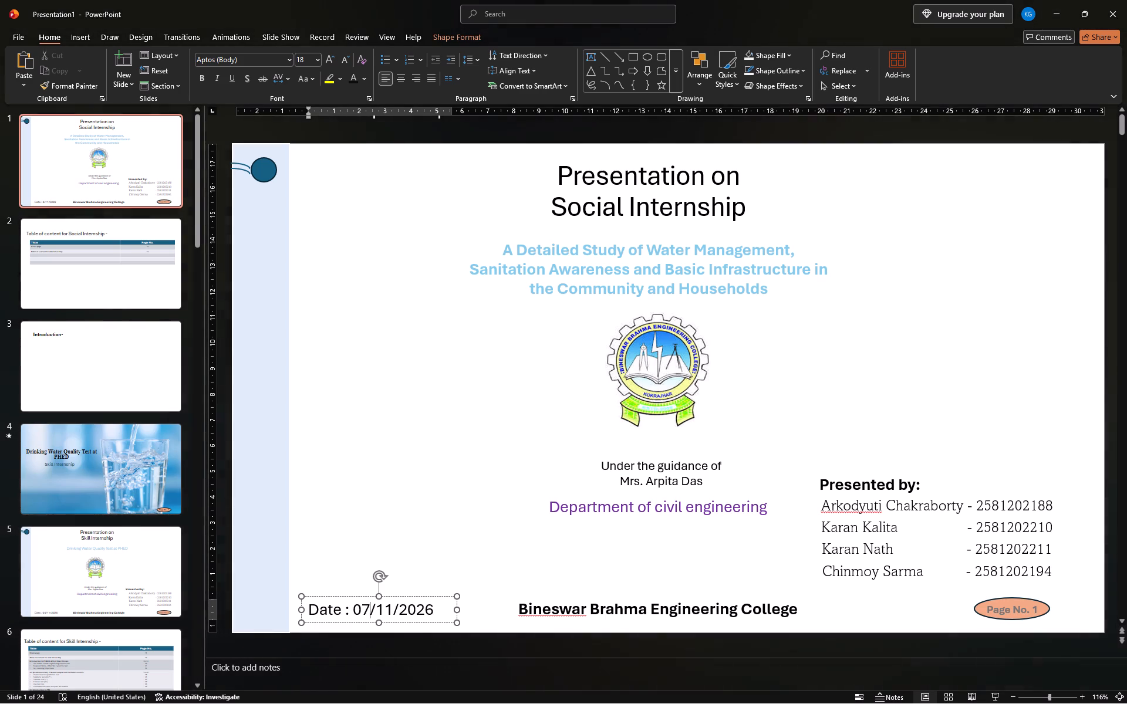
# Set the date on slide 5, the Skill Internship title slide, to 07/11/2026.
pyautogui.click(139, 561)
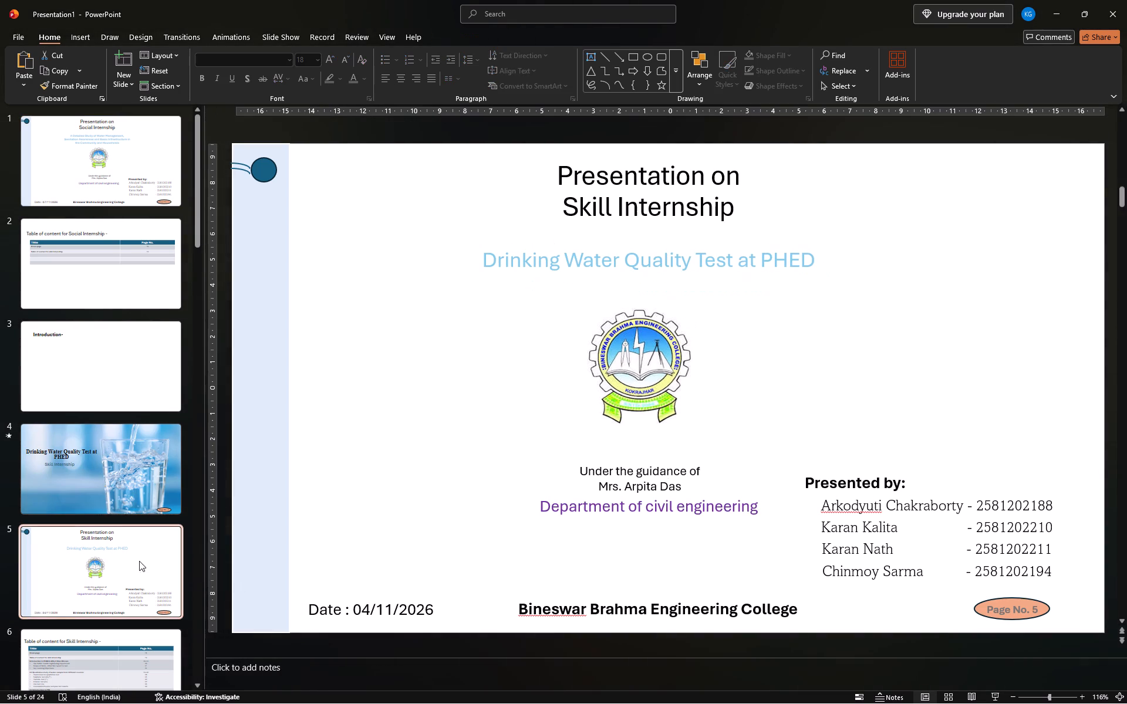
pyautogui.click(368, 611)
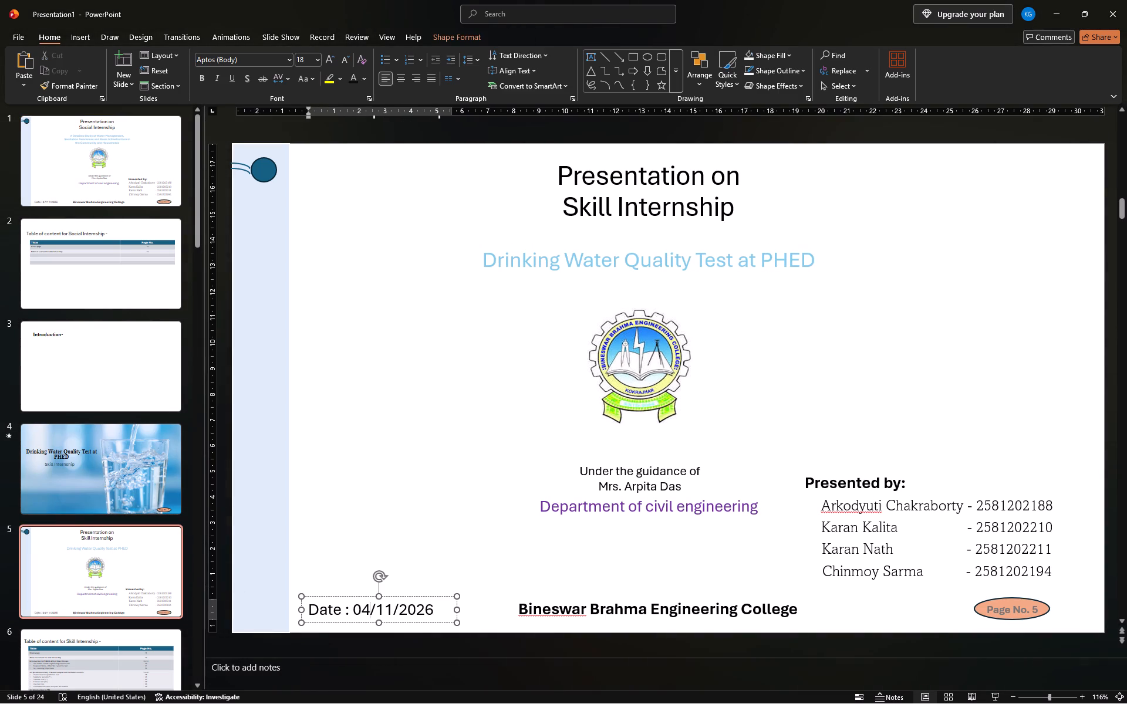
pyautogui.press('BackSpace')
pyautogui.press('7')
# Go to Presentation1's Introduction slide, switch to the community water deck, and look through slides 3 to 6, ending on "1. Introduction".
pyautogui.click(84, 376)
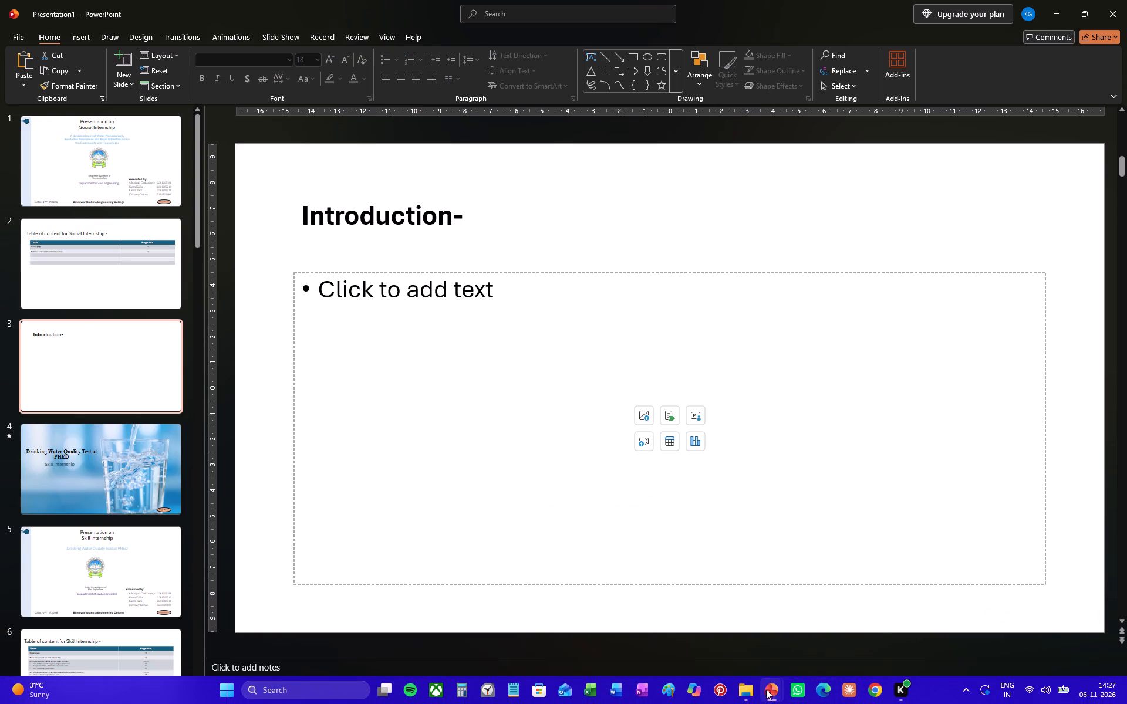
pyautogui.click(836, 635)
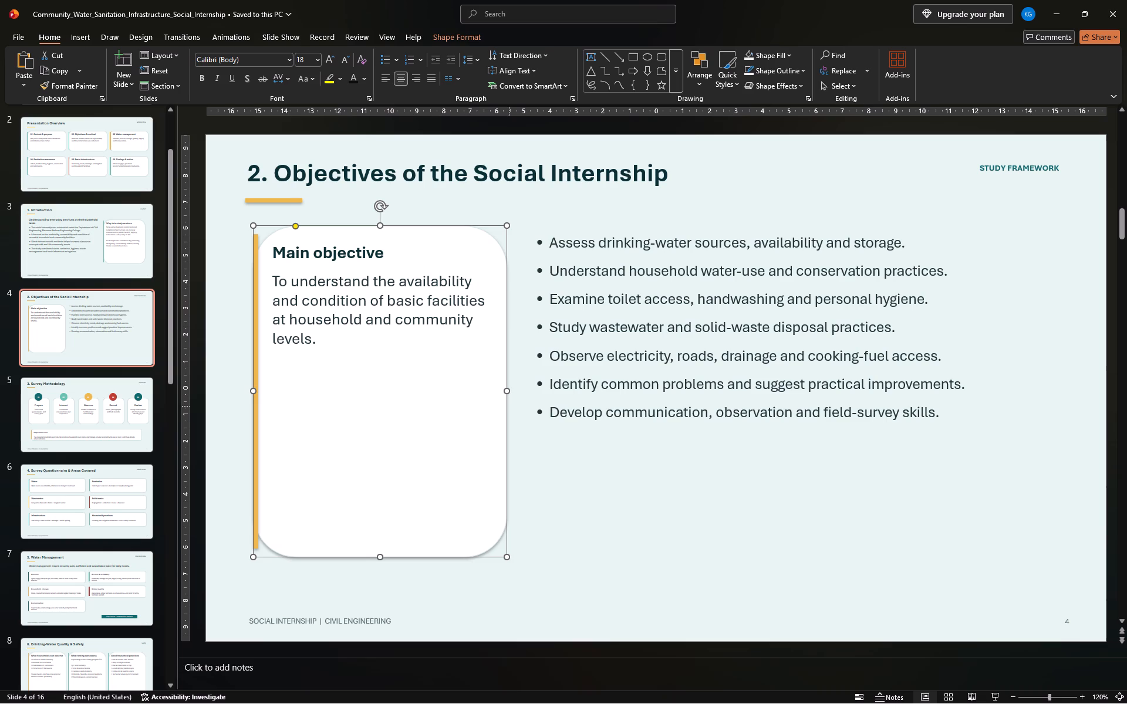
pyautogui.click(119, 425)
pyautogui.click(114, 480)
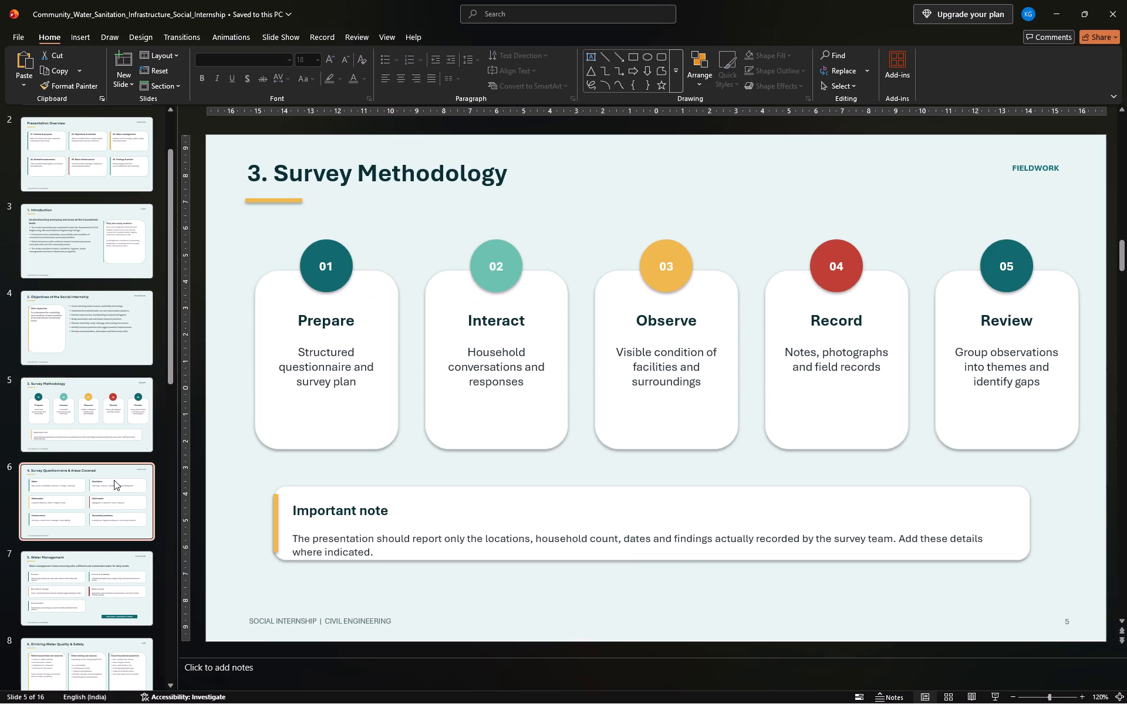
pyautogui.click(99, 297)
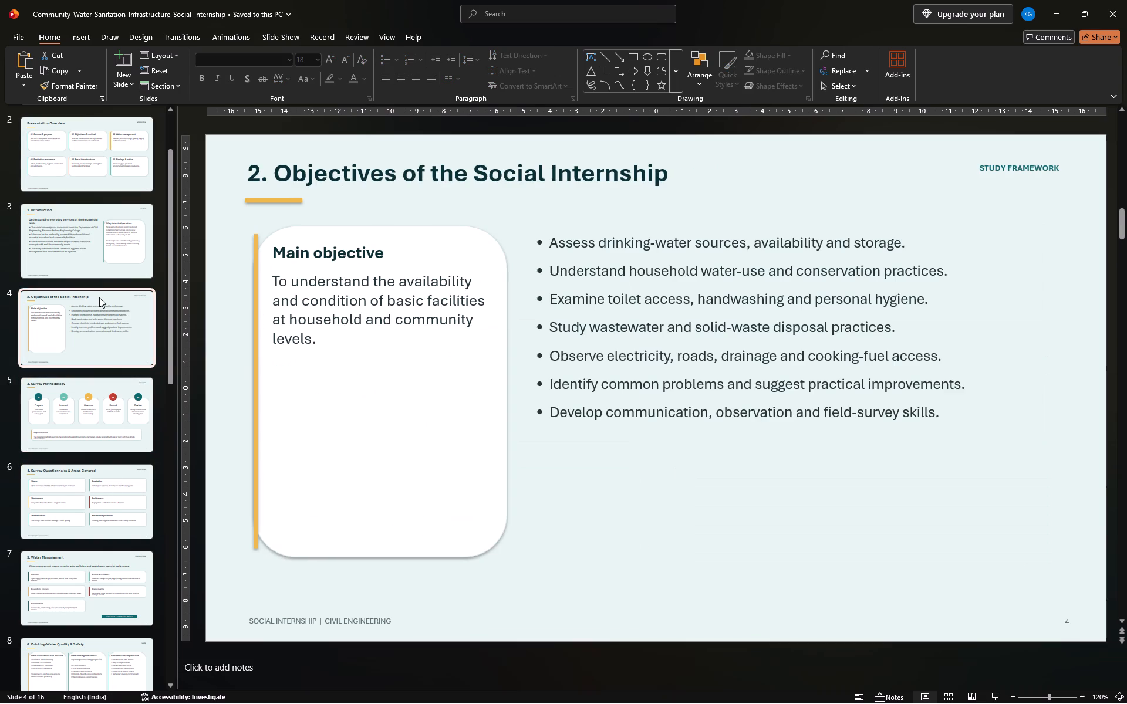
pyautogui.click(101, 243)
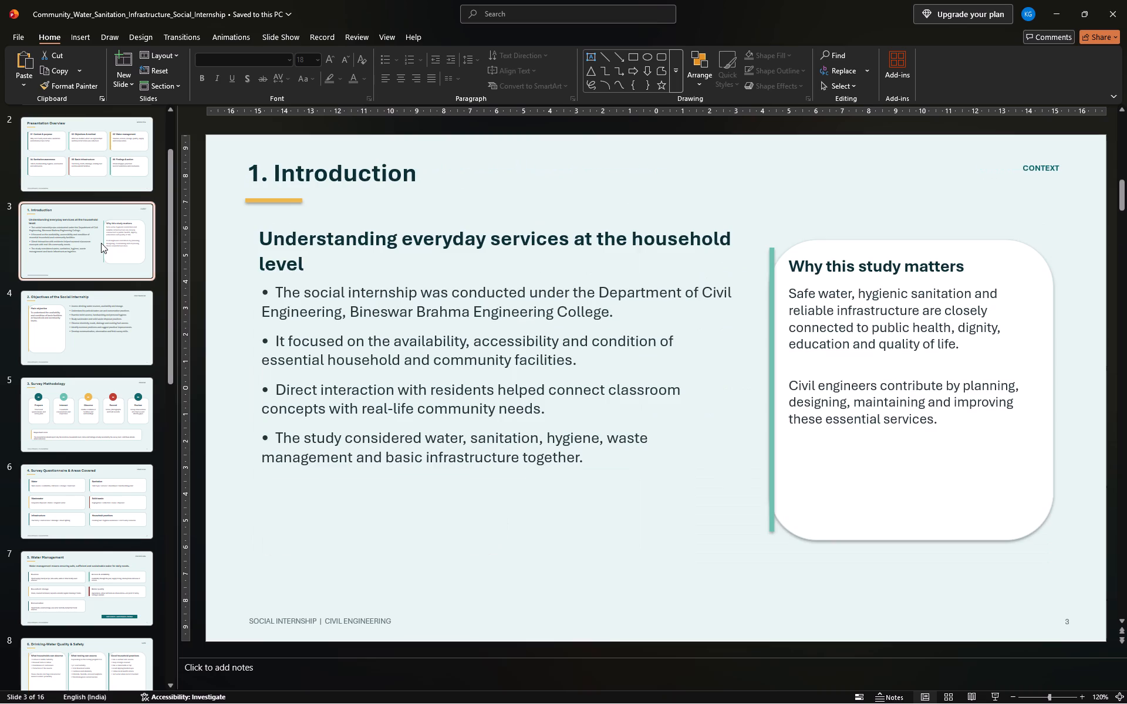
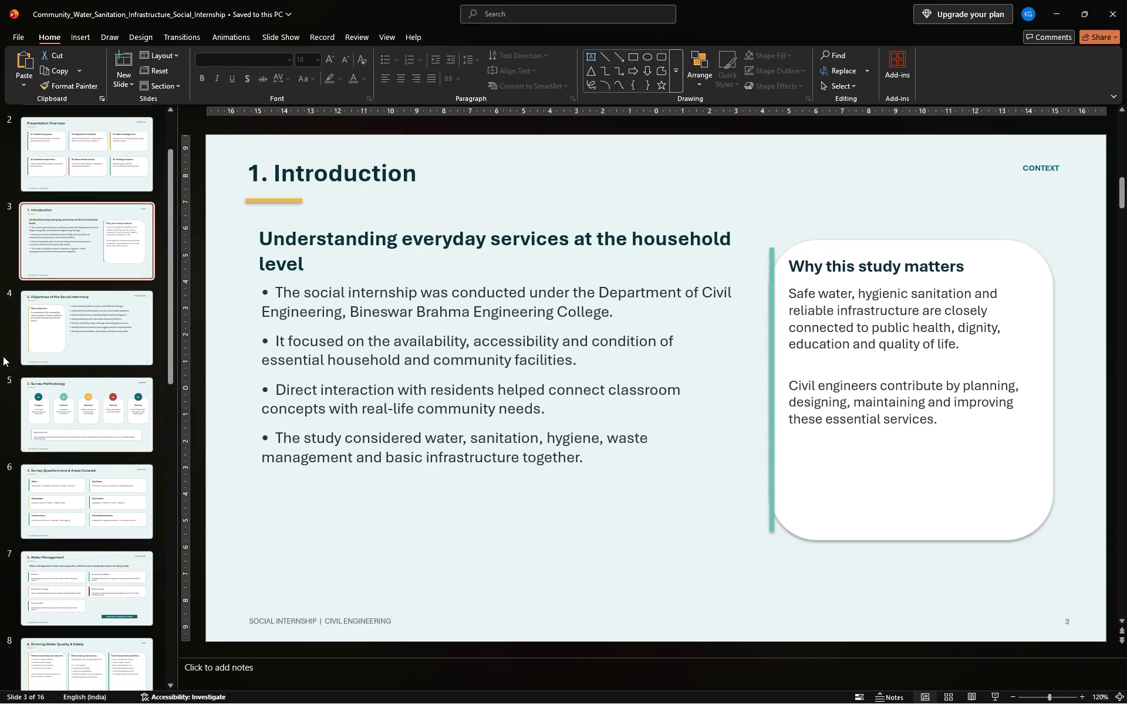
# Copy the four bullet points from the community water deck's "1. Introduction" slide into the empty body of Presentation1's Introduction slide.
pyautogui.click(114, 228)
pyautogui.click(285, 297)
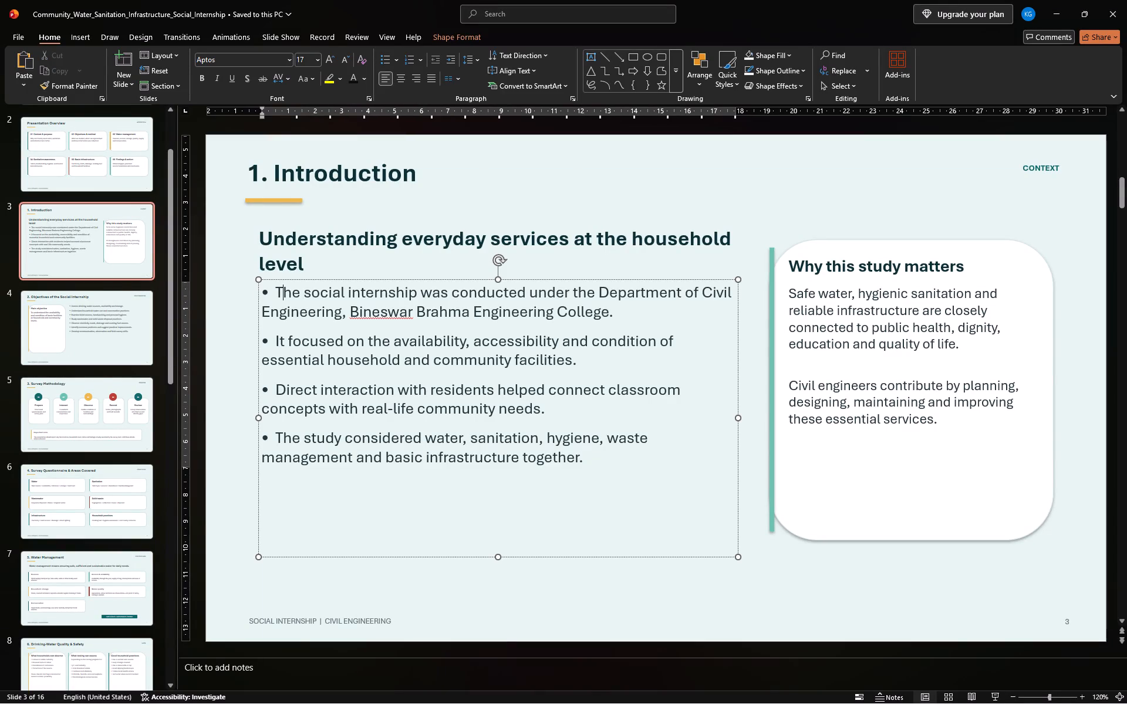
pyautogui.hotkey('ctrl', 'a')
pyautogui.hotkey('ctrl', 'c')
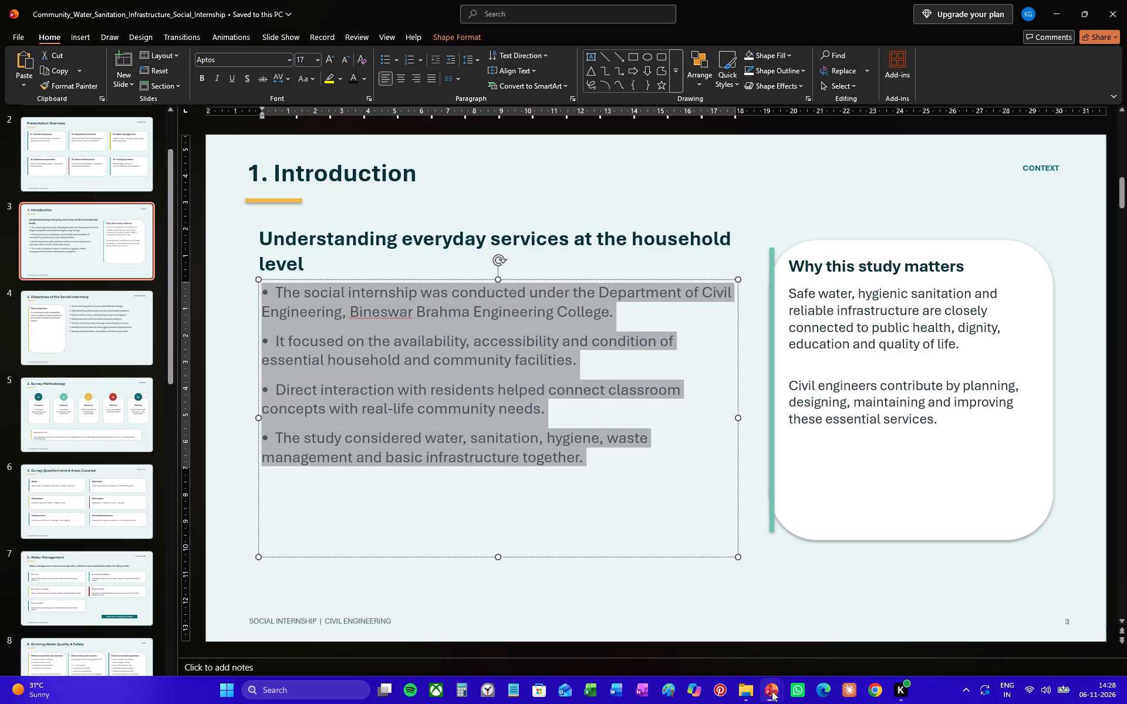
pyautogui.click(772, 686)
pyautogui.click(730, 634)
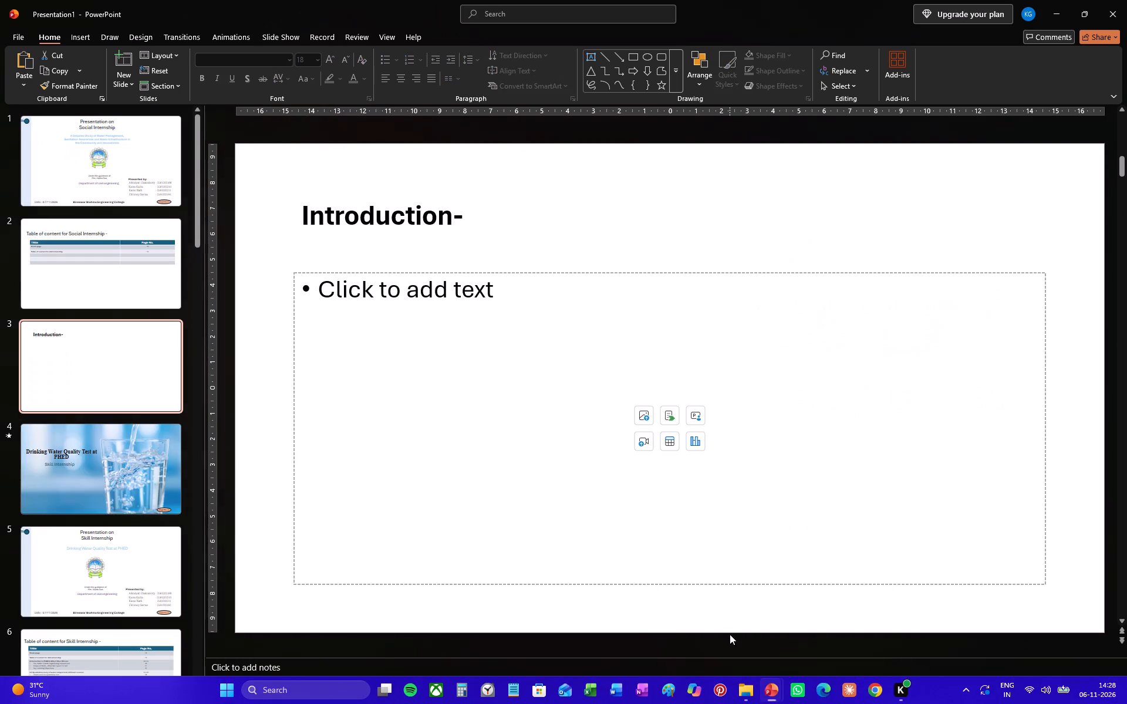
pyautogui.click(387, 323)
pyautogui.hotkey('ctrl', 'v')
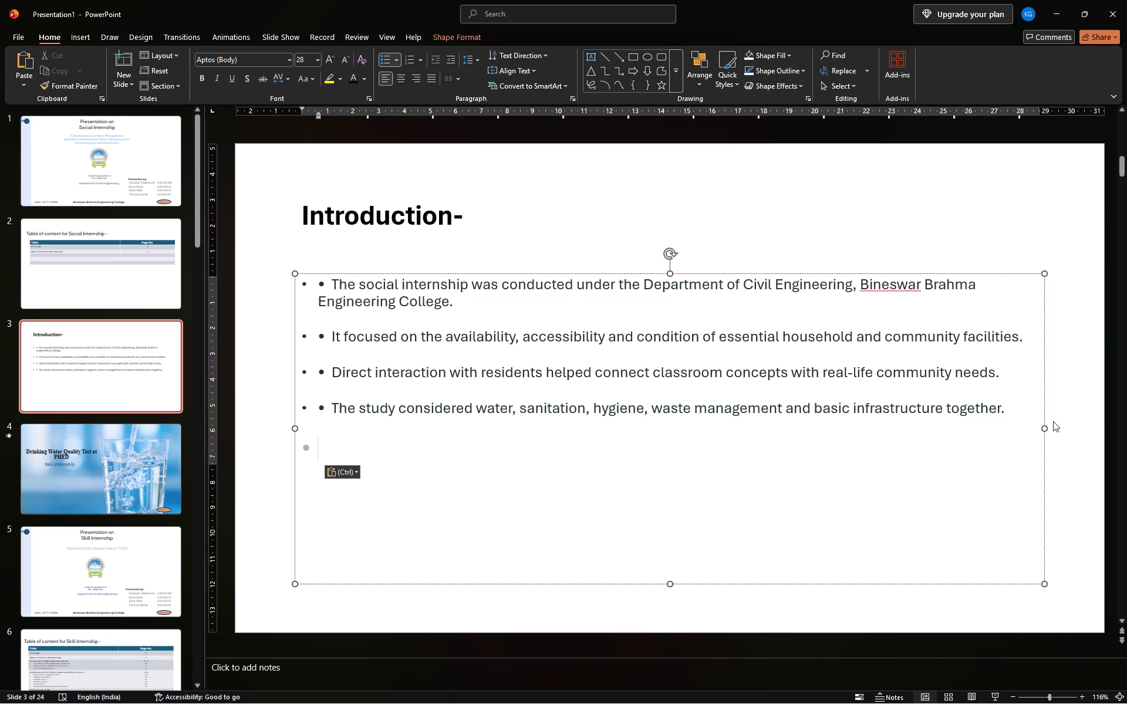
# Narrow the Introduction body text box to about 15.48 cm wide and justify all of its text.
pyautogui.moveTo(1047, 429); pyautogui.dragTo(626, 444)
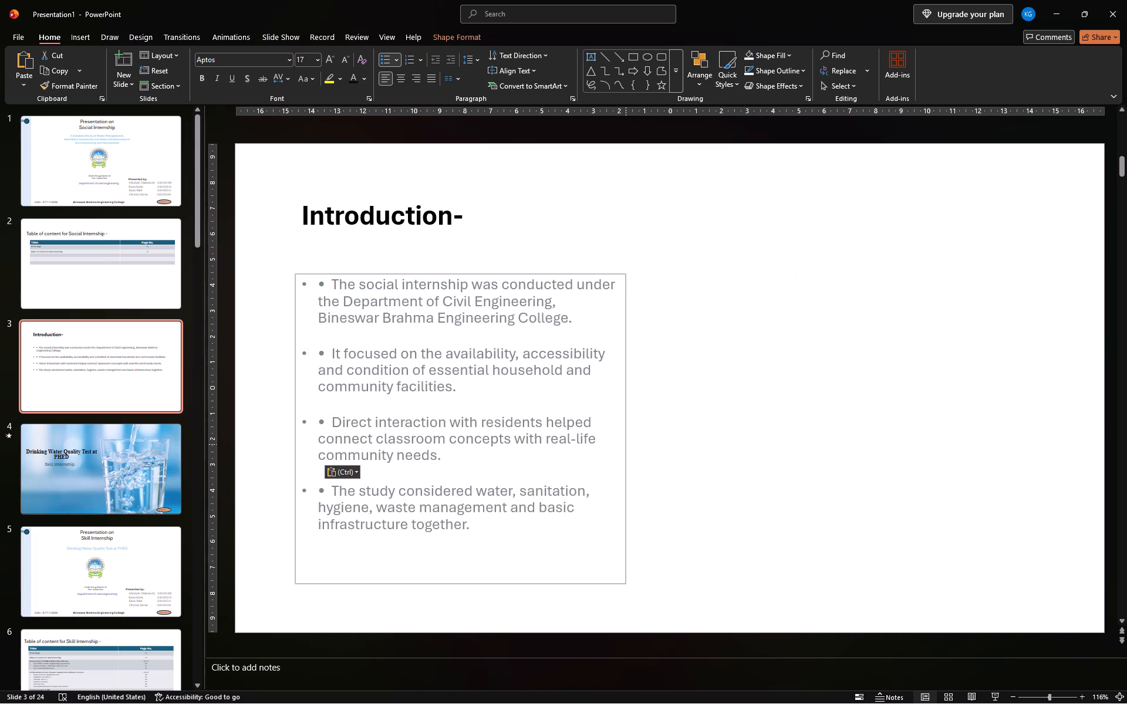
pyautogui.moveTo(626, 444); pyautogui.dragTo(693, 398)
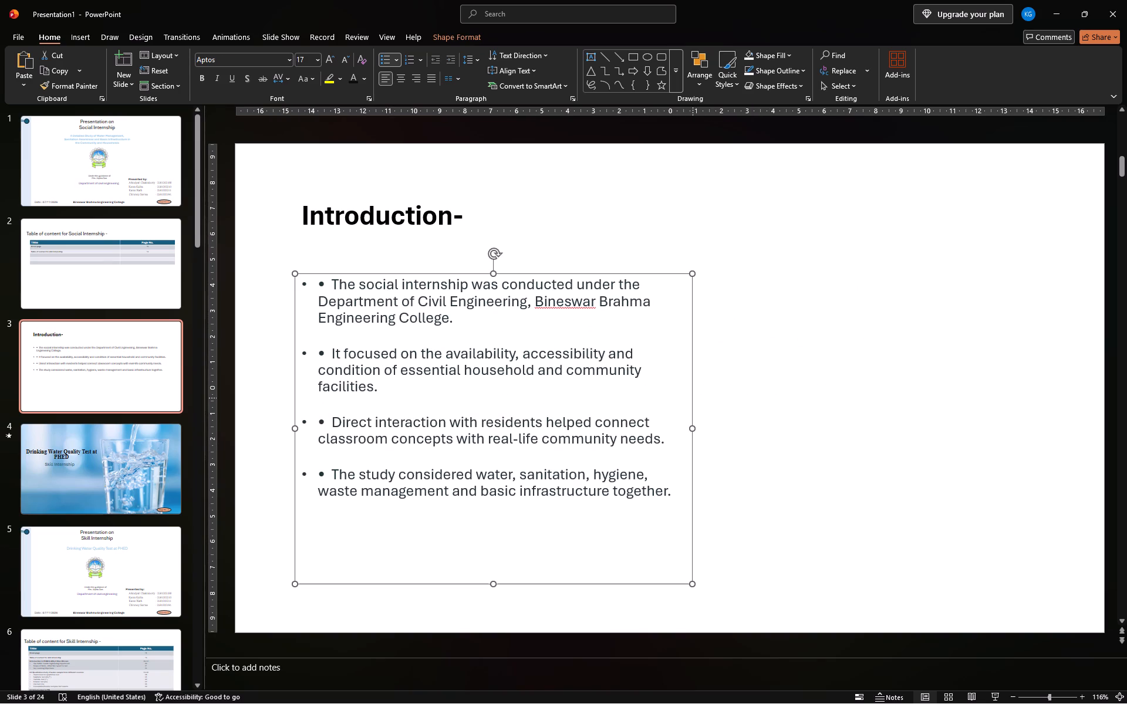
pyautogui.click(586, 388)
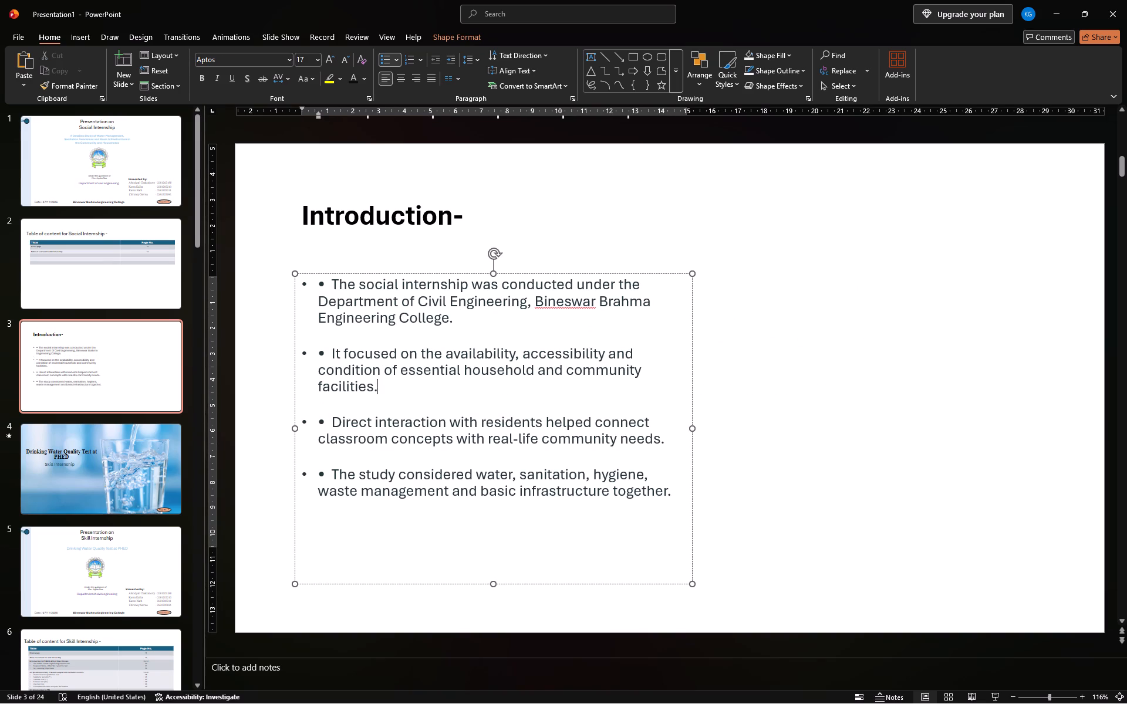
pyautogui.hotkey('ctrl', 'a')
pyautogui.click(433, 73)
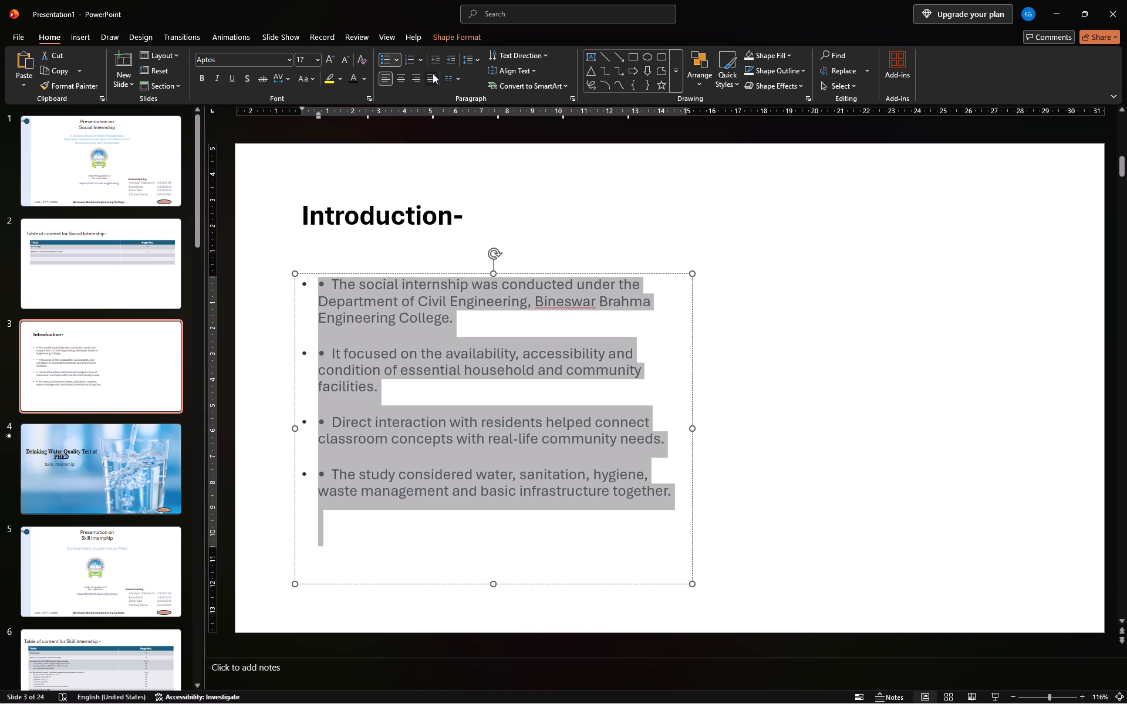
pyautogui.click(664, 209)
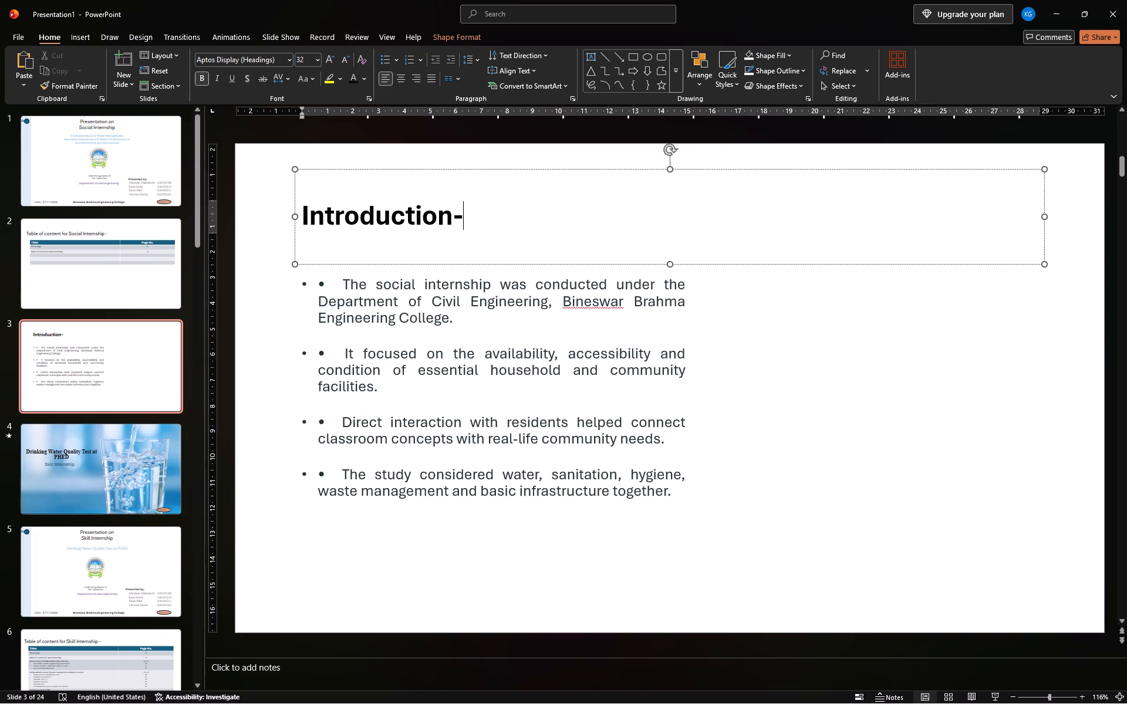
pyautogui.click(734, 312)
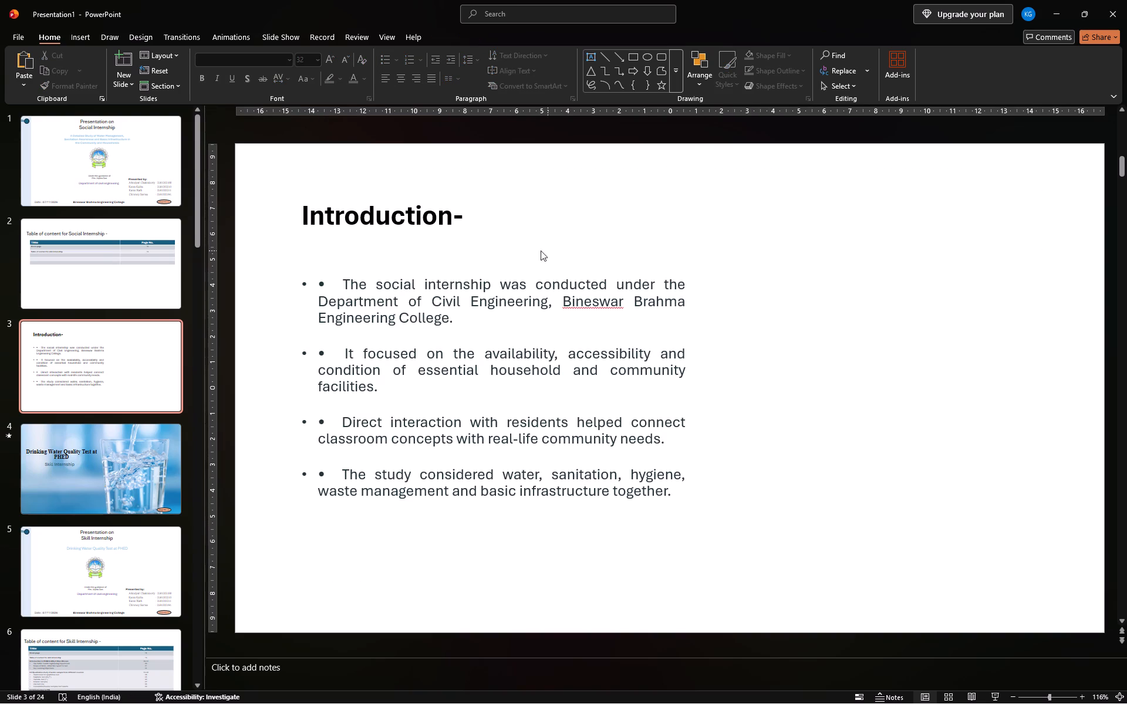
pyautogui.click(571, 174)
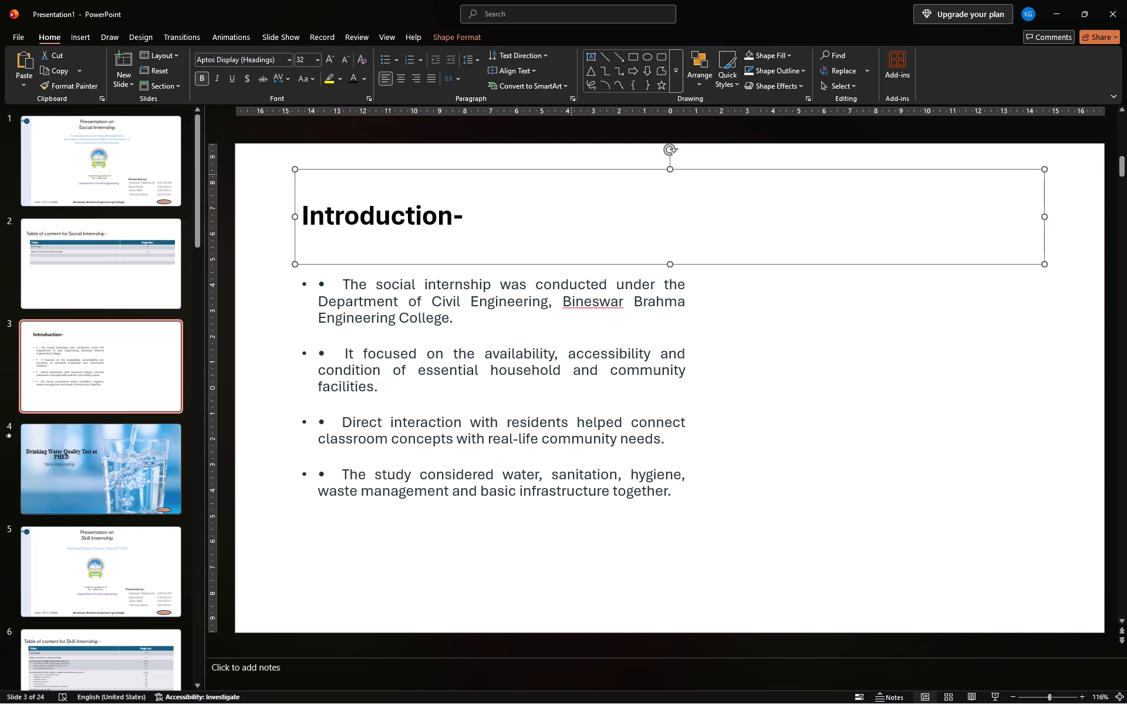
pyautogui.click(724, 354)
pyautogui.click(724, 354)
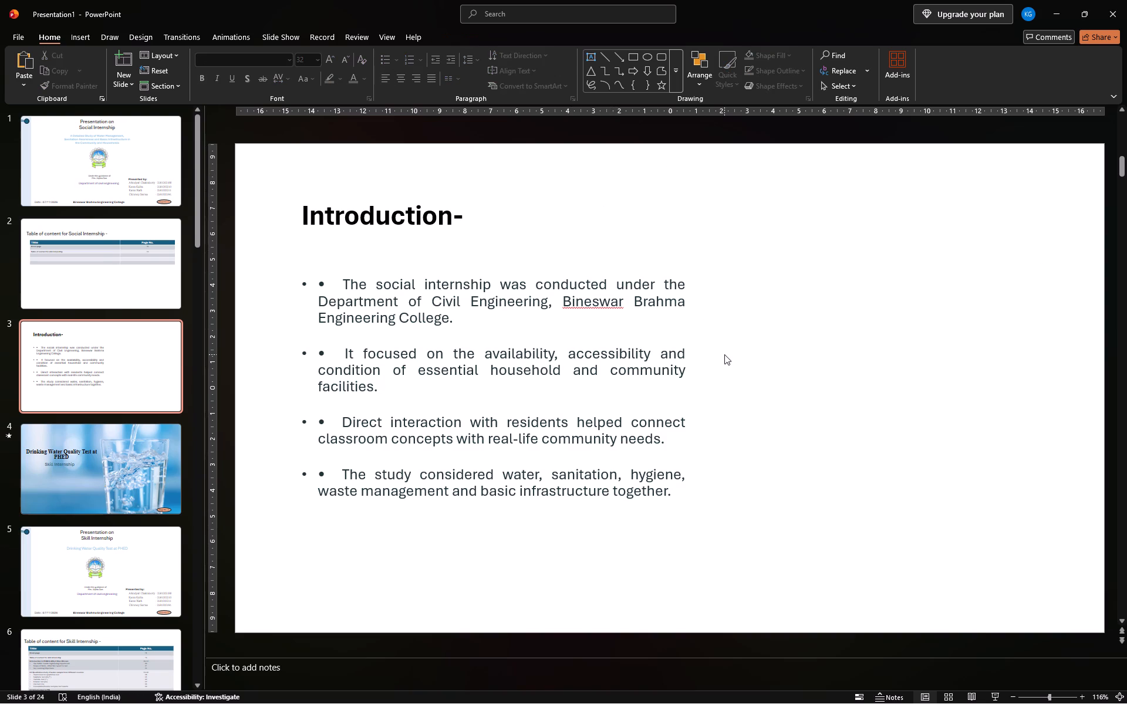
# Draw a rectangle covering the whole Introduction slide, about 33.87 cm wide and 19.05 cm high.
pyautogui.click(629, 55)
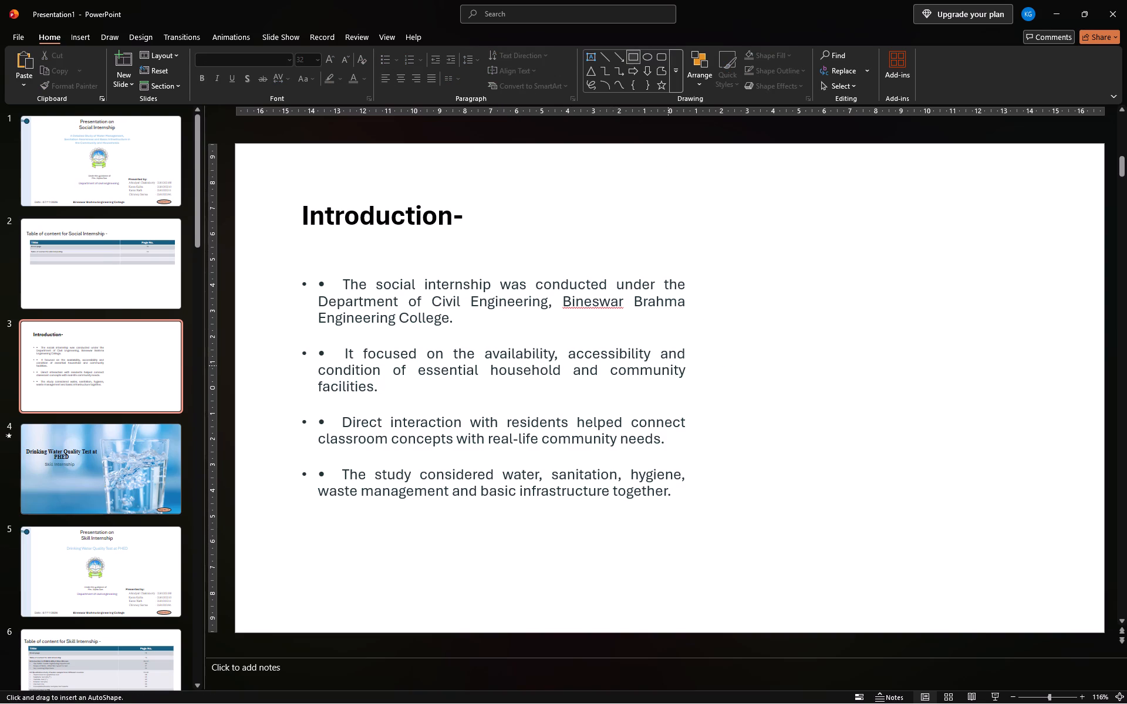
pyautogui.scroll(-4, 668, 367)
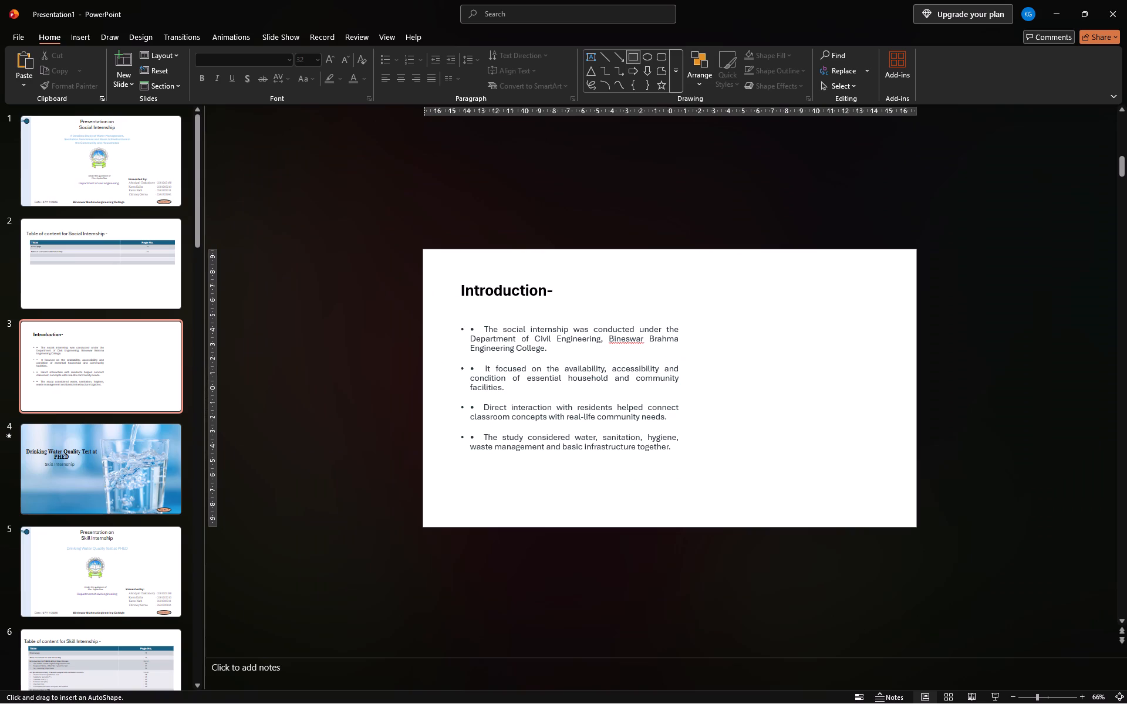
pyautogui.keyDown('ctrl'); pyautogui.scroll(2, 424, 248); pyautogui.keyUp('ctrl')
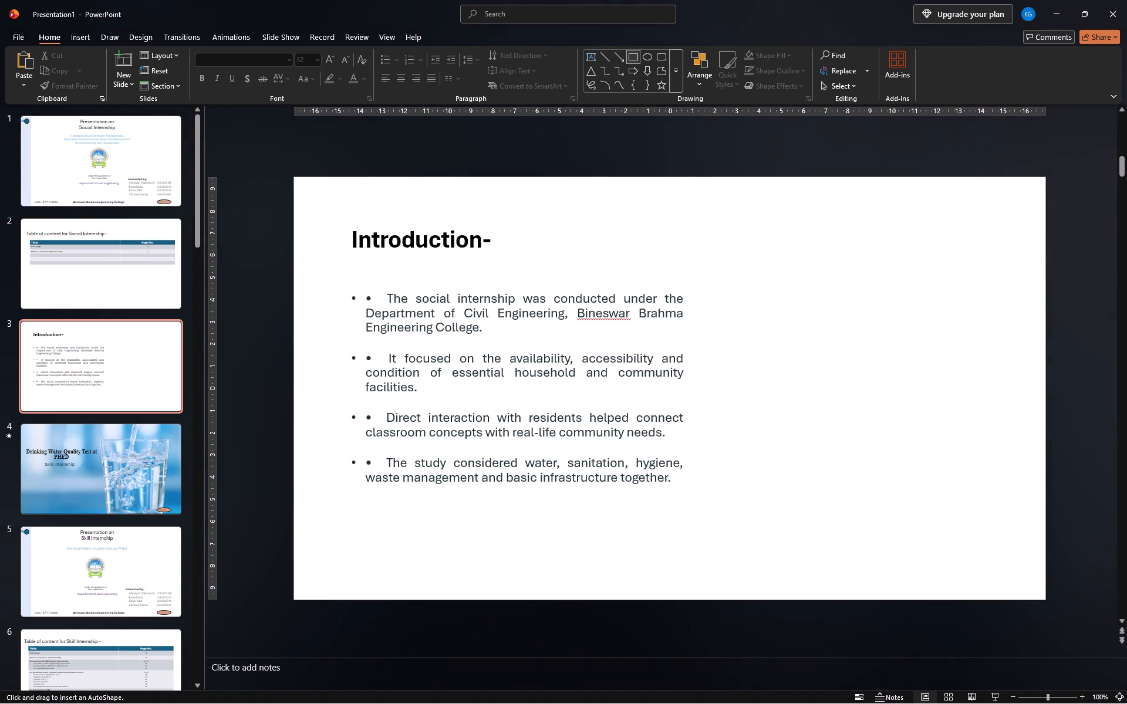
pyautogui.moveTo(294, 177); pyautogui.dragTo(1001, 633)
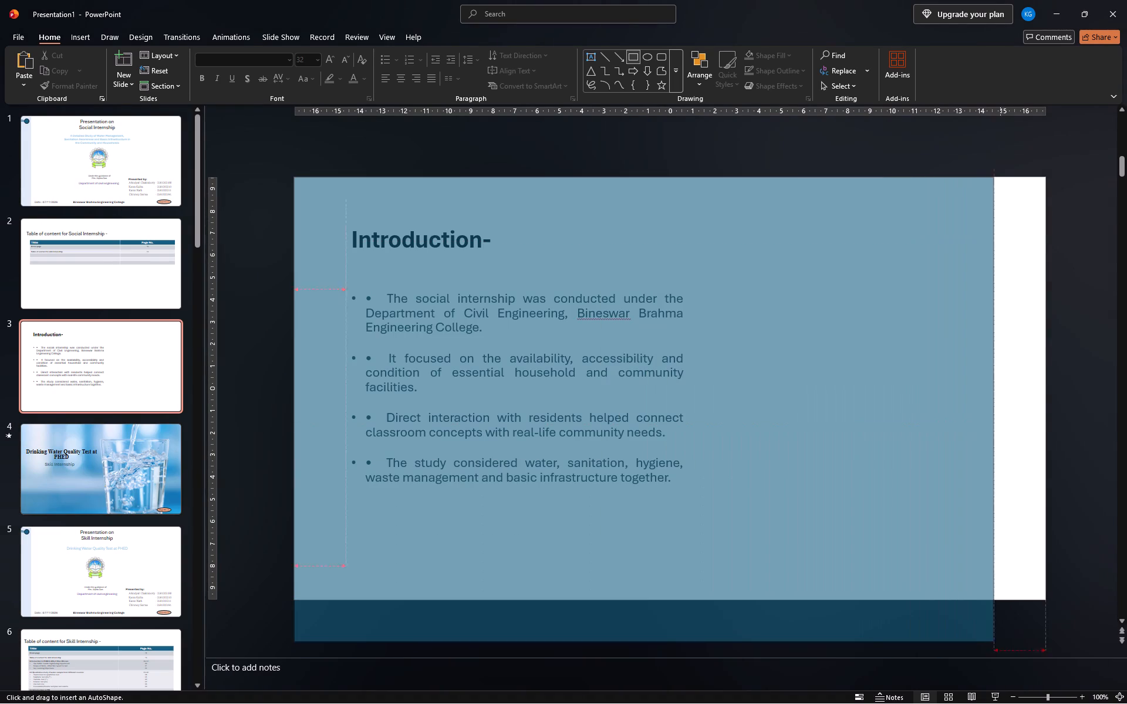
pyautogui.moveTo(1001, 633); pyautogui.dragTo(1043, 597)
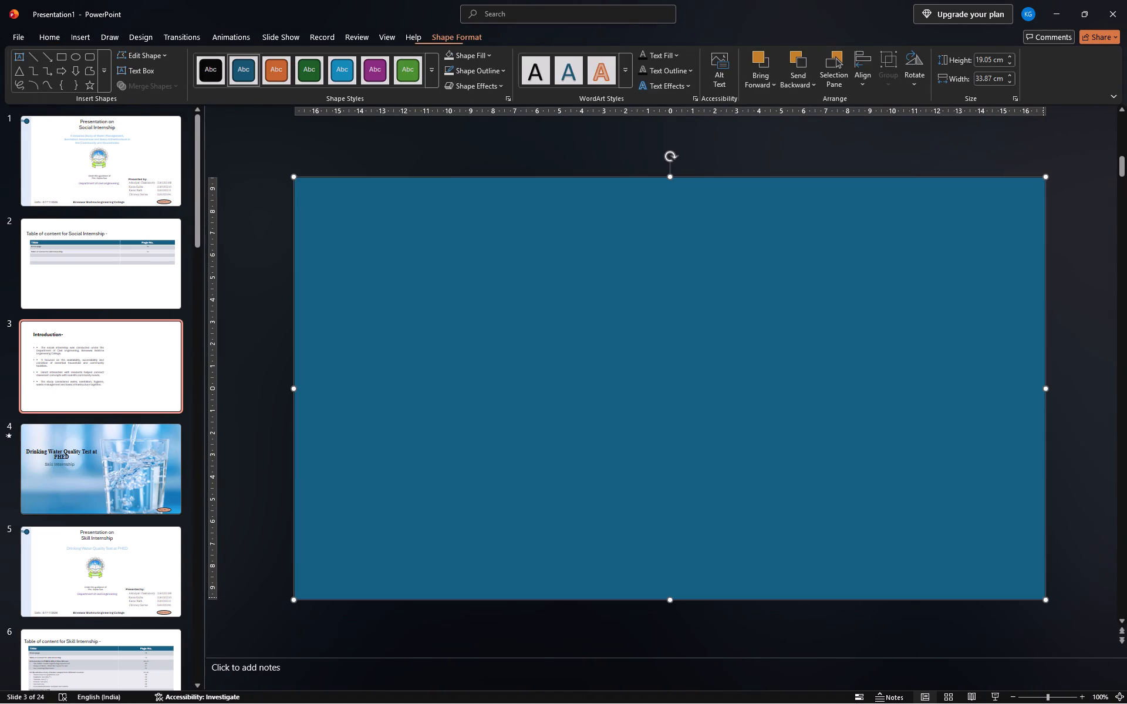
pyautogui.click(1043, 597)
# Send the full-slide rectangle backward behind both the bullet text and the Introduction title.
pyautogui.rightClick(863, 361)
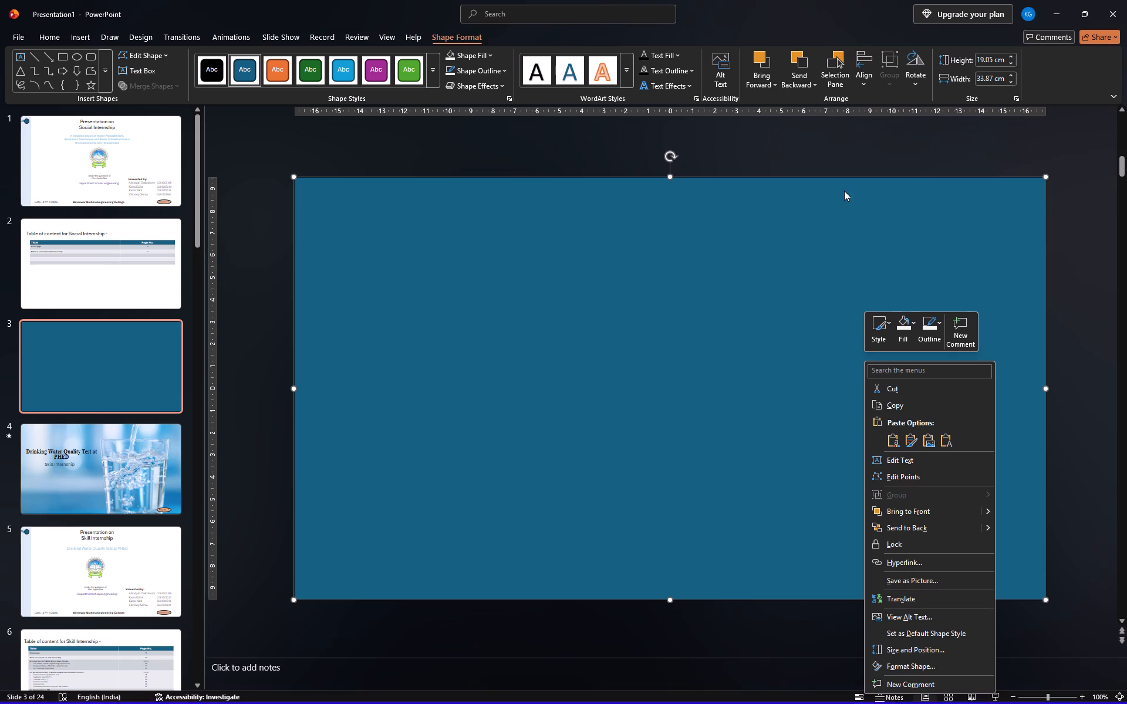
pyautogui.click(801, 63)
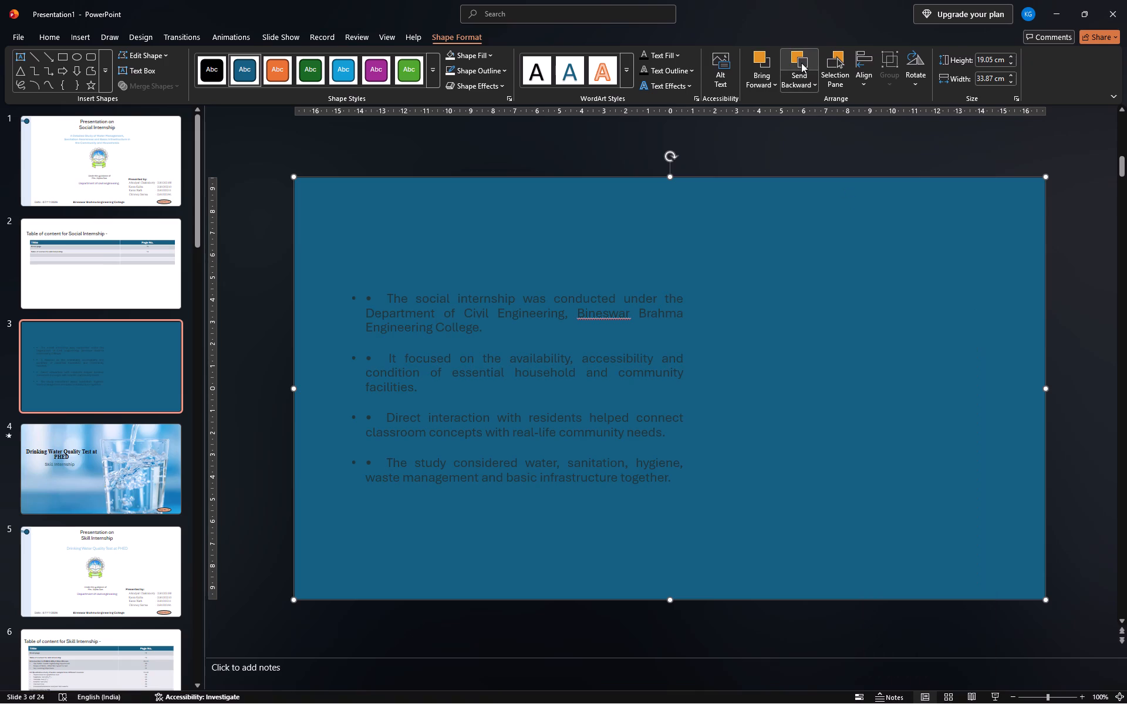
pyautogui.click(796, 56)
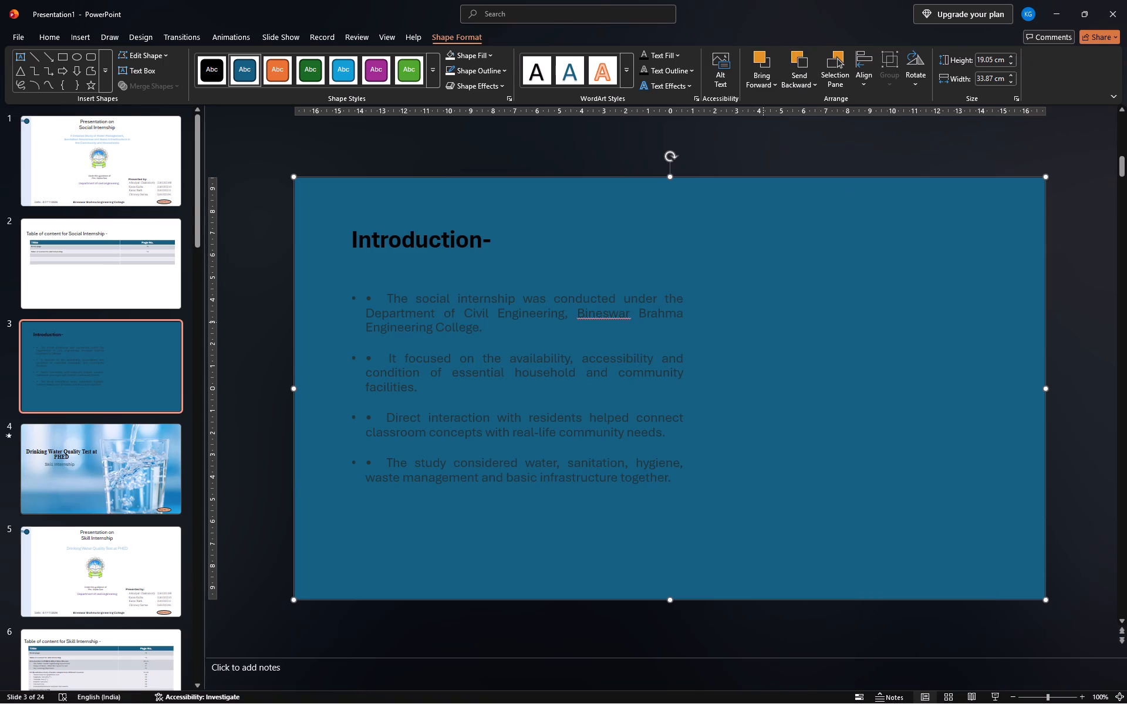
# Fill the full-slide rectangle with the lightest orange theme colour.
pyautogui.rightClick(757, 372)
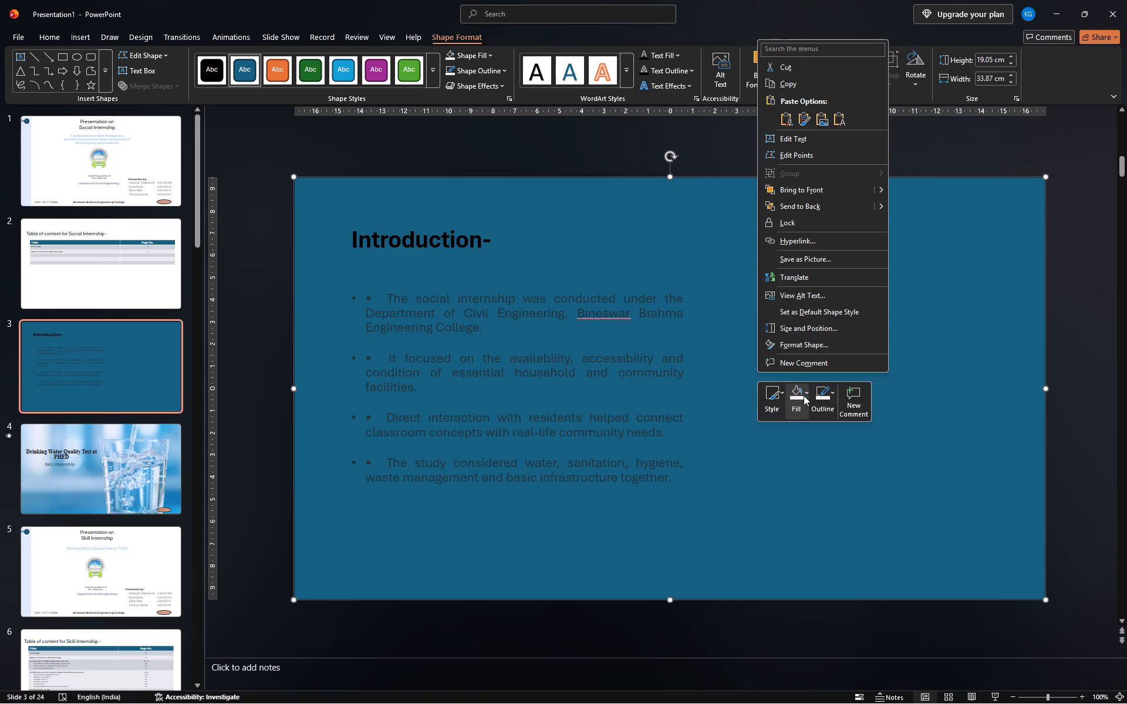
pyautogui.click(804, 395)
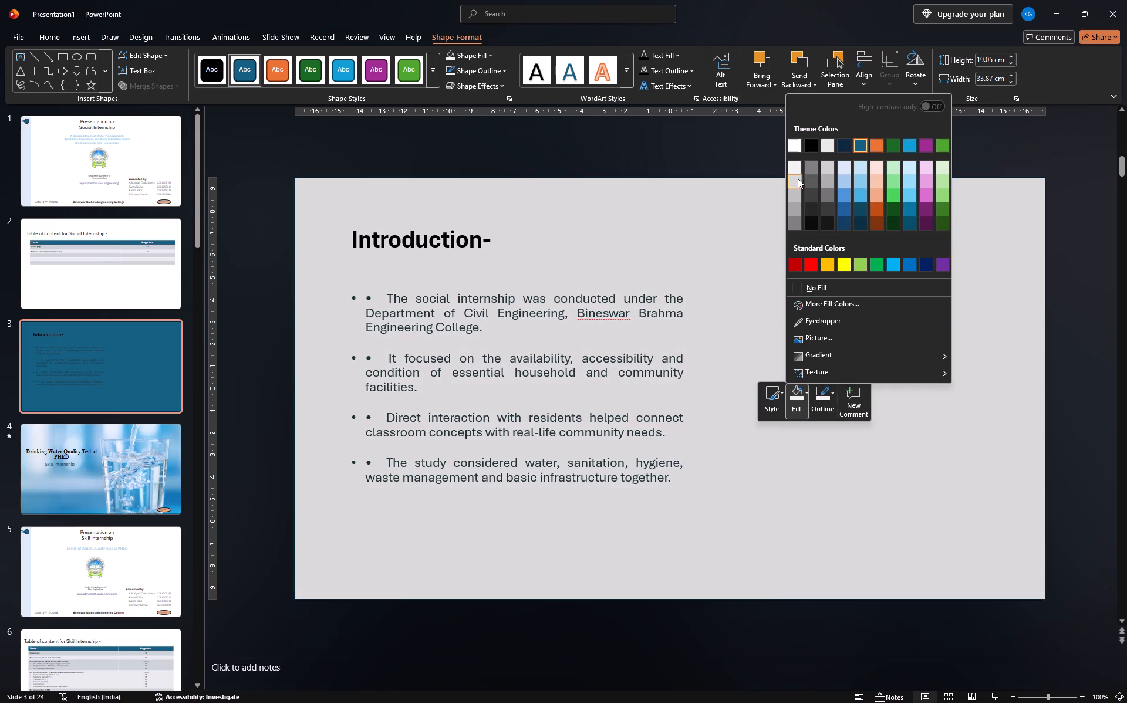
pyautogui.click(876, 166)
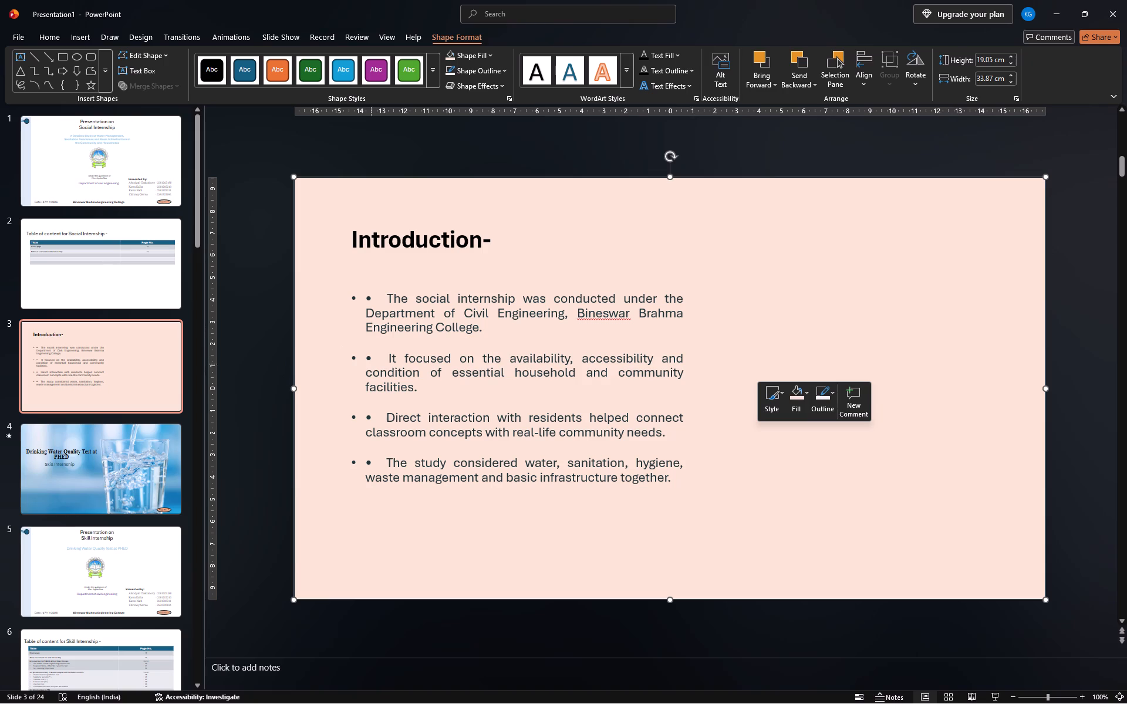
# Remove the duplicate bullet characters from the second and first points, leaving each with a single list bullet.
pyautogui.click(382, 357)
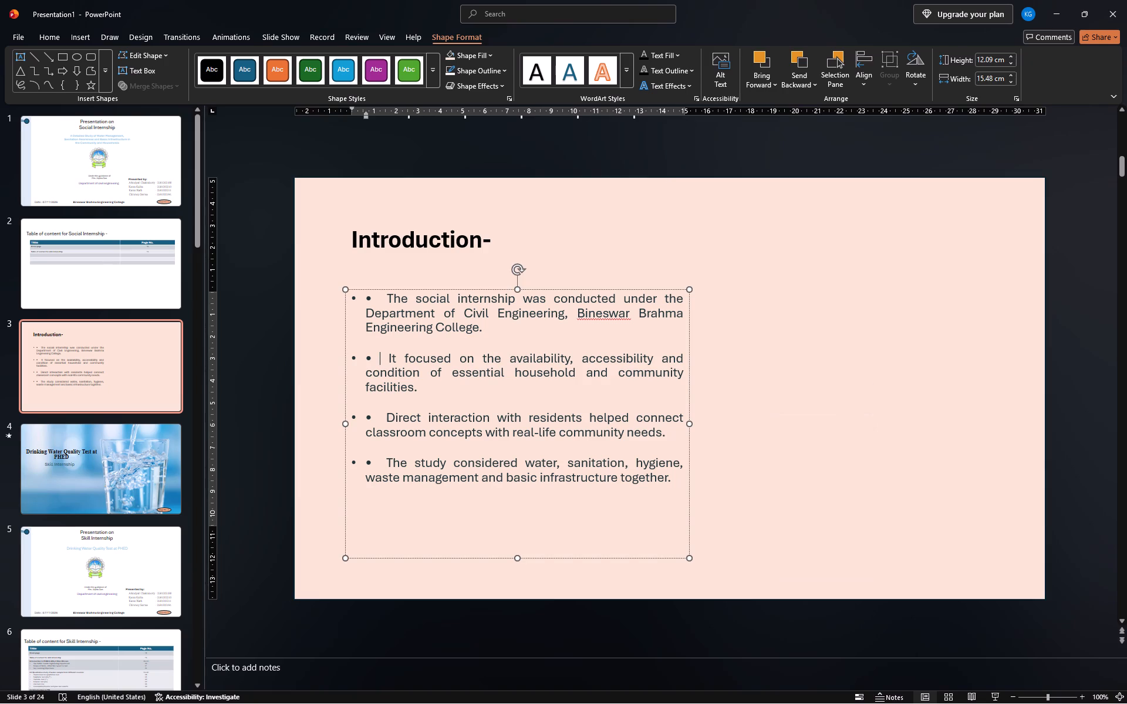
pyautogui.press('BackSpace')
pyautogui.press('BackSpace')
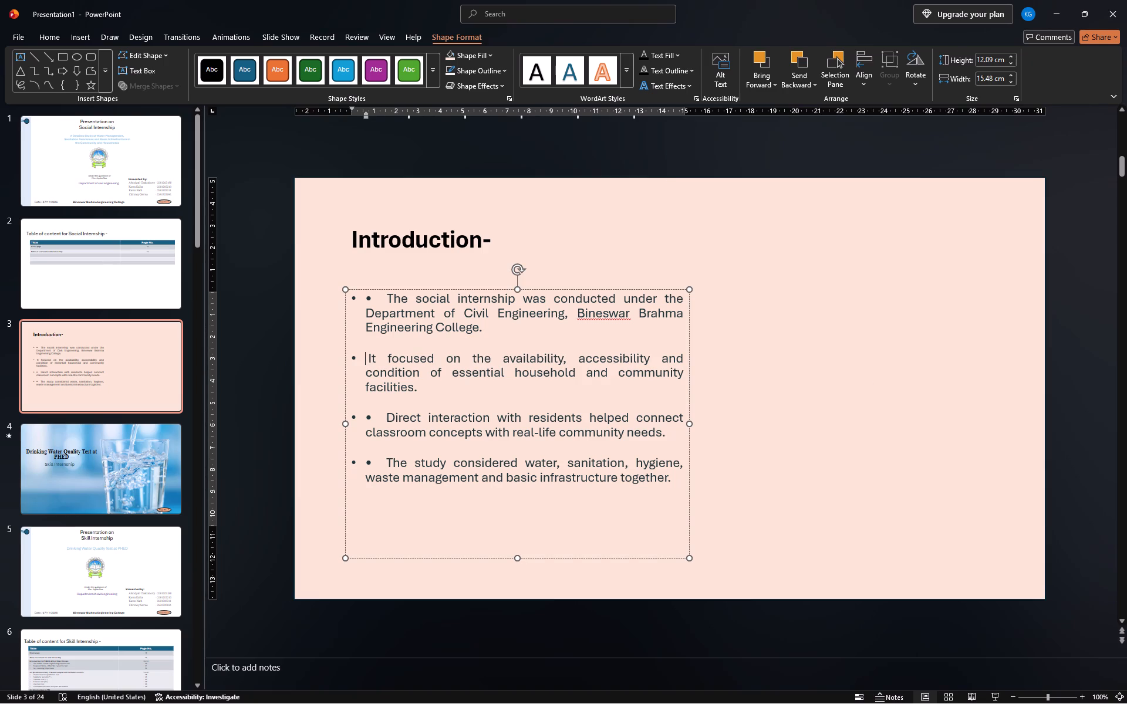
pyautogui.press('Up')
pyautogui.press('Up')
pyautogui.press('Up')
pyautogui.press('Right')
pyautogui.press('BackSpace')
pyautogui.press('BackSpace')
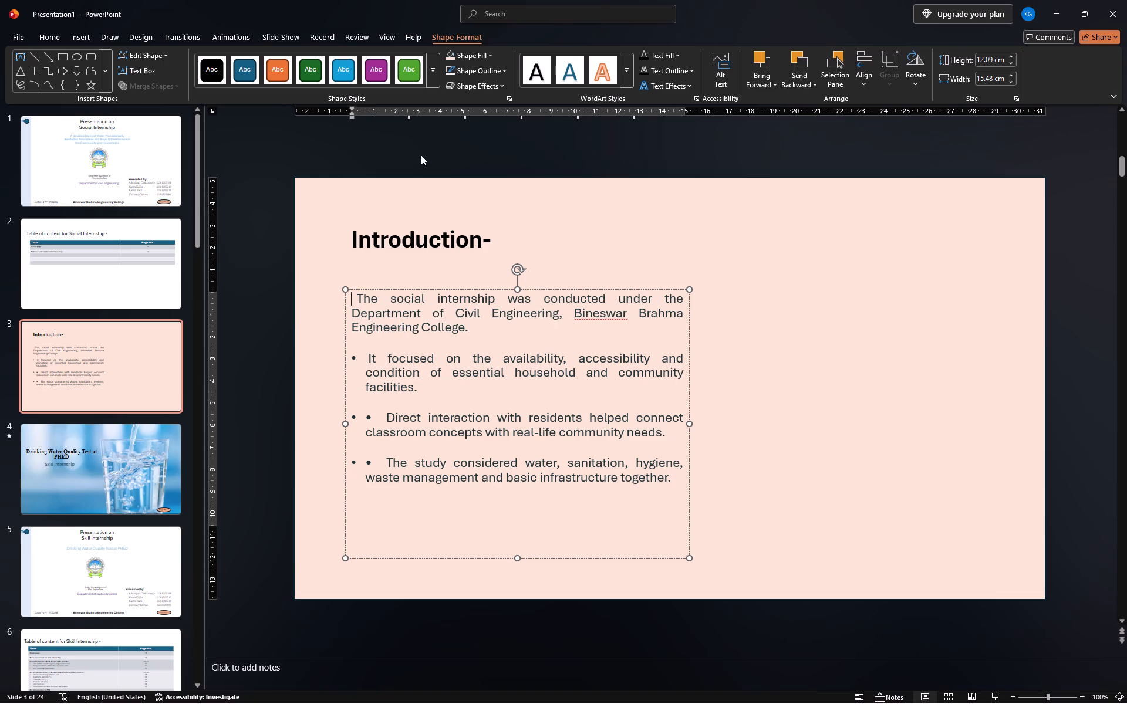
pyautogui.press('Right')
pyautogui.press('BackSpace')
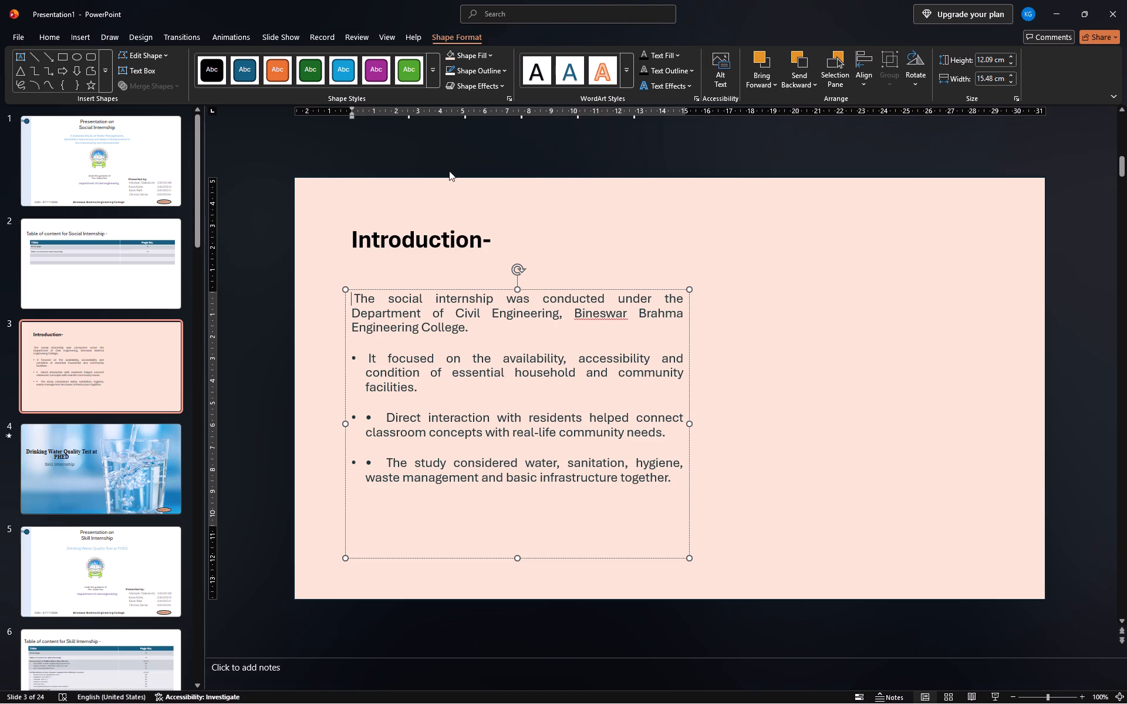
pyautogui.click(55, 32)
pyautogui.click(386, 56)
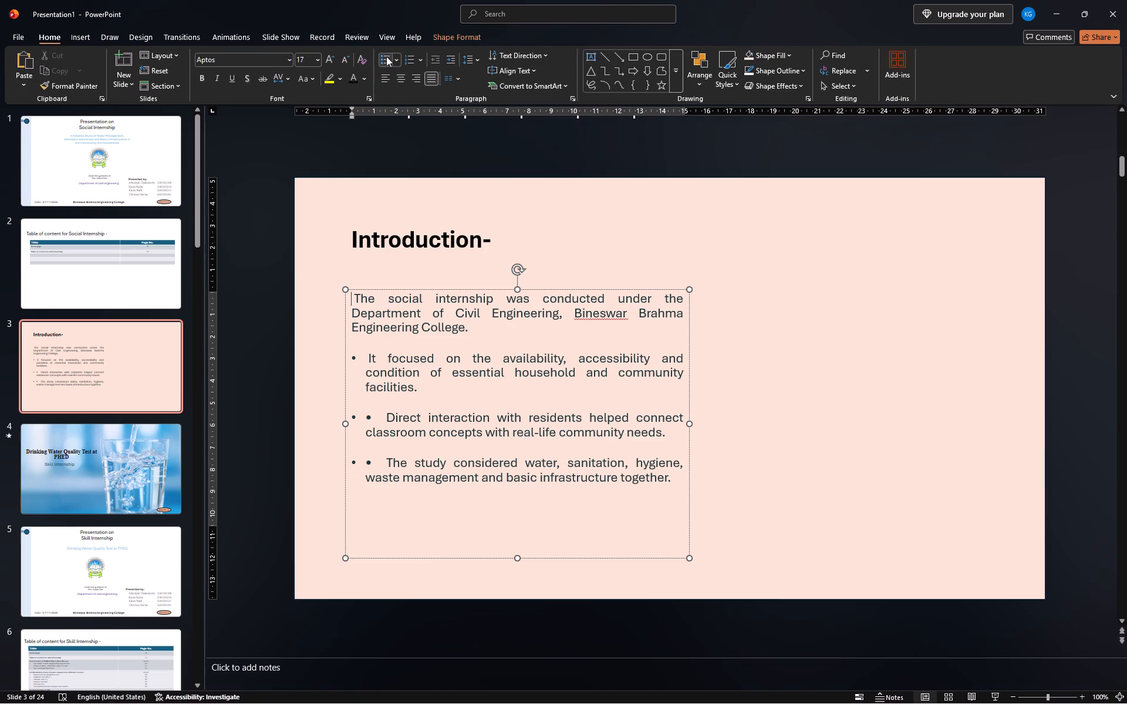
# Remove the duplicate bullet and extra spaces before "Direct interaction" in the third point.
pyautogui.click(369, 358)
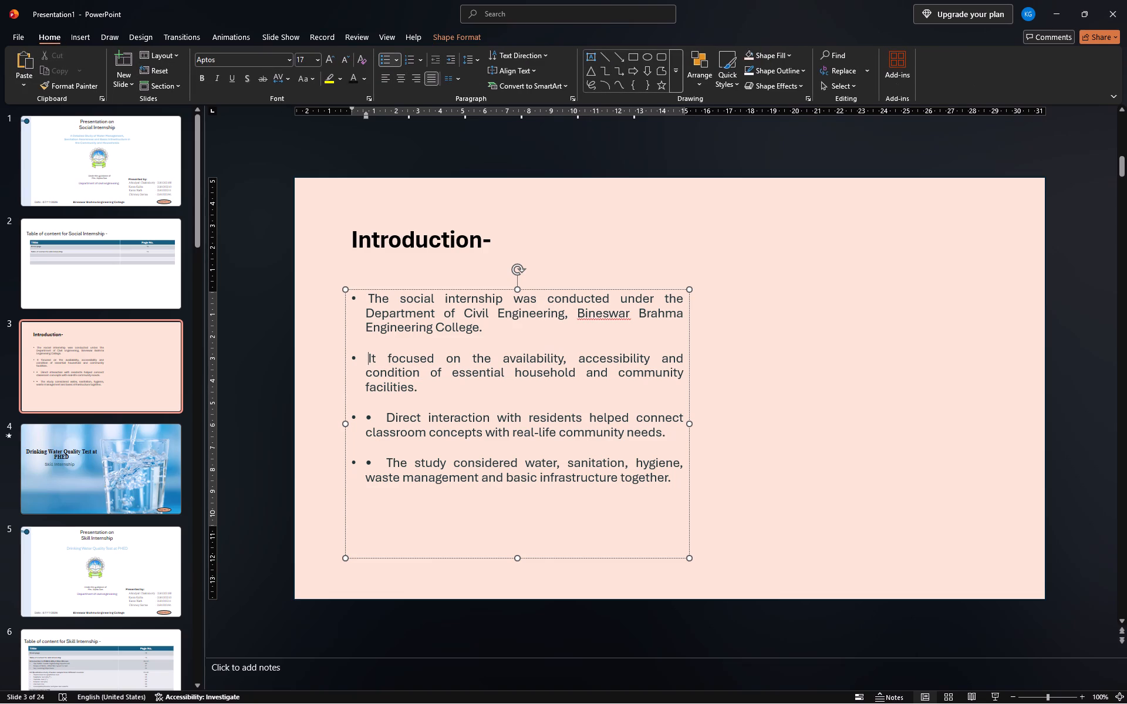
pyautogui.click(387, 419)
pyautogui.press('BackSpace')
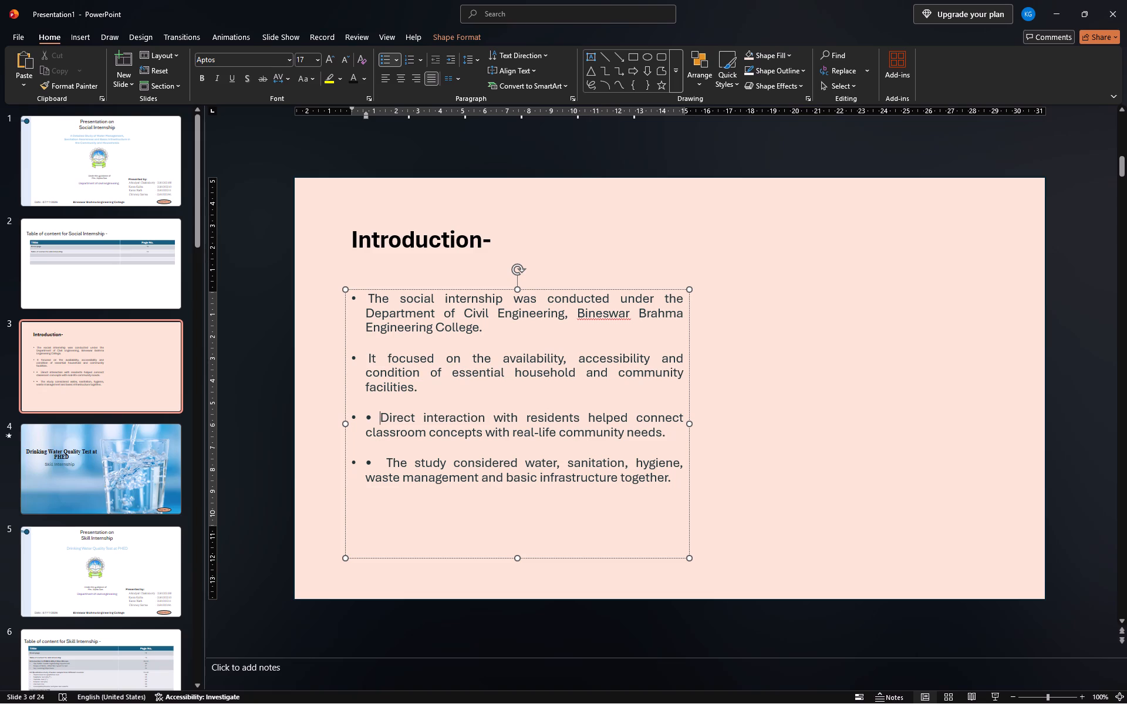
pyautogui.press('BackSpace')
pyautogui.press('BackSpace')
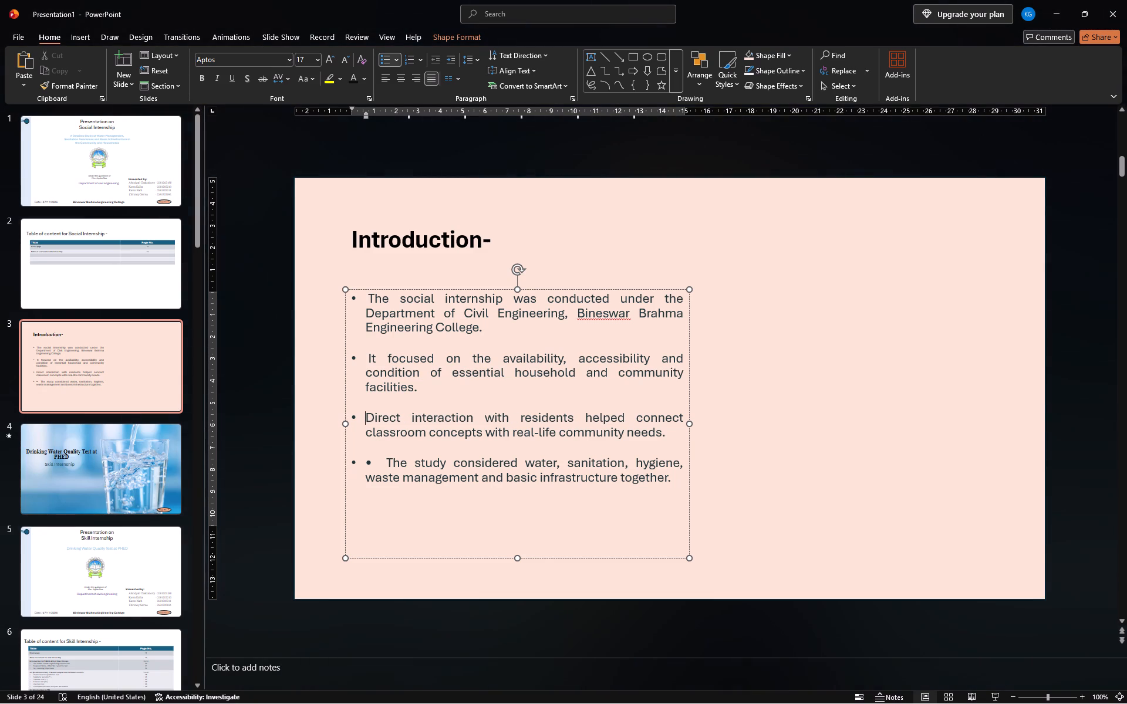
# Delete the leading space before "It focused" in the second point and before "The social internship" in the first.
pyautogui.click(367, 357)
pyautogui.press('BackSpace')
pyautogui.press('Up')
pyautogui.press('Up')
pyautogui.press('Up')
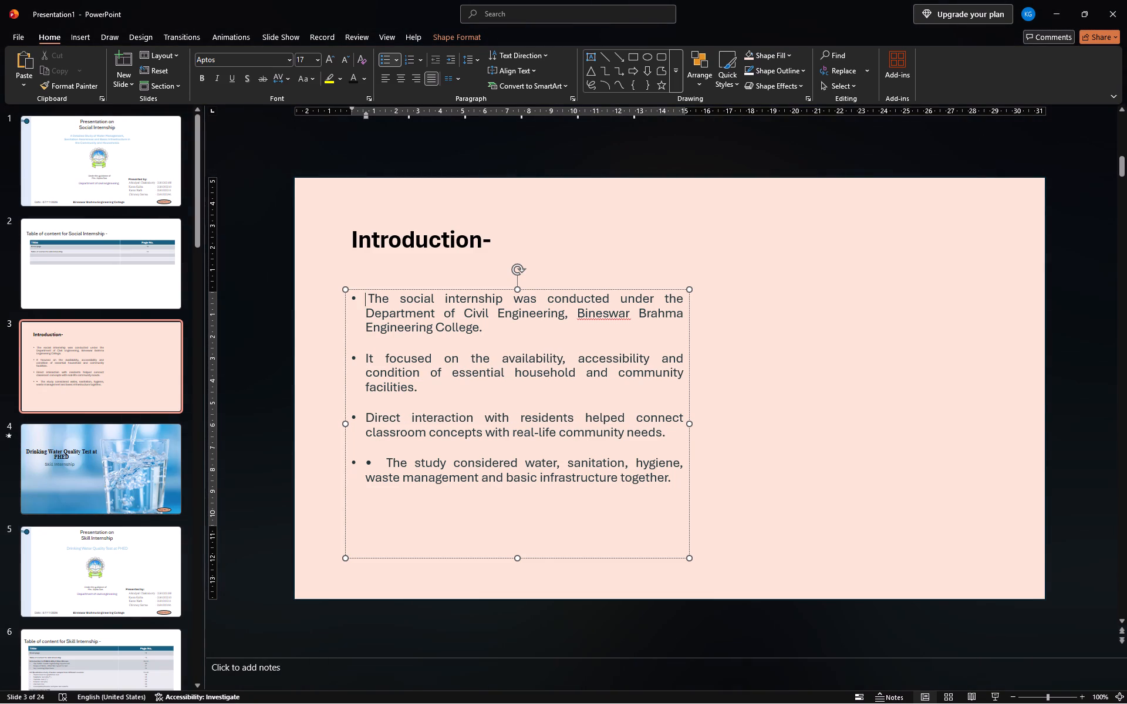
pyautogui.press('Right')
pyautogui.press('BackSpace')
# Remove the duplicate bullet and extra spaces before "The study considered" in the fourth point.
pyautogui.press('Down')
pyautogui.press('Down')
pyautogui.press('Down')
pyautogui.press('Down')
pyautogui.press('Down')
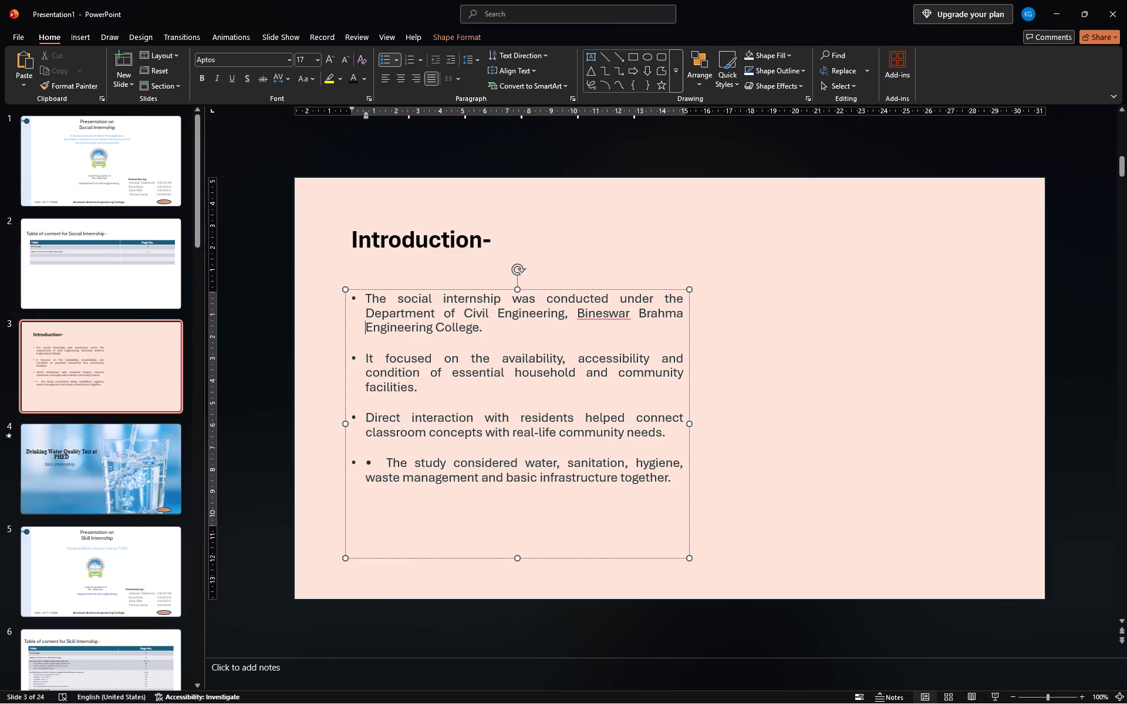
pyautogui.press('Down')
pyautogui.press('Down')
pyautogui.press('Down')
pyautogui.press('Right')
pyautogui.press('Right')
pyautogui.press('Right')
pyautogui.press('BackSpace')
pyautogui.press('BackSpace')
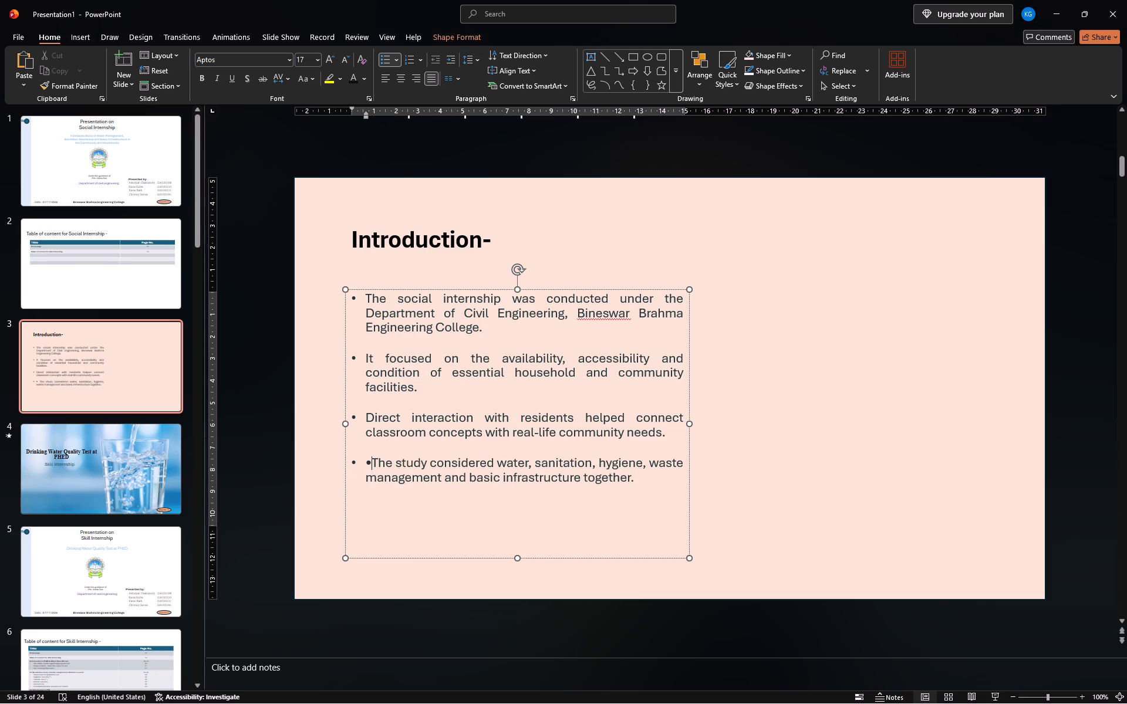
pyautogui.press('BackSpace')
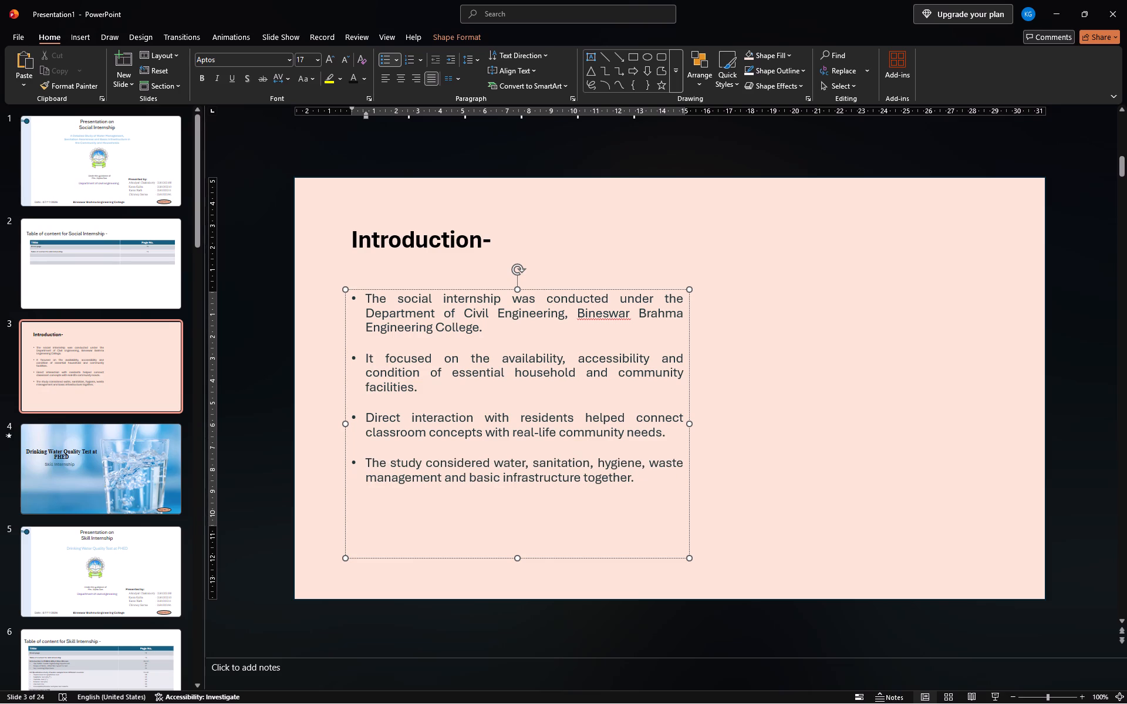
# Move the bullet text box slightly down beneath the Introduction title, keeping its horizontal alignment.
pyautogui.moveTo(553, 289); pyautogui.dragTo(552, 301)
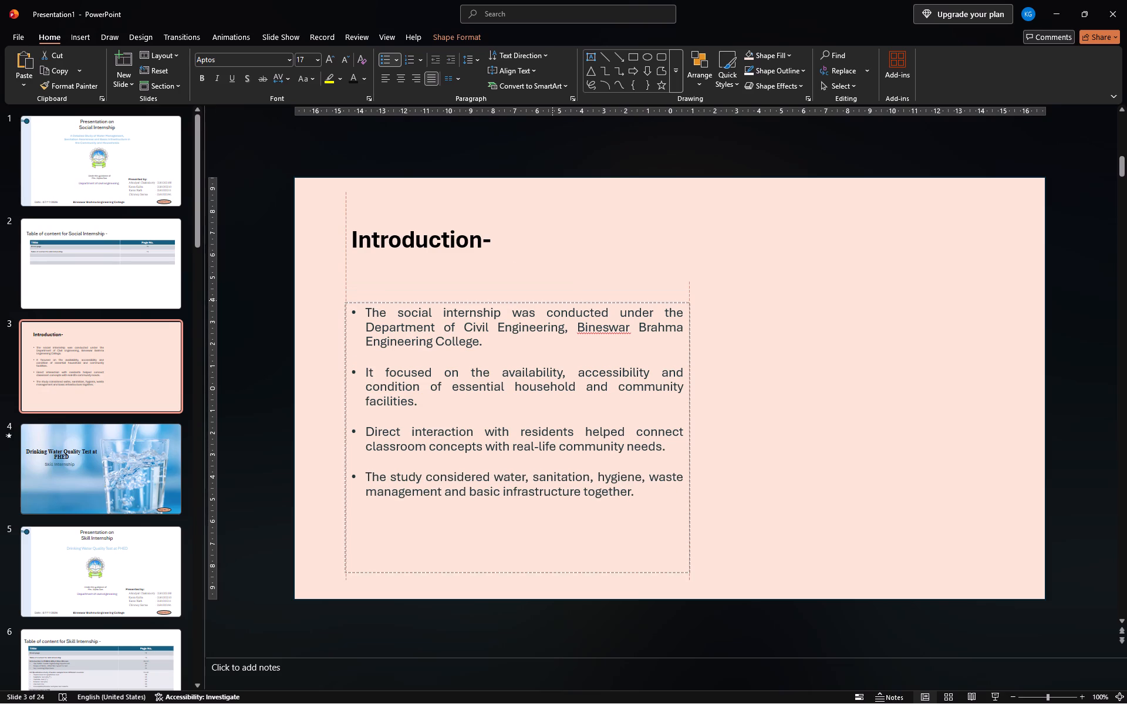
pyautogui.moveTo(552, 301); pyautogui.dragTo(552, 302)
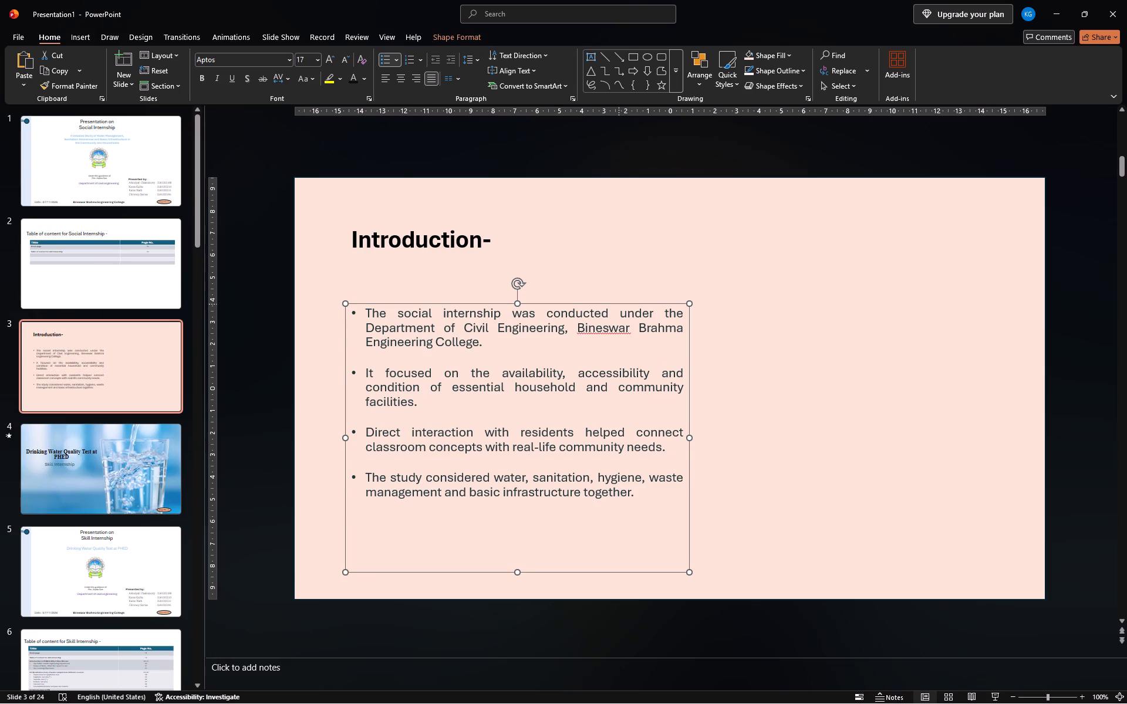
pyautogui.moveTo(619, 304); pyautogui.dragTo(619, 292)
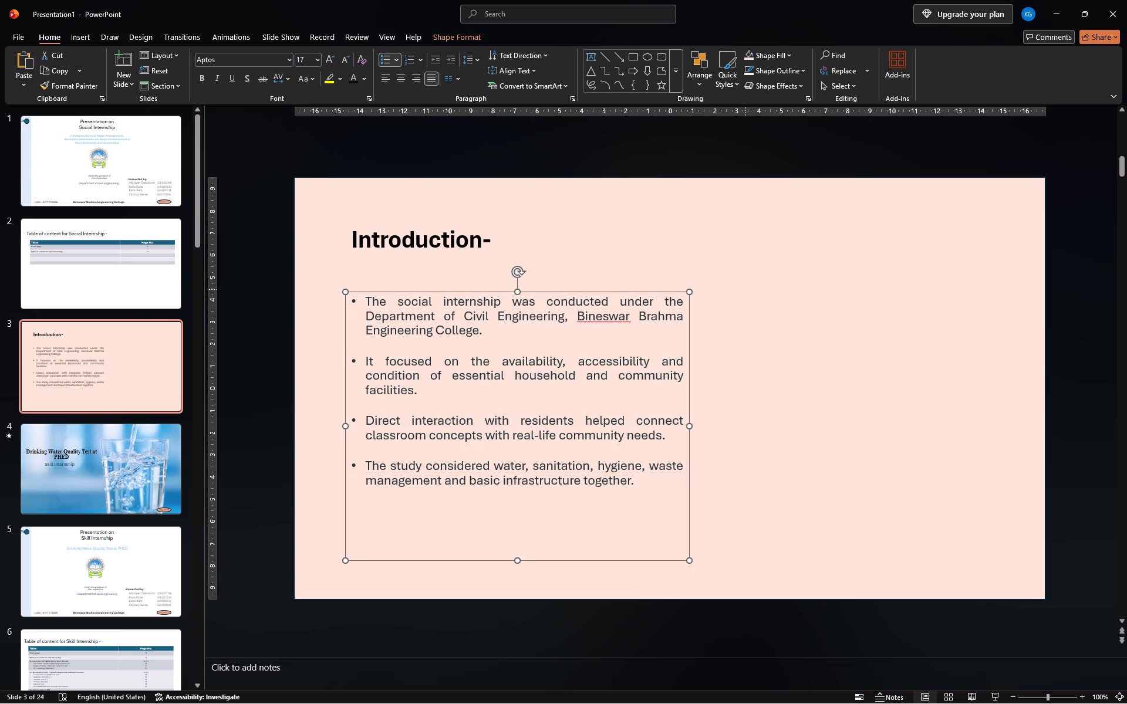
# Start inserting a new shape on the Introduction slide by bringing up the available shapes.
pyautogui.click(746, 290)
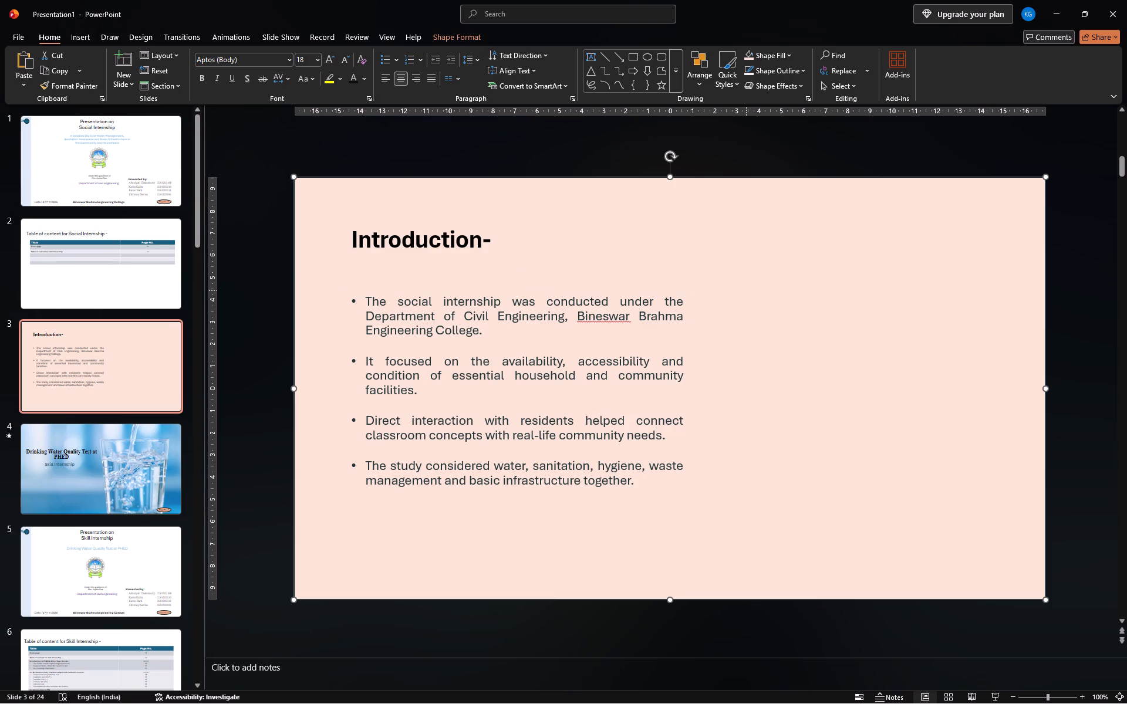
pyautogui.click(85, 35)
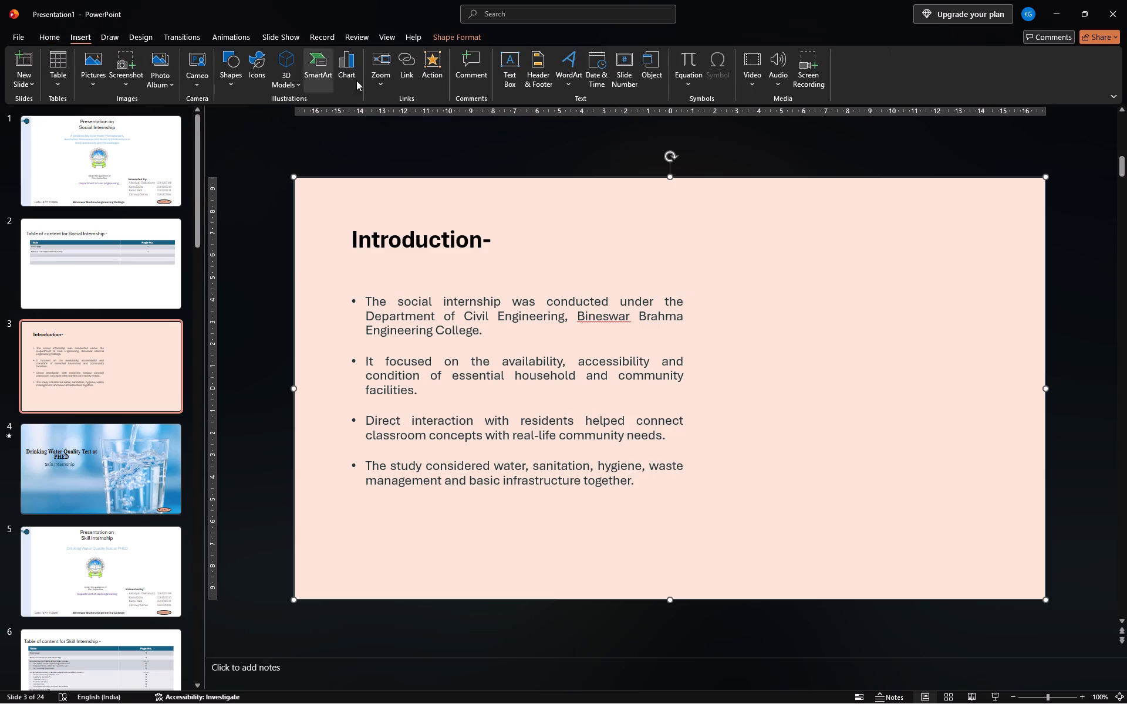
pyautogui.click(231, 73)
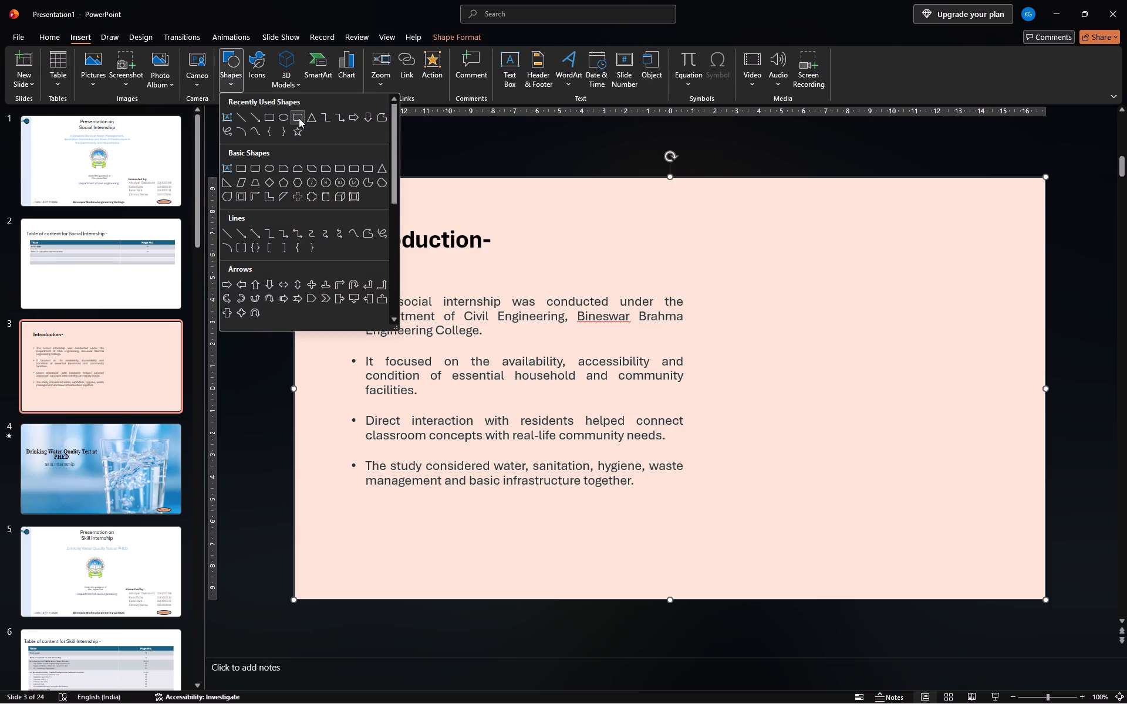
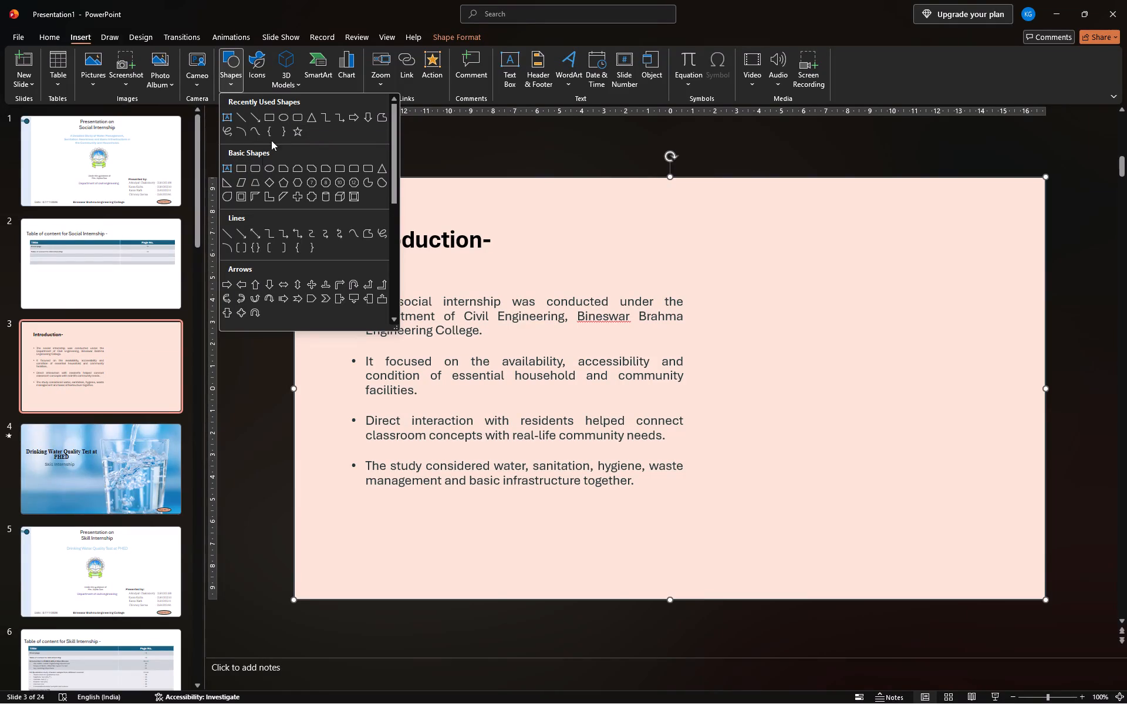
# Draw a rounded rectangle about 10.24 cm high and 10.4 cm wide in the empty area beside the bullet text.
pyautogui.click(296, 118)
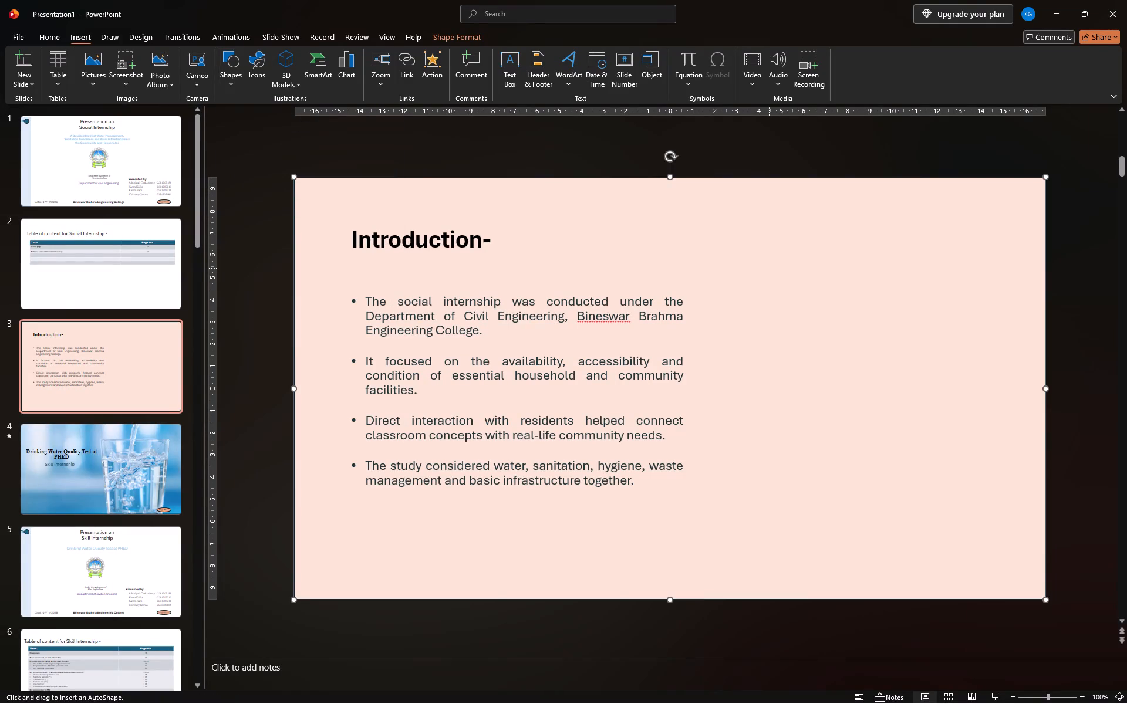
pyautogui.moveTo(763, 263); pyautogui.dragTo(990, 490)
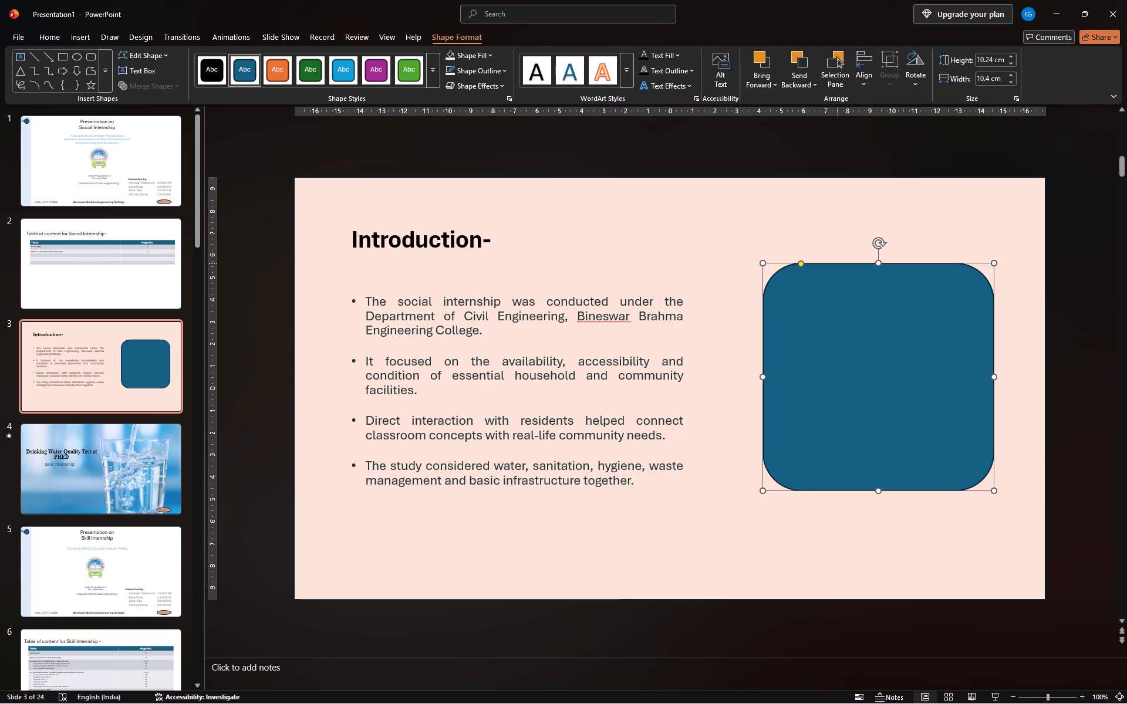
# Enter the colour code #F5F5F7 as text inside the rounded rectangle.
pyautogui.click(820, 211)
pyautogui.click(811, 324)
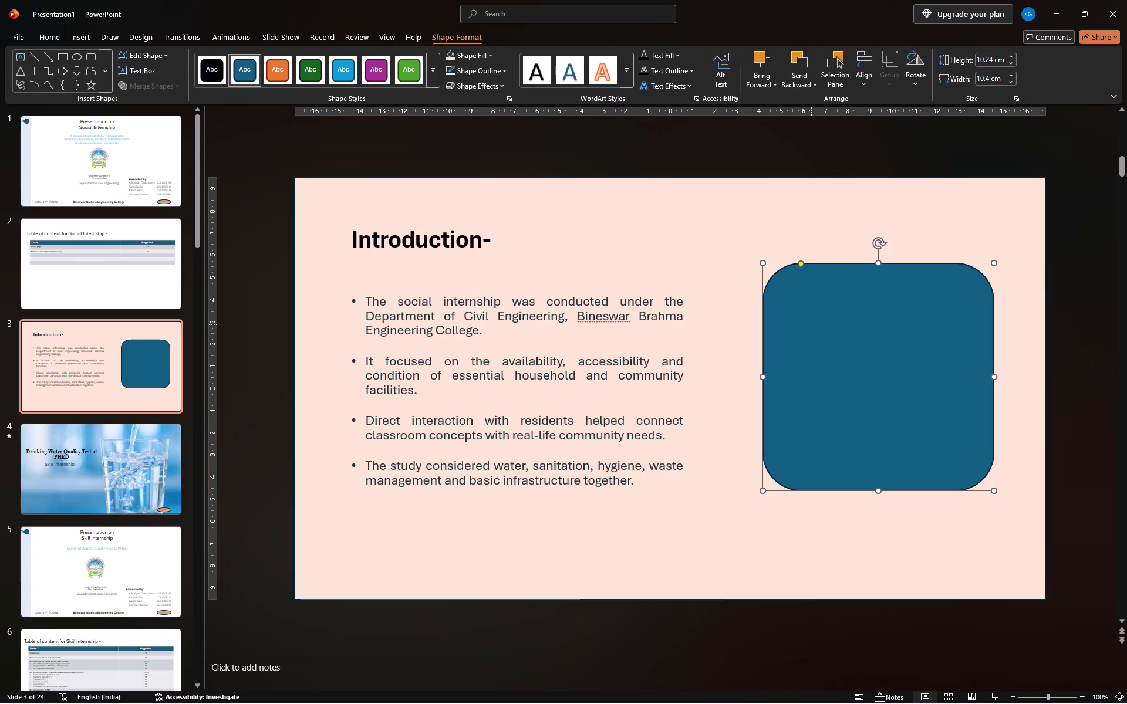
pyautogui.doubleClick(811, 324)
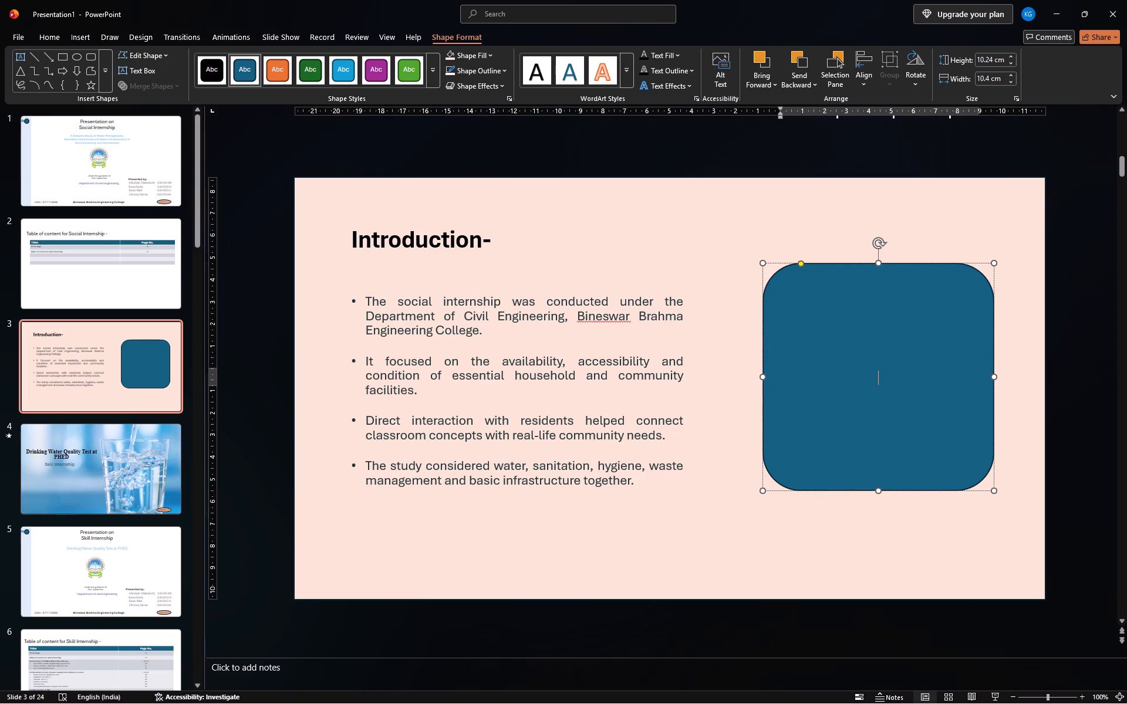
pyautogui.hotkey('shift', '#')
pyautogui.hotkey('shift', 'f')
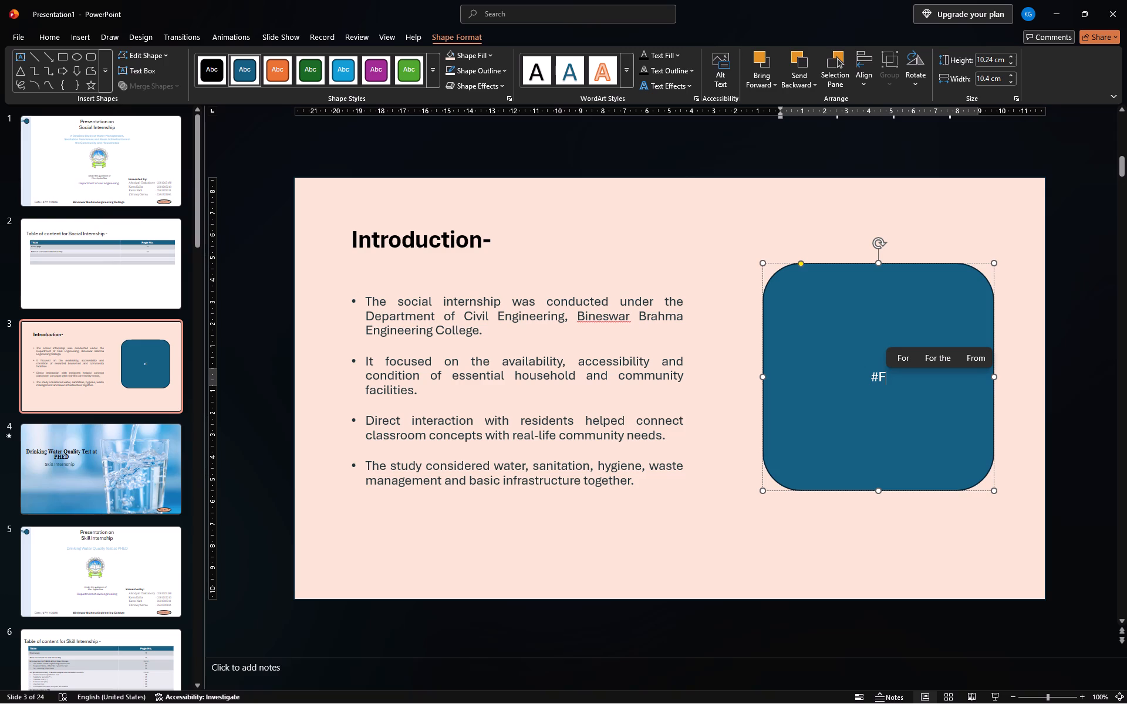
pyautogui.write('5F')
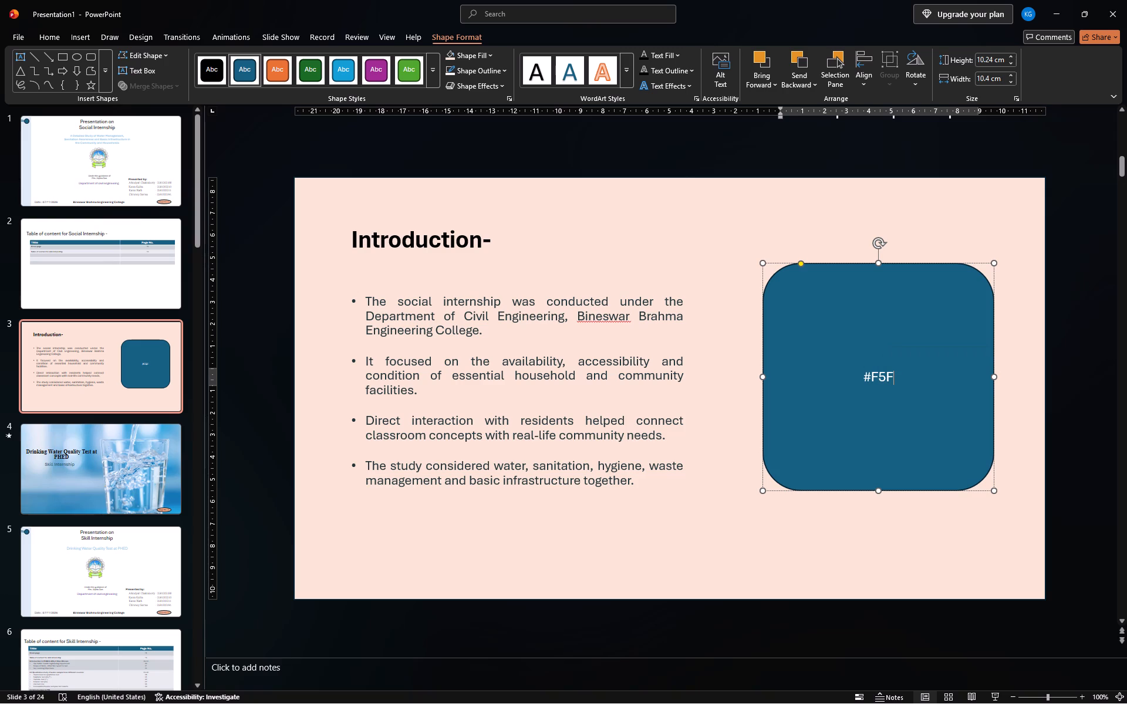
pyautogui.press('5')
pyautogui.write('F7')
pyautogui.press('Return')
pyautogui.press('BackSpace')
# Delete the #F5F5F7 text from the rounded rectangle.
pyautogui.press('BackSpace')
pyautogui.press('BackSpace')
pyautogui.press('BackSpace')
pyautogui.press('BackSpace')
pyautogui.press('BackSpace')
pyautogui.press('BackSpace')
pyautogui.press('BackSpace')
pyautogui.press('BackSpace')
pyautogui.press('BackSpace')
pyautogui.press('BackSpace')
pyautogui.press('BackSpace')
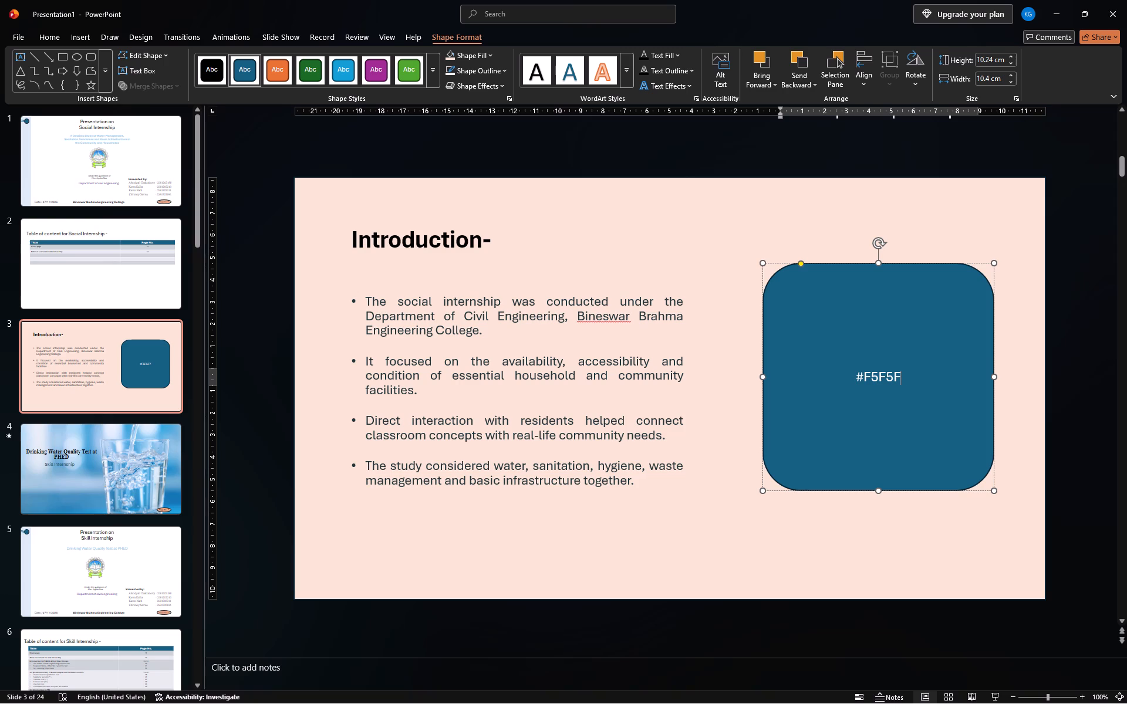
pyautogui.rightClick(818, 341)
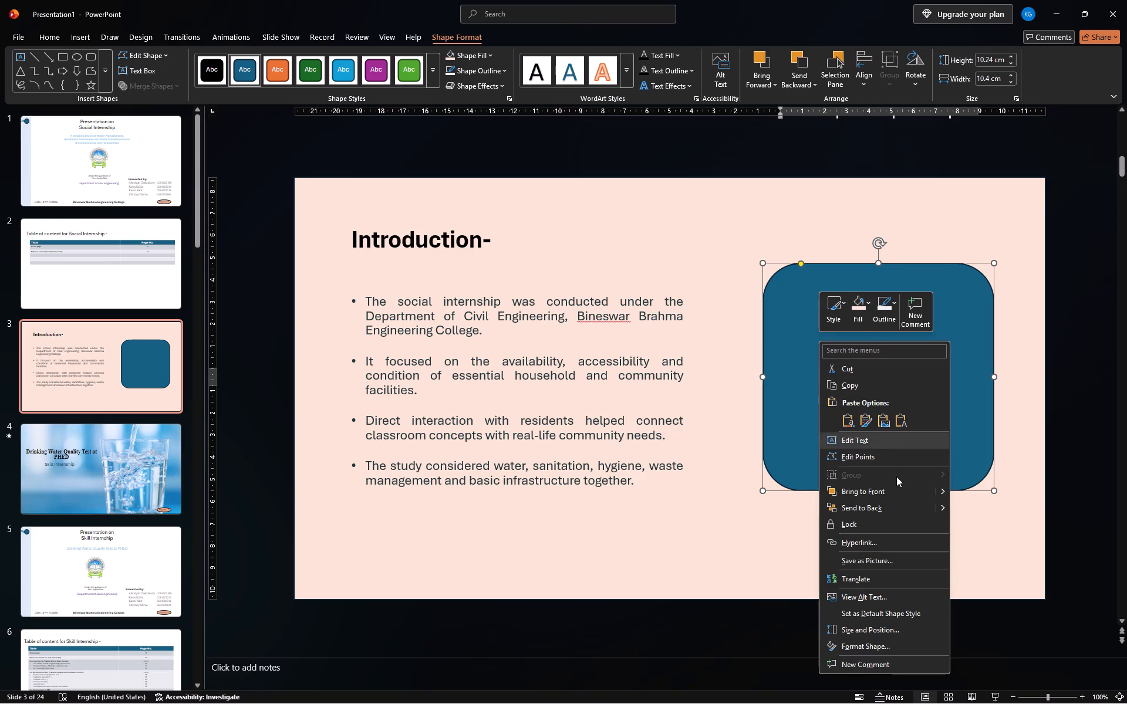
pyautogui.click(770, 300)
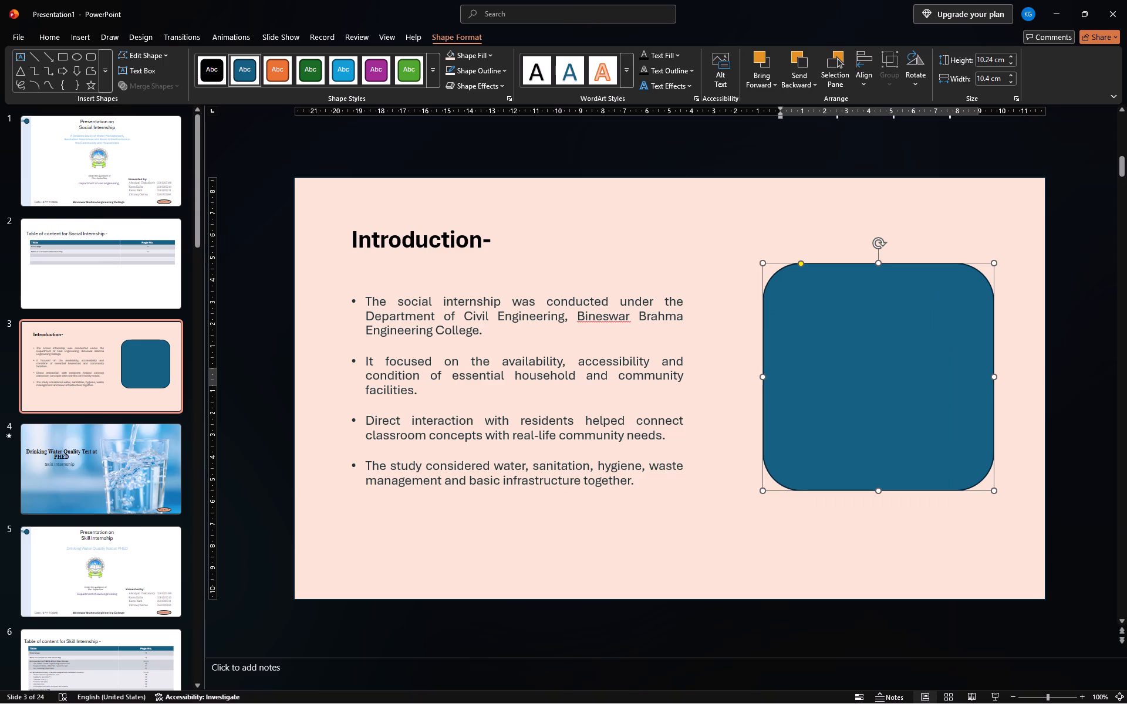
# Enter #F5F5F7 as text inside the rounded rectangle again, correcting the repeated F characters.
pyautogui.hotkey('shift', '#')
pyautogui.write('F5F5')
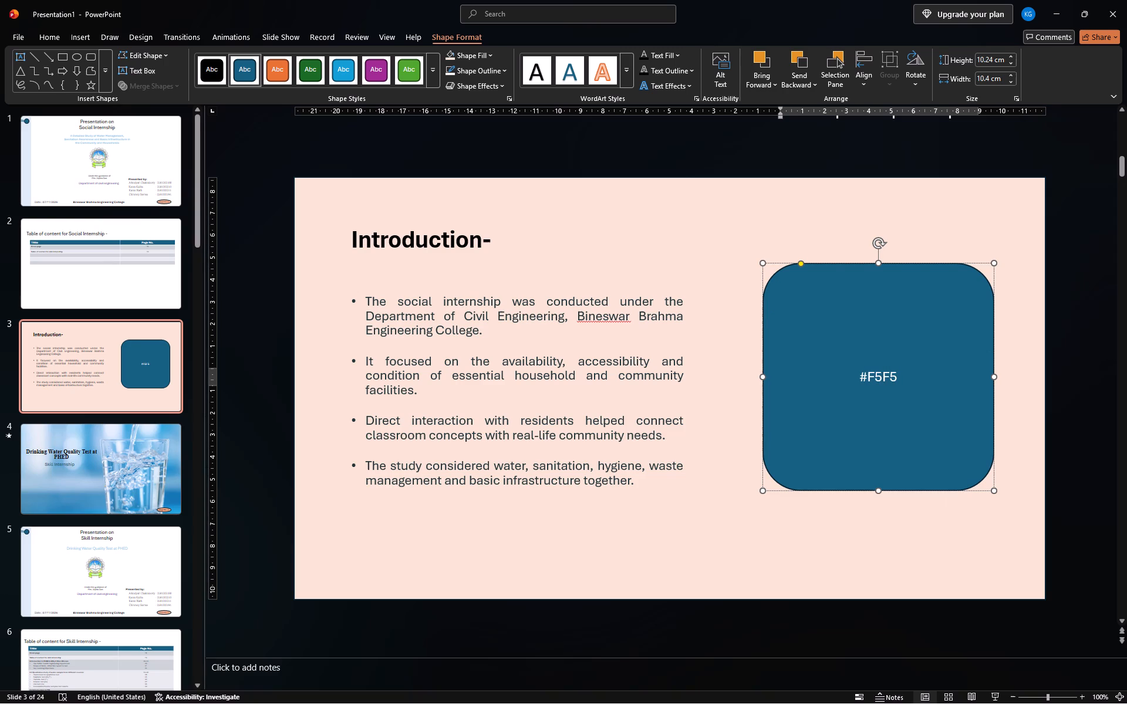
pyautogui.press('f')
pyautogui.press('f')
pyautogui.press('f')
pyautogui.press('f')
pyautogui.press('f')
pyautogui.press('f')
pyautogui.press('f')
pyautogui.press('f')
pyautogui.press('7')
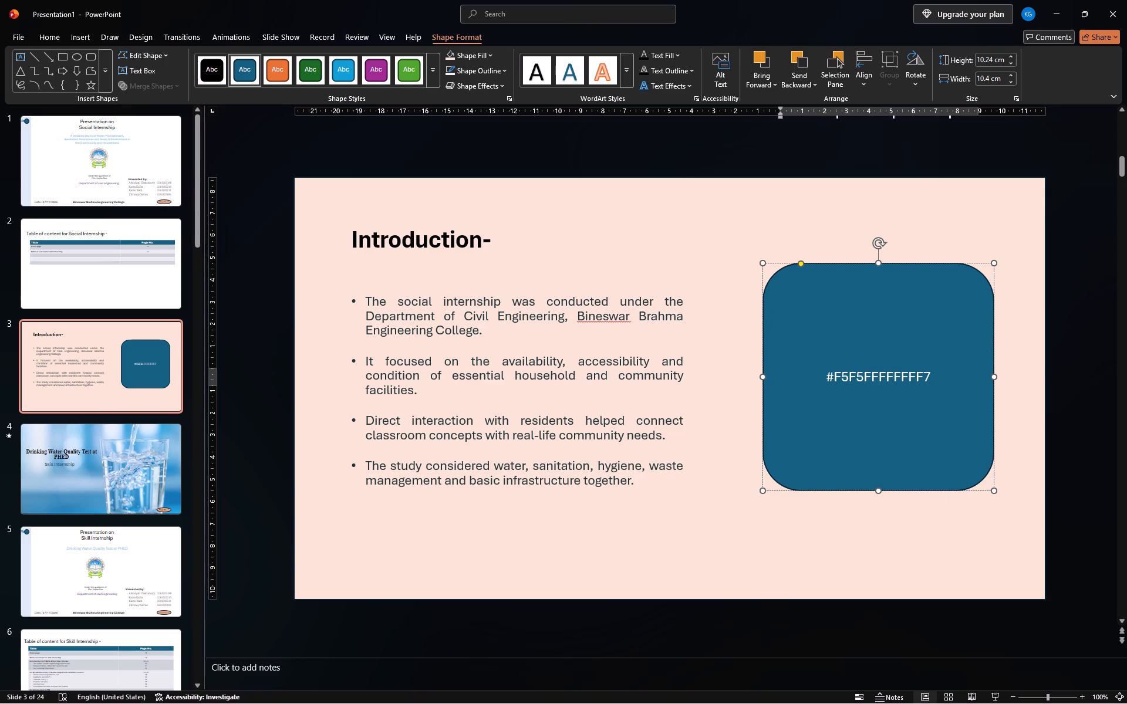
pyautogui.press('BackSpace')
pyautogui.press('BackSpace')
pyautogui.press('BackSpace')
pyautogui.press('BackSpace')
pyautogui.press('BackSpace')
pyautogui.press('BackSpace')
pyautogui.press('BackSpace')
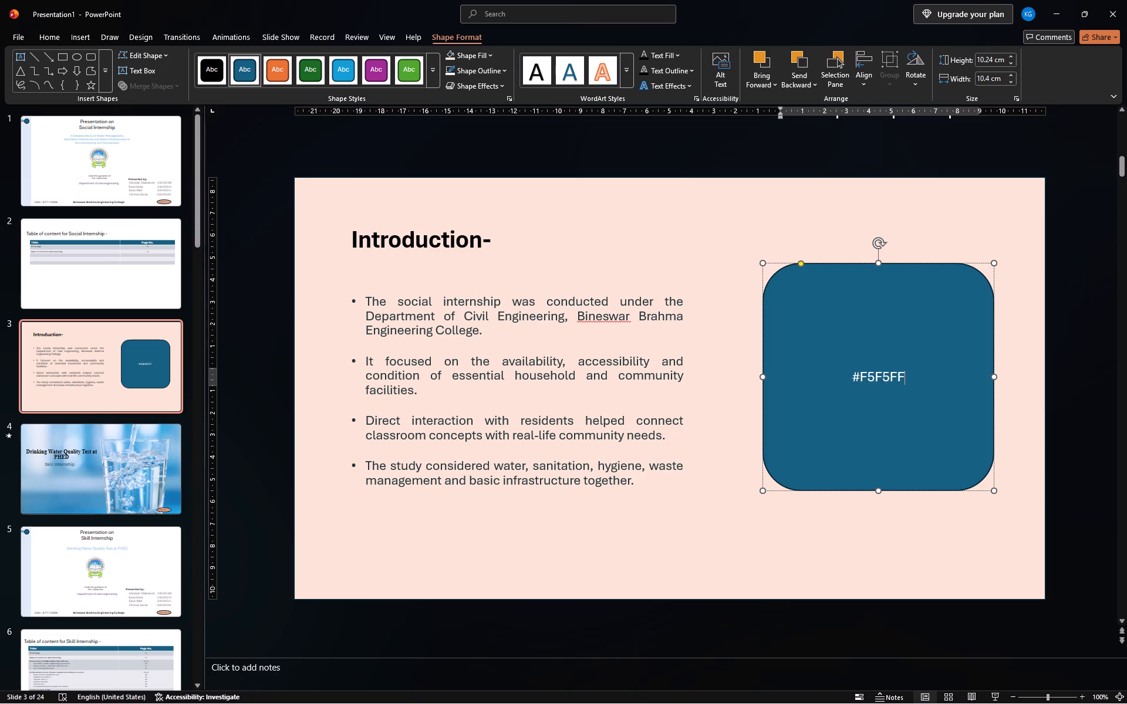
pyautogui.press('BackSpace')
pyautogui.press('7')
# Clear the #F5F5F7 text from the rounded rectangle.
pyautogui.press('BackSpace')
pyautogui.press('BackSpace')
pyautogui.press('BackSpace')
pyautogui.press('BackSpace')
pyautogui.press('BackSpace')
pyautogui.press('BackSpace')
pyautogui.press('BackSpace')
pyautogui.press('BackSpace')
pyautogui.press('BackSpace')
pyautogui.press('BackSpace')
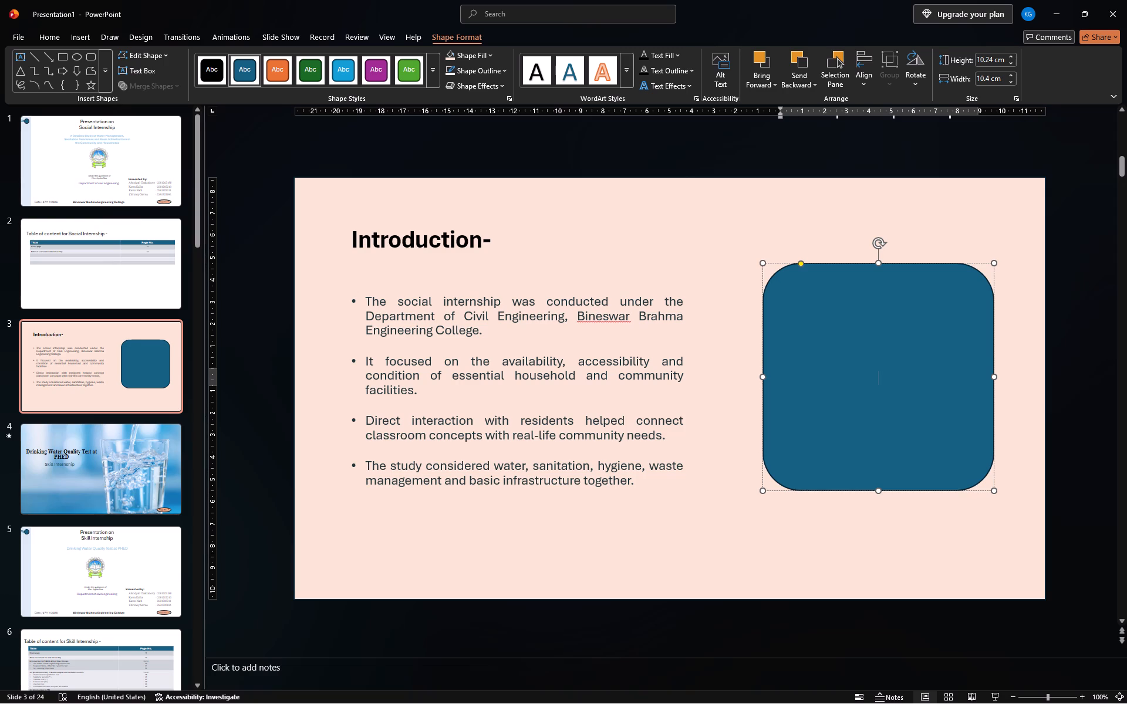
# Set the rounded rectangle's current style as the default shape style.
pyautogui.rightClick(896, 350)
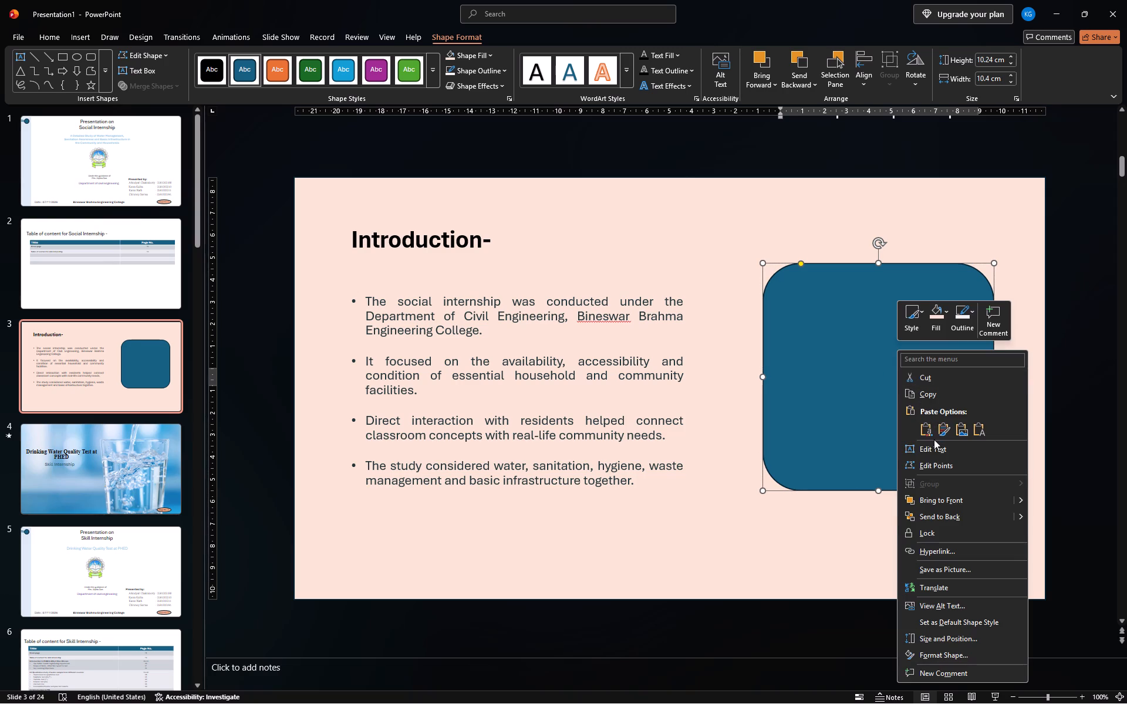
pyautogui.click(943, 622)
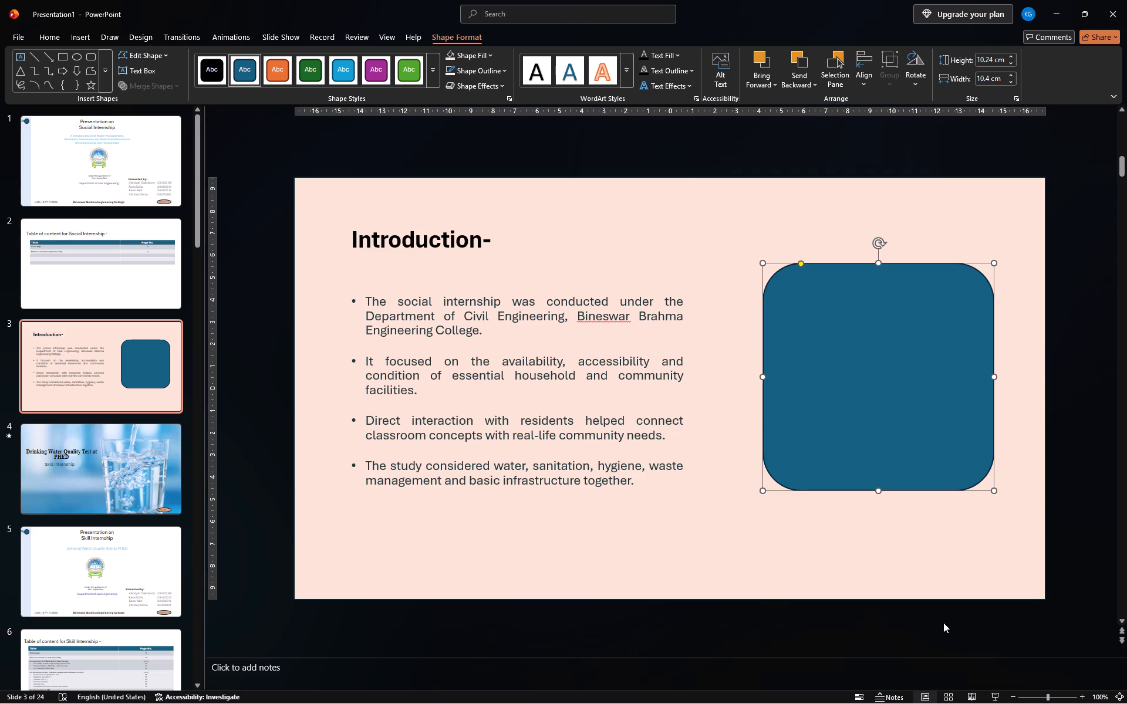
pyautogui.click(907, 363)
pyautogui.rightClick(907, 363)
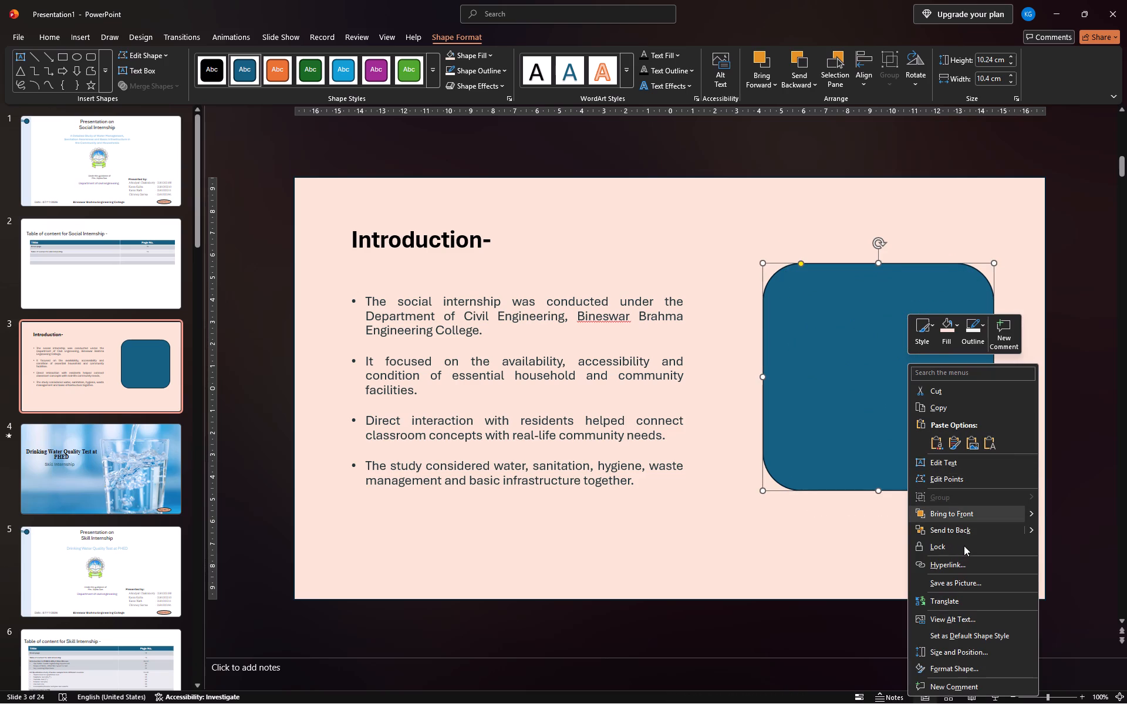
pyautogui.click(953, 632)
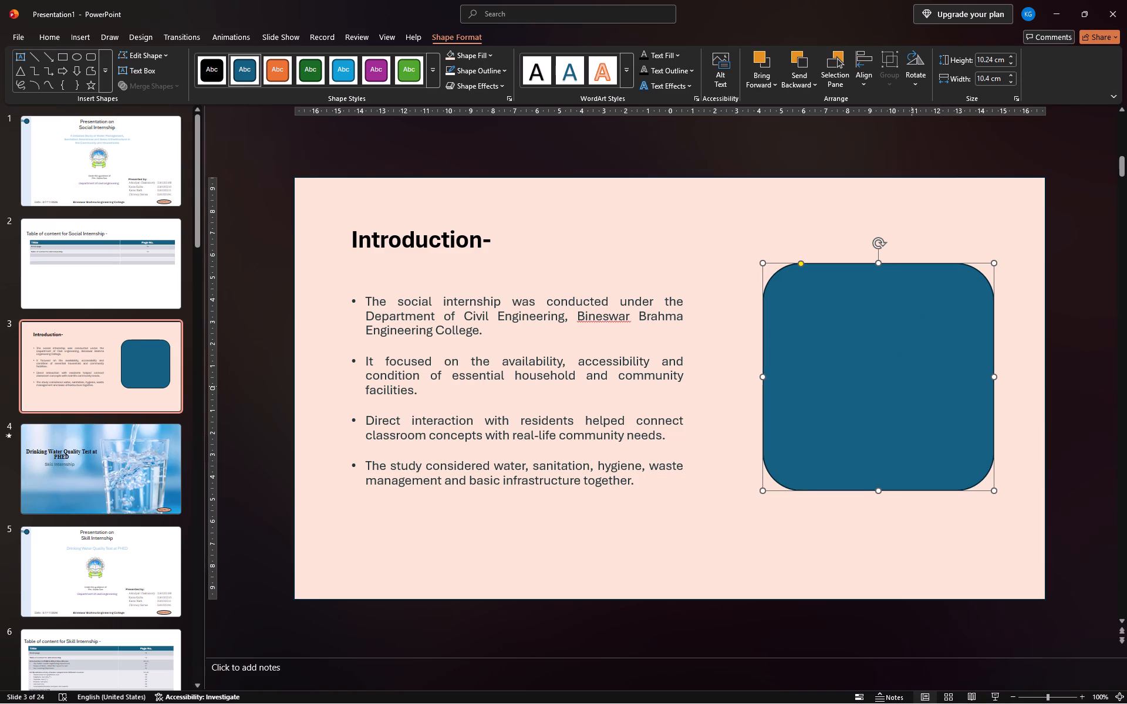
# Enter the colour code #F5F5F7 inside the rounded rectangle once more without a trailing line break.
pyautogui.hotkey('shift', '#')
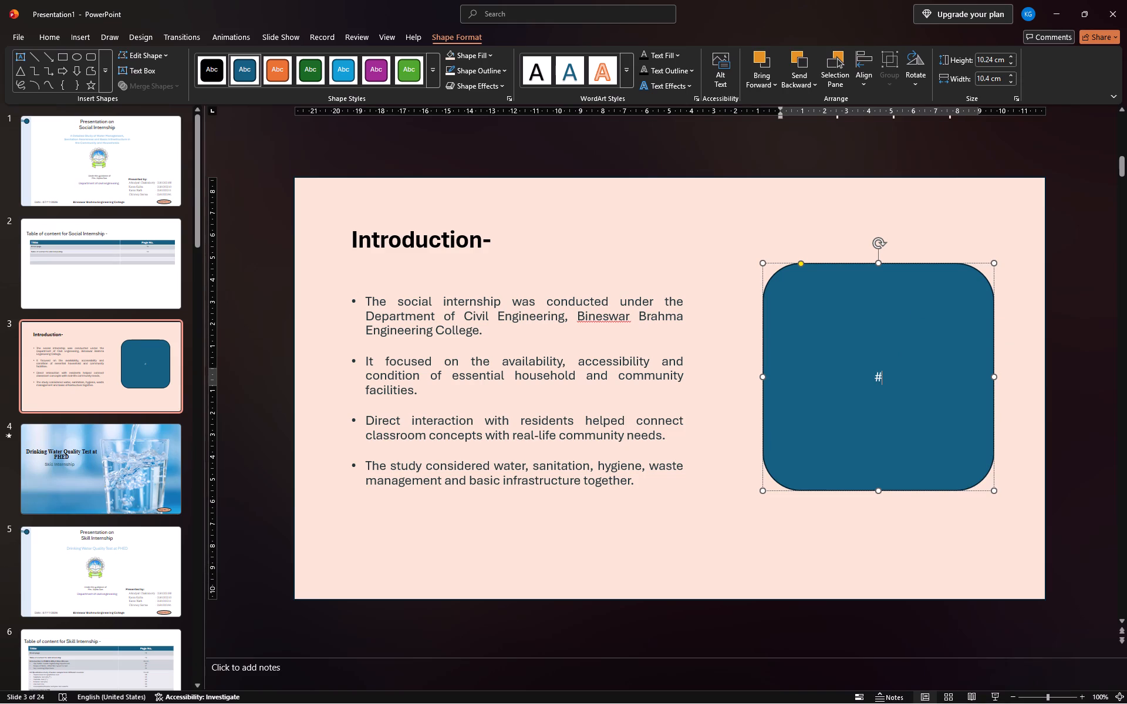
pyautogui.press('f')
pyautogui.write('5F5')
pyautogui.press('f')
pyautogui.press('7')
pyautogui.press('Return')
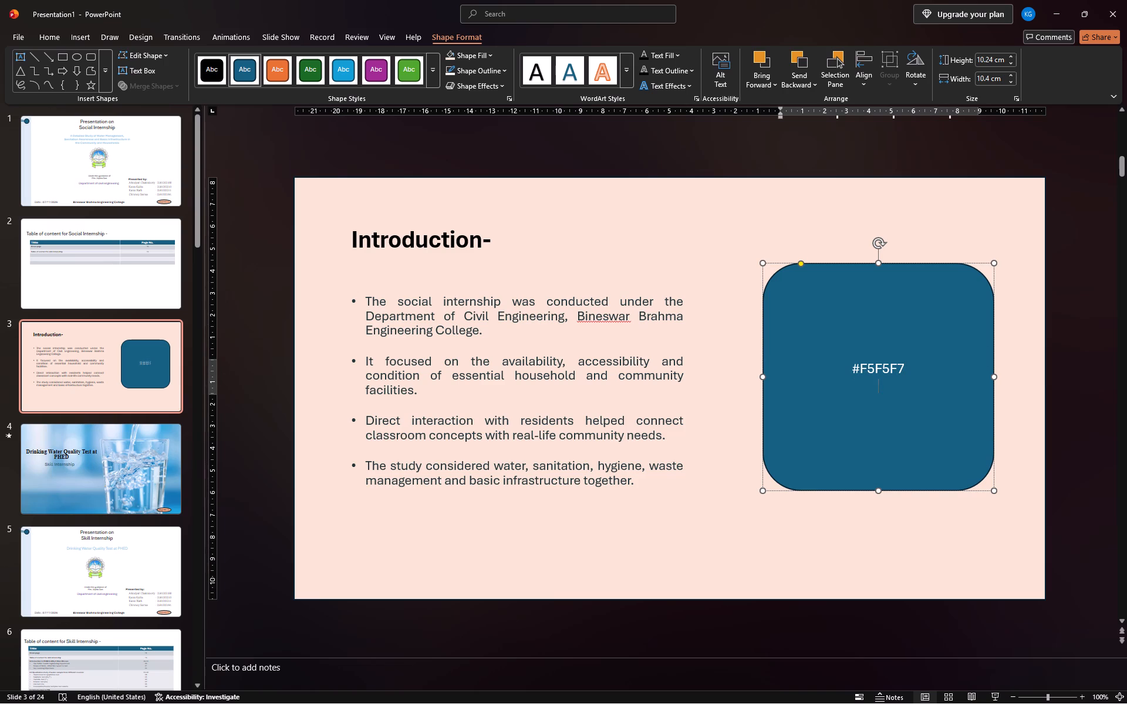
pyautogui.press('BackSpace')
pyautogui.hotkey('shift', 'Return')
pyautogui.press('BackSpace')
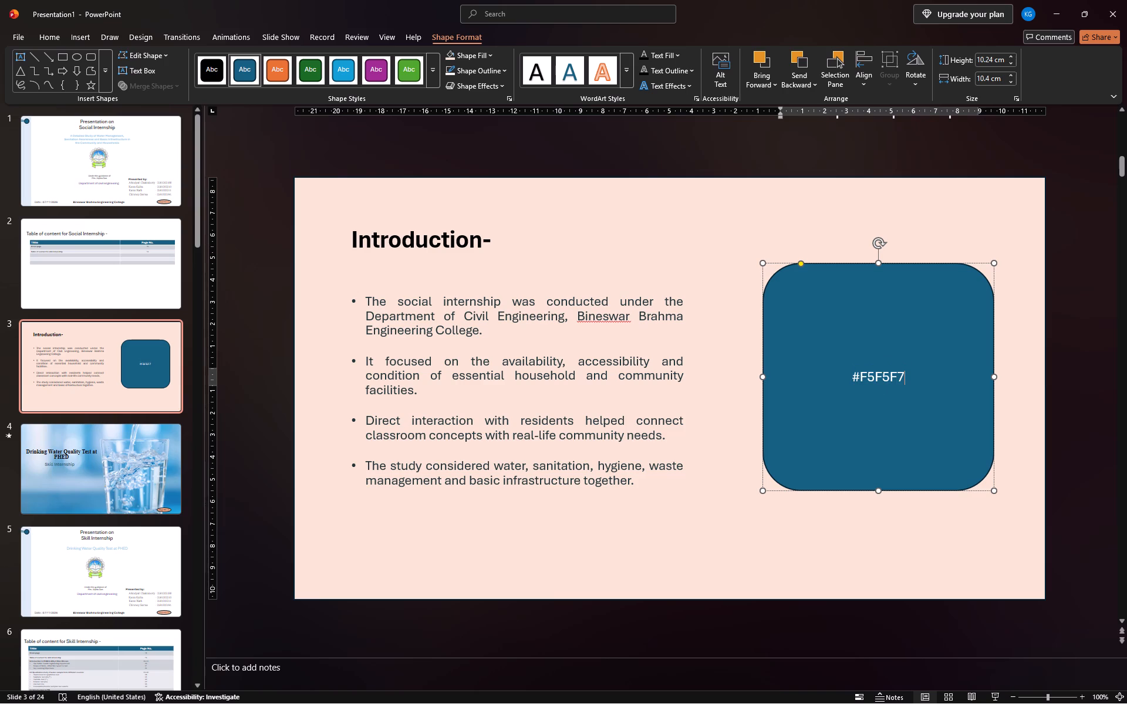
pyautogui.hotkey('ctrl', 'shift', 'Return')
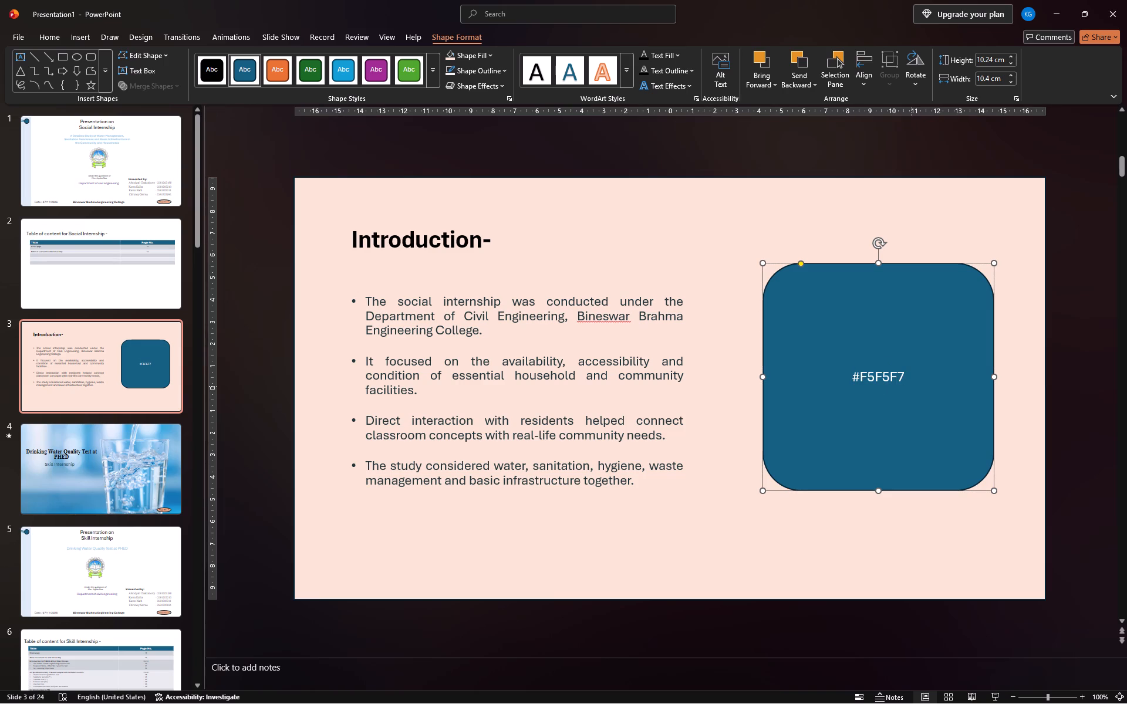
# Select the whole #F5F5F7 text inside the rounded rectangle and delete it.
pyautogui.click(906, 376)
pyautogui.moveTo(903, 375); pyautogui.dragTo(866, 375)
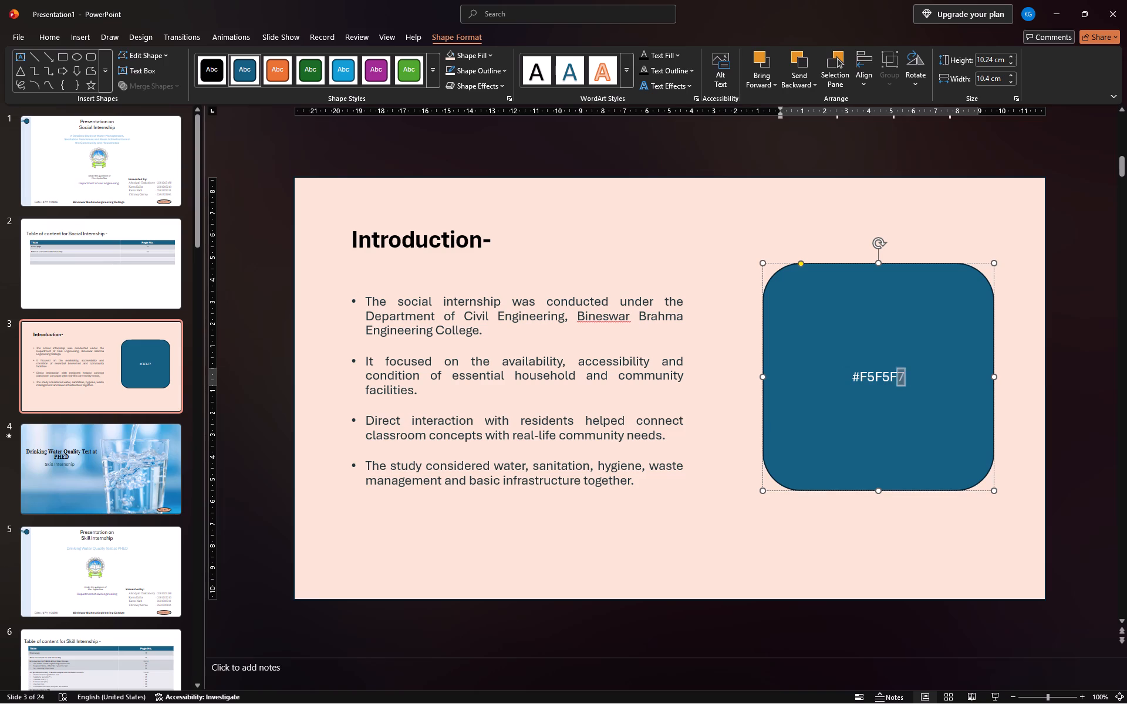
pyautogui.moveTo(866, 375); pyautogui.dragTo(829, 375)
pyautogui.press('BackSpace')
# Fill the rounded rectangle with the lightest shade of the light grey theme colour.
pyautogui.rightClick(892, 377)
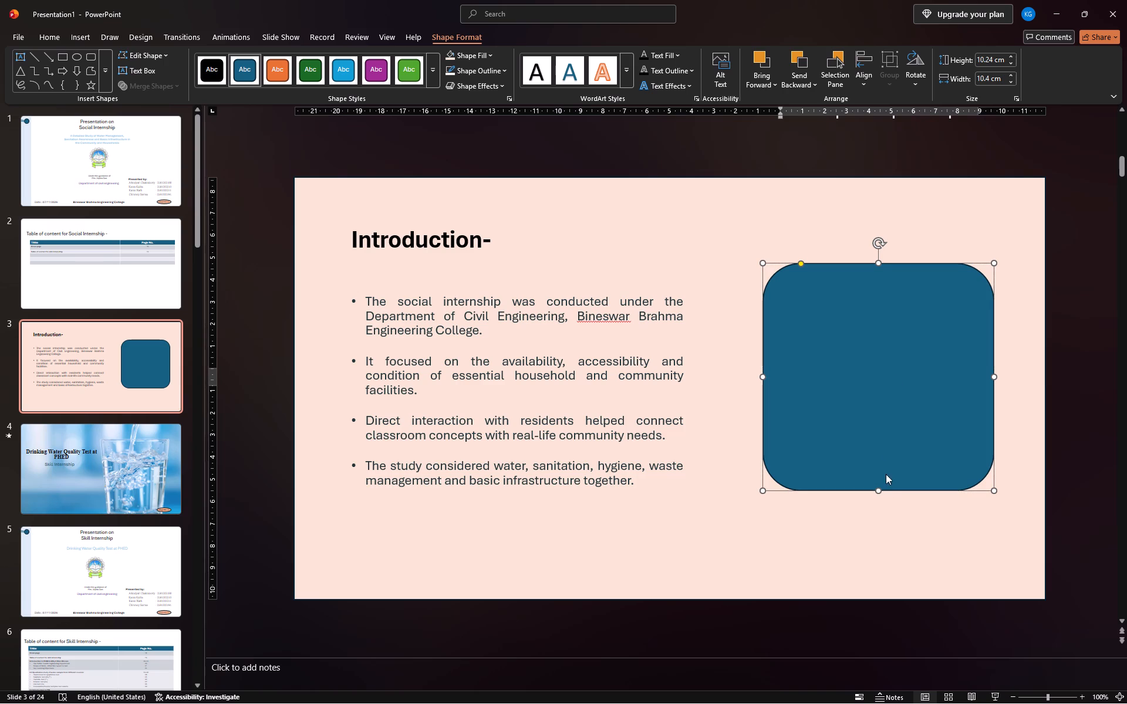
pyautogui.click(935, 398)
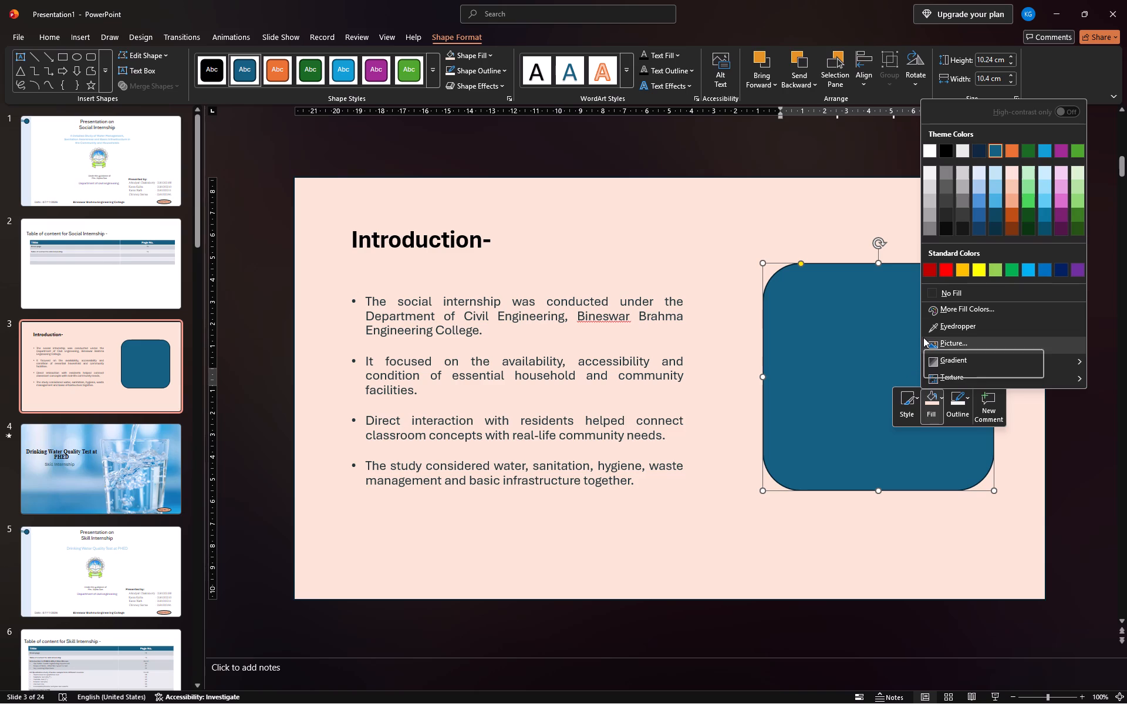
pyautogui.click(1062, 111)
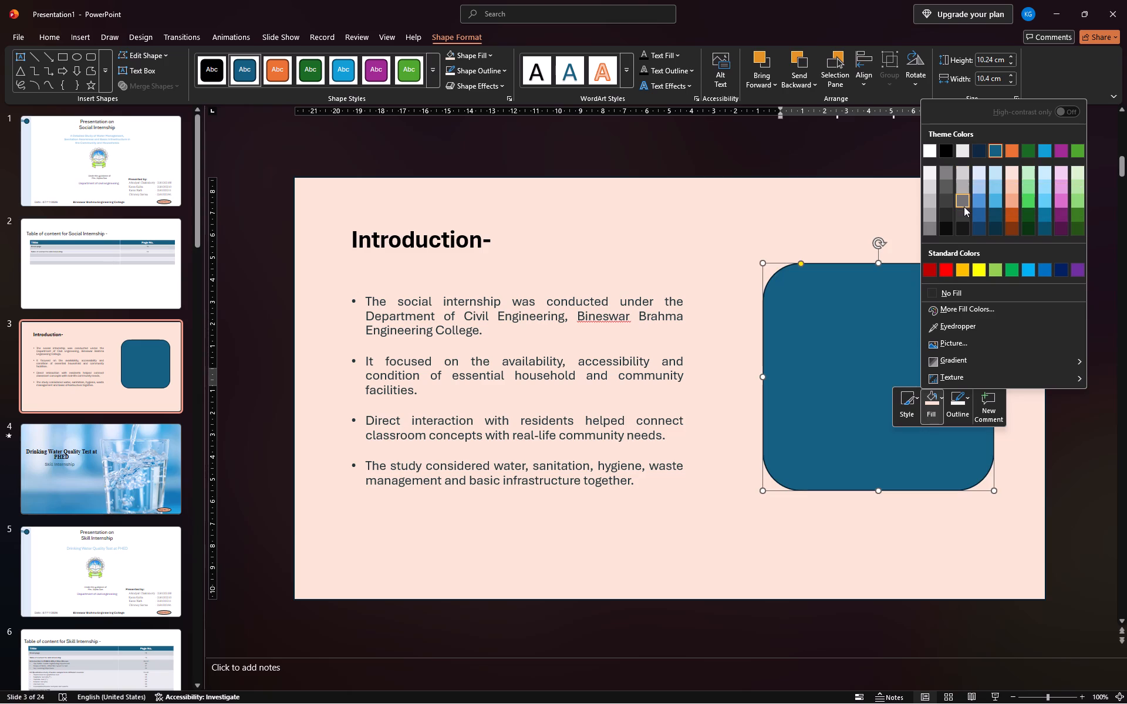
pyautogui.click(964, 172)
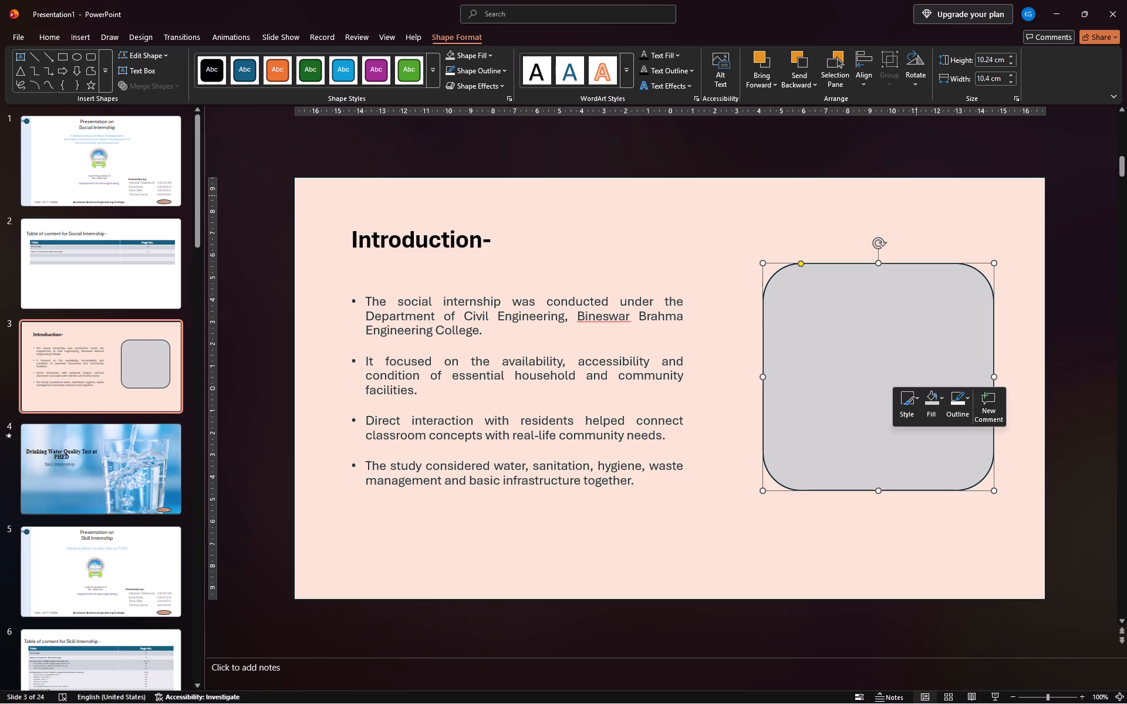
# Remove the outline from the grey rounded rectangle on the Introduction slide.
pyautogui.click(916, 195)
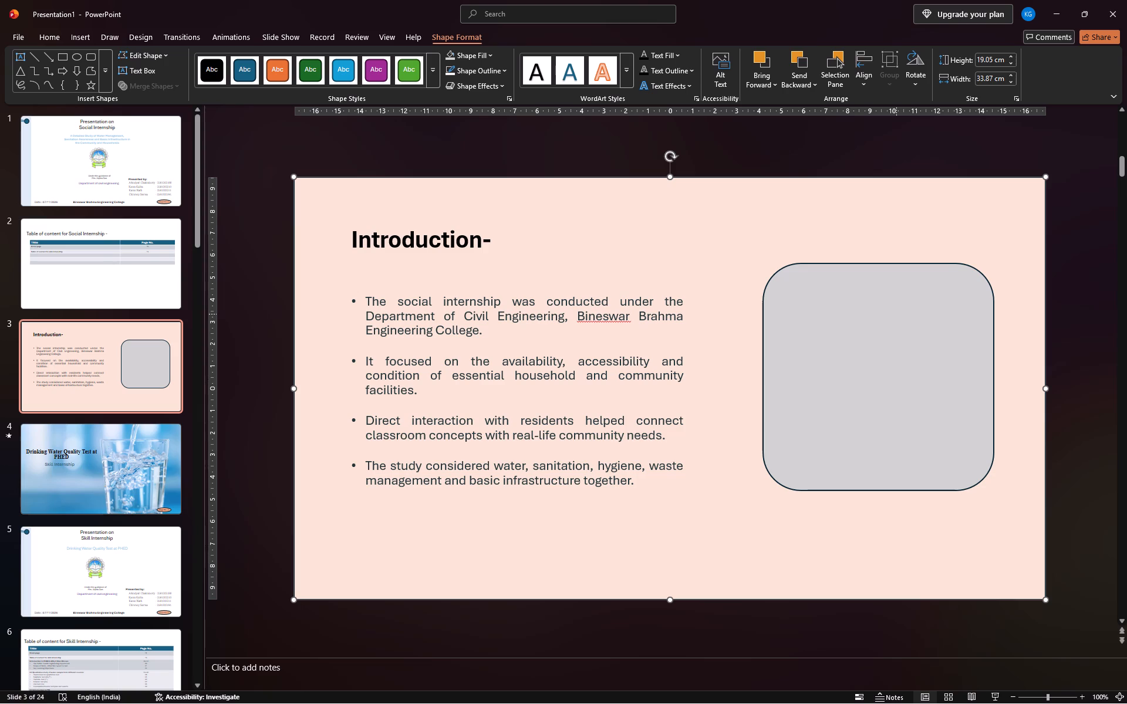
pyautogui.rightClick(862, 396)
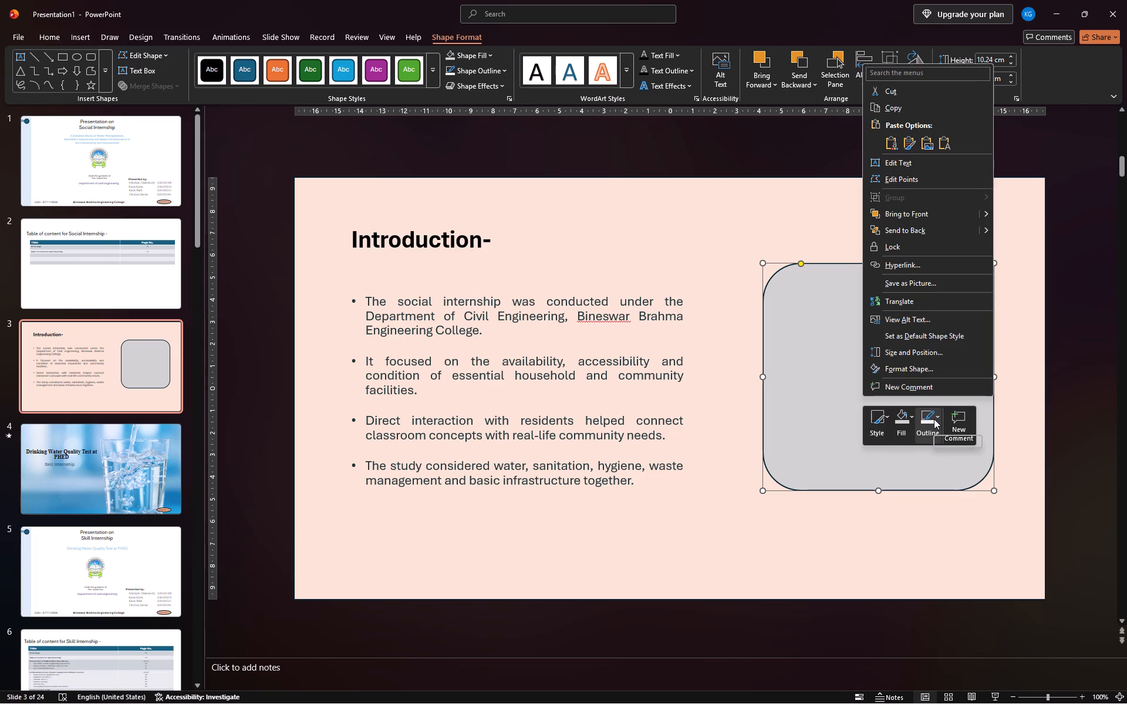
pyautogui.click(934, 419)
pyautogui.click(978, 290)
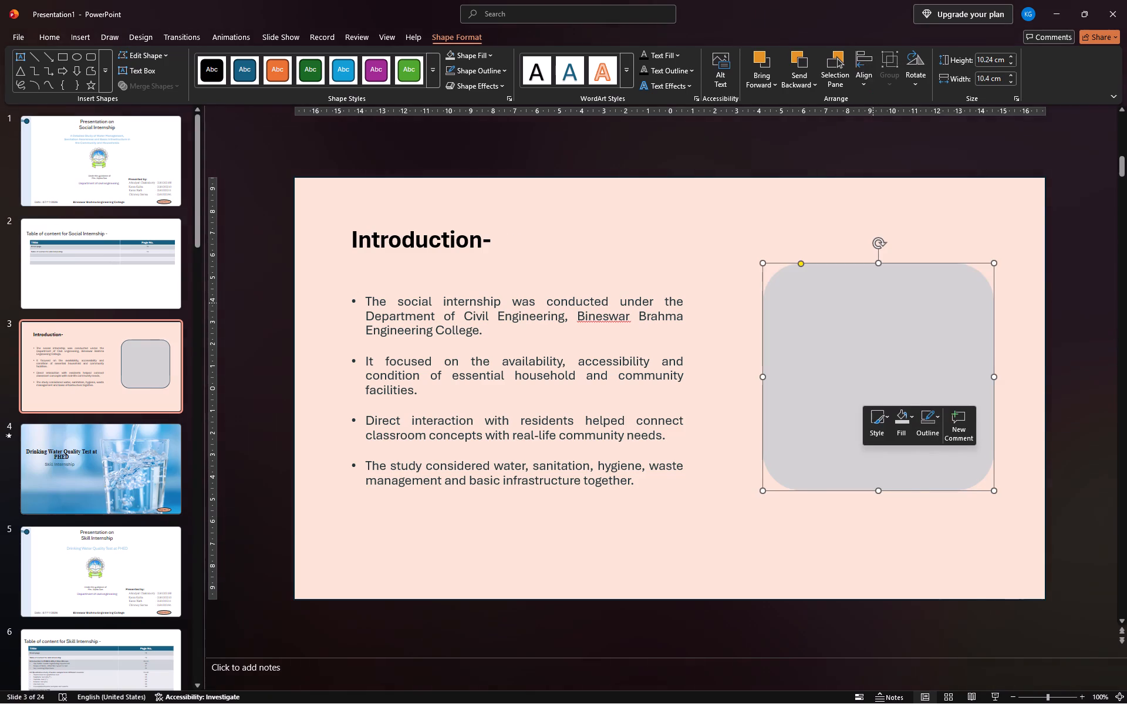
pyautogui.click(851, 304)
pyautogui.click(821, 200)
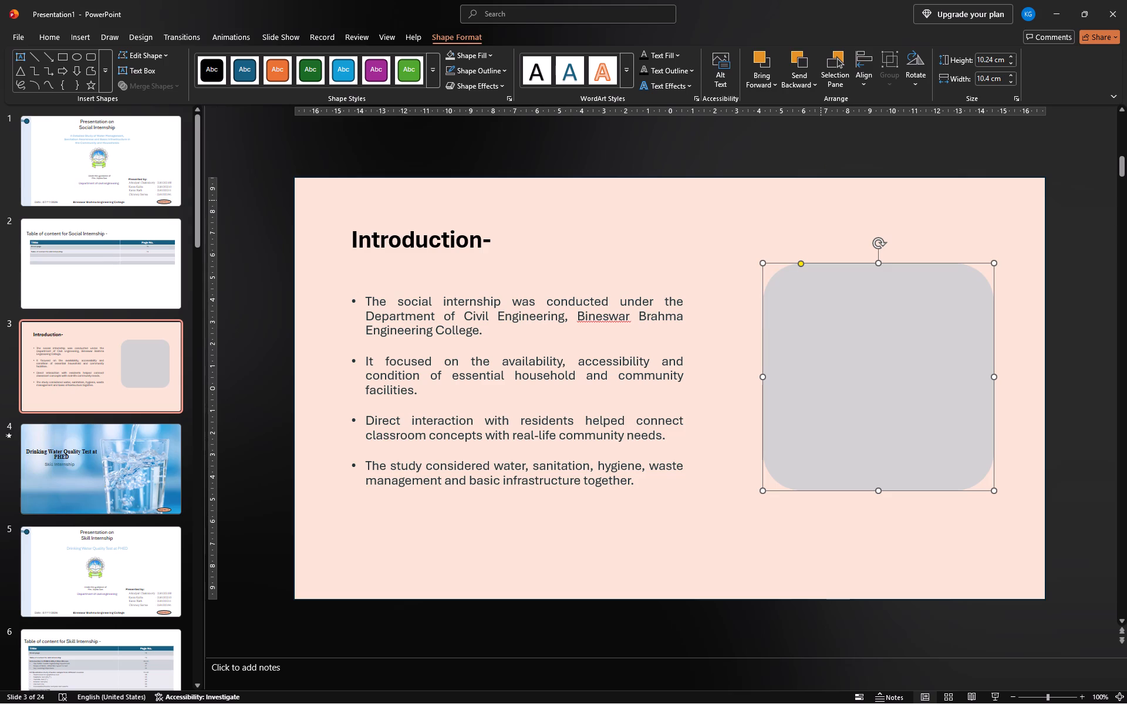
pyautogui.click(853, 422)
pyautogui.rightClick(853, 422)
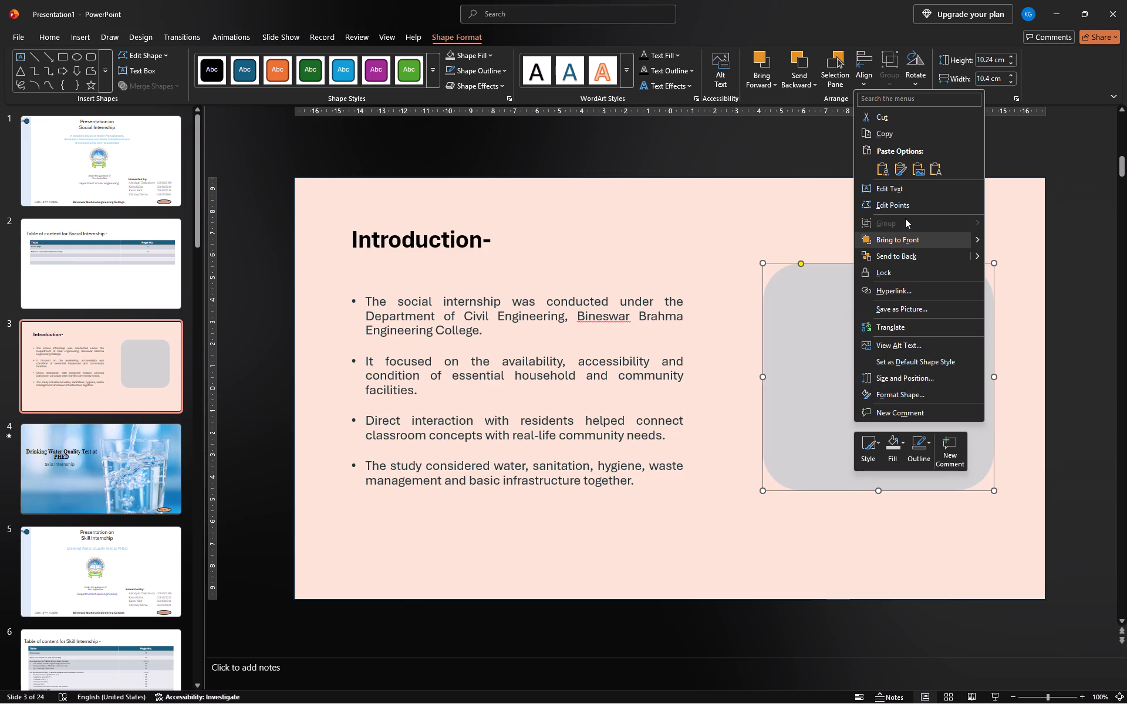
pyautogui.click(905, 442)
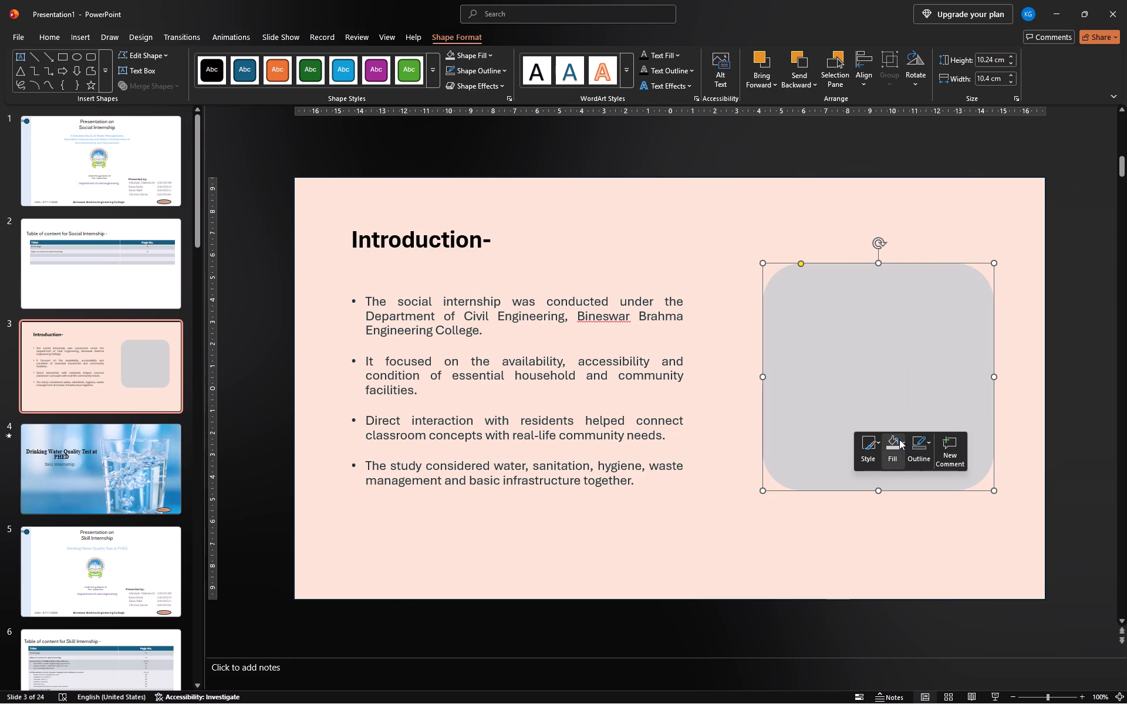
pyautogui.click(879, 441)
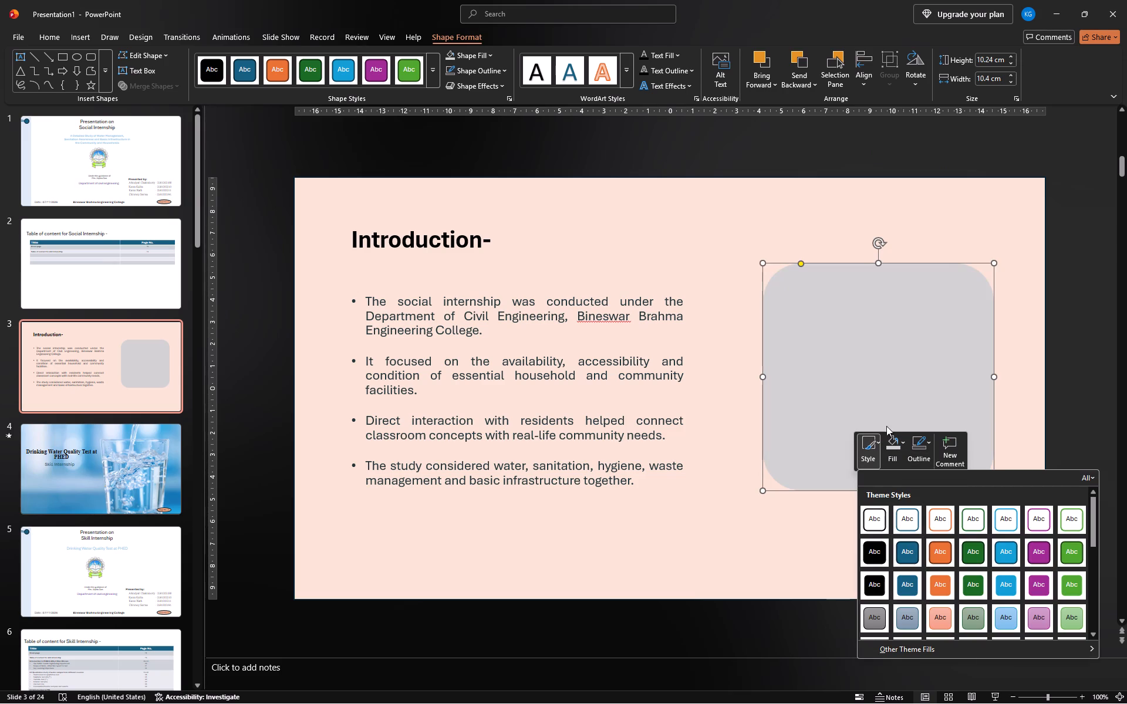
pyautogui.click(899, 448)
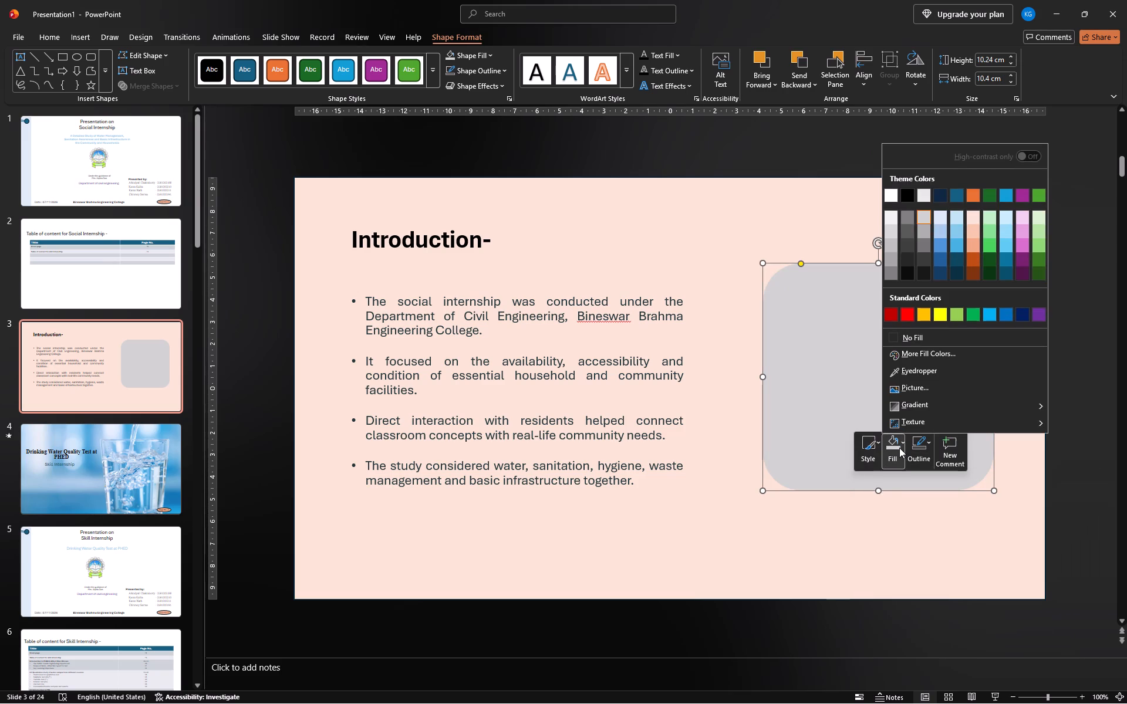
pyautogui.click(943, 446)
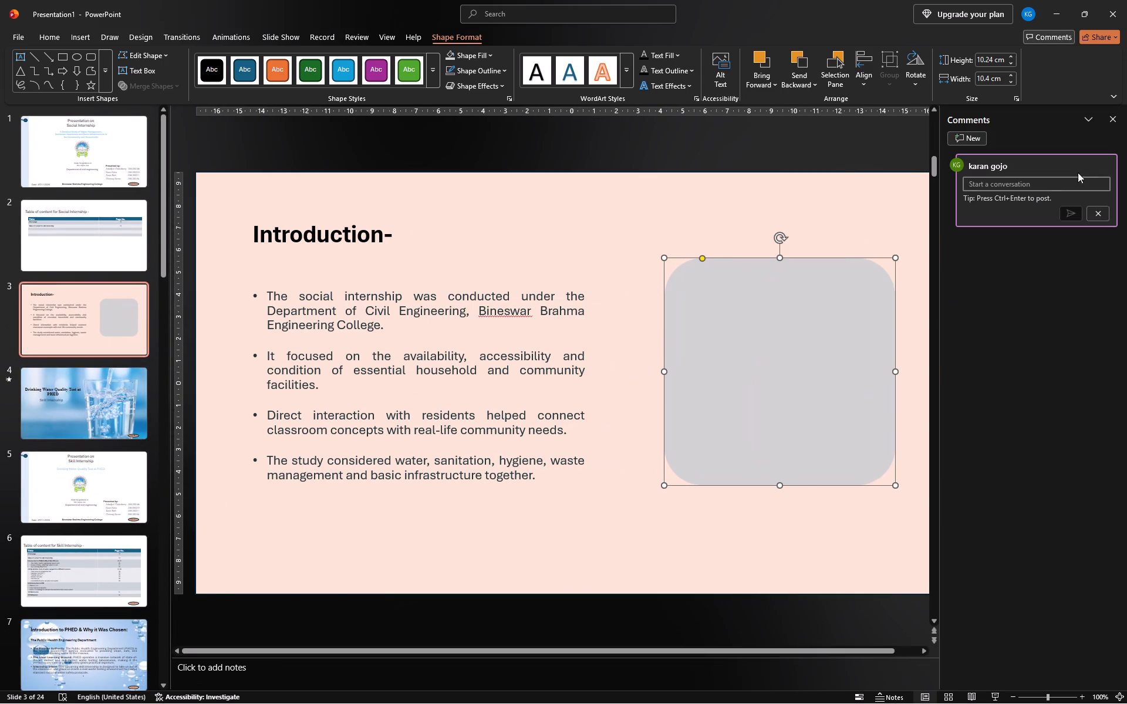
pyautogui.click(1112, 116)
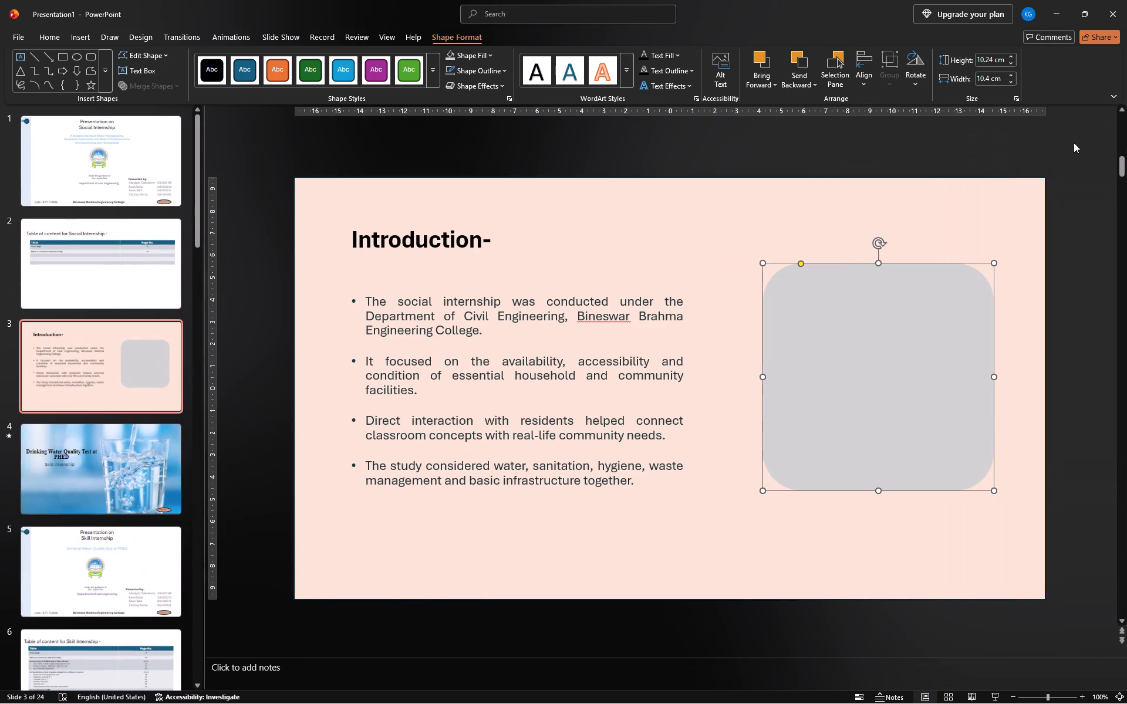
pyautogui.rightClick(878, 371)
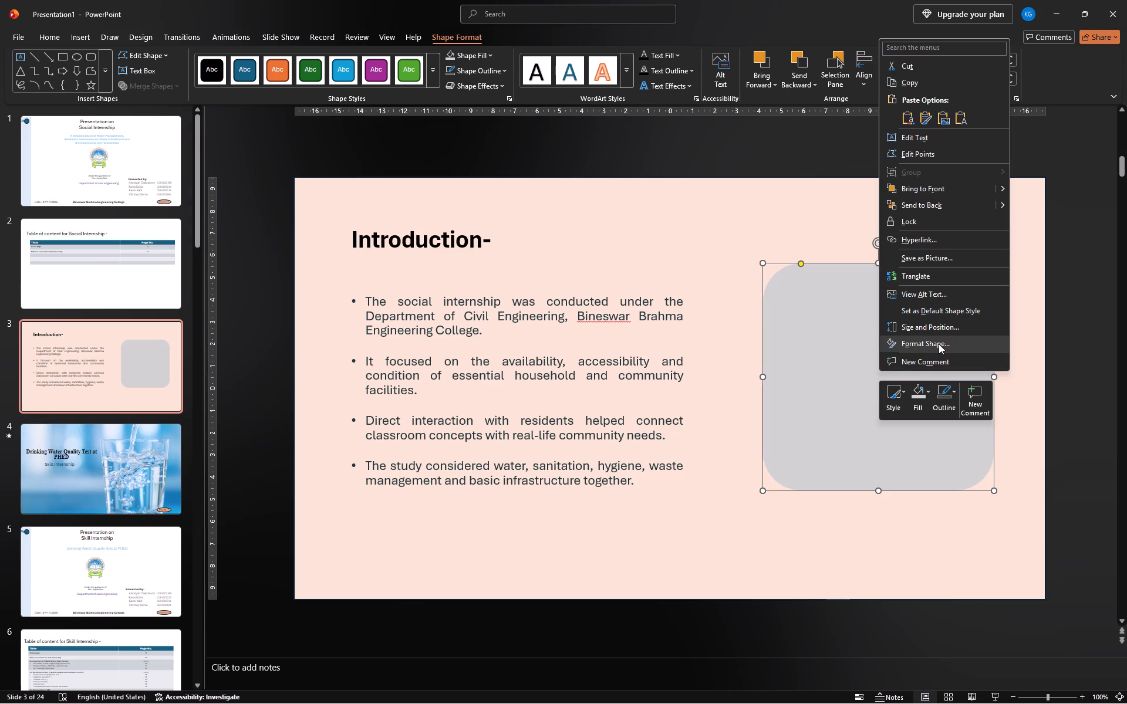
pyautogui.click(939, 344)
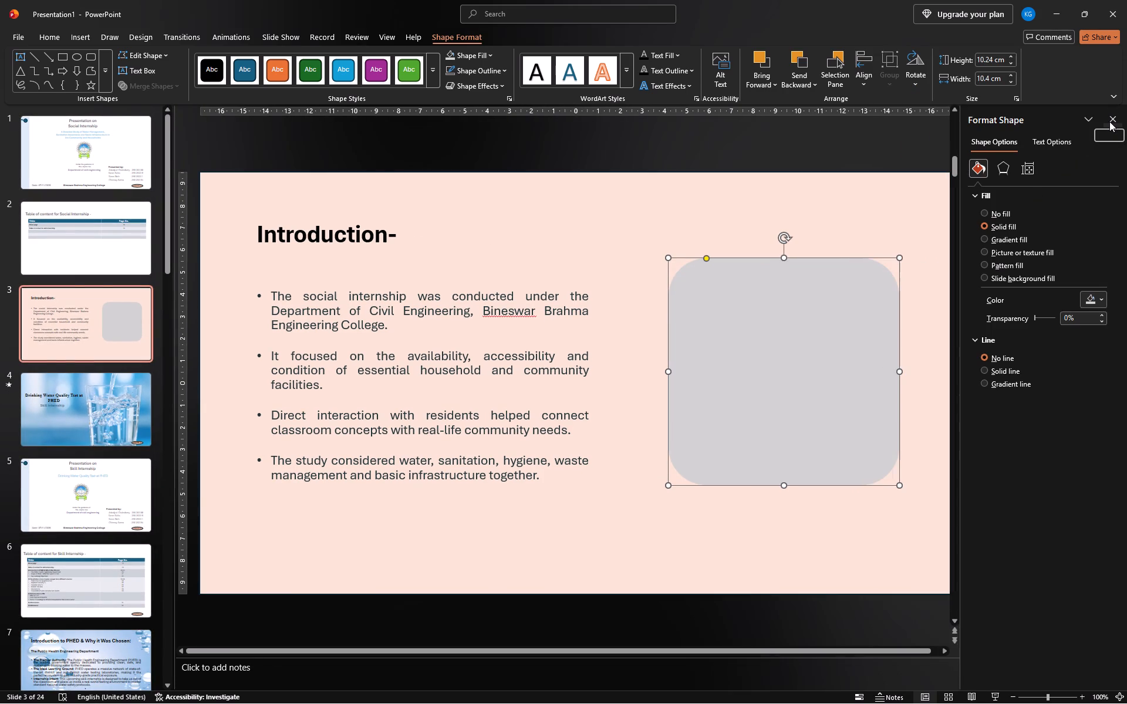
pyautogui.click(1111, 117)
# Look through the gradient fills, outline options, theme styles and presets available for the rounded rectangle.
pyautogui.rightClick(888, 378)
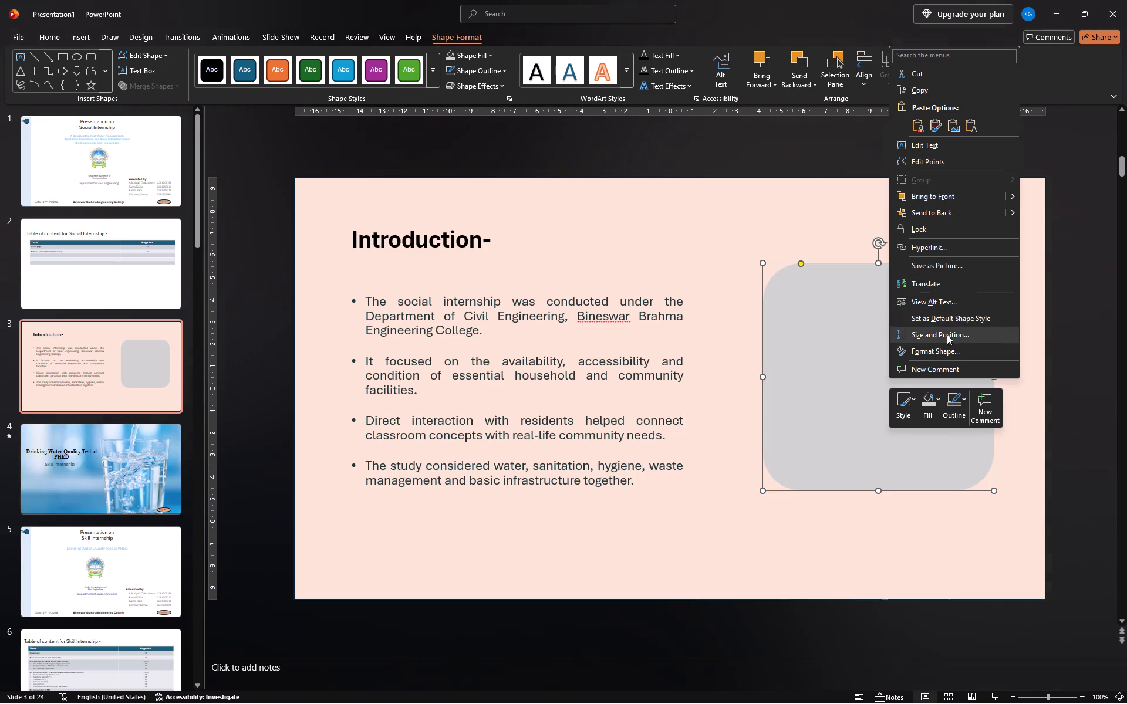
pyautogui.click(929, 399)
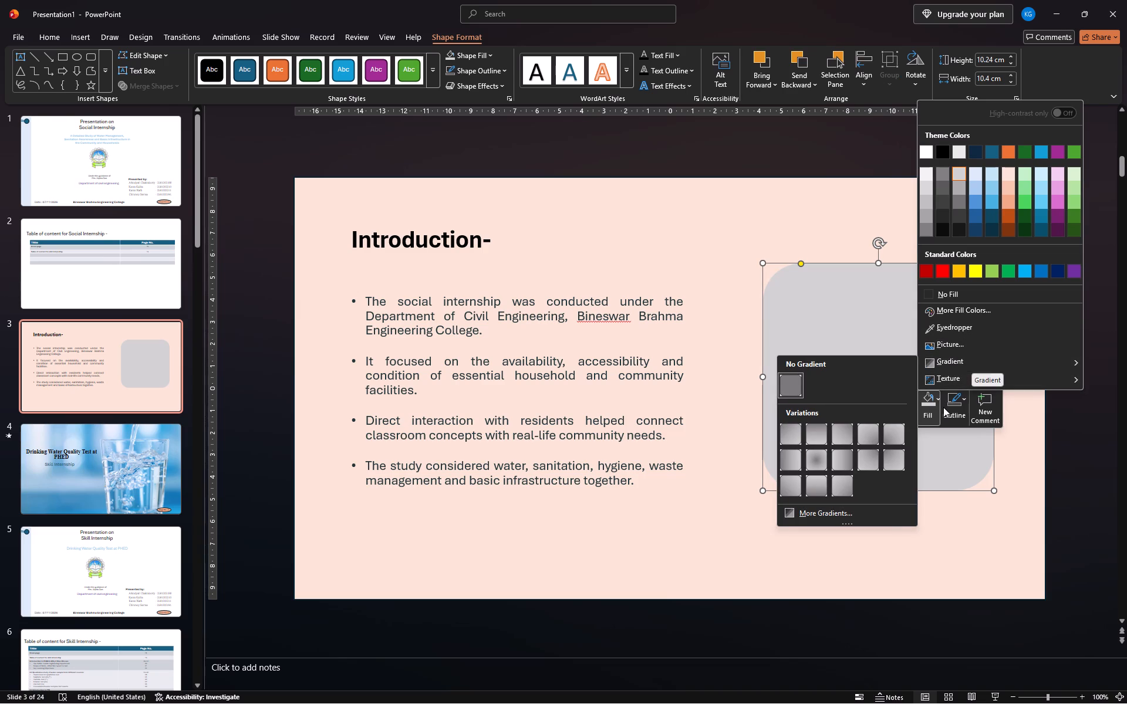
pyautogui.click(958, 408)
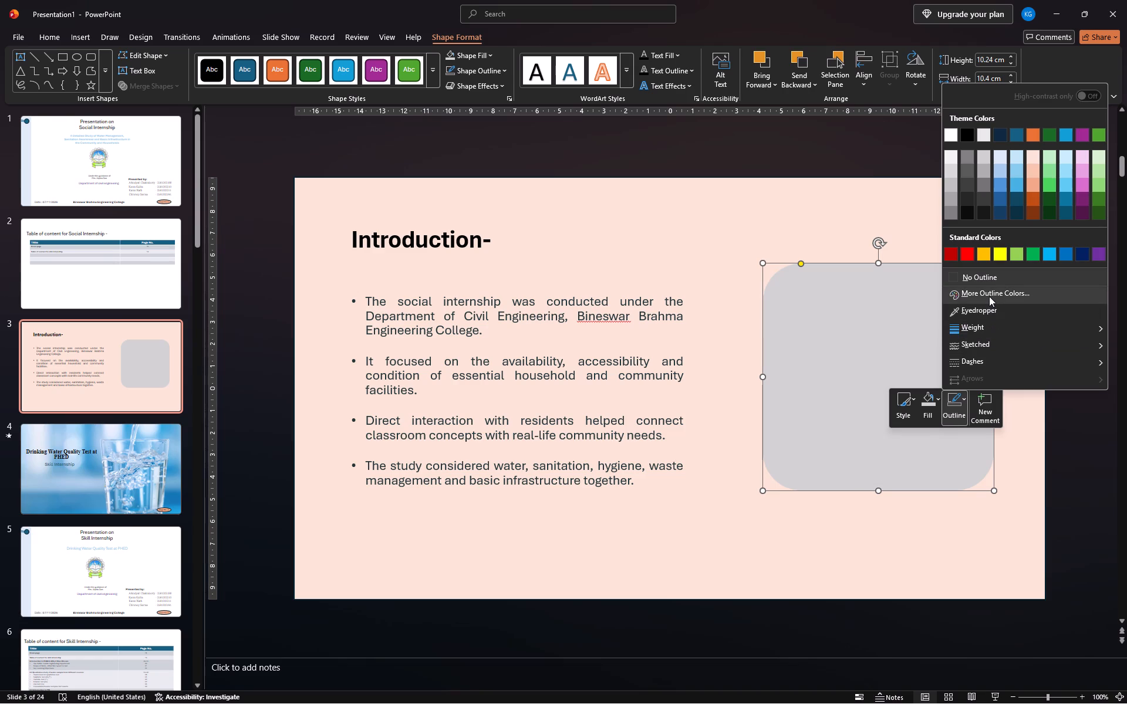
pyautogui.click(958, 414)
pyautogui.click(913, 400)
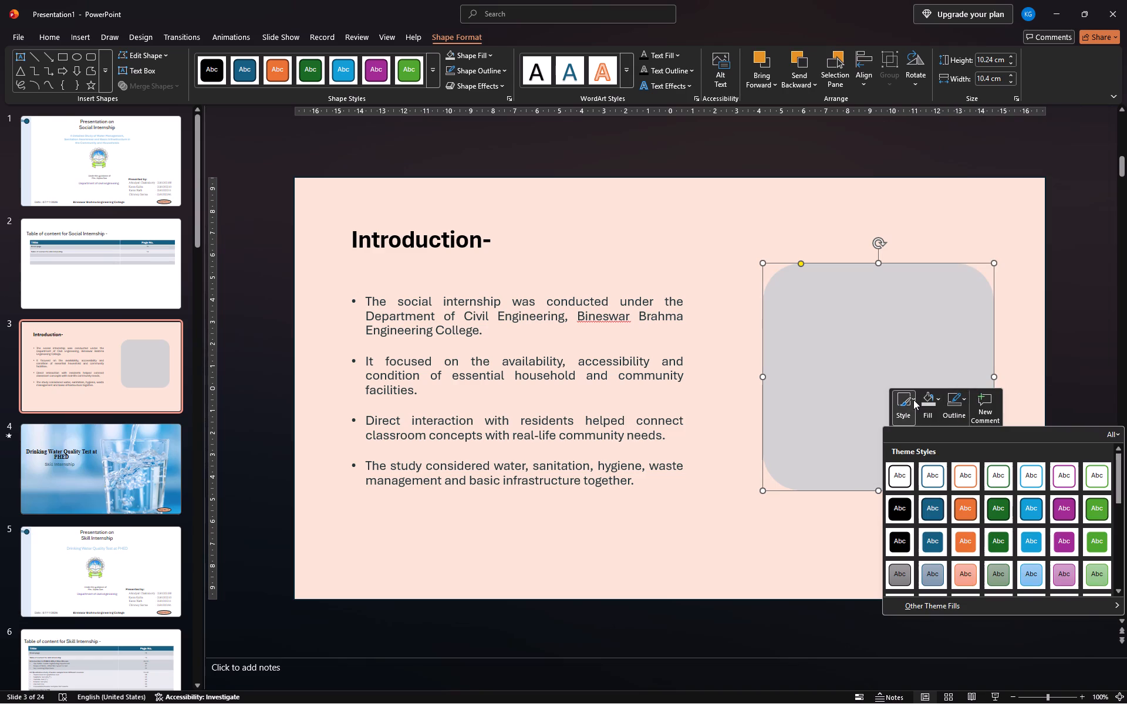
pyautogui.click(913, 400)
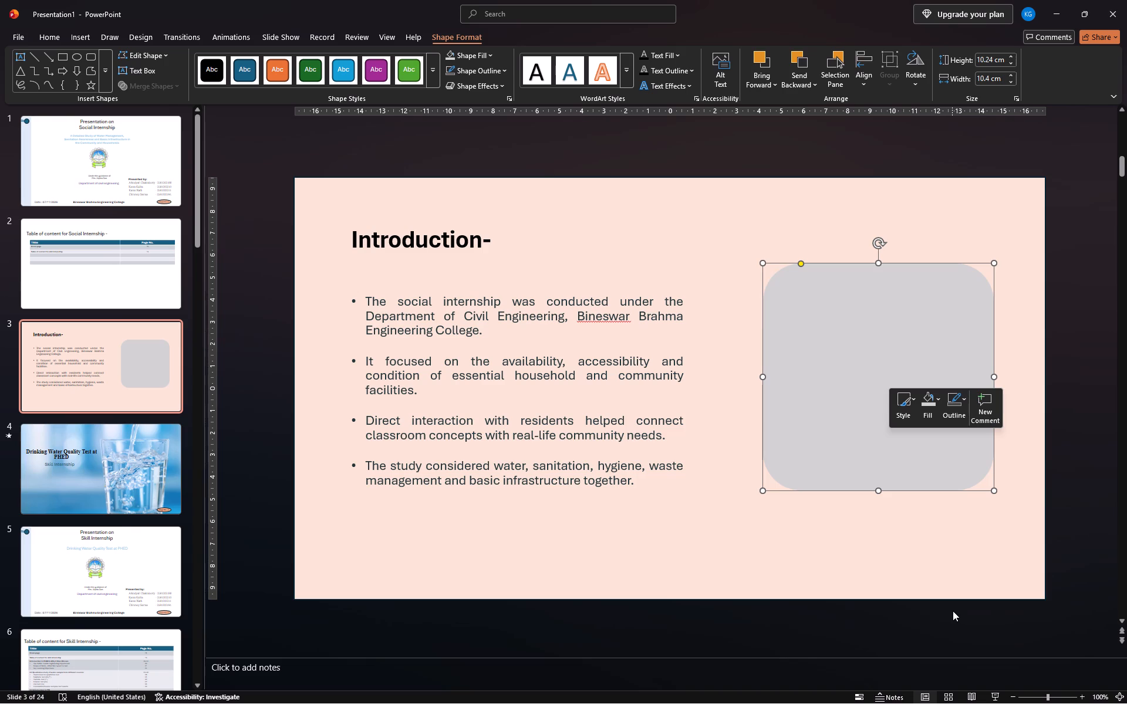
pyautogui.click(912, 398)
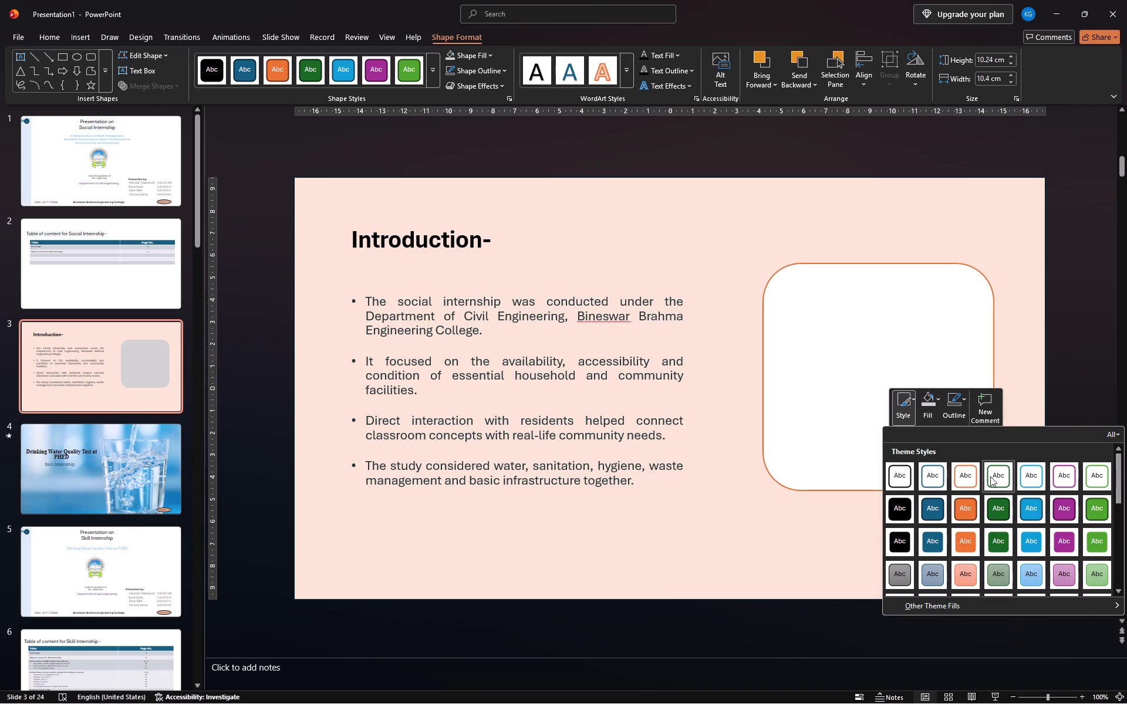
pyautogui.scroll(-1, 966, 551)
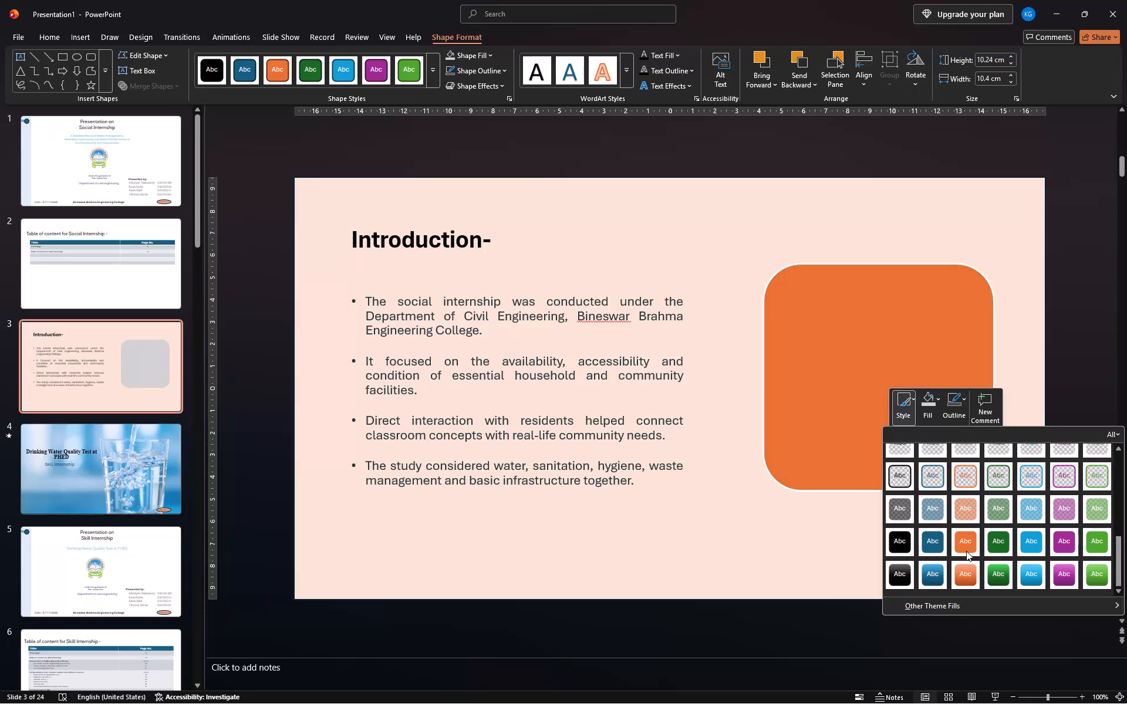
pyautogui.scroll(-1, 966, 551)
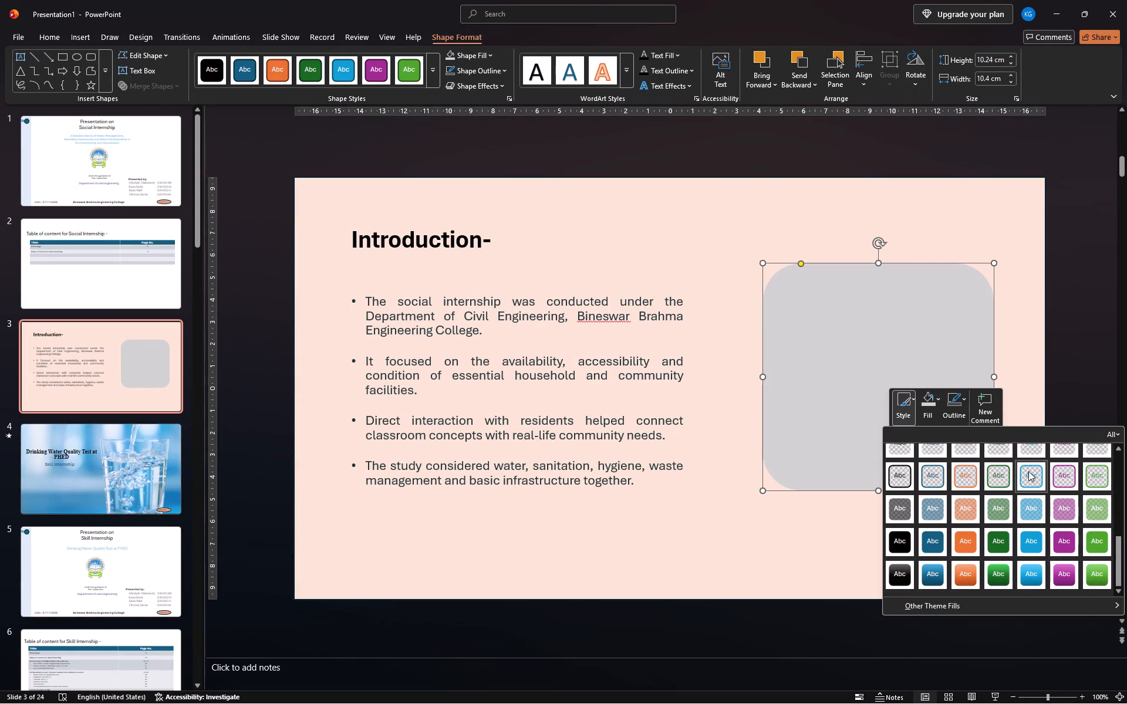
pyautogui.scroll(1, 927, 464)
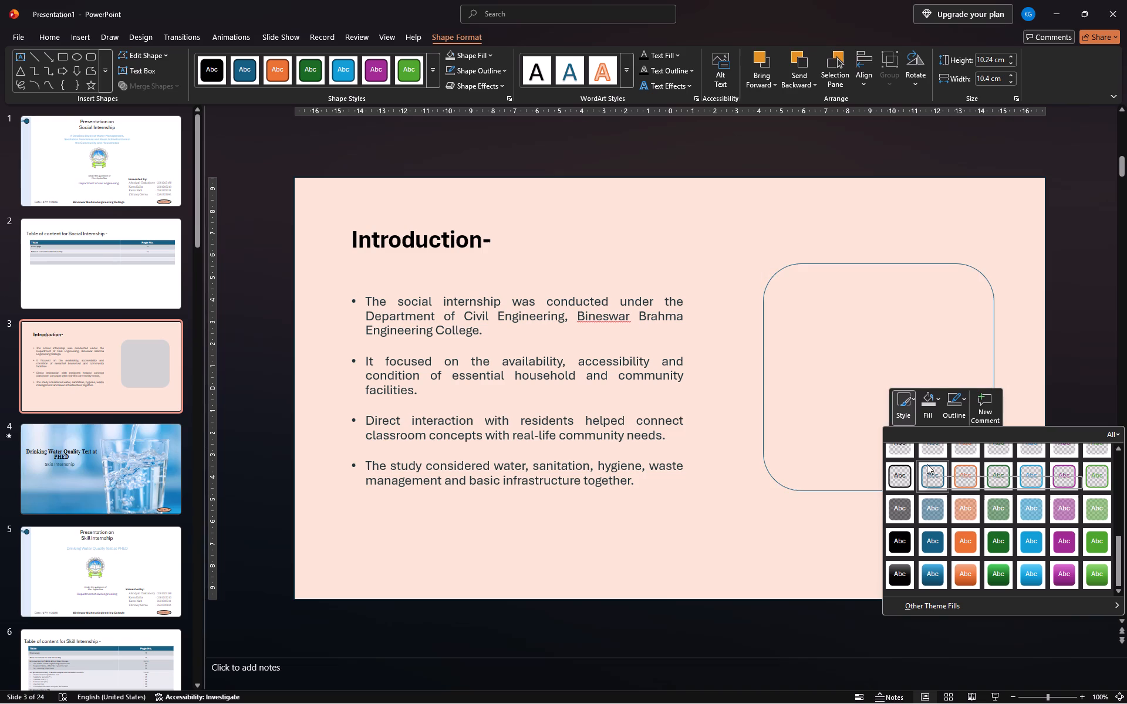
pyautogui.scroll(2, 927, 464)
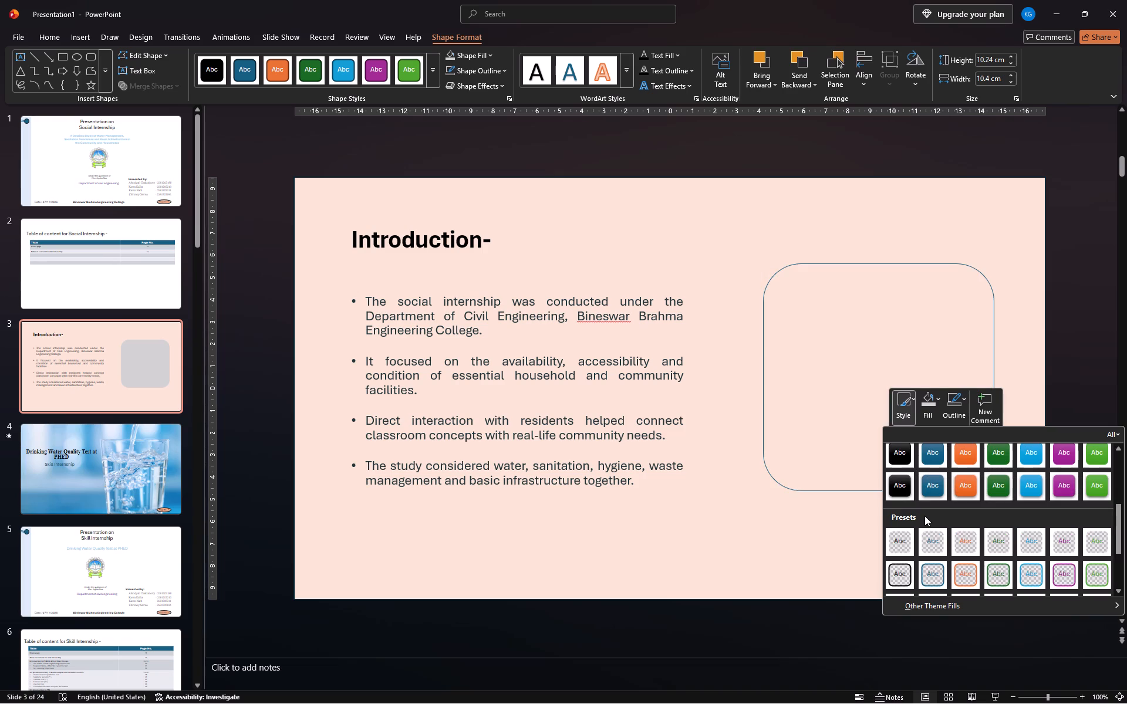
pyautogui.scroll(1, 924, 516)
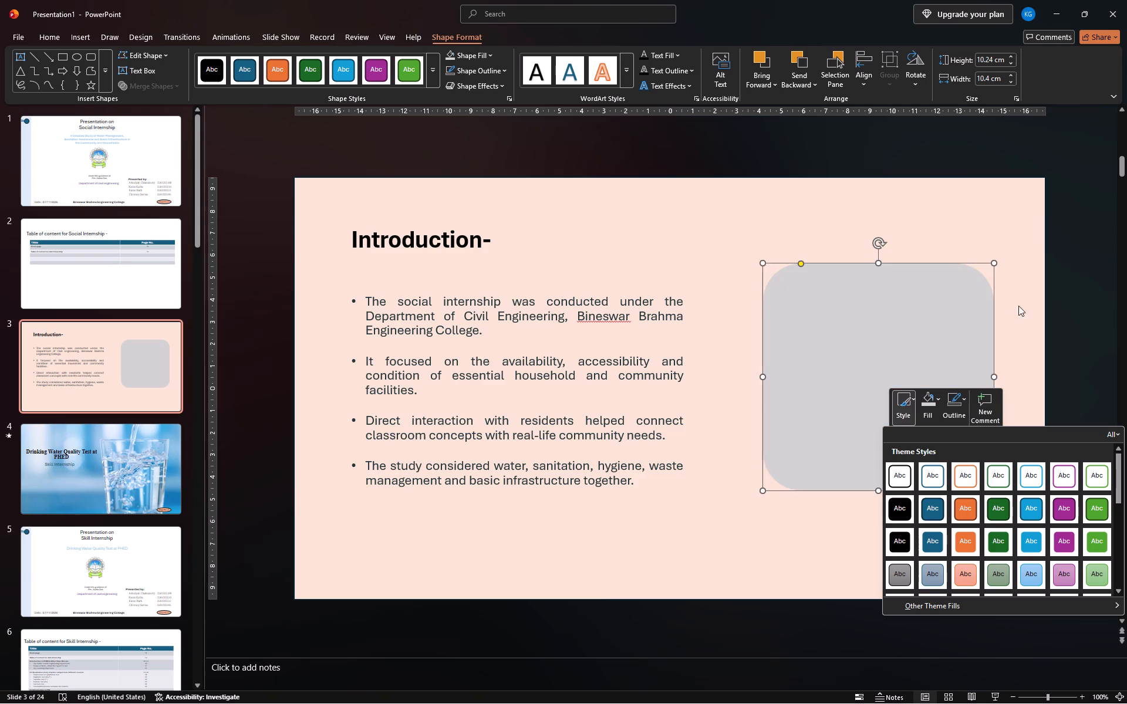
pyautogui.scroll(-1, 966, 539)
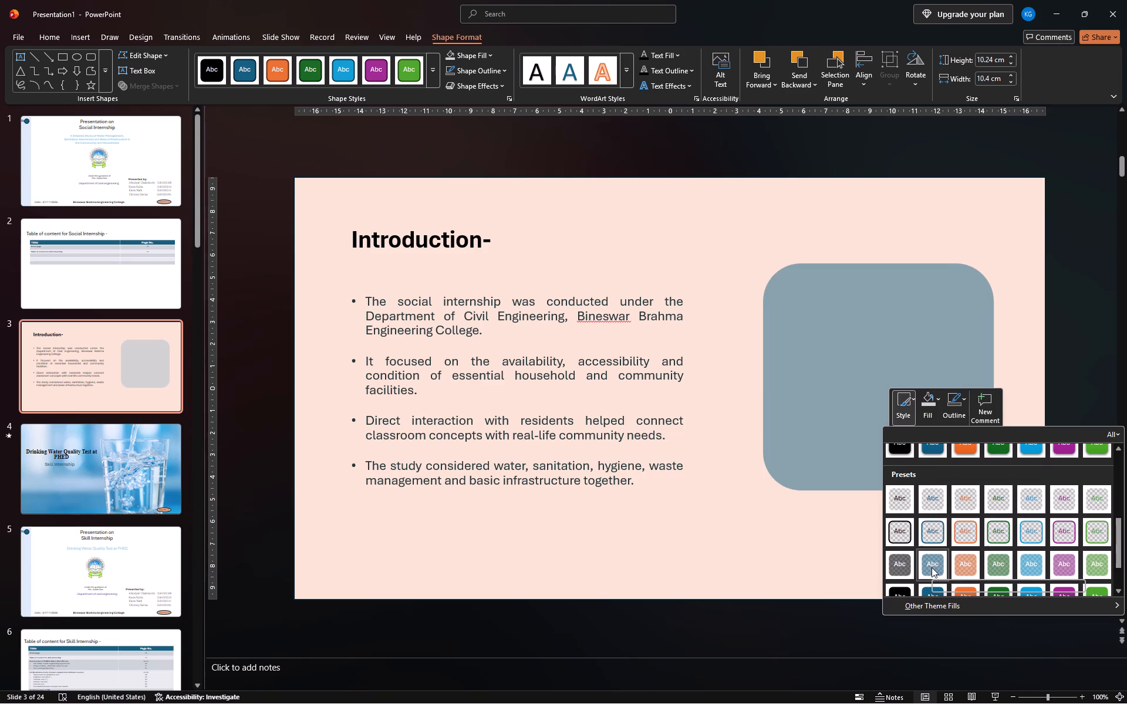
pyautogui.click(1096, 333)
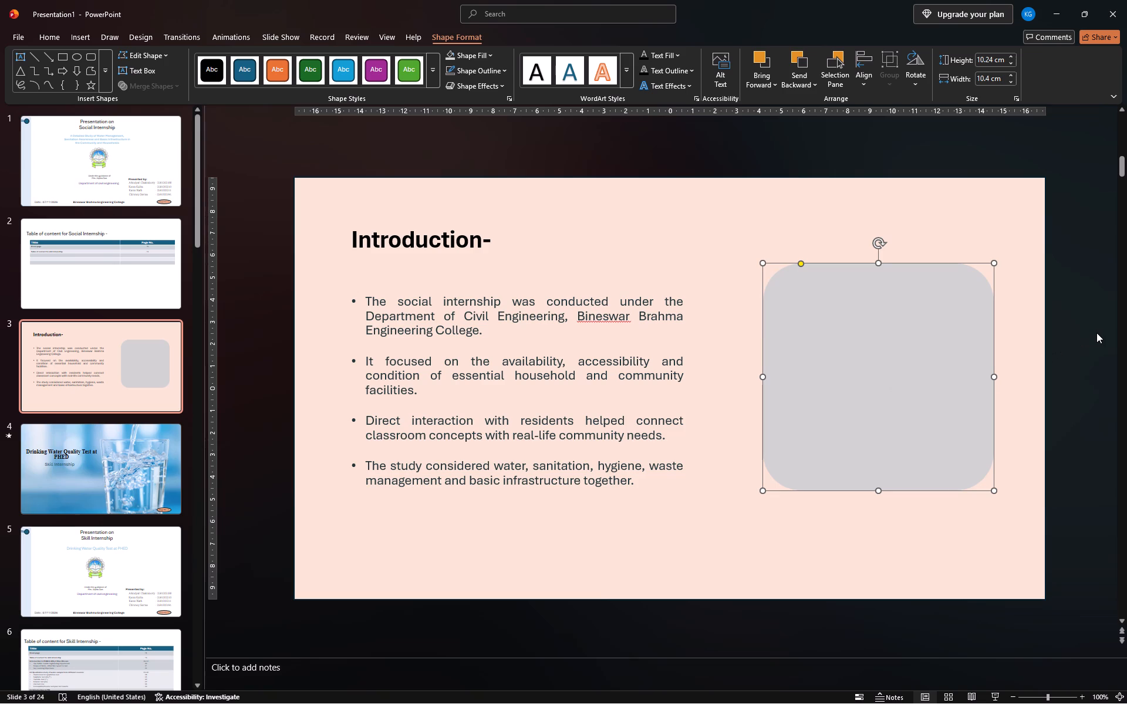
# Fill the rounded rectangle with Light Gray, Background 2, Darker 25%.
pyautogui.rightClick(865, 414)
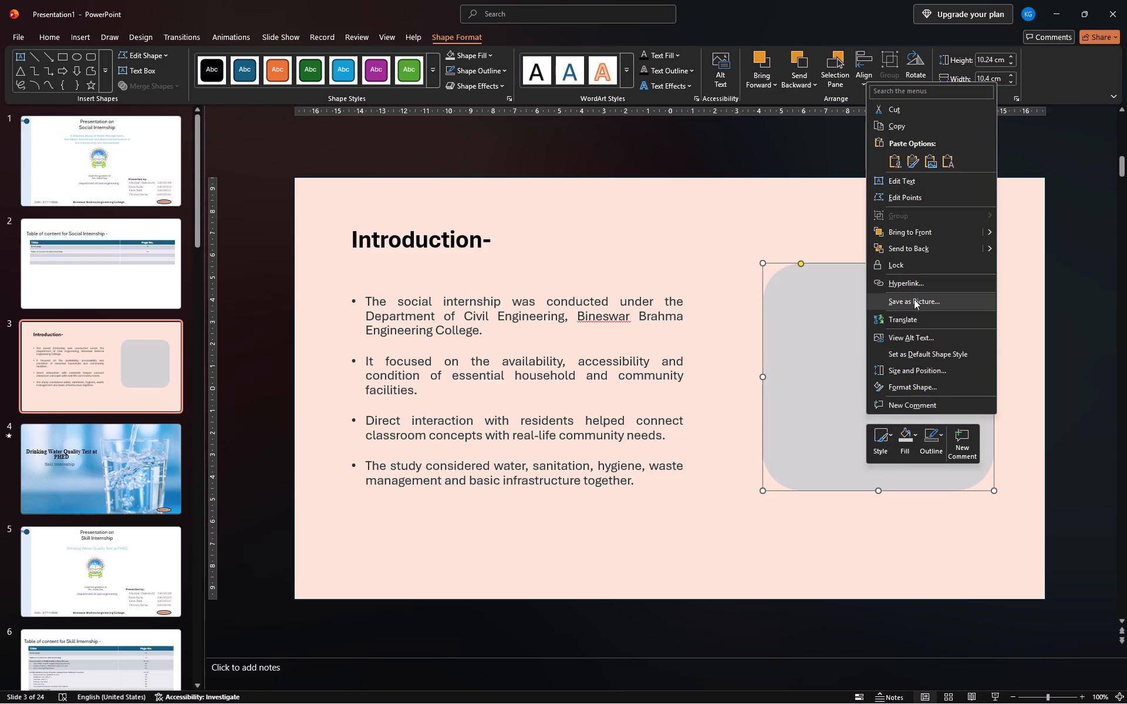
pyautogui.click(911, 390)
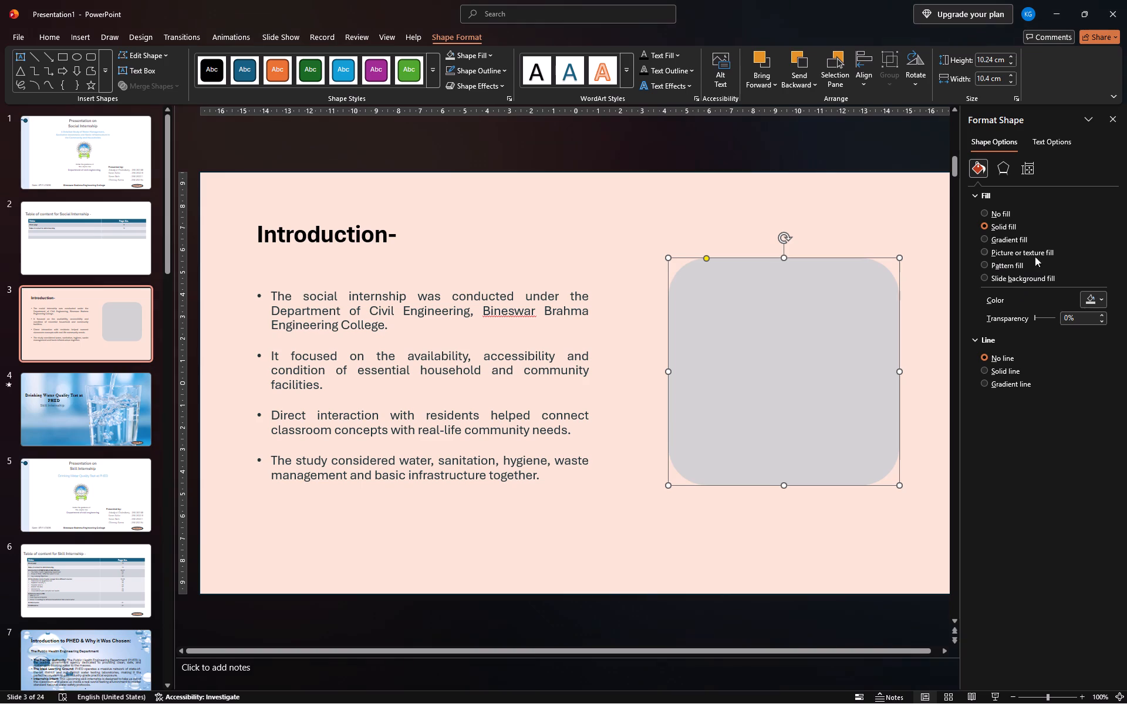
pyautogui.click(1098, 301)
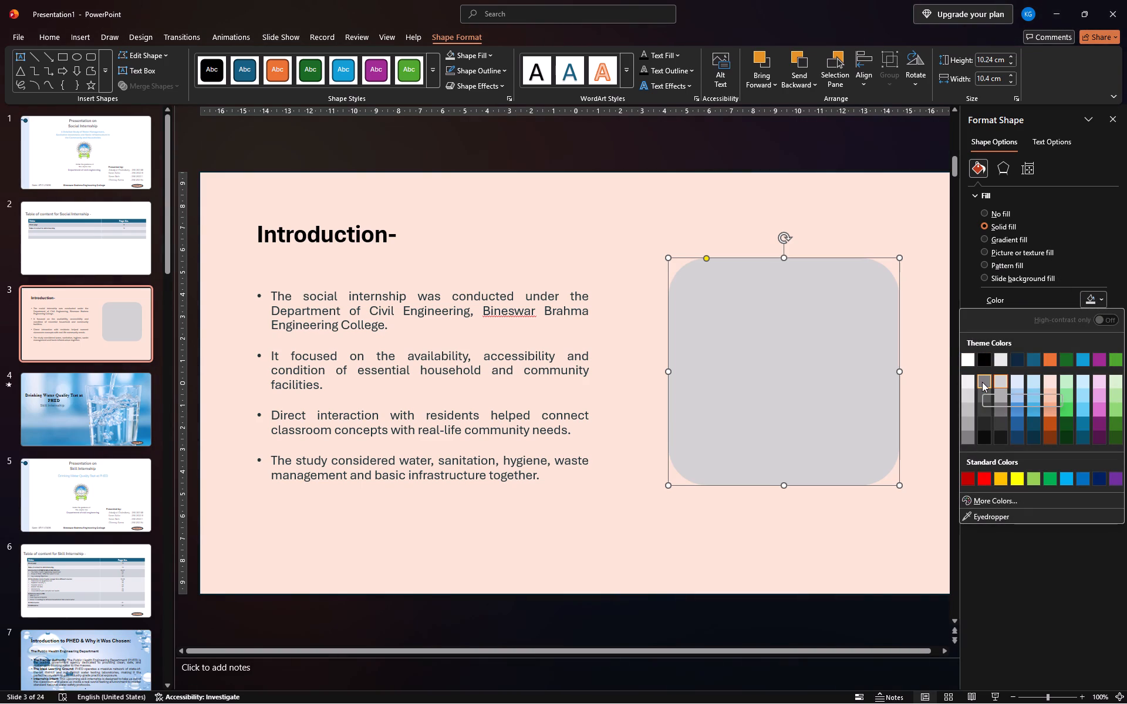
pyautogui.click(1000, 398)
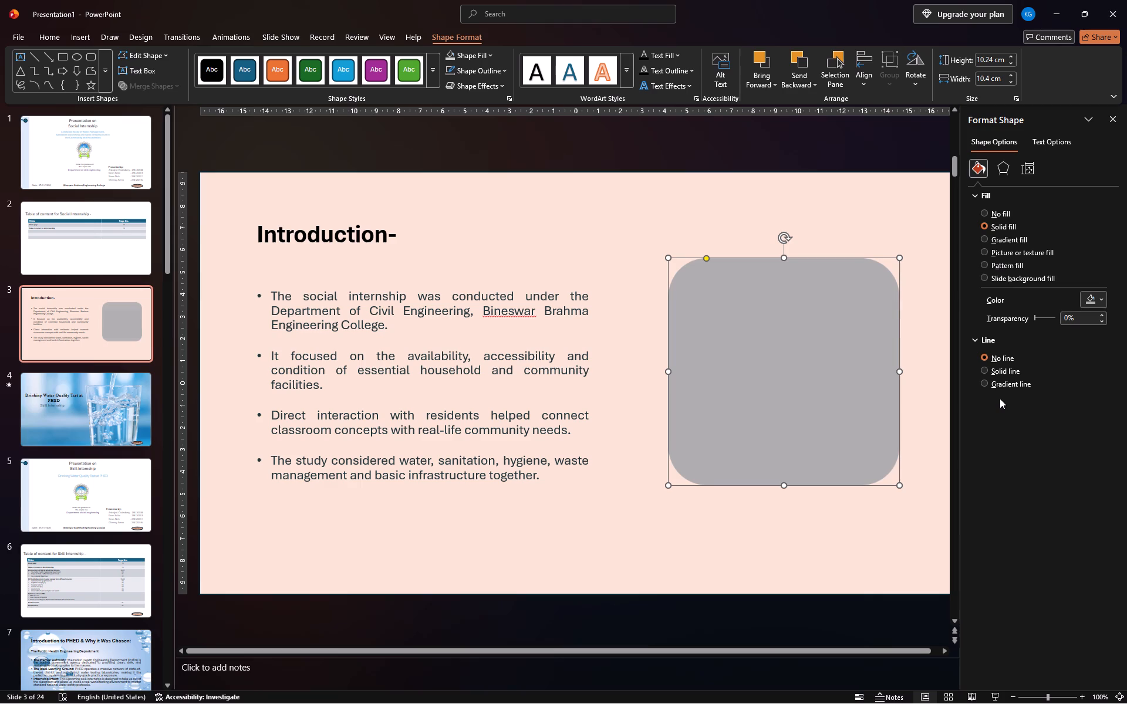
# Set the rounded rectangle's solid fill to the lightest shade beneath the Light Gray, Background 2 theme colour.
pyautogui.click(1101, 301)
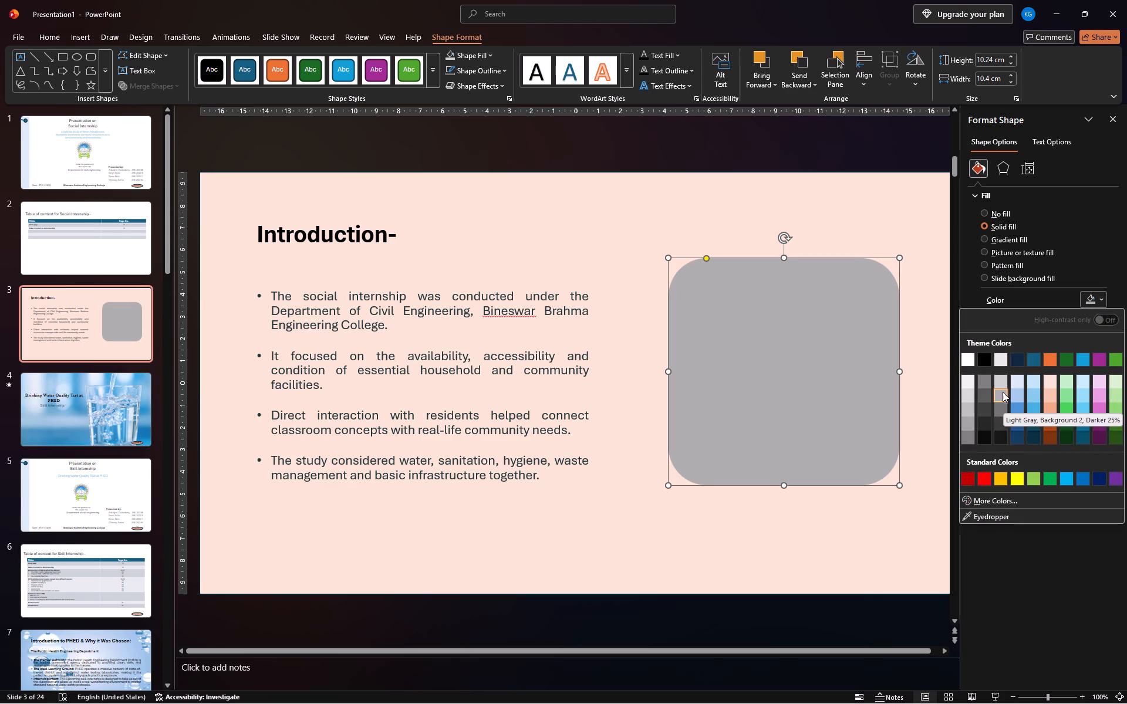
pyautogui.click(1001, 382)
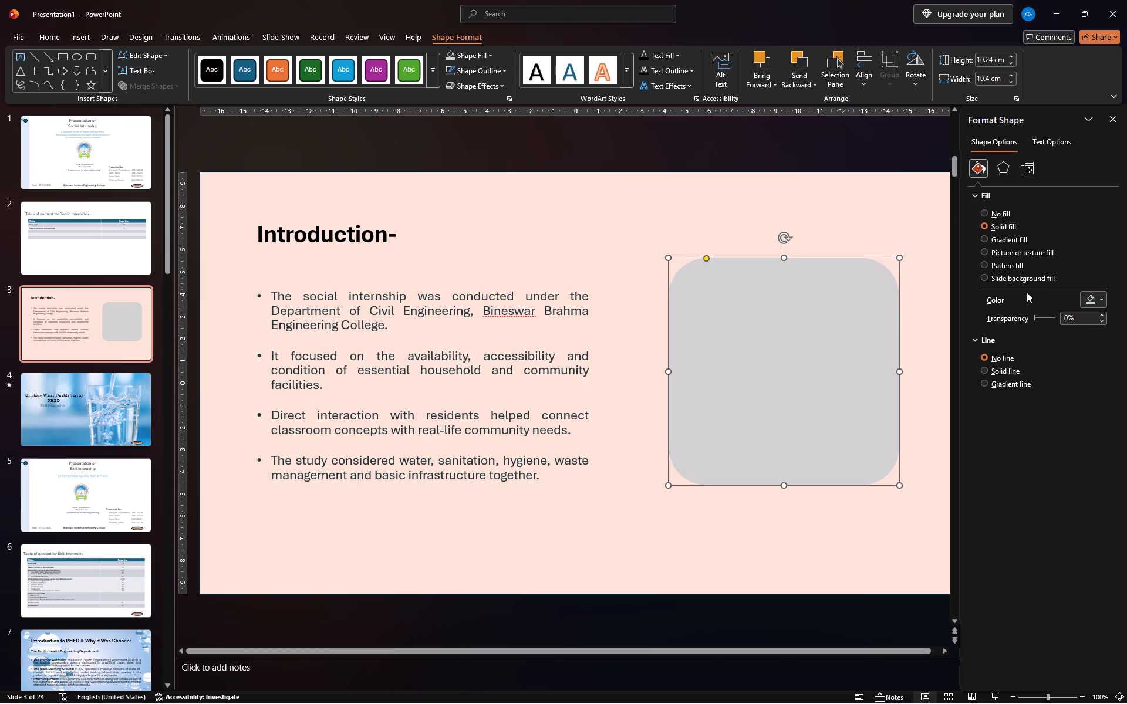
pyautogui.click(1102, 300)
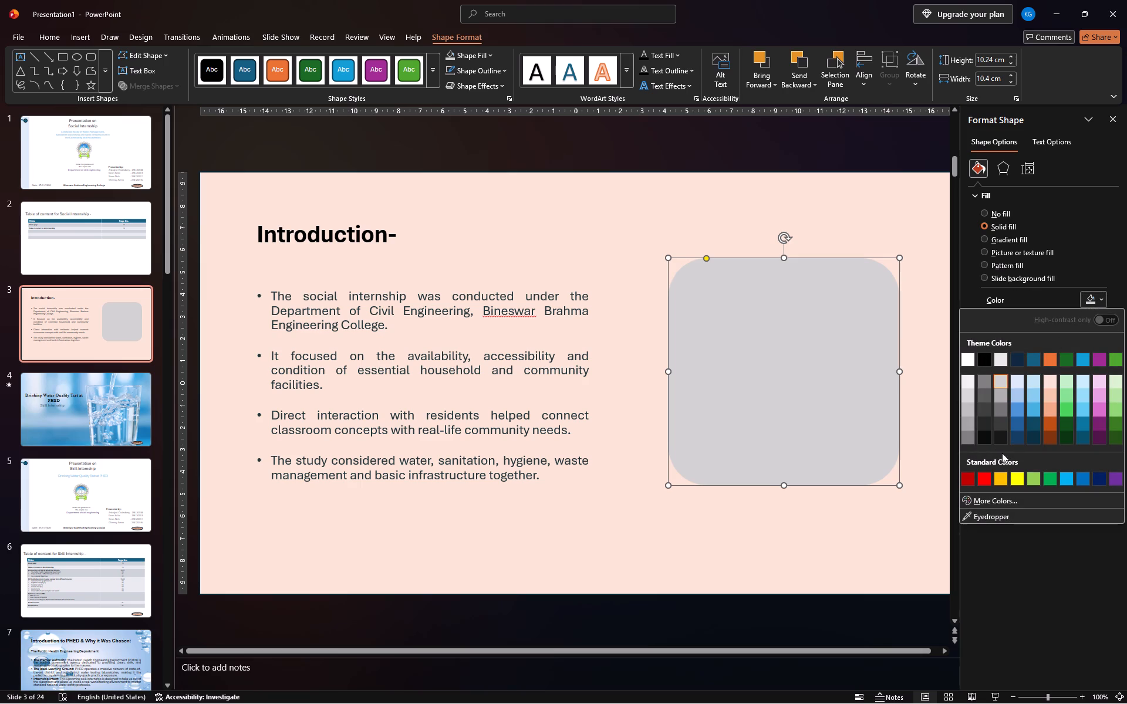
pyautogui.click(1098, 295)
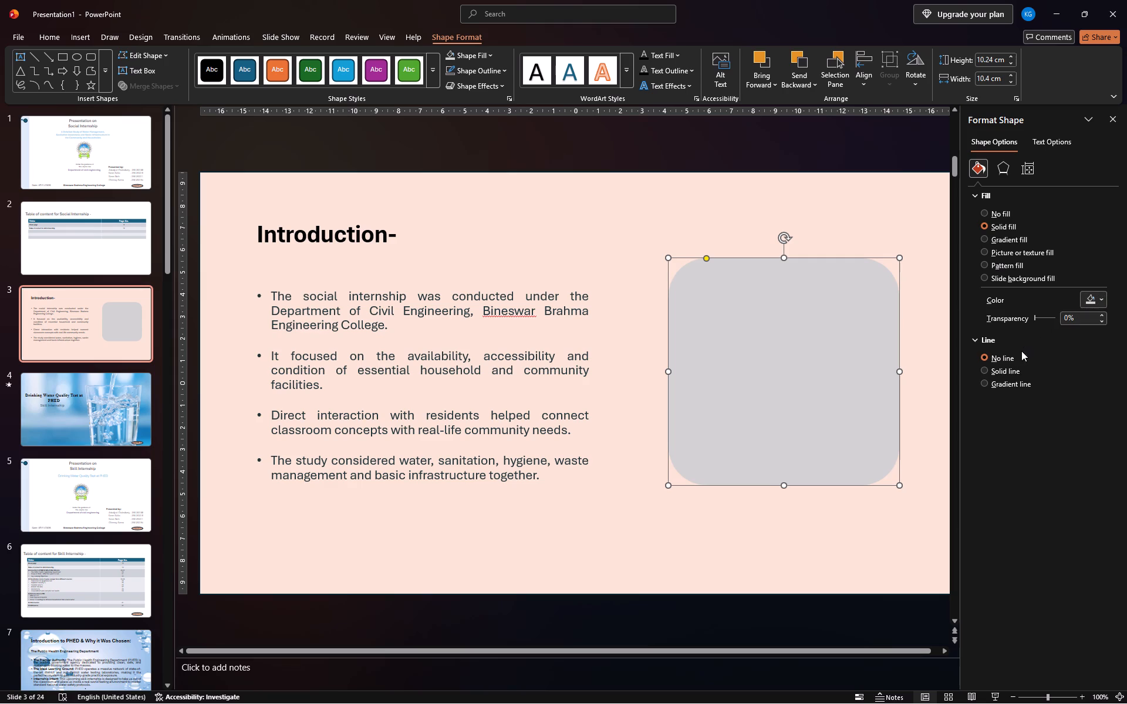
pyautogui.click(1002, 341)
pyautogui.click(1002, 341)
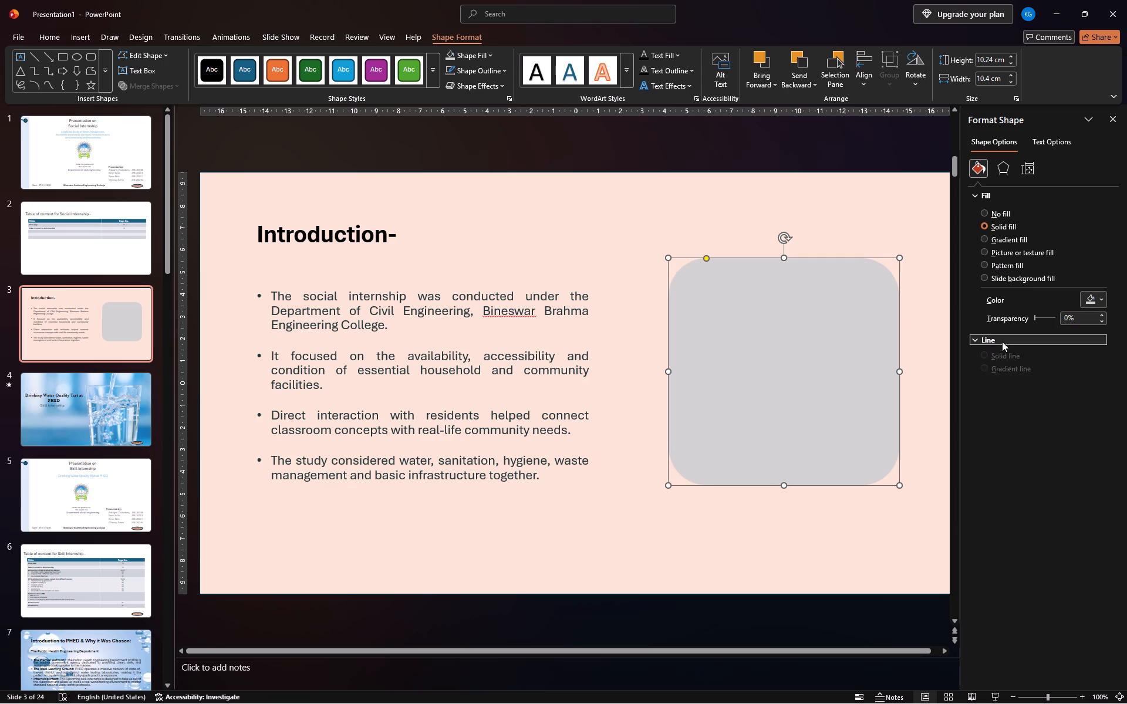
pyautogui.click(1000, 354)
# Look through the effects, 3-D format and text box options available for the grey rounded rectangle.
pyautogui.click(1007, 458)
pyautogui.click(1006, 168)
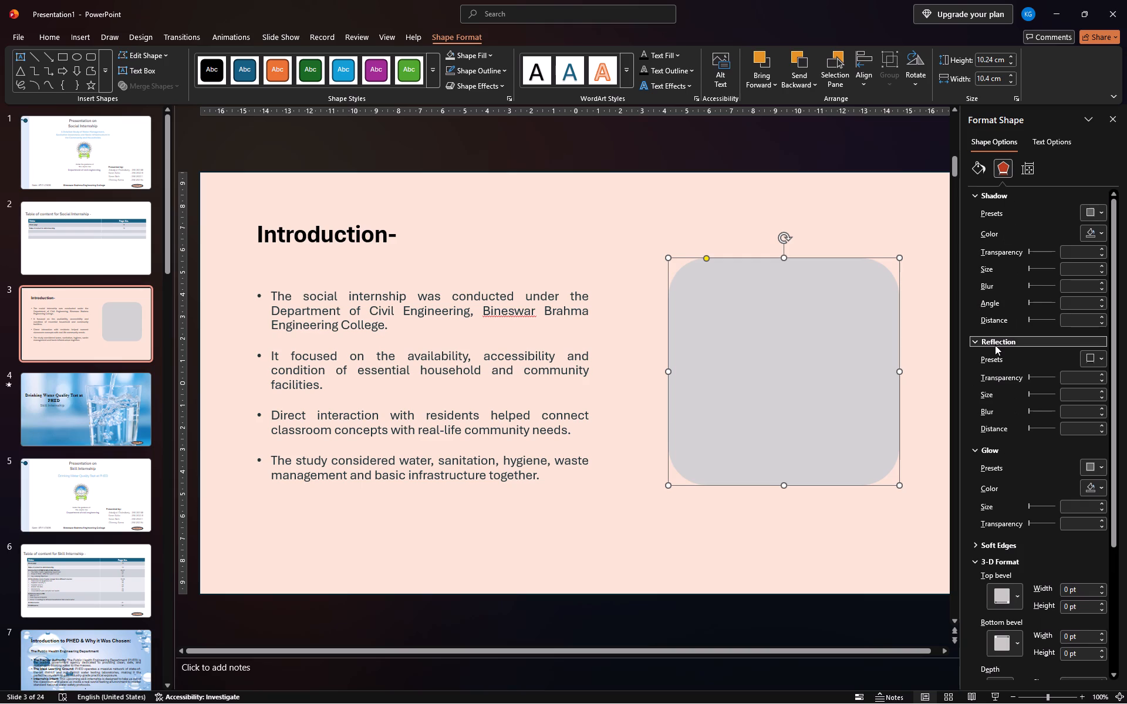
pyautogui.scroll(-3, 995, 345)
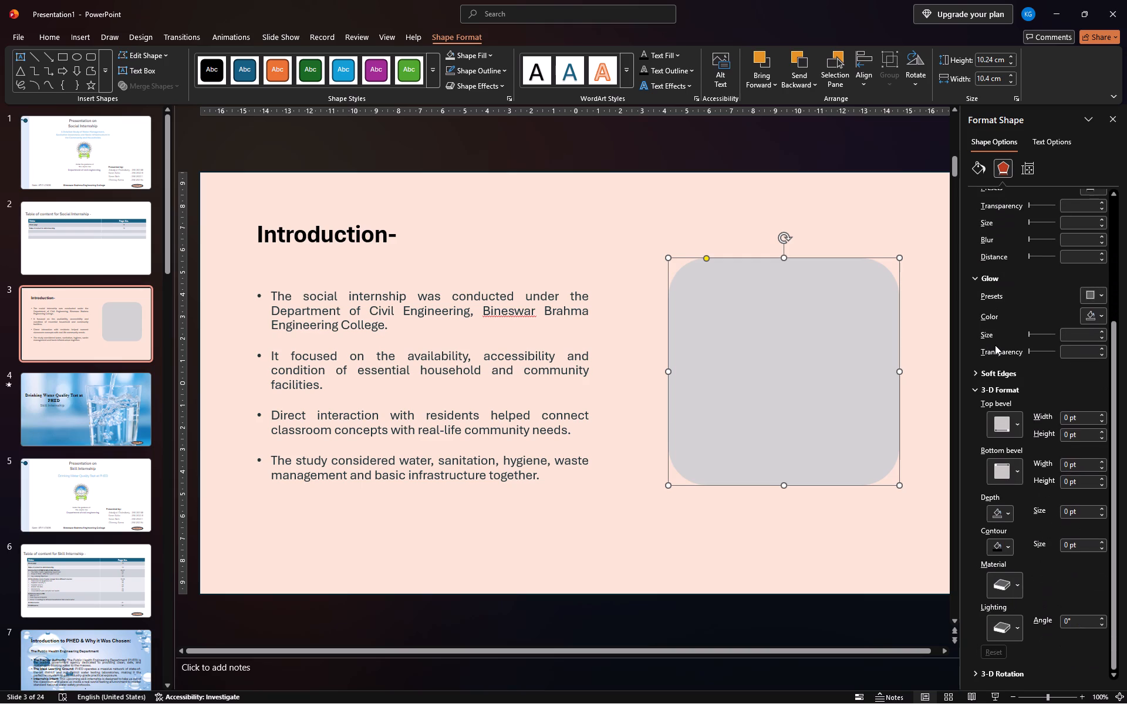
pyautogui.scroll(-2, 995, 345)
pyautogui.click(984, 389)
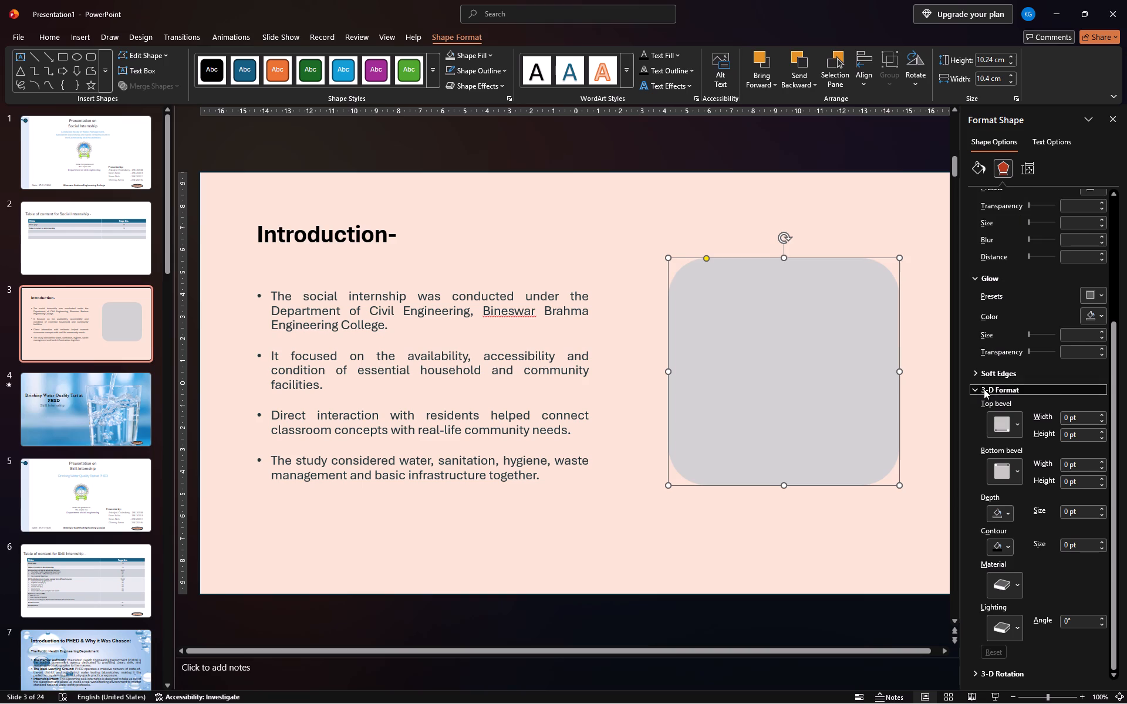
pyautogui.click(1026, 170)
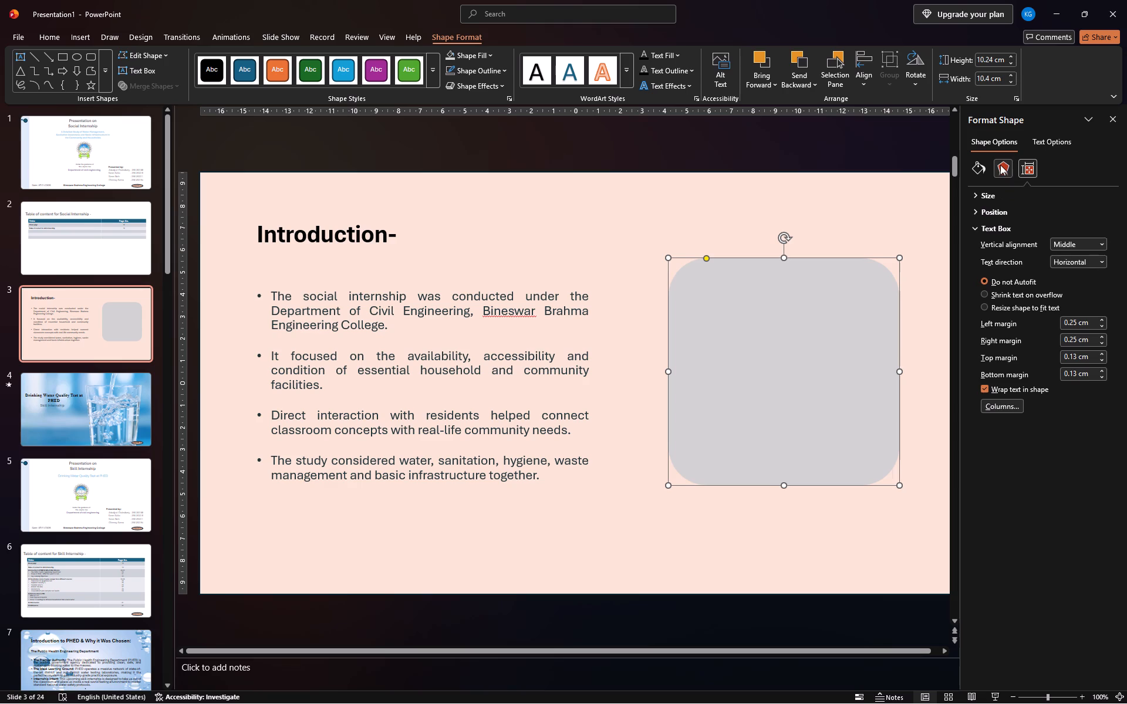
pyautogui.click(1000, 165)
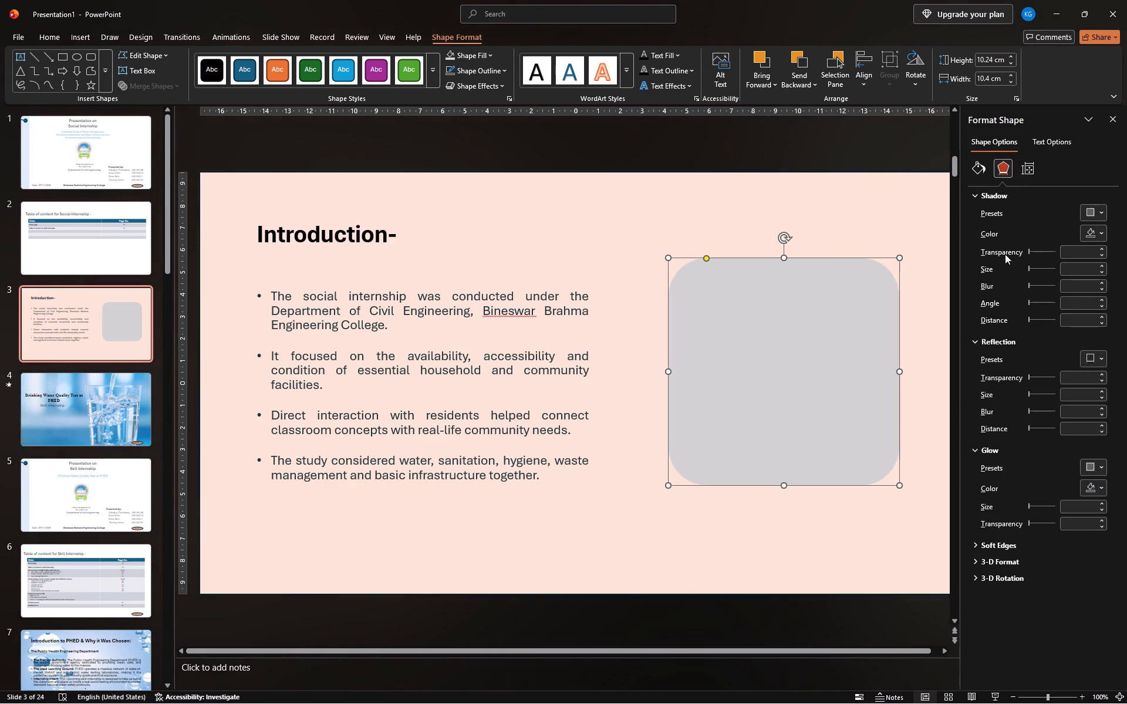
pyautogui.scroll(-2, 997, 303)
# Apply the outer shadow preset cast straight below the rounded rectangle, with a 90° angle, 4 pt blur and 3 pt distance.
pyautogui.click(1096, 212)
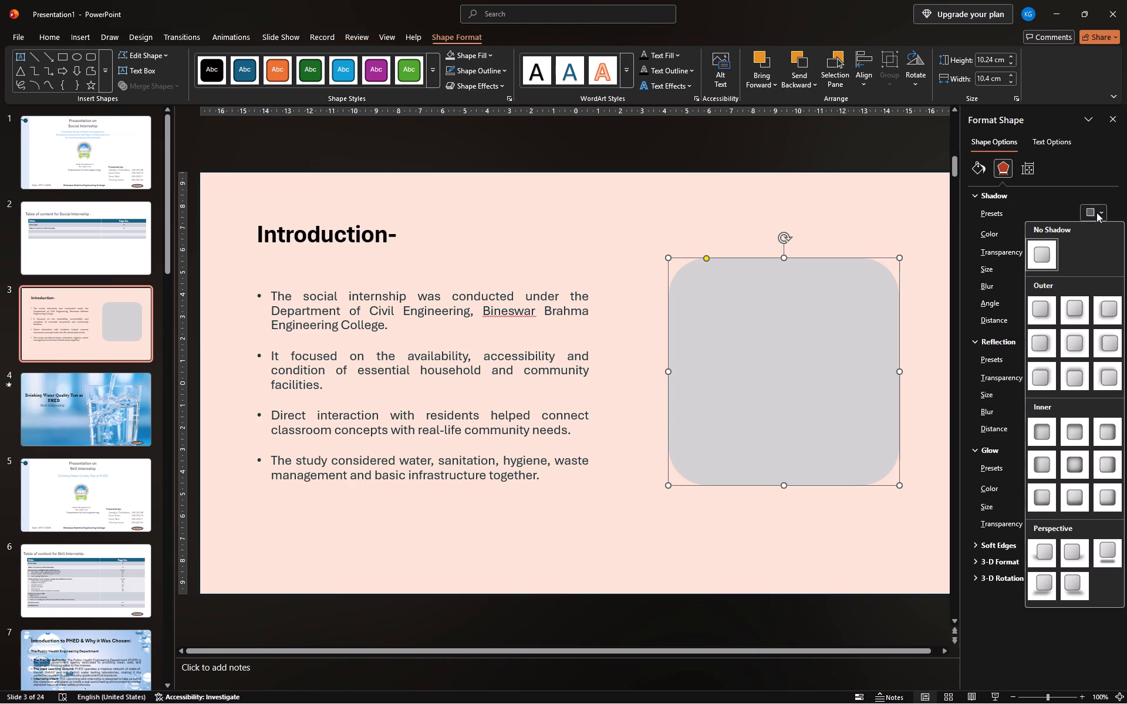
pyautogui.click(1039, 314)
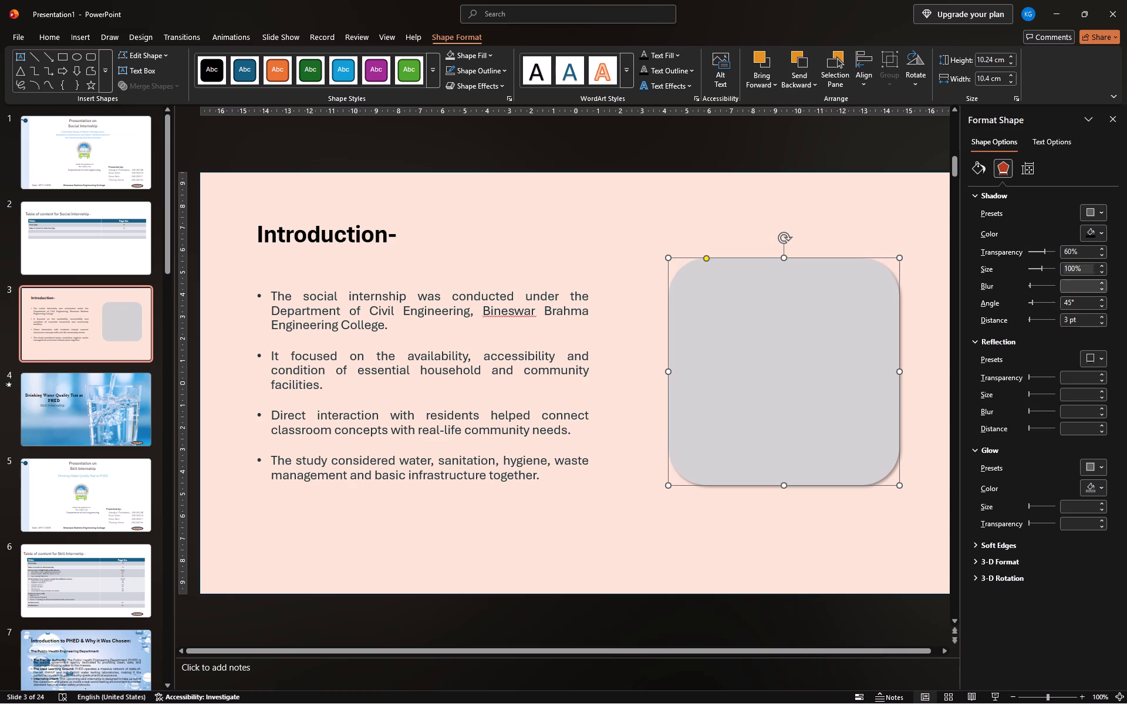
pyautogui.click(1099, 216)
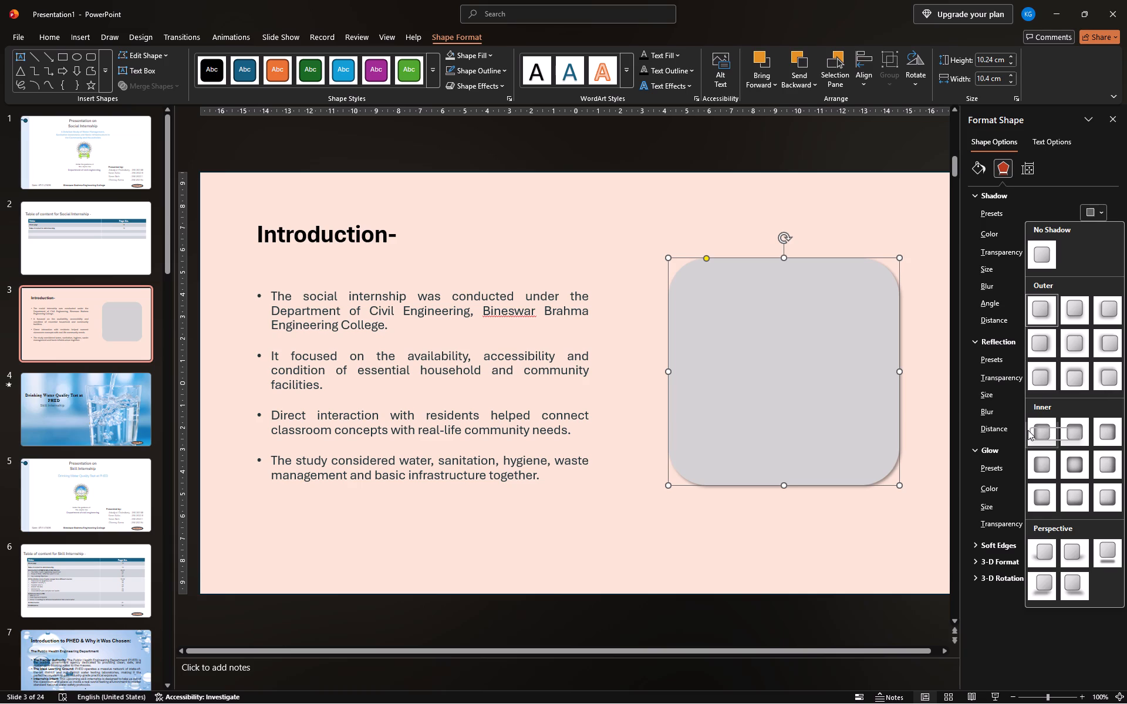
pyautogui.scroll(-2, 1052, 532)
pyautogui.click(1065, 302)
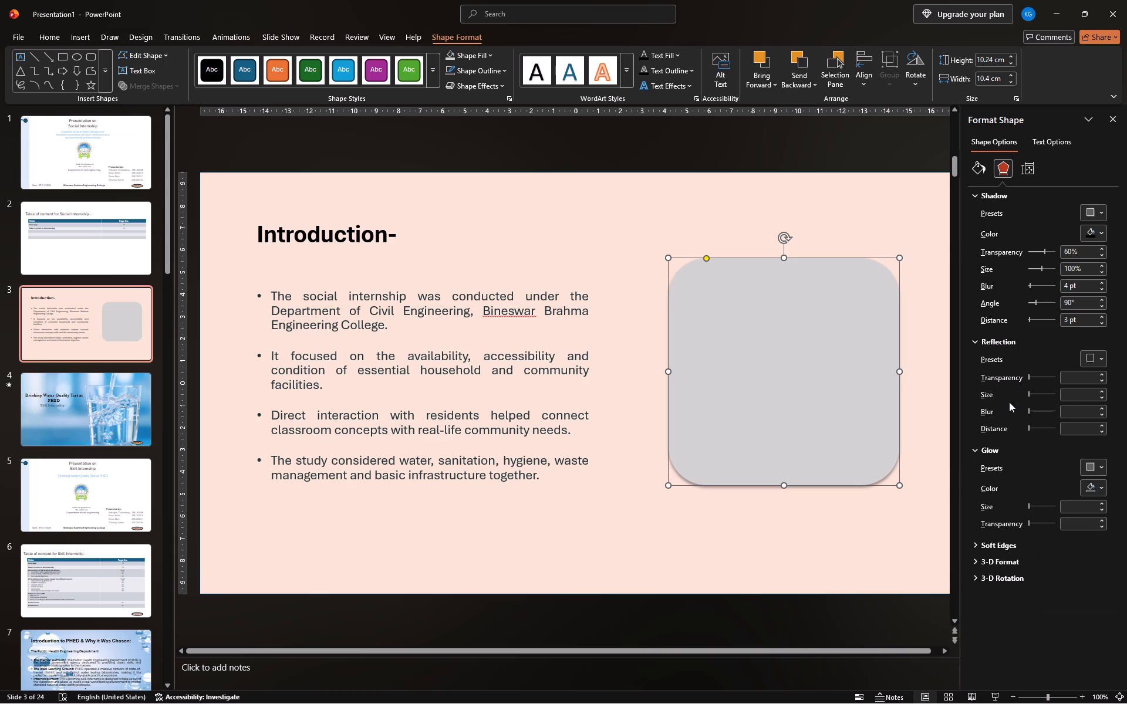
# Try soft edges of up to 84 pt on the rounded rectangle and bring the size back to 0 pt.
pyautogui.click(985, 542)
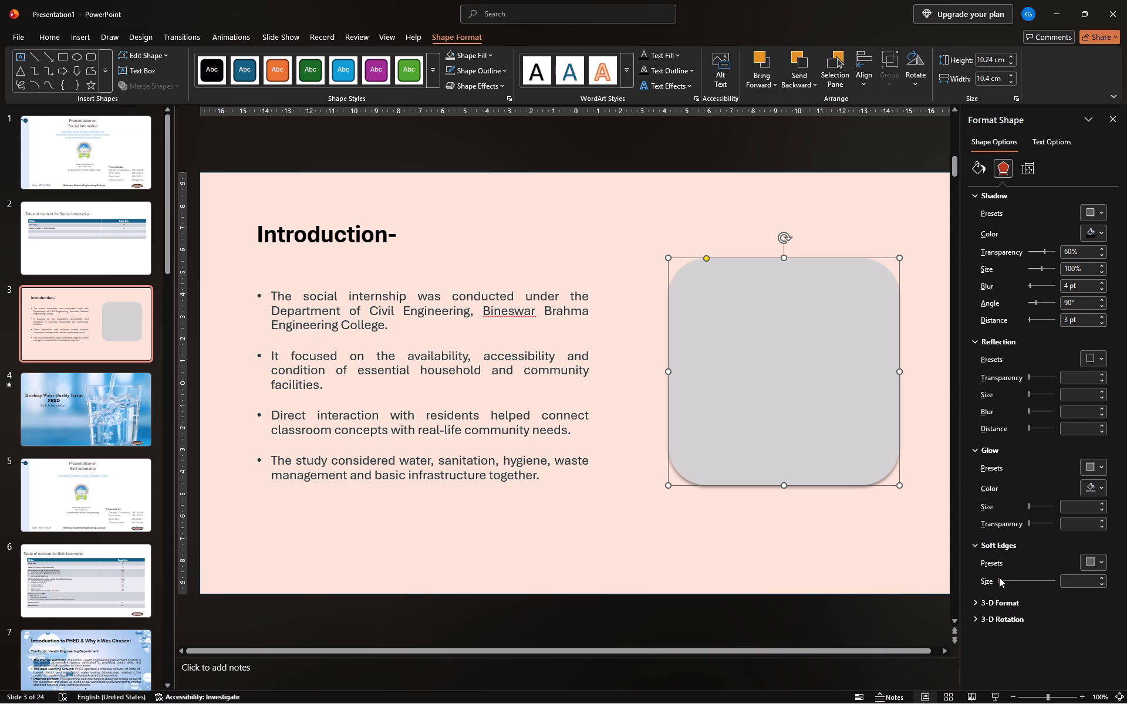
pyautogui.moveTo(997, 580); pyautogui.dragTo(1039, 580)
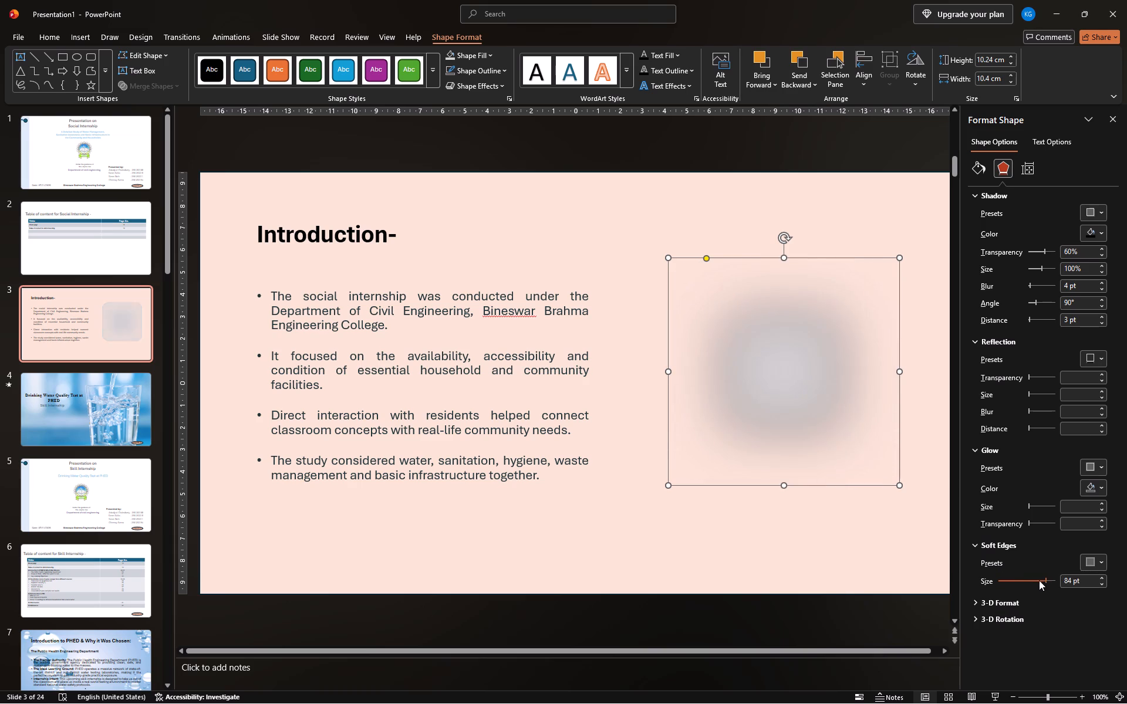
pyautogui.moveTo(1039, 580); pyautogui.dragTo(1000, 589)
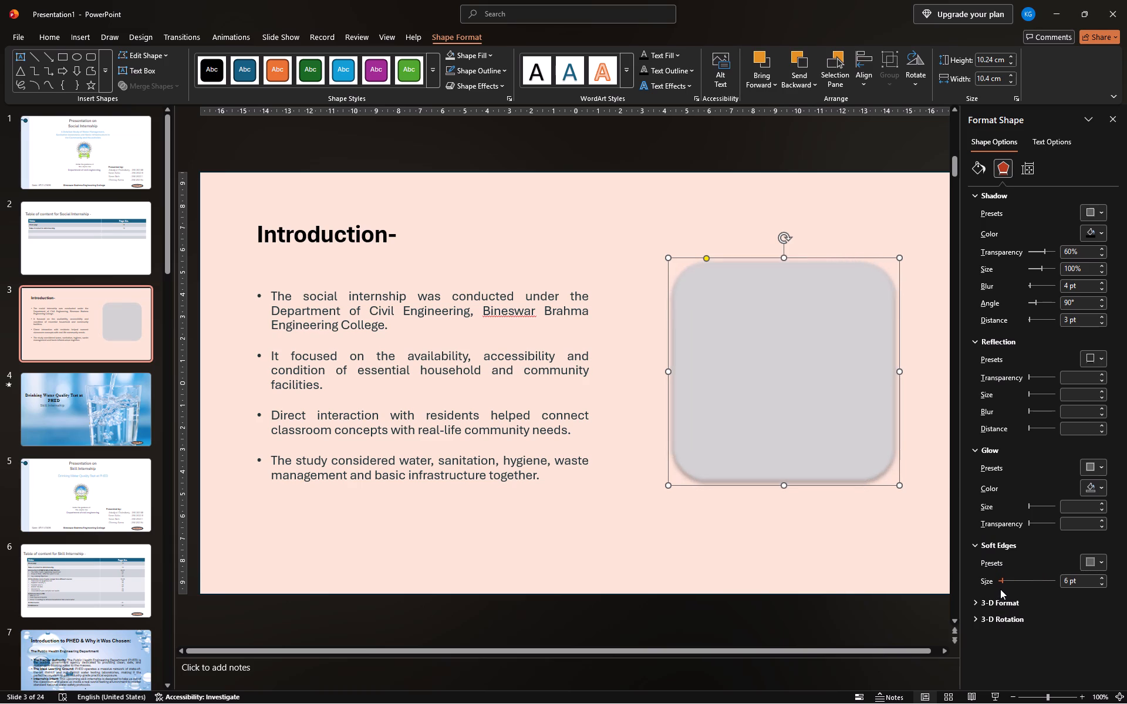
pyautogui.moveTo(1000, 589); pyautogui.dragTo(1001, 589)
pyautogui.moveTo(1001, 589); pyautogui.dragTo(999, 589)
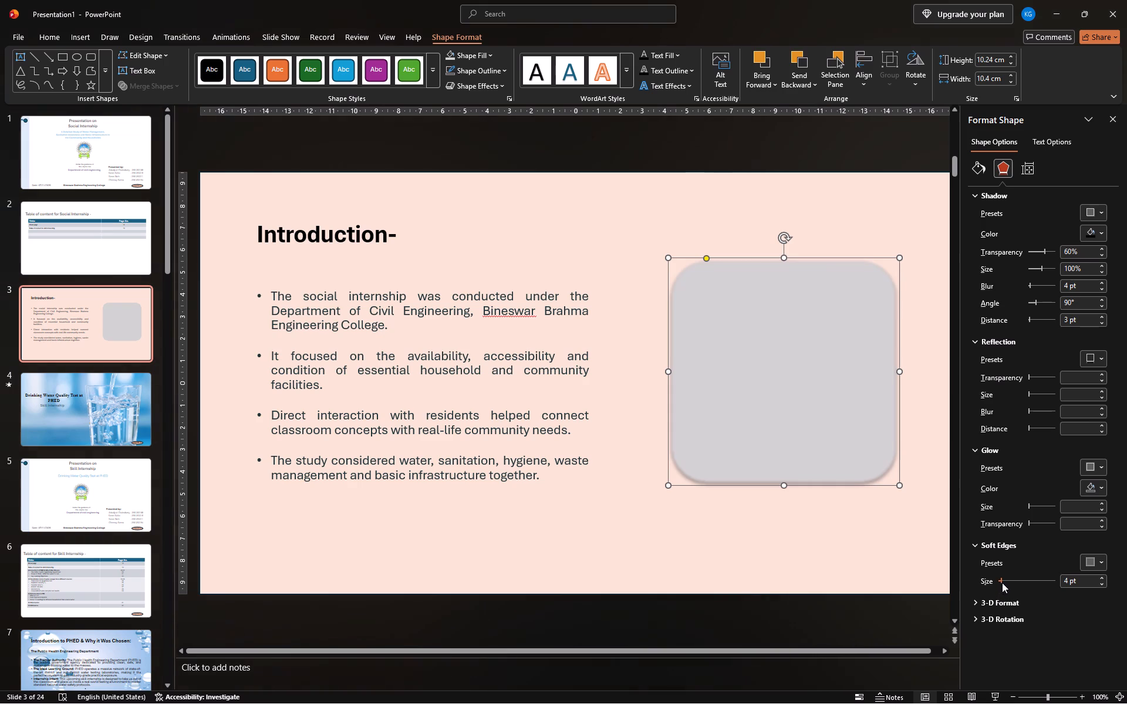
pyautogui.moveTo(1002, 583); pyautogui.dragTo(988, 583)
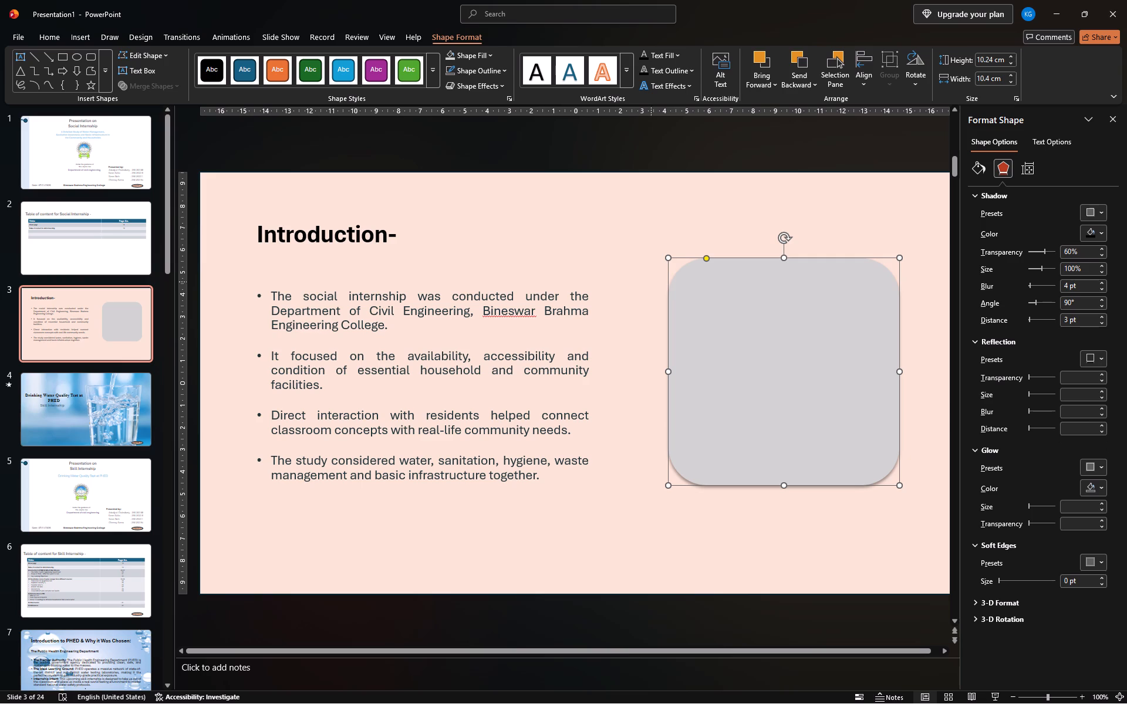
# Draw a straight vertical line about 10.24 cm long down the left edge of the grey rounded rectangle.
pyautogui.click(78, 35)
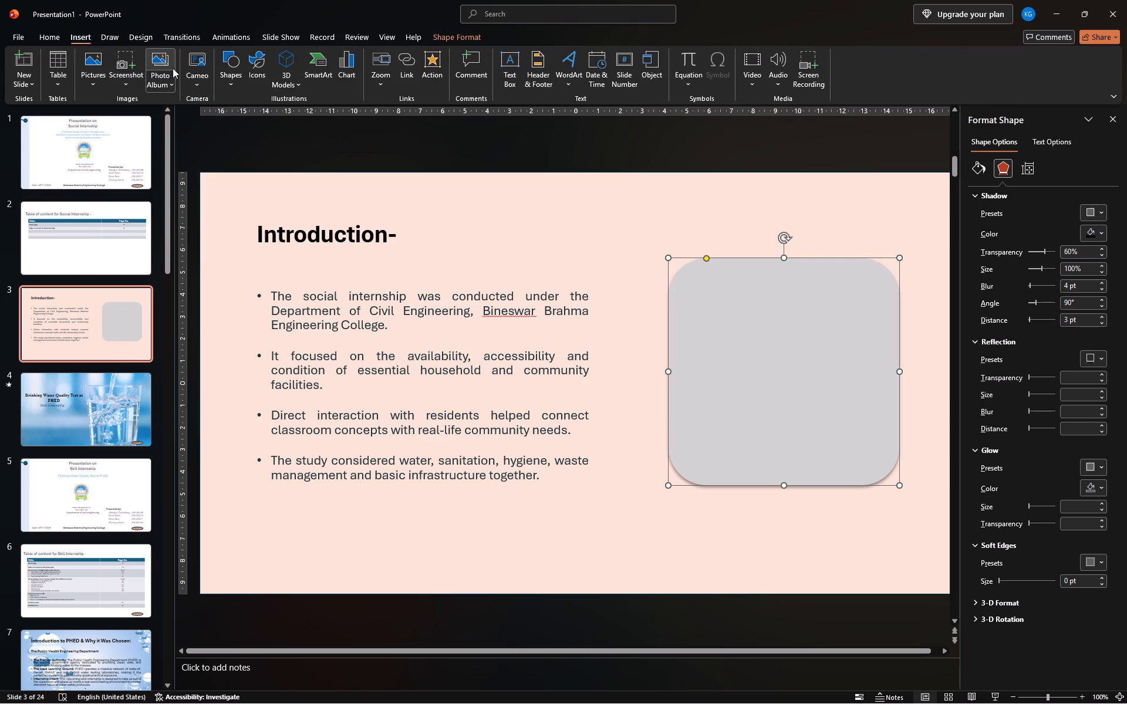
pyautogui.click(237, 70)
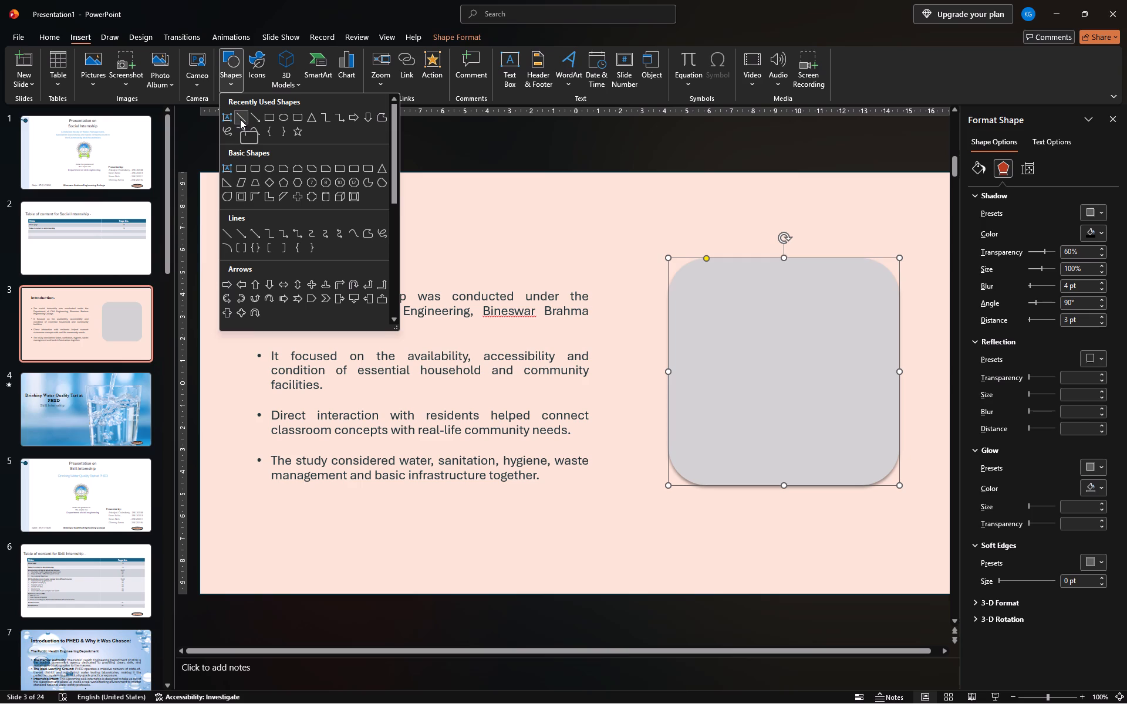
pyautogui.click(240, 119)
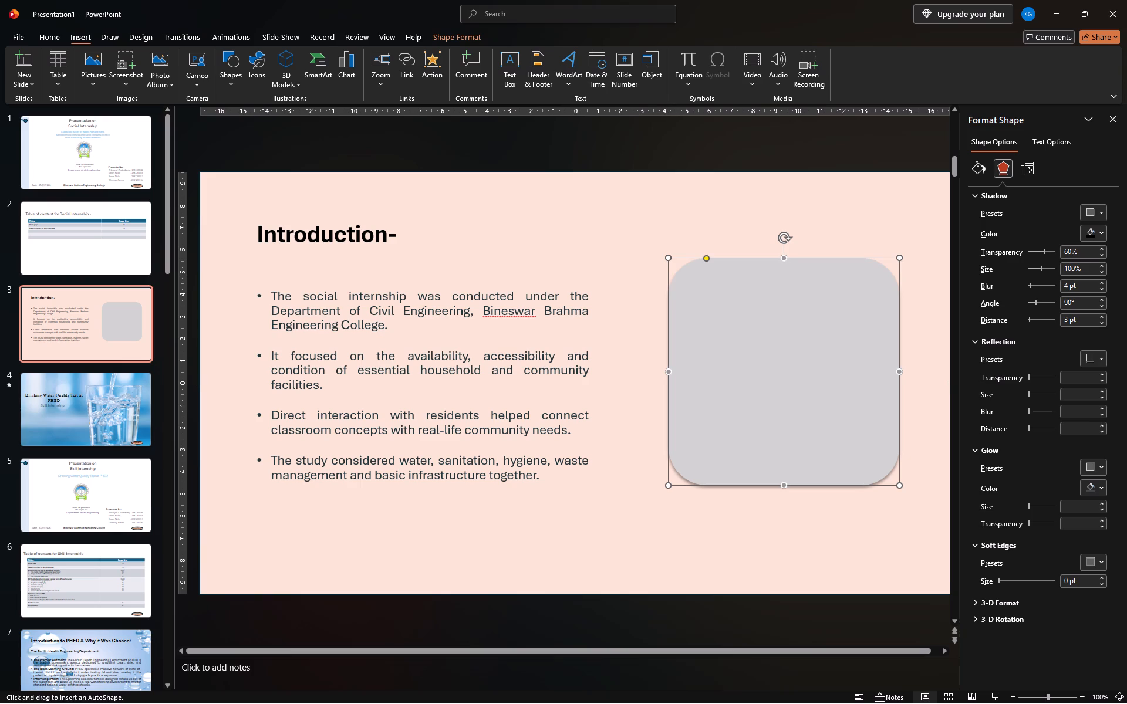
pyautogui.moveTo(669, 257); pyautogui.dragTo(667, 496)
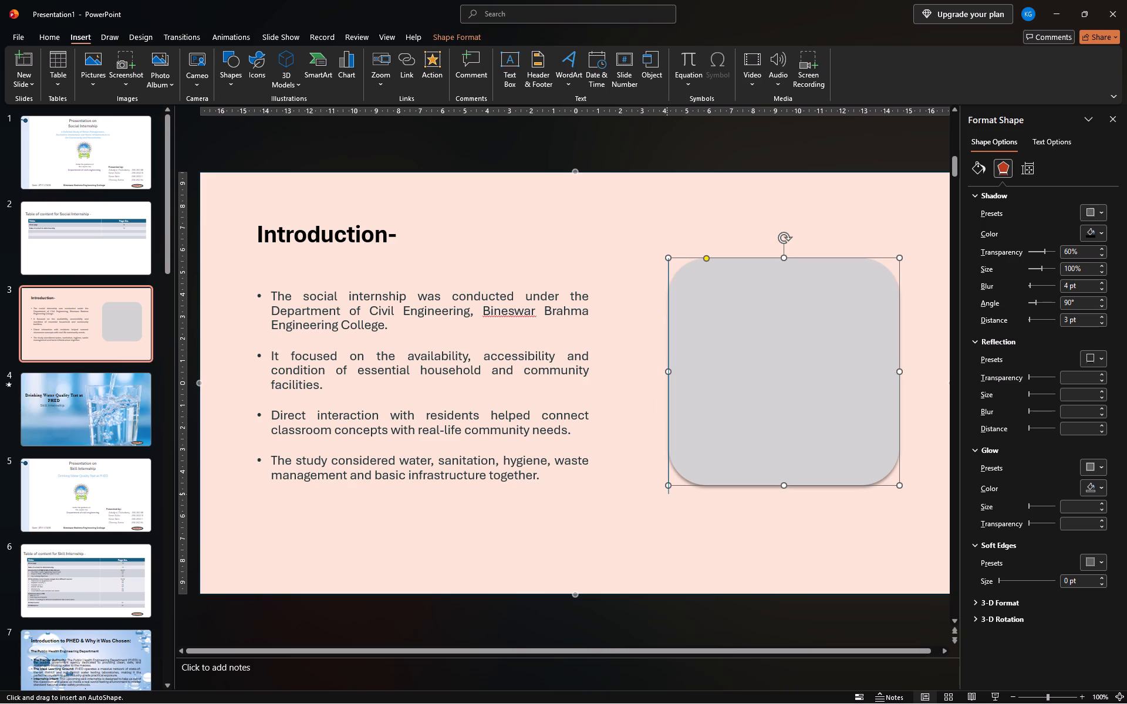
pyautogui.moveTo(667, 496); pyautogui.dragTo(669, 486)
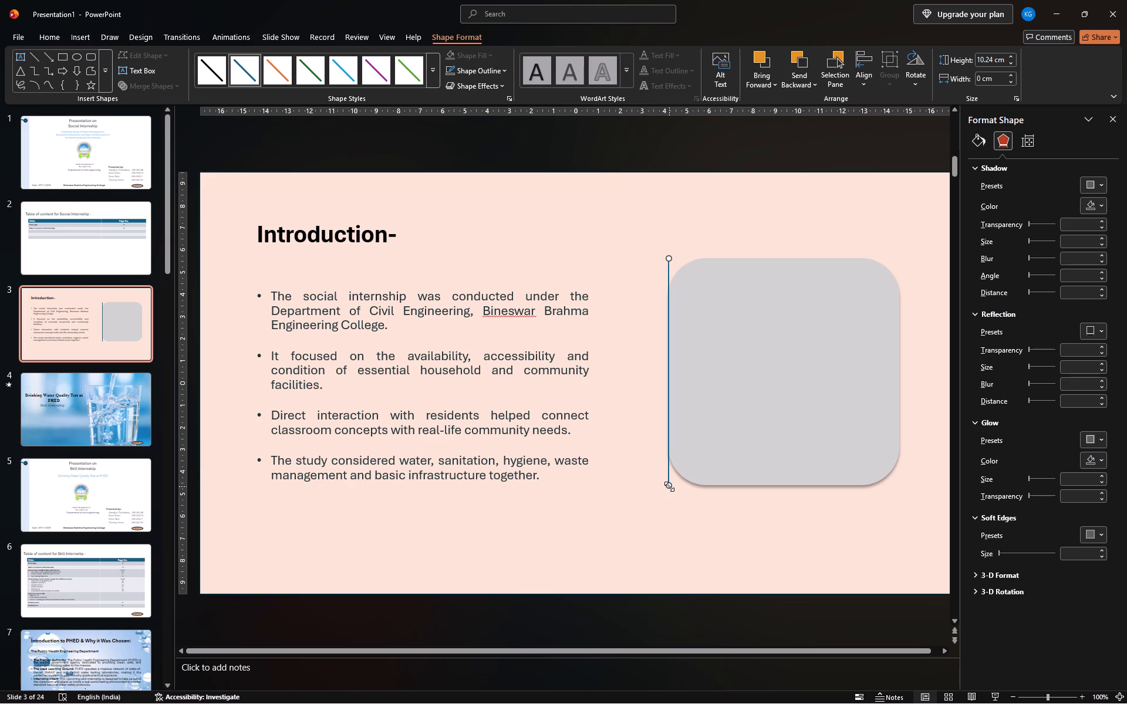
pyautogui.click(669, 486)
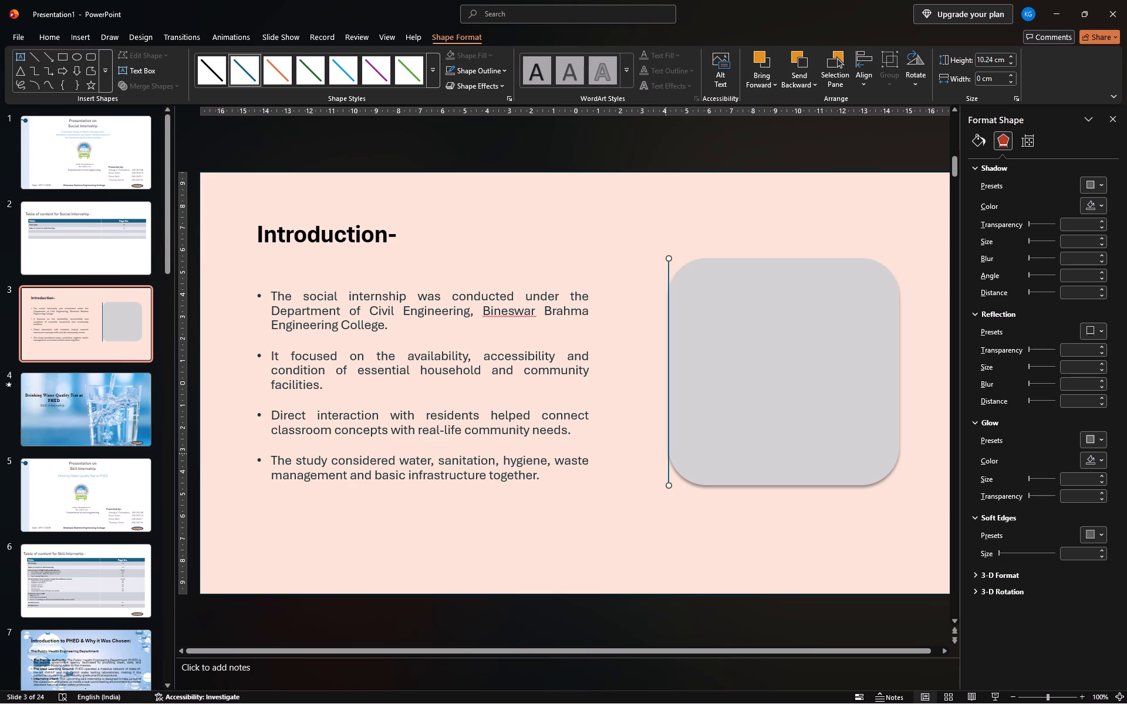
# Set the width of the vertical line beside the rounded rectangle to 8.5 pt.
pyautogui.rightClick(667, 455)
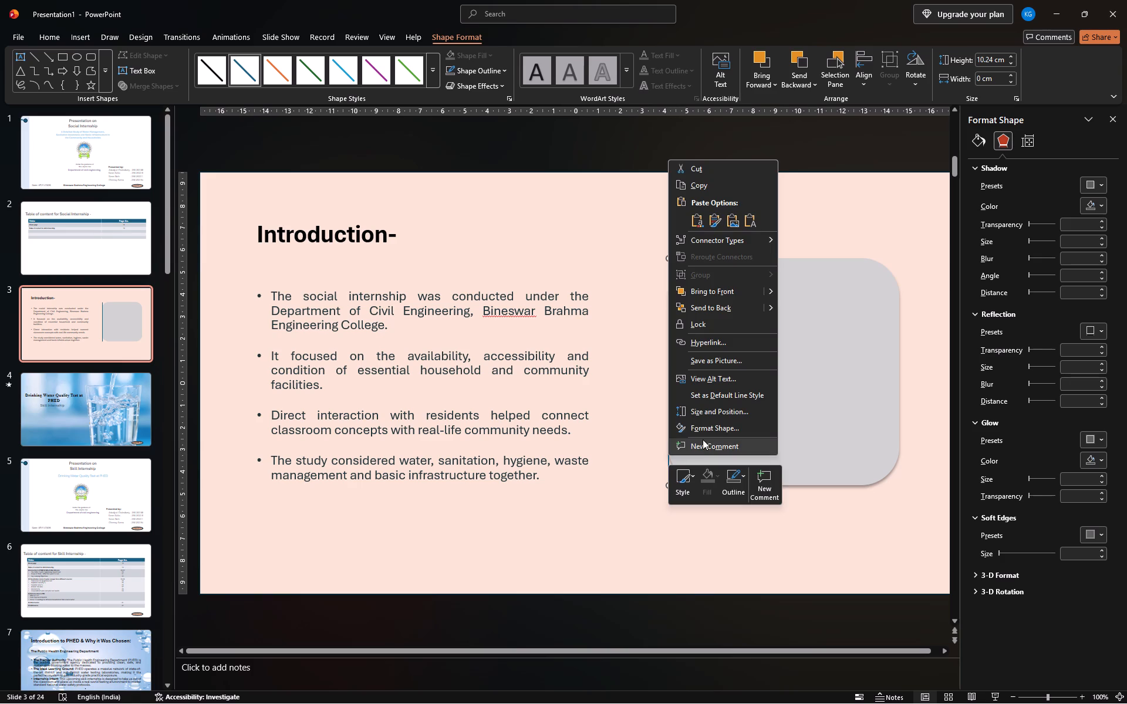
pyautogui.click(718, 429)
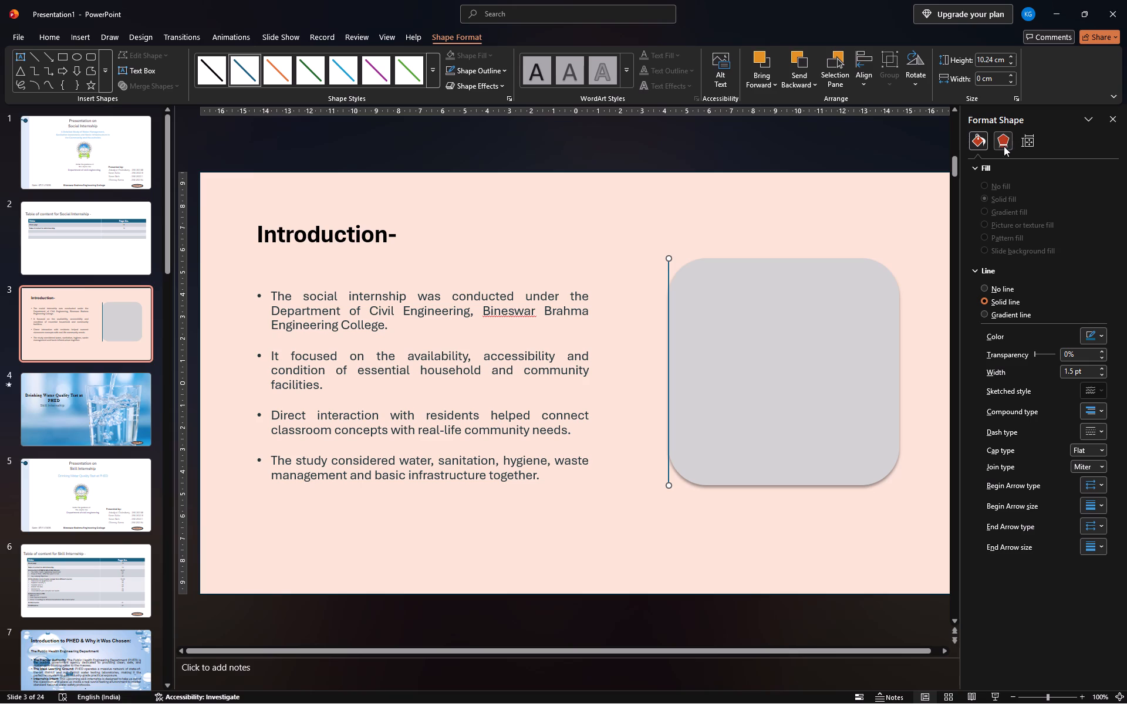
pyautogui.click(1104, 371)
pyautogui.tripleClick(1104, 371)
pyautogui.tripleClick(1104, 371)
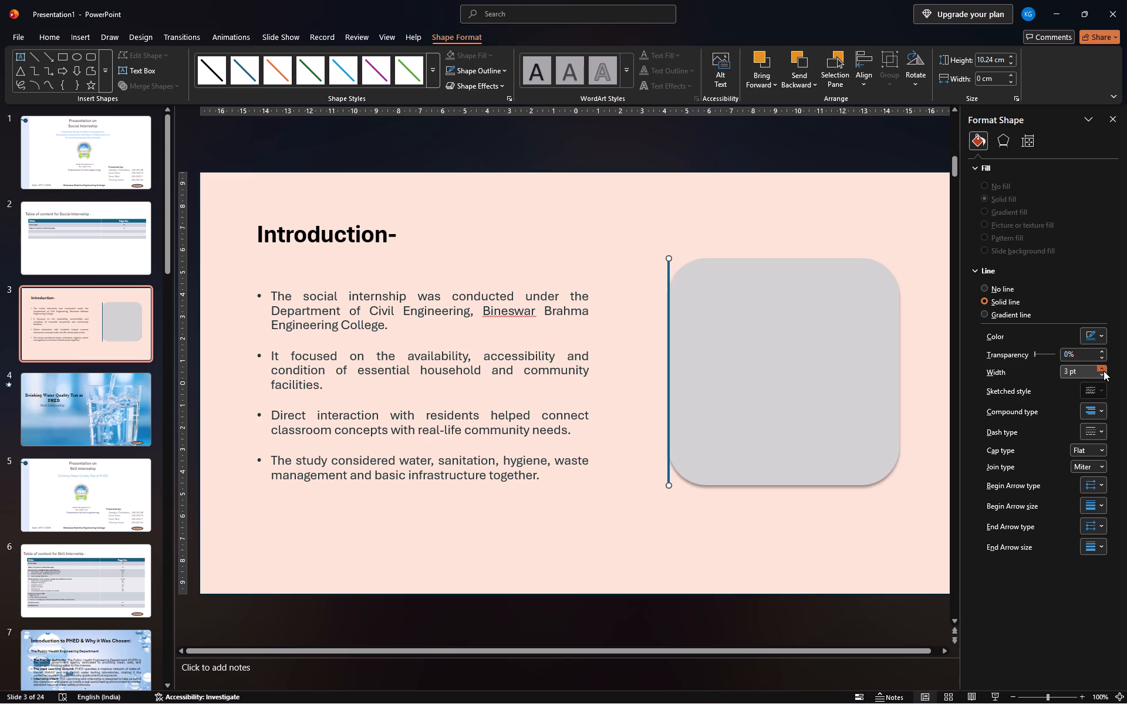
pyautogui.tripleClick(1104, 371)
pyautogui.tripleClick(1104, 371)
pyautogui.doubleClick(1104, 371)
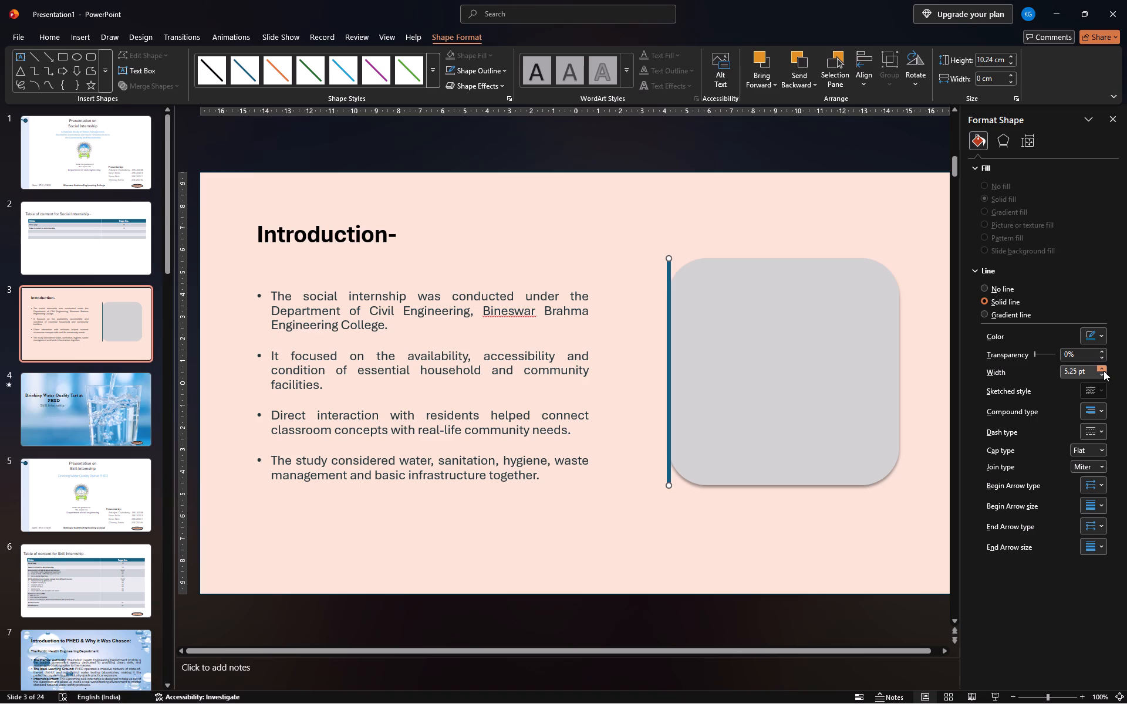
pyautogui.tripleClick(1104, 371)
pyautogui.tripleClick(1104, 371)
pyautogui.tripleClick(1104, 371)
pyautogui.tripleClick(1104, 371)
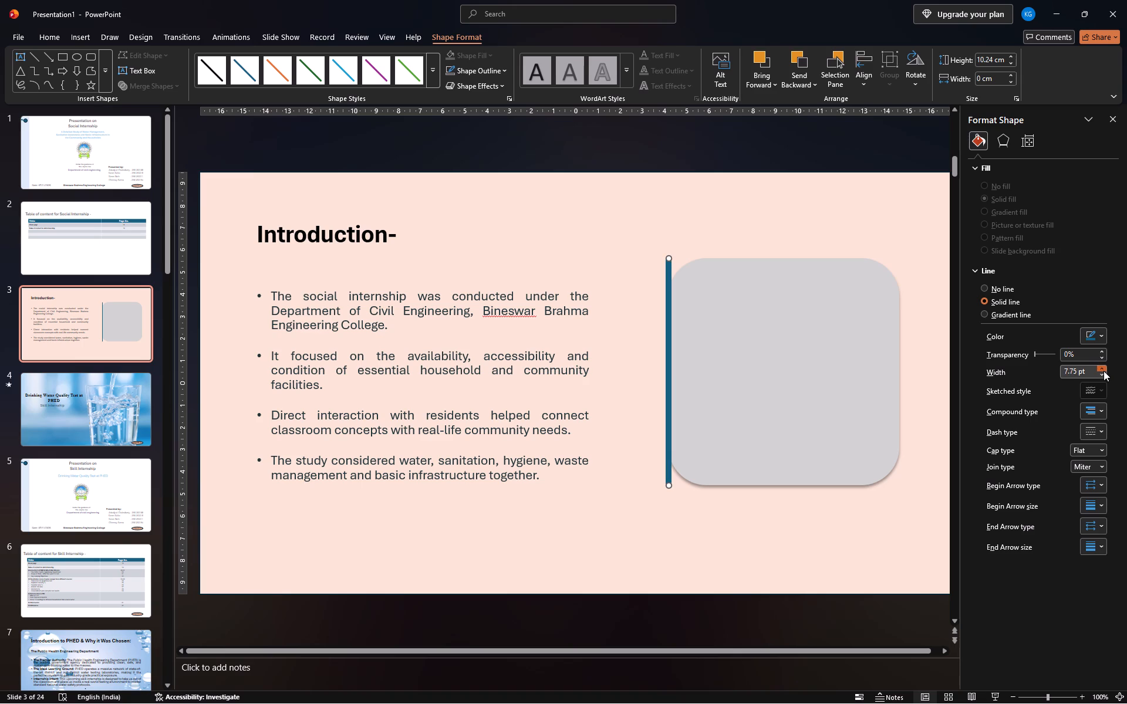
pyautogui.click(1104, 371)
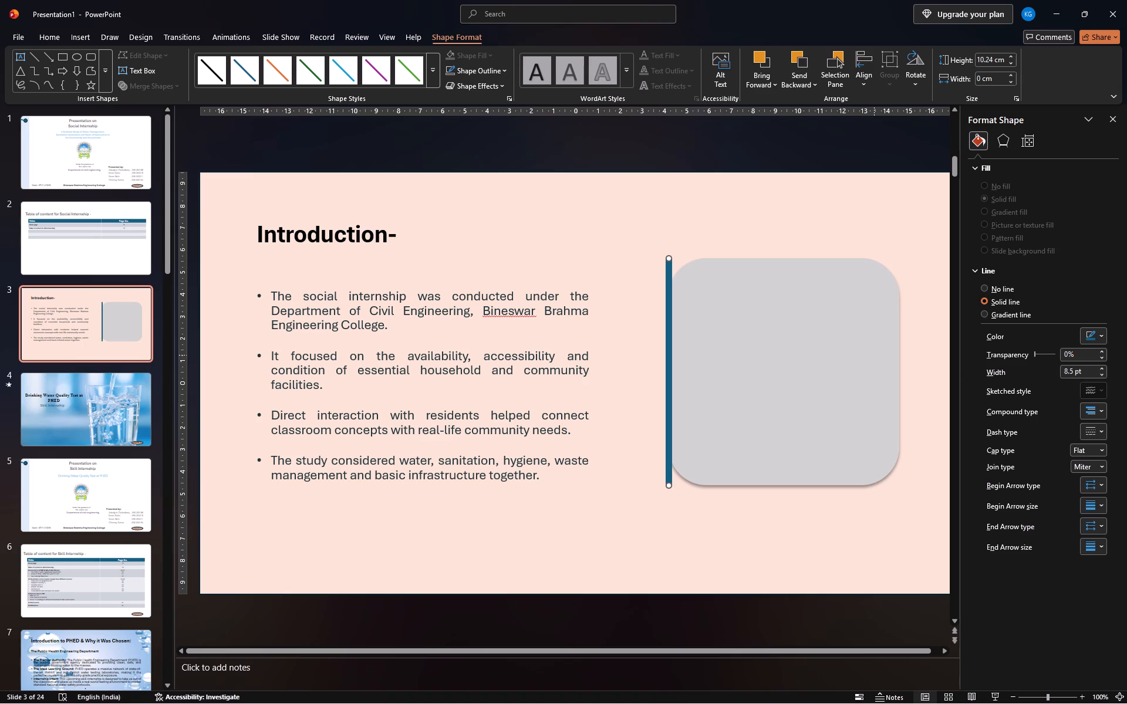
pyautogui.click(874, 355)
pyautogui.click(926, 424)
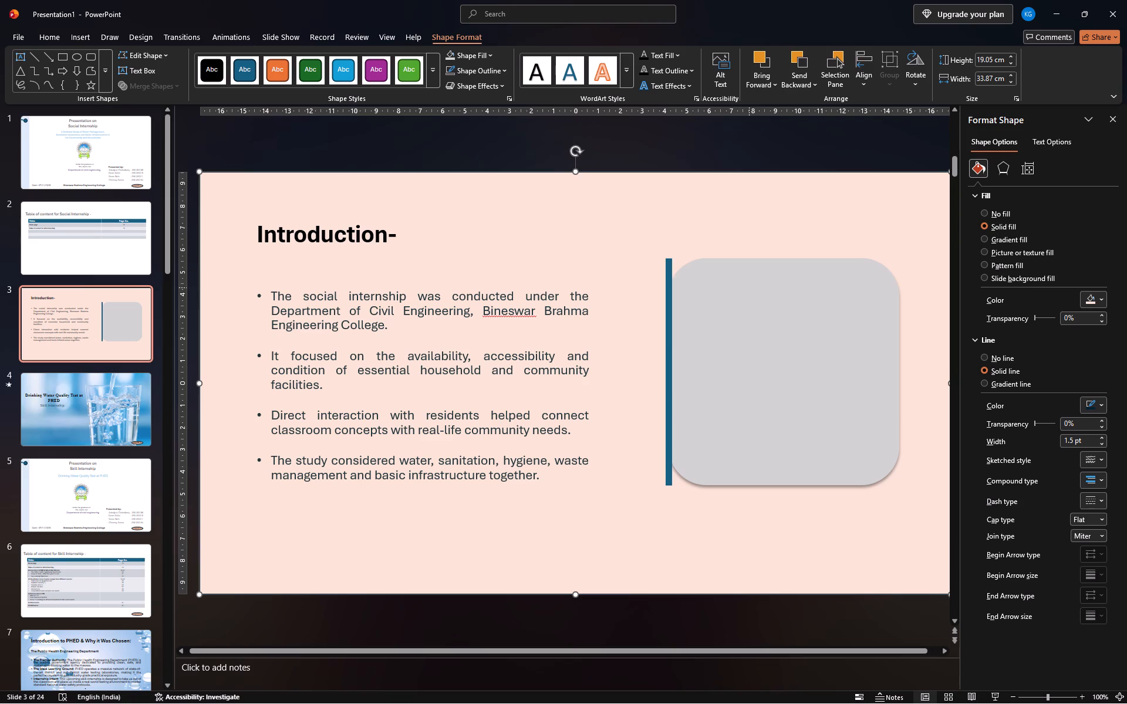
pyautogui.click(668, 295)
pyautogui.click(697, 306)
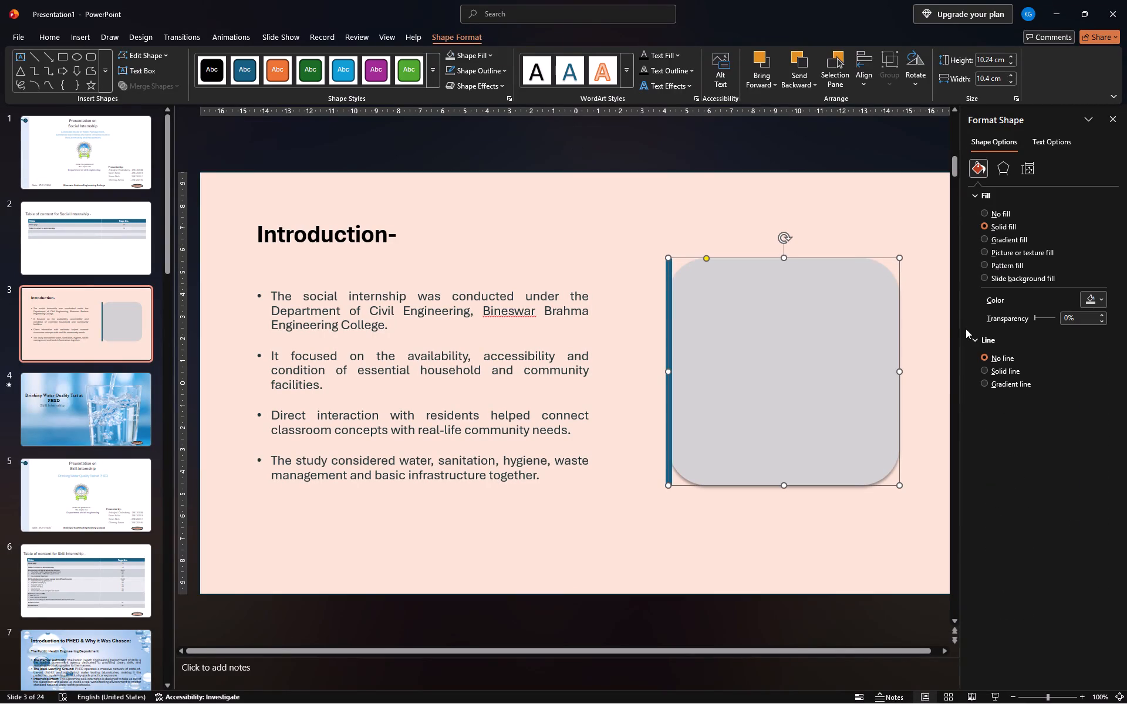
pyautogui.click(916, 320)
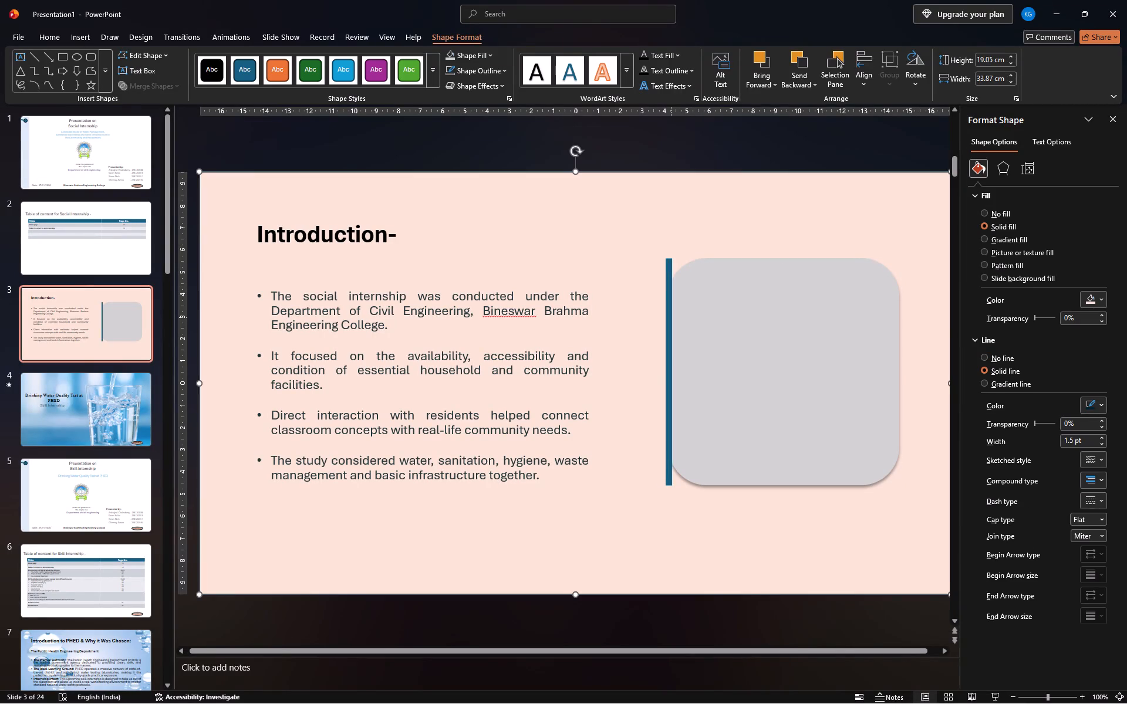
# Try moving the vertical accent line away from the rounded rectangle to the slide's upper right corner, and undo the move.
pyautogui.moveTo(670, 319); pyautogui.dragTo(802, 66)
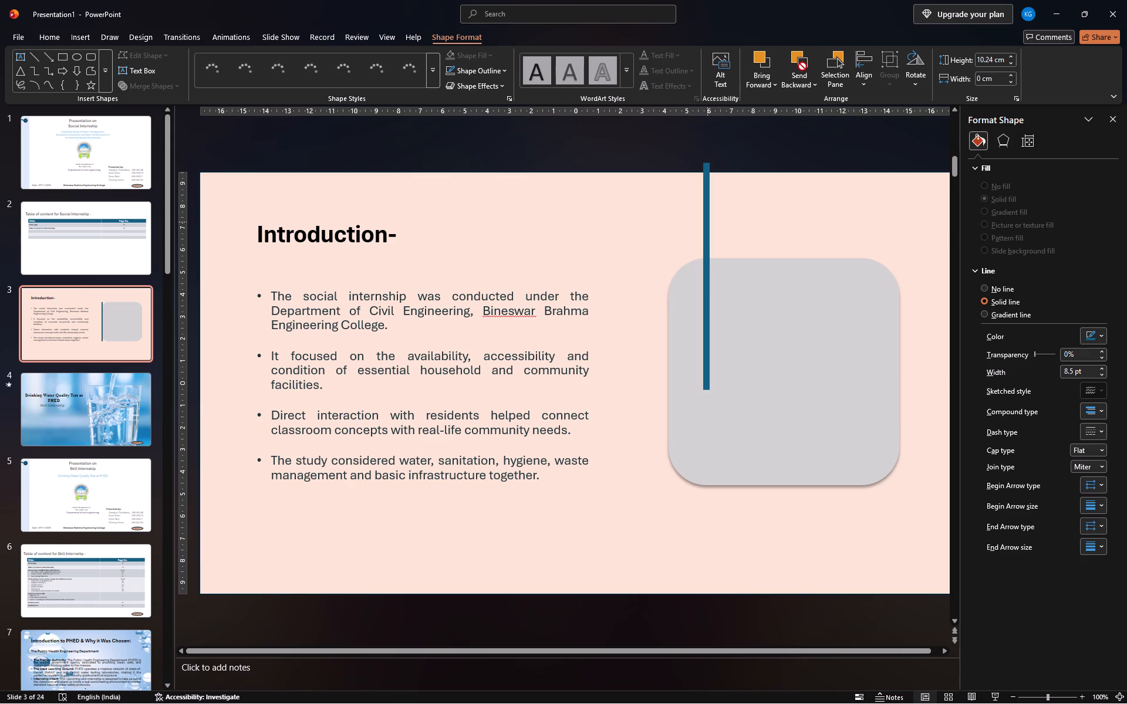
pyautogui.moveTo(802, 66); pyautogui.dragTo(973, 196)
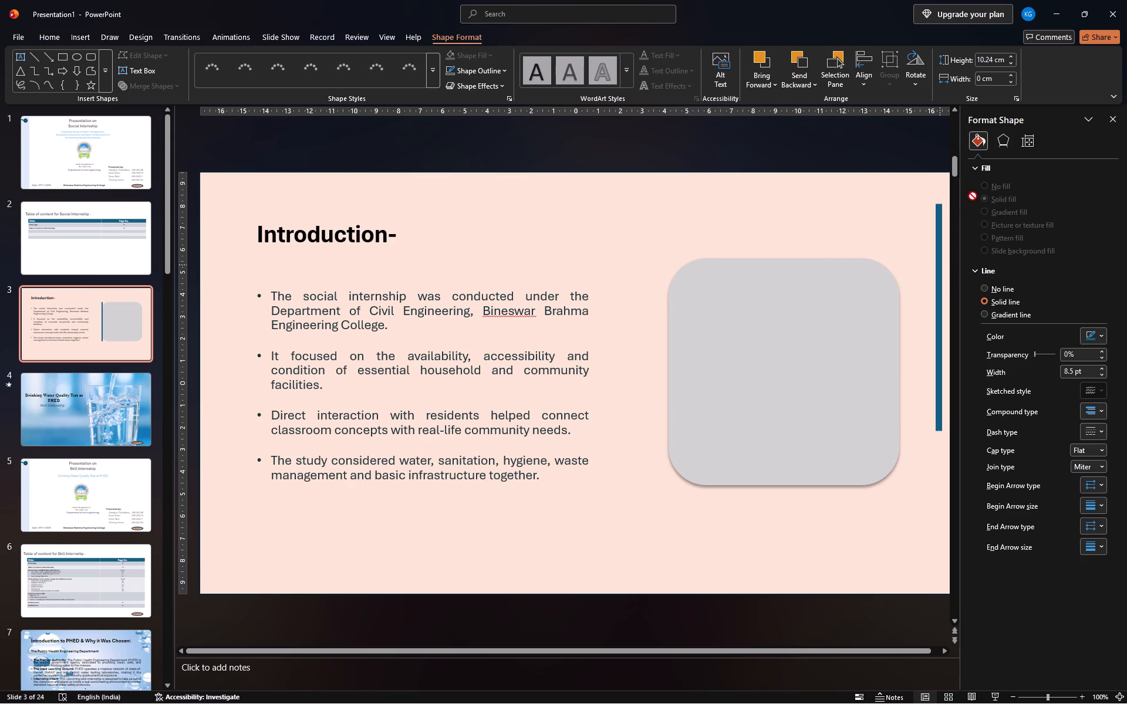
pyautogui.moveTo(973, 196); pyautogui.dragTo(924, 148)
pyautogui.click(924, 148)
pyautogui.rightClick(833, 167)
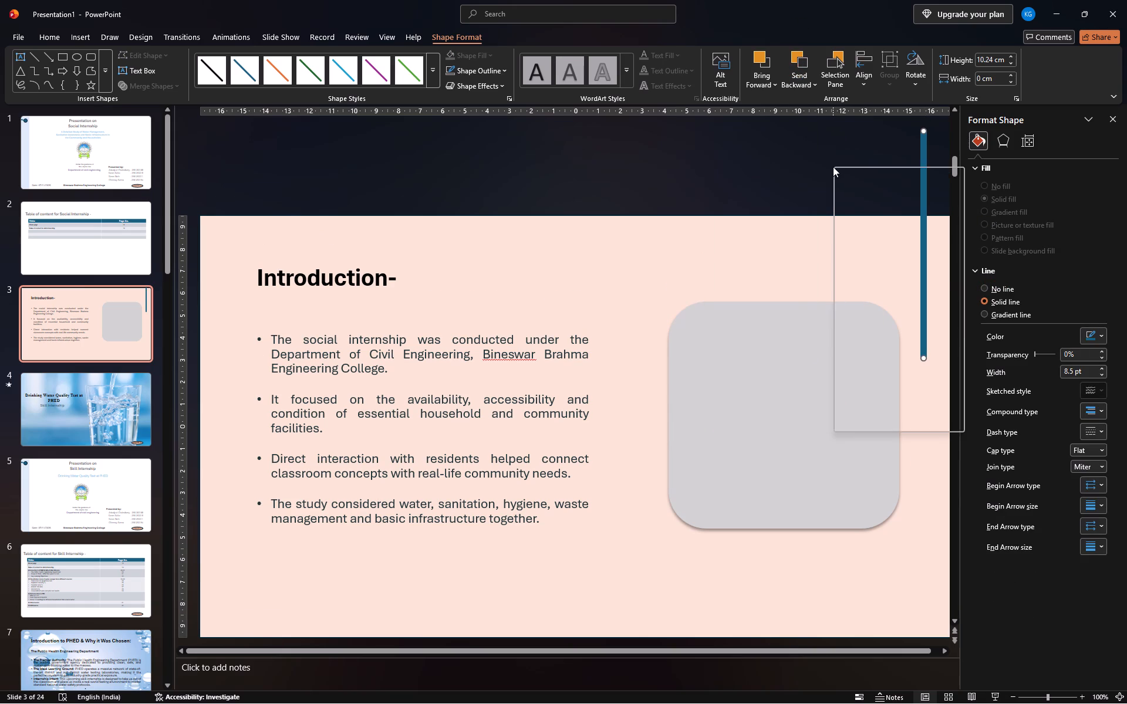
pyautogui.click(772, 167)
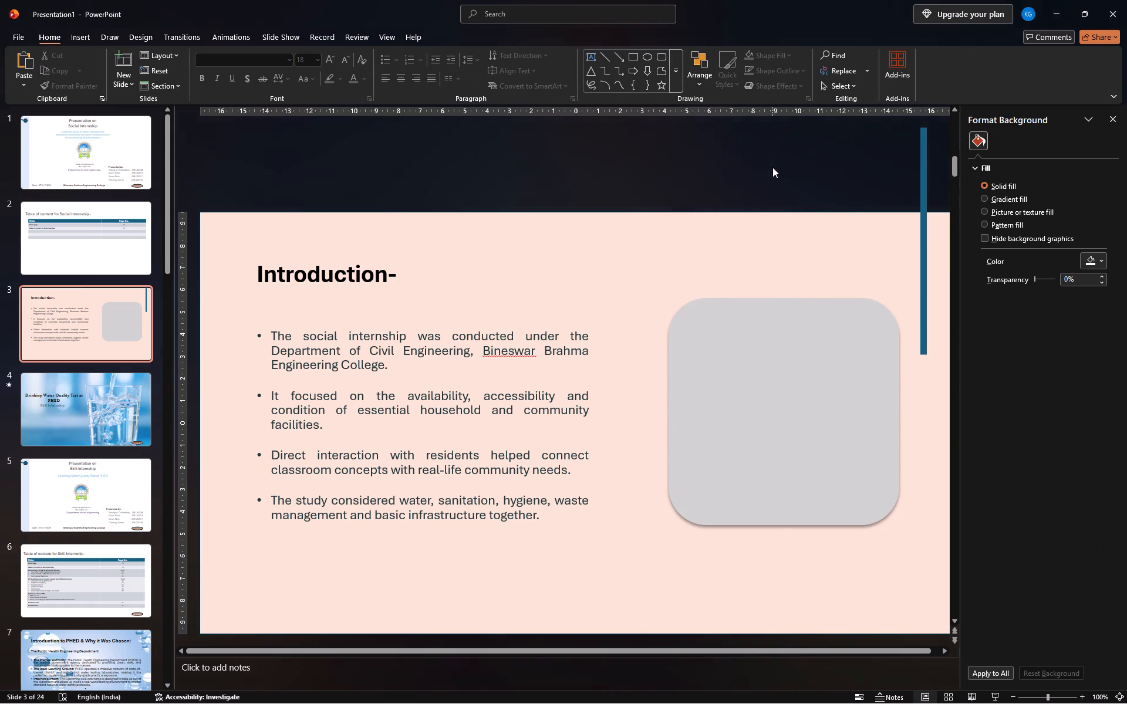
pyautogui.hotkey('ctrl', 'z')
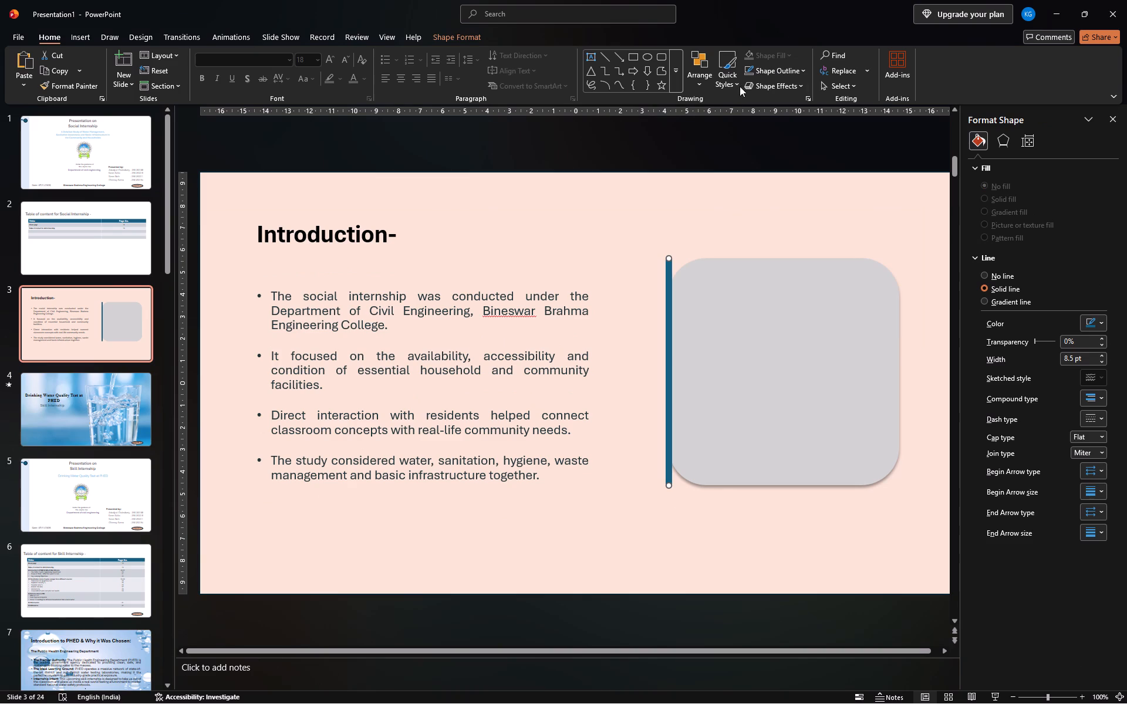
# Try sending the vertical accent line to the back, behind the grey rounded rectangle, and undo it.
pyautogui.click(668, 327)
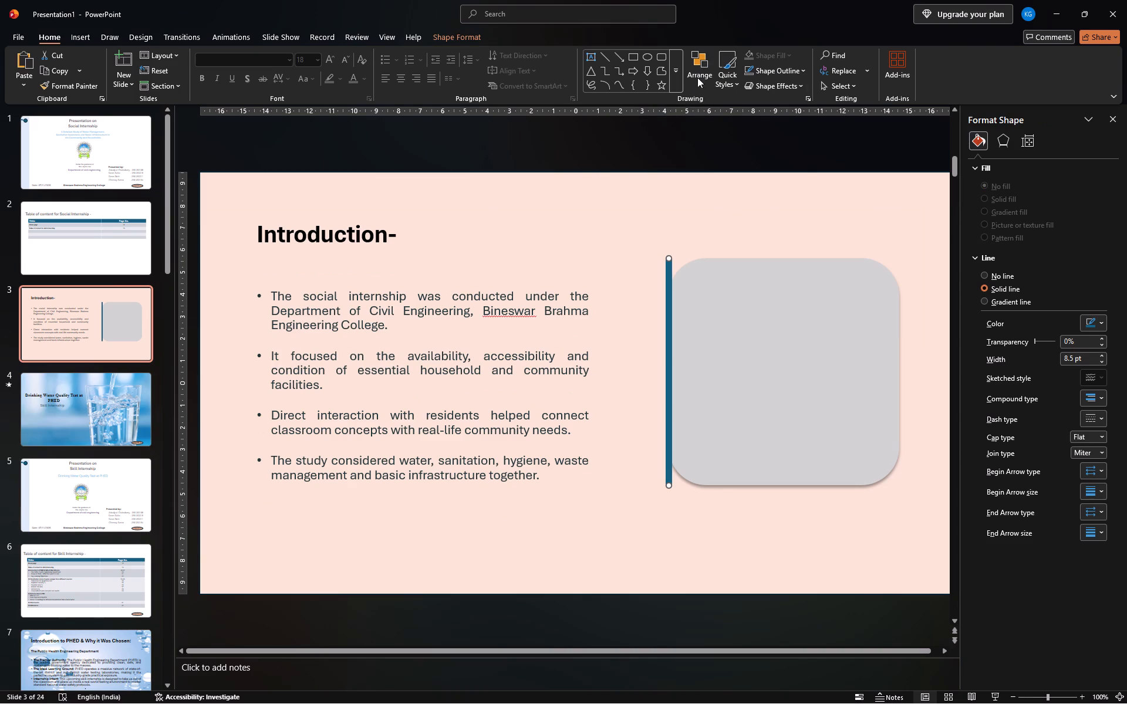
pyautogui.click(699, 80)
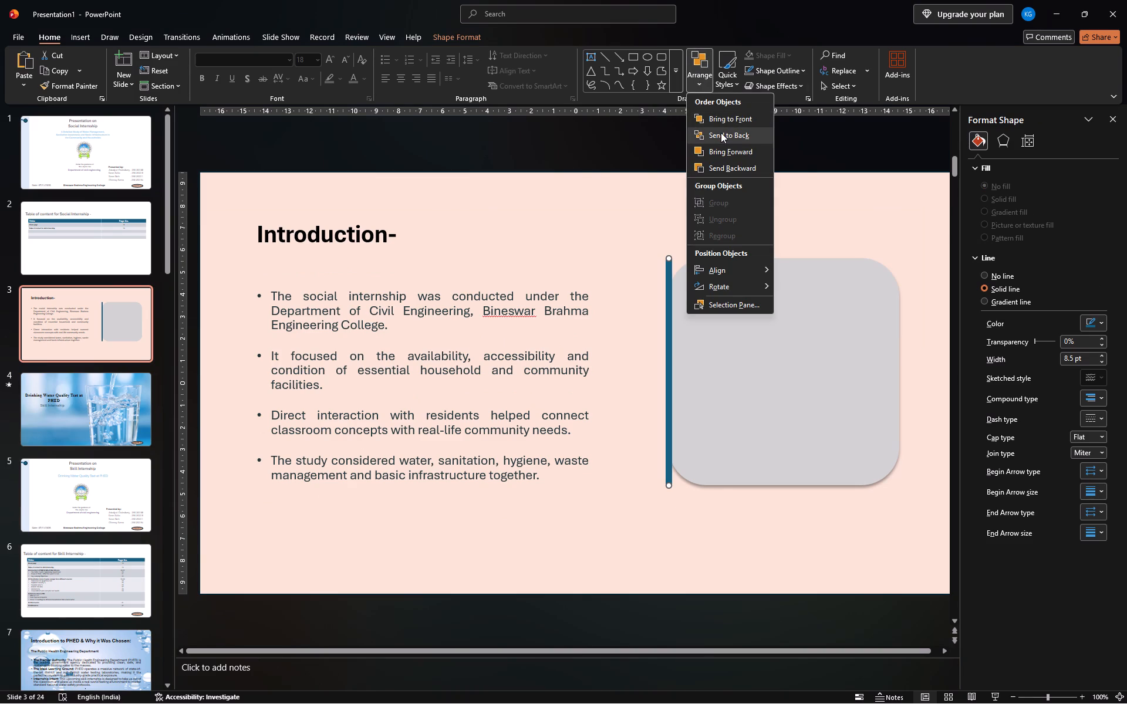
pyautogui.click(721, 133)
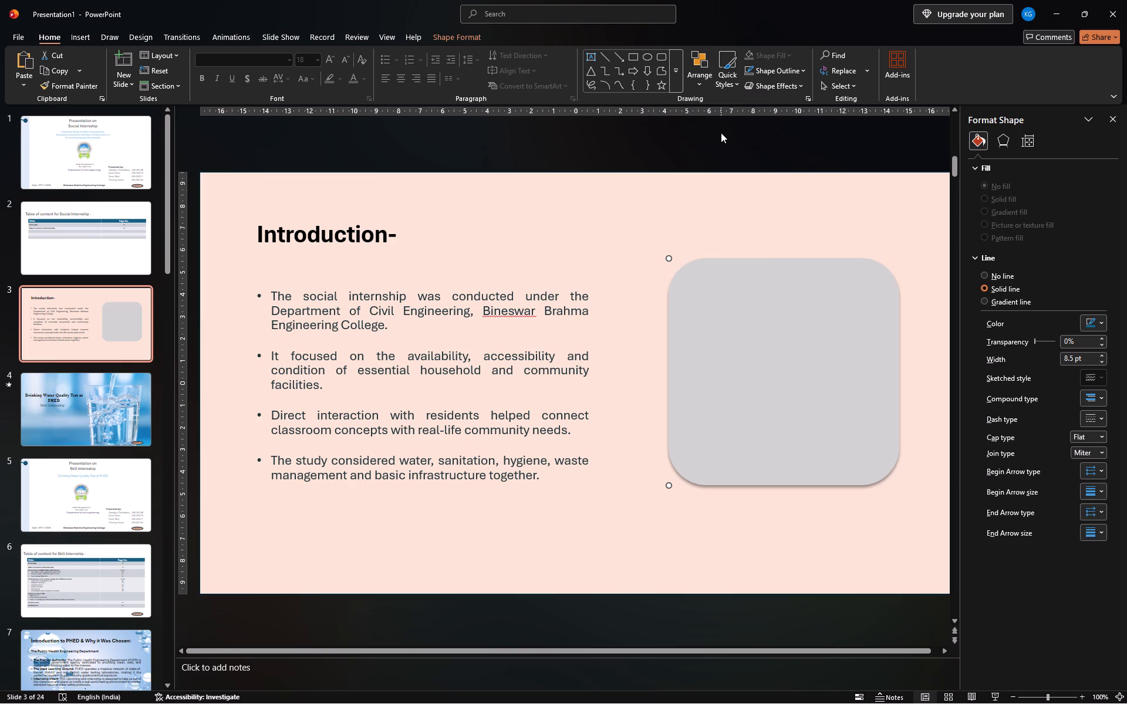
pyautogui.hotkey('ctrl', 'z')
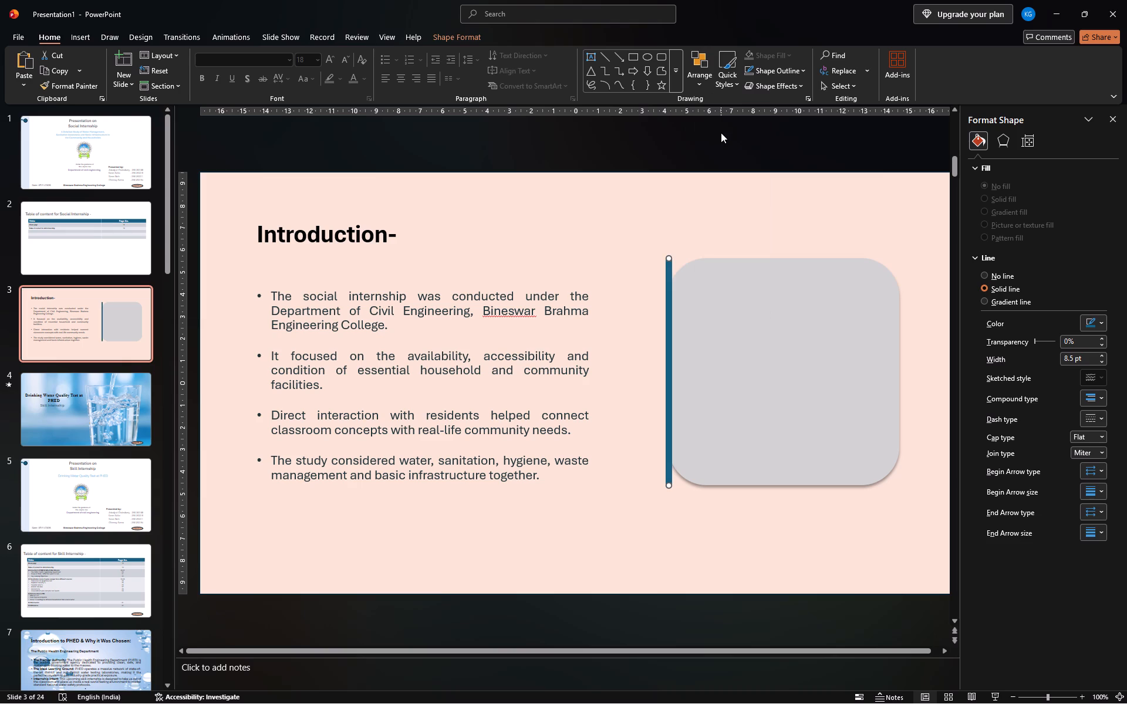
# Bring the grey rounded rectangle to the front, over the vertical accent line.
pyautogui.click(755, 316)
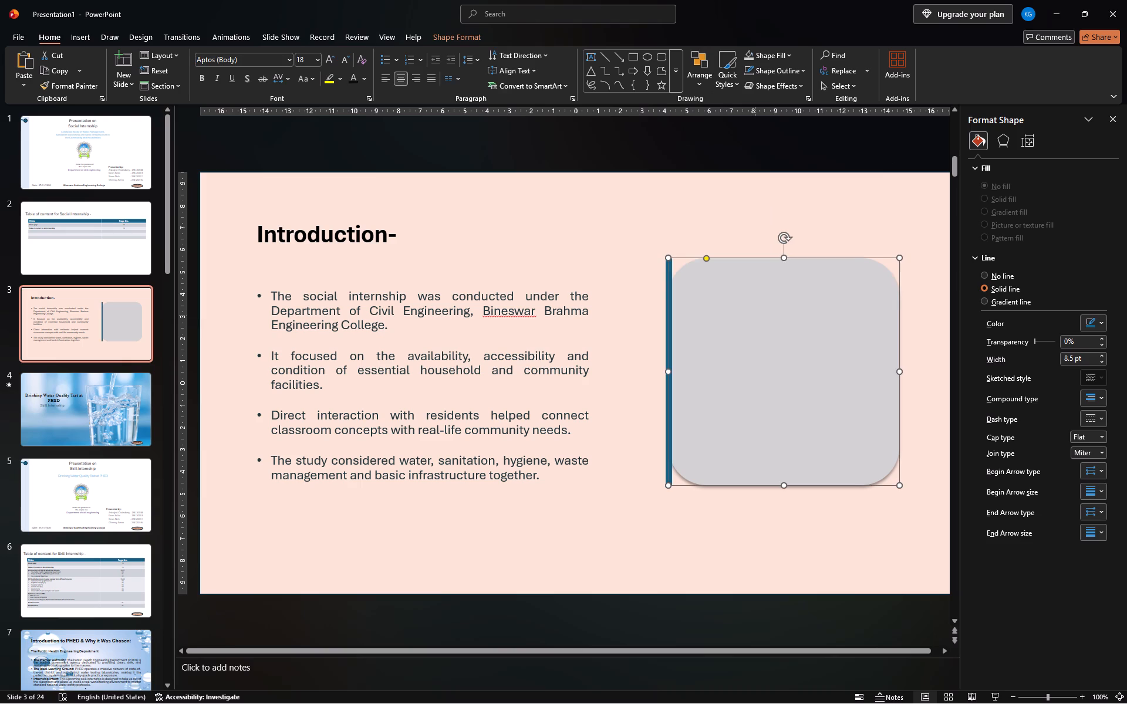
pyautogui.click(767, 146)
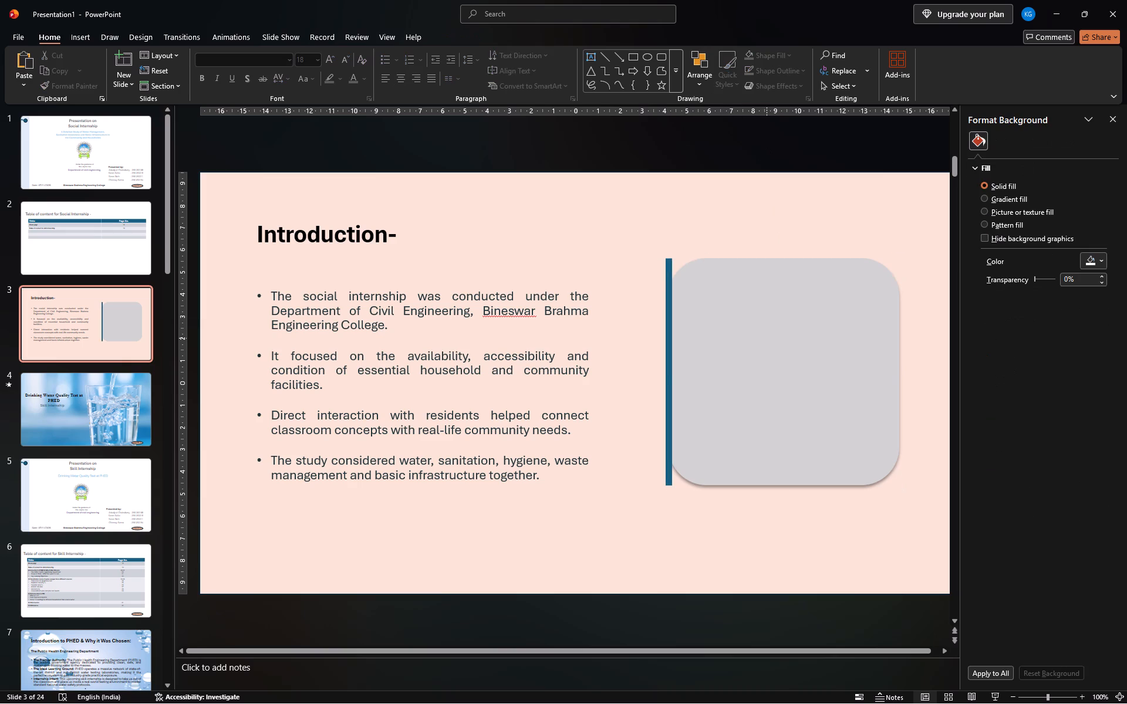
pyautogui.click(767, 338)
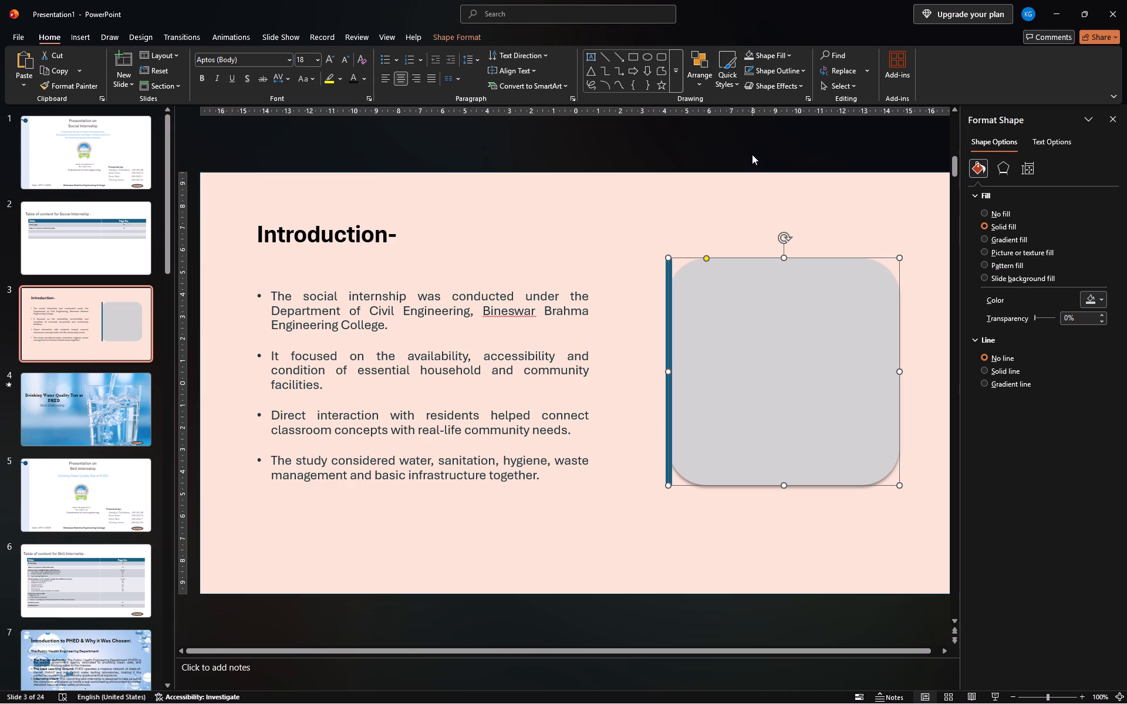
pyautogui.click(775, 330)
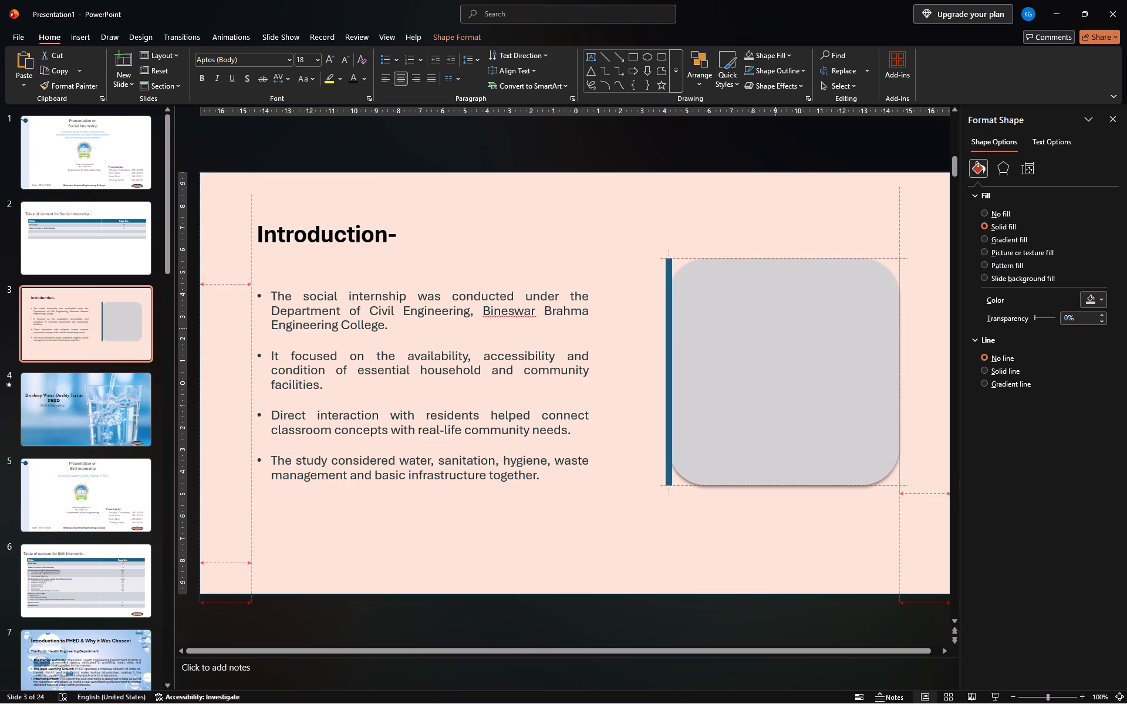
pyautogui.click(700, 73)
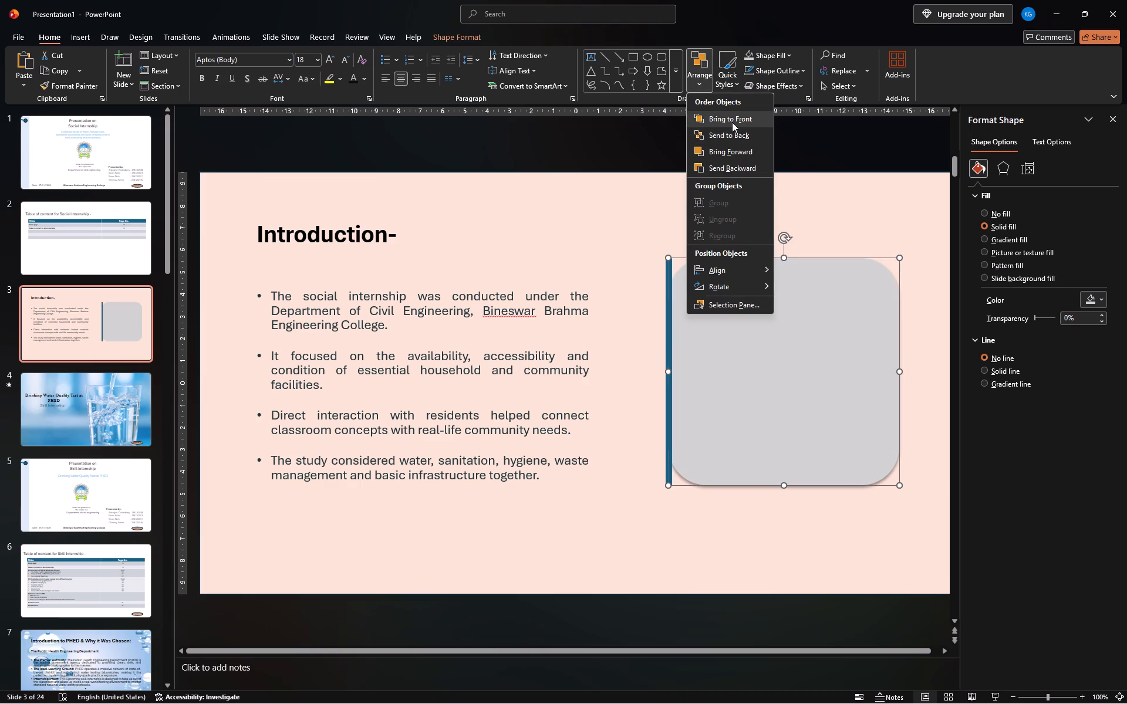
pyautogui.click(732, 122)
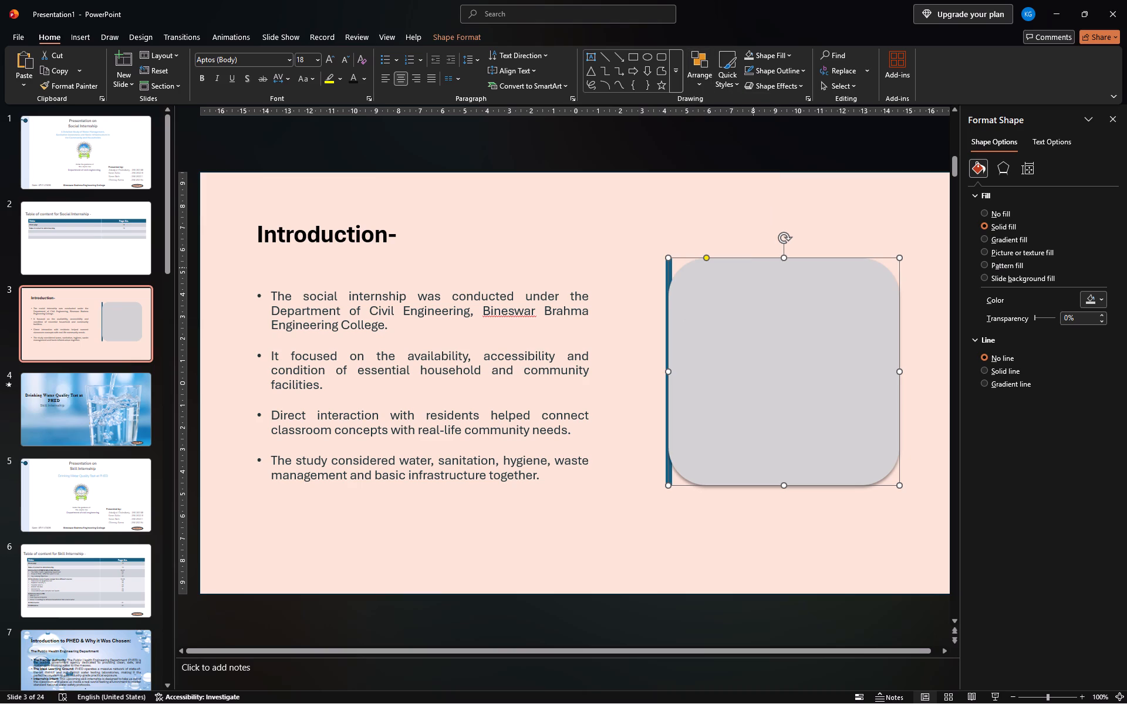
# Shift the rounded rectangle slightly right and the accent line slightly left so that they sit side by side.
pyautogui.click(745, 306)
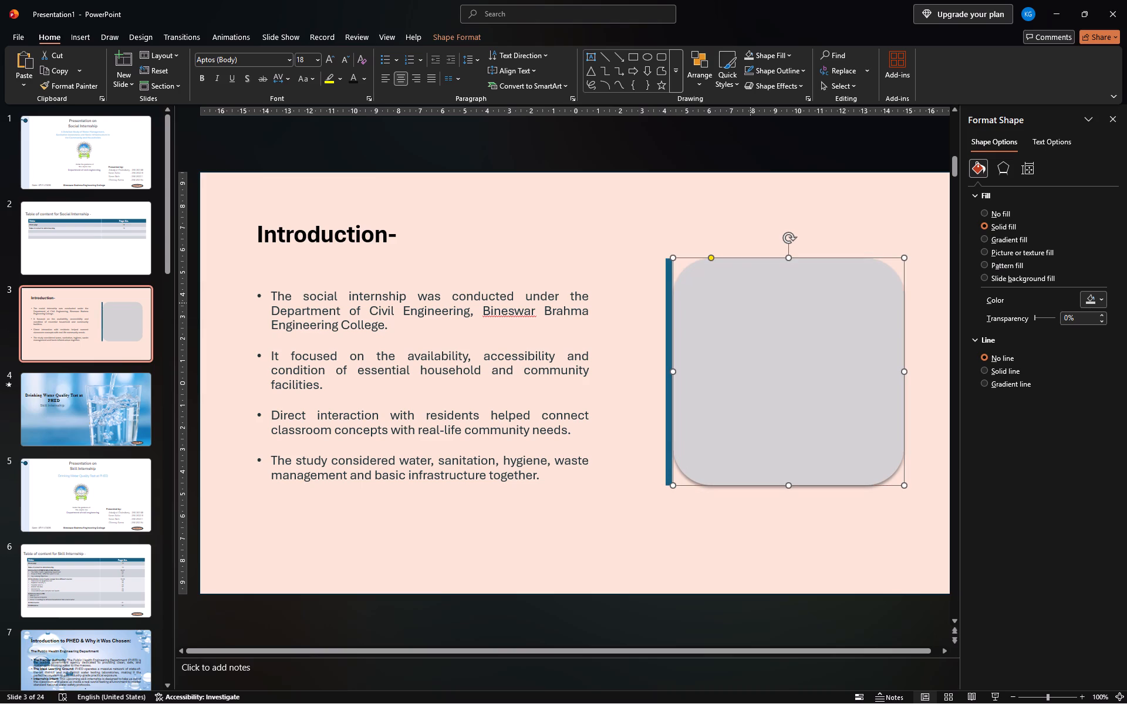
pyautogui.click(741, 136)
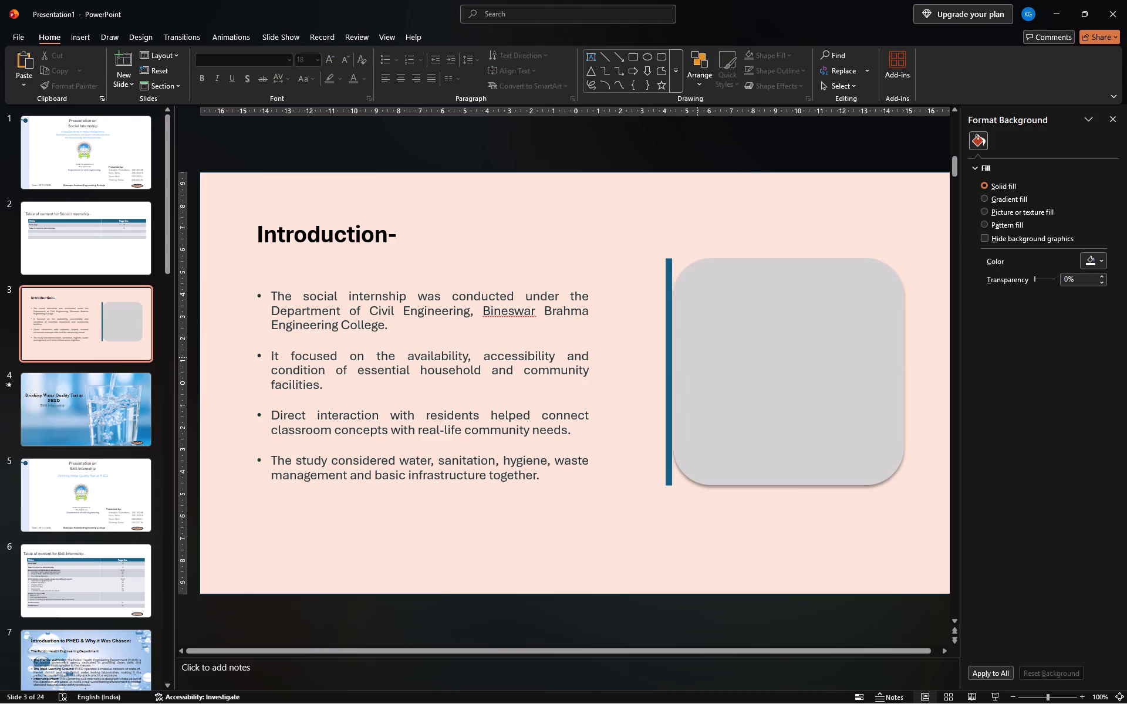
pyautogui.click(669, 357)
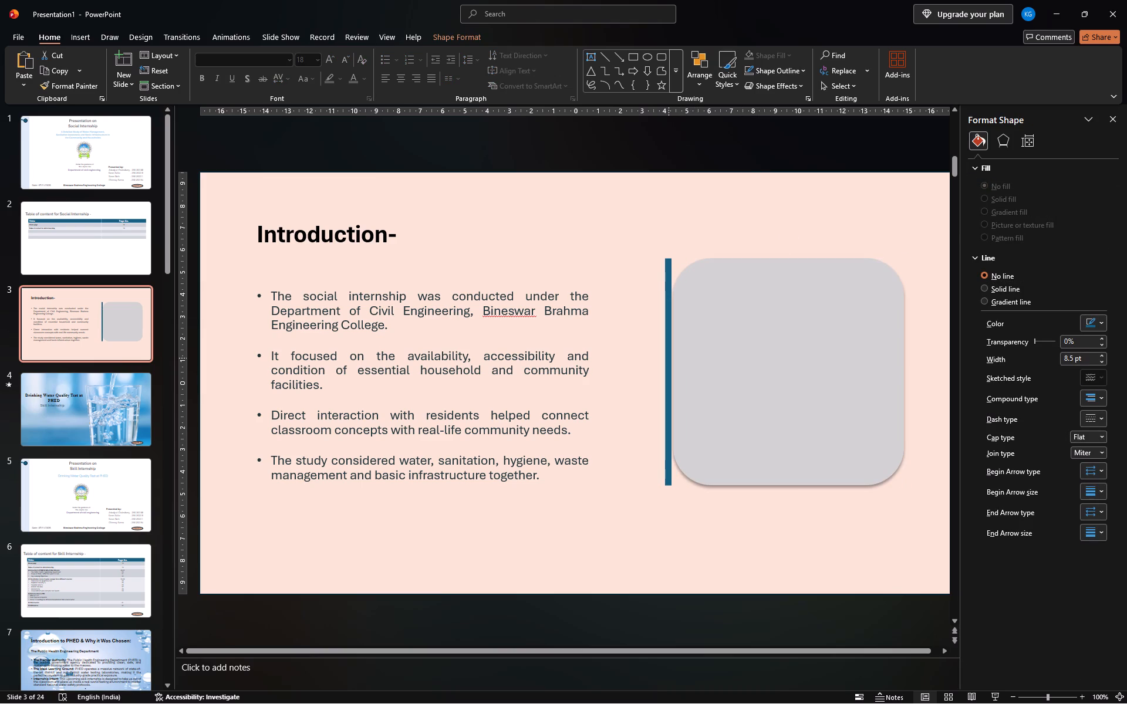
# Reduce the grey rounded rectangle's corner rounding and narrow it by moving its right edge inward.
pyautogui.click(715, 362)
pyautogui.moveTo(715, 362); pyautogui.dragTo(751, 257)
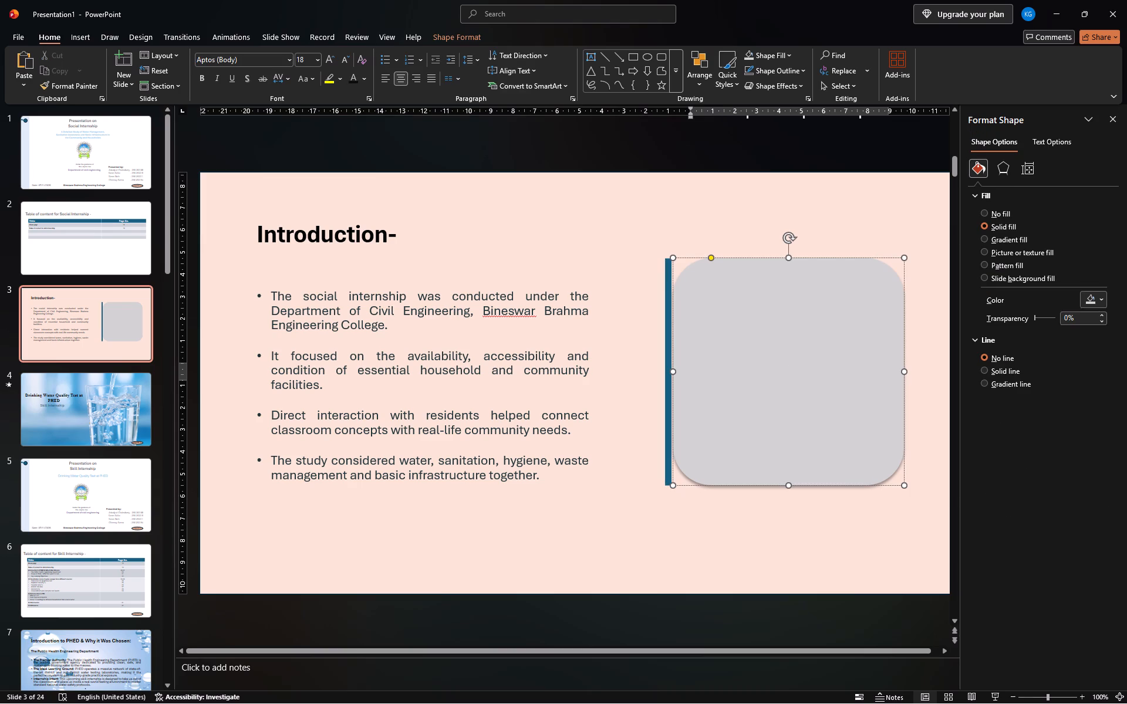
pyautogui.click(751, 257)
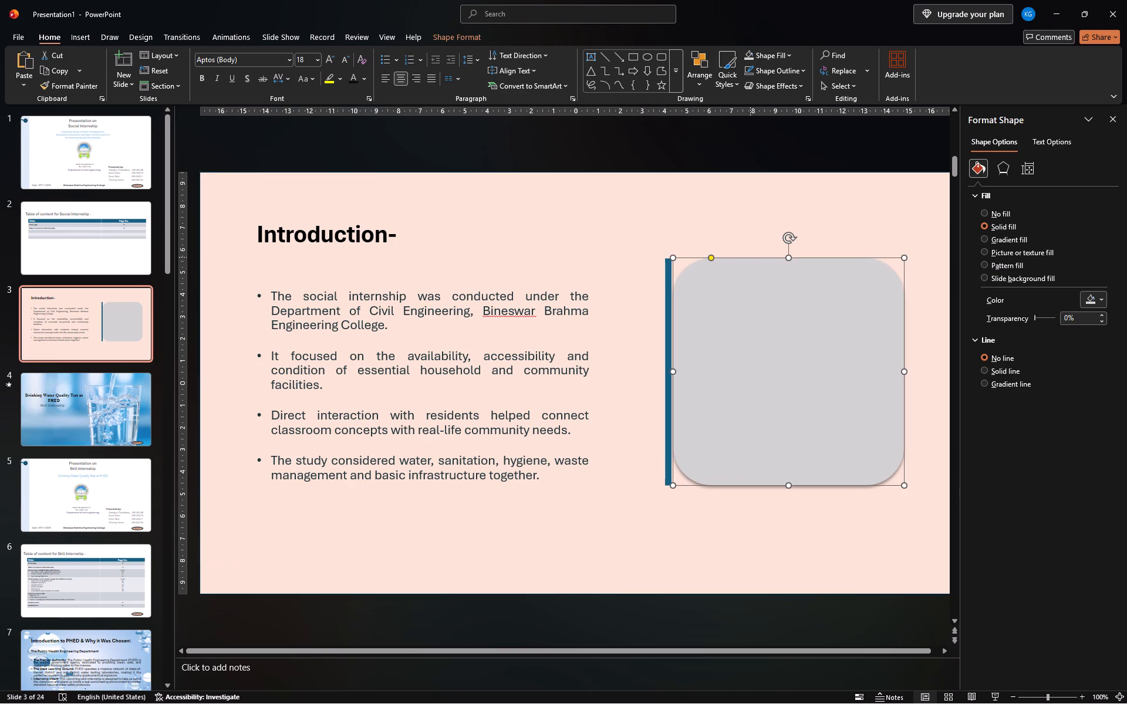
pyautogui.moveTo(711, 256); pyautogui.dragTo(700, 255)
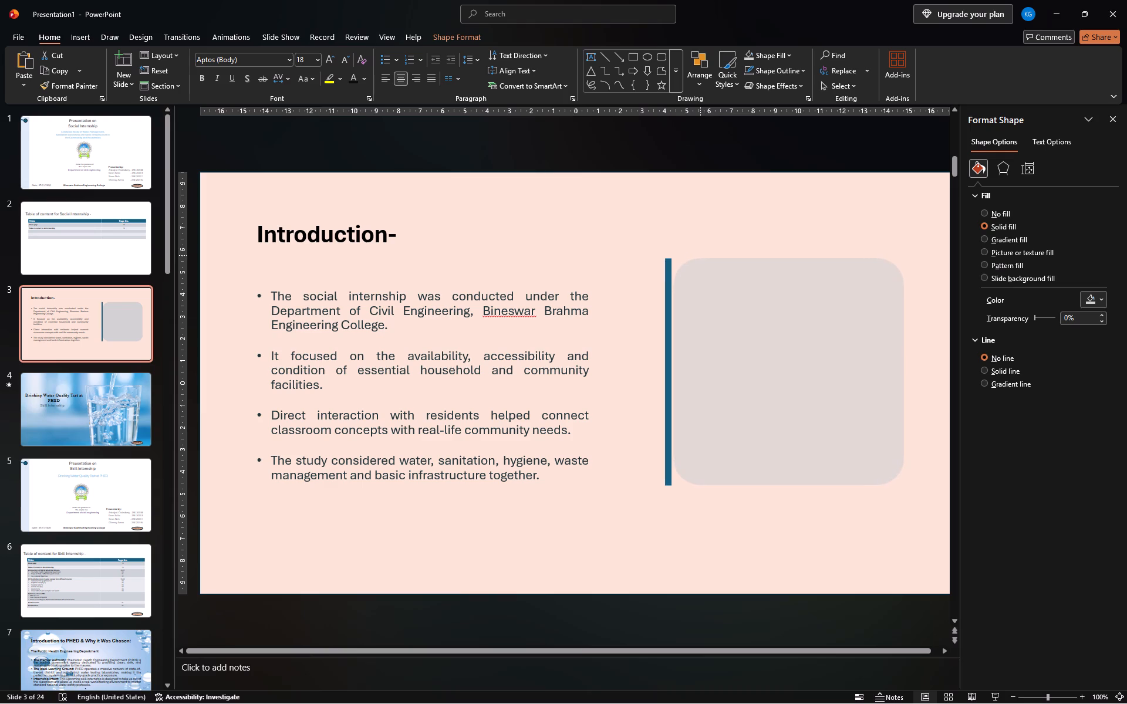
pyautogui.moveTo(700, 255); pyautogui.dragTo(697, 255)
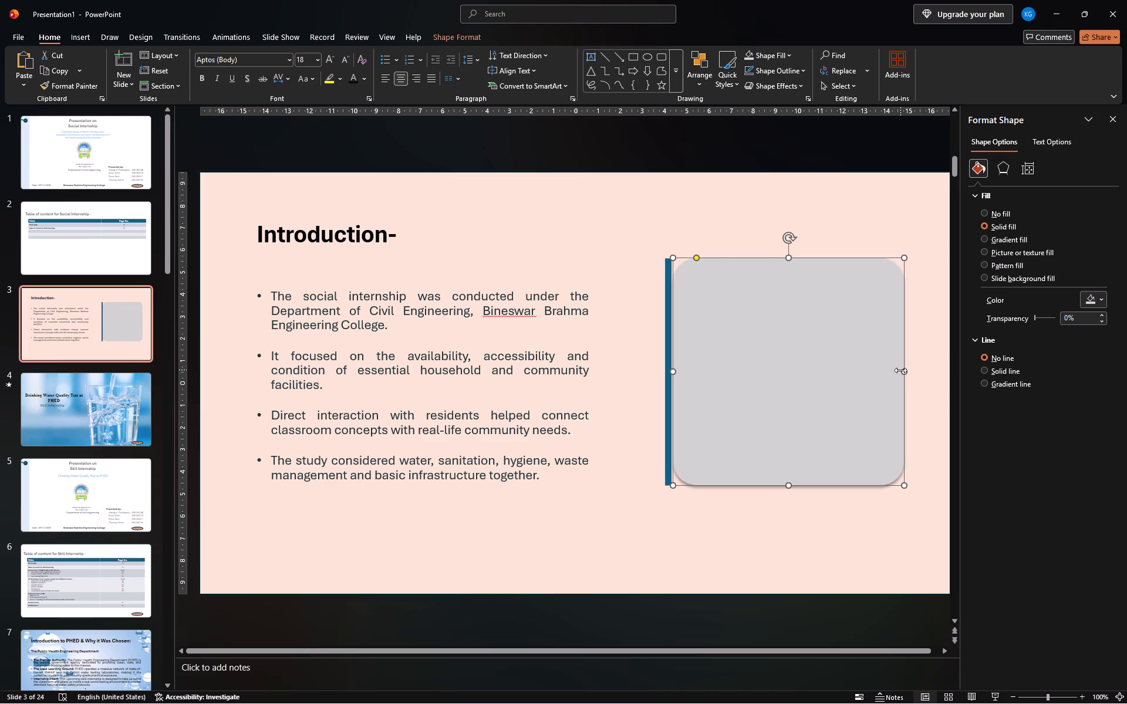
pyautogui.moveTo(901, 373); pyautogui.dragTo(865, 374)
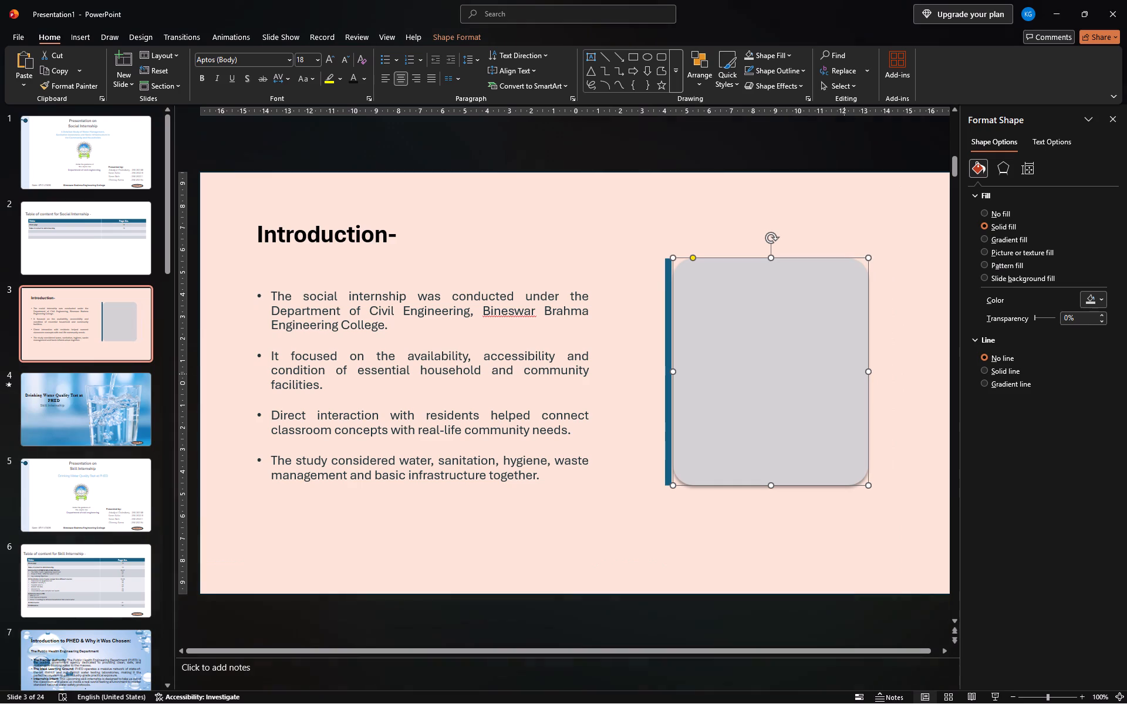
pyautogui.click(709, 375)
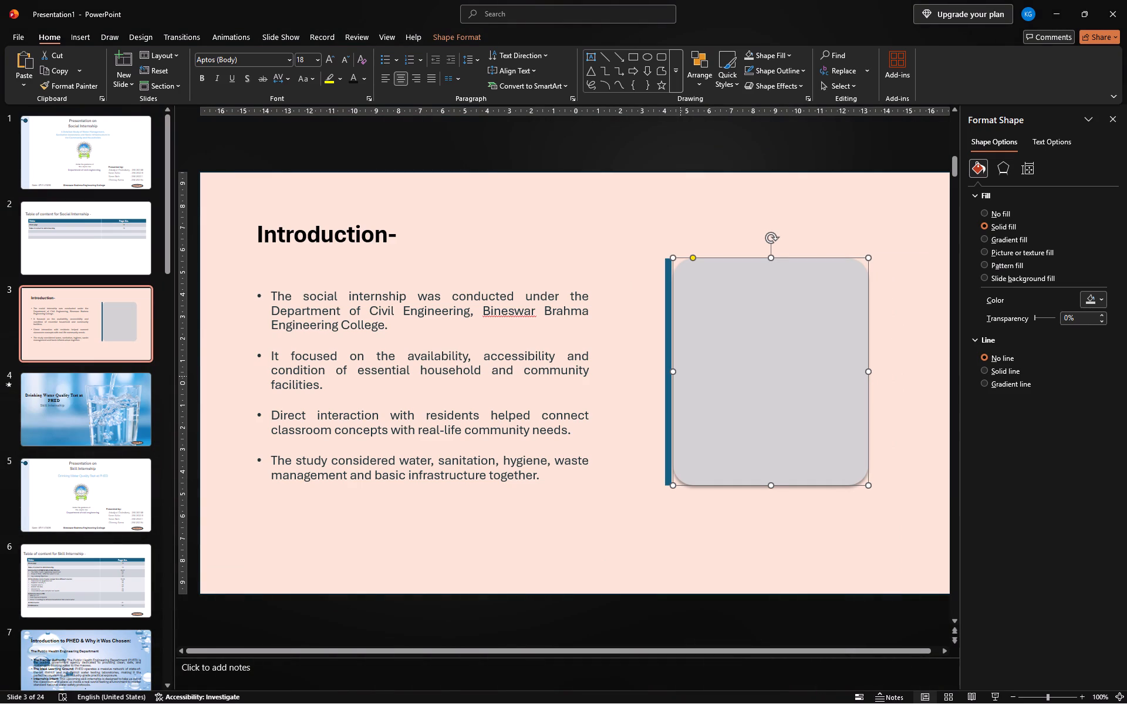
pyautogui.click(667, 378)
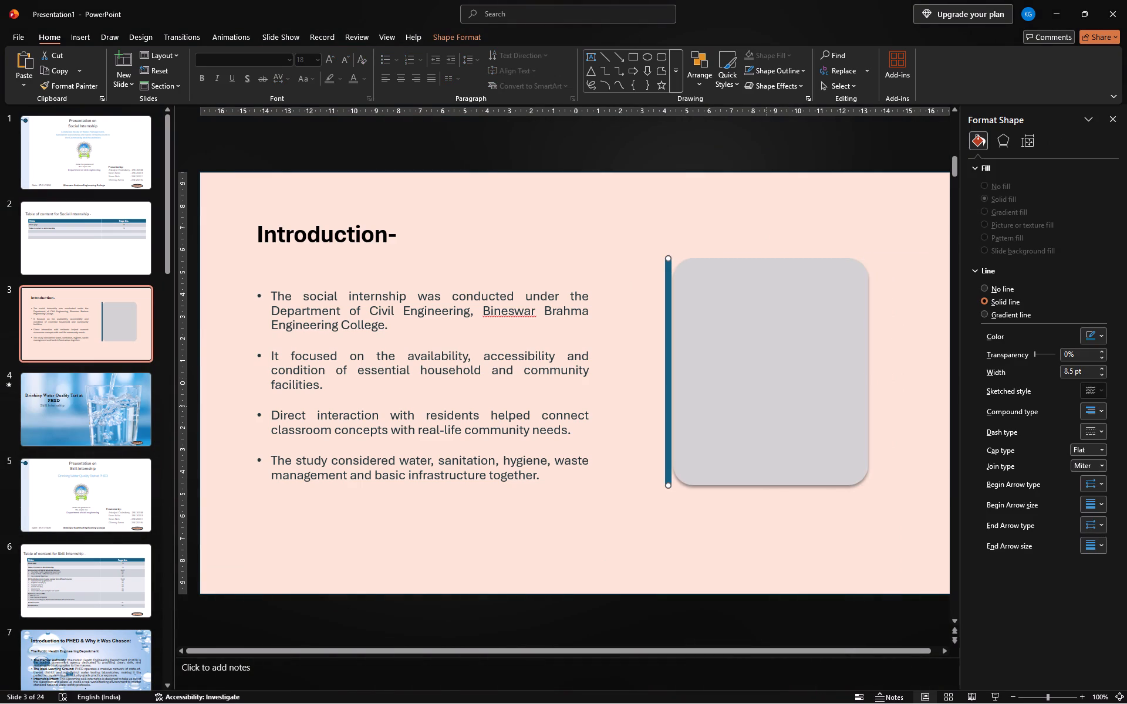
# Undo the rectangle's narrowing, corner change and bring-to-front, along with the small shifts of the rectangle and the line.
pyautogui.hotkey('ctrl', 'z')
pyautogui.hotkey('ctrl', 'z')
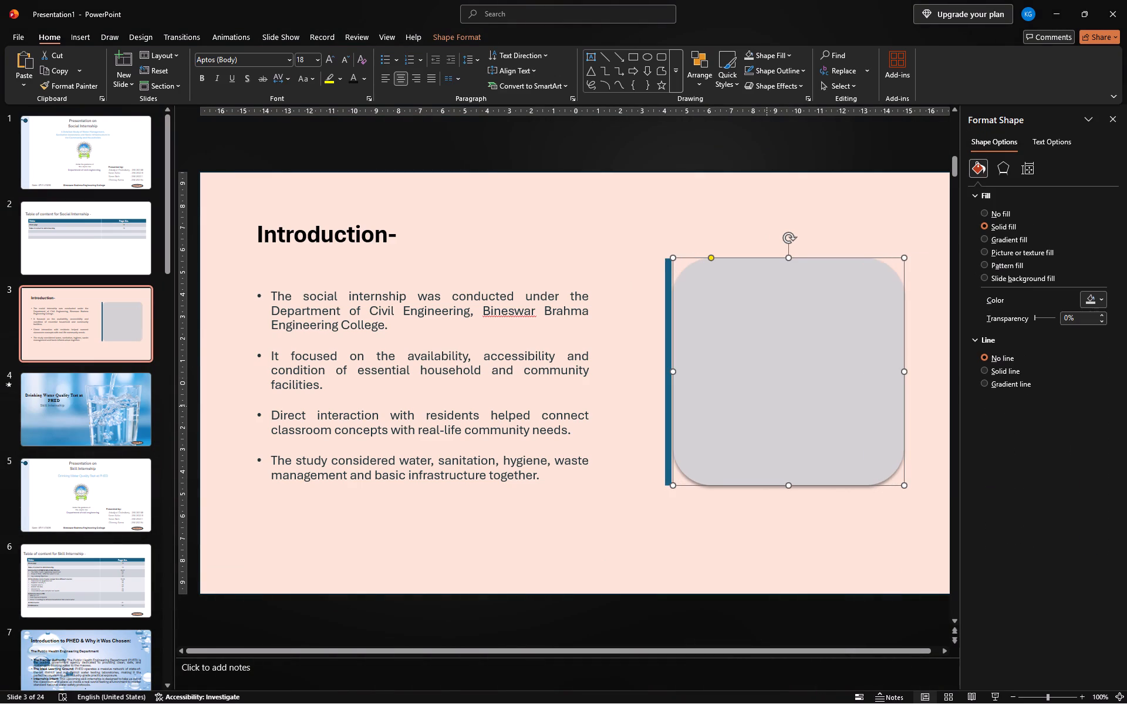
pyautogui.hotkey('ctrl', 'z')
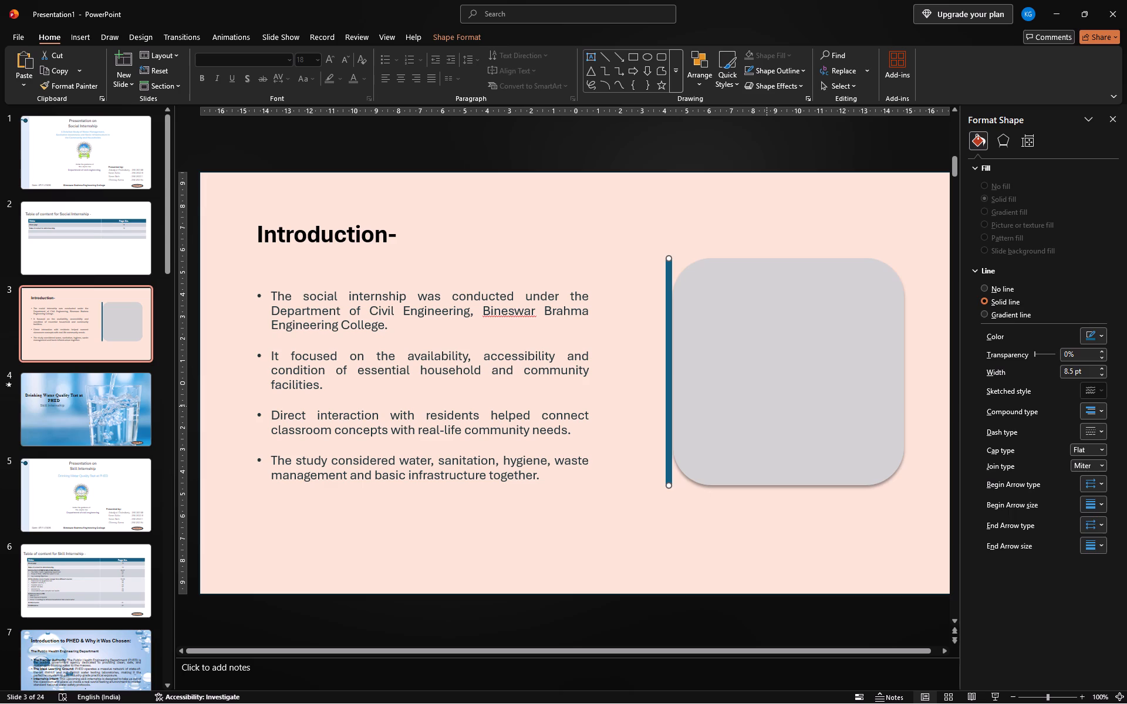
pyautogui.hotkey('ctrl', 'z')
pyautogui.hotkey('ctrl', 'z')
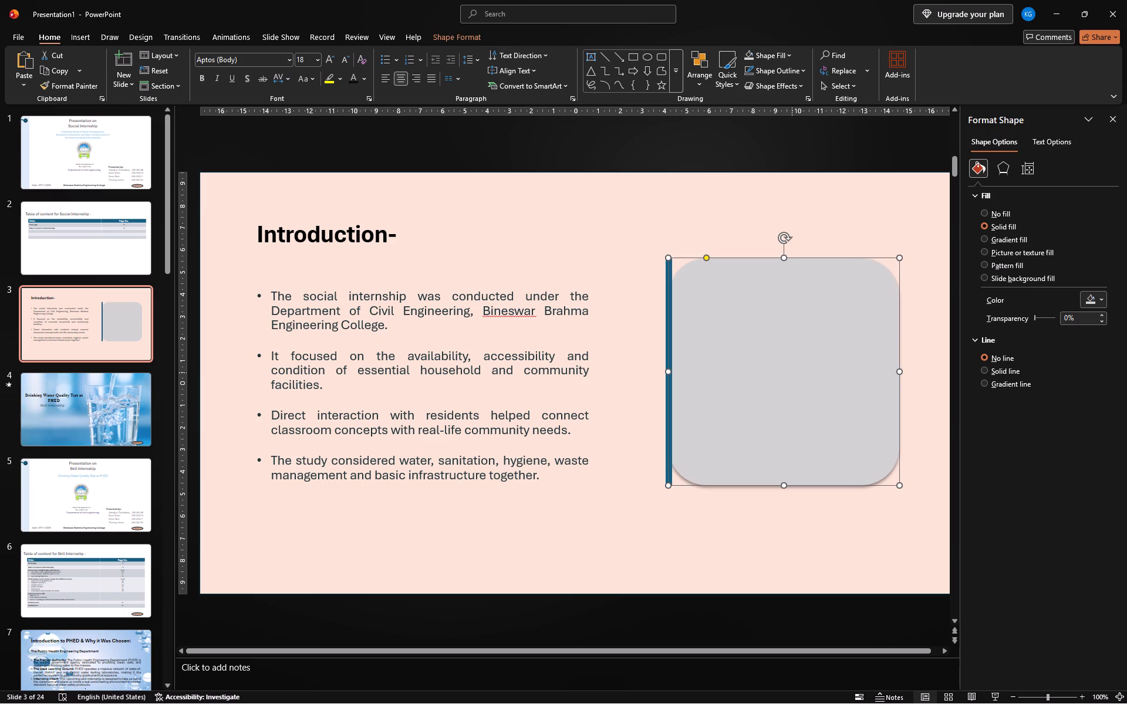
# Narrow the grey rounded rectangle from its right edge and make its corners less rounded, keeping its left edge at the accent line.
pyautogui.moveTo(900, 370); pyautogui.dragTo(866, 375)
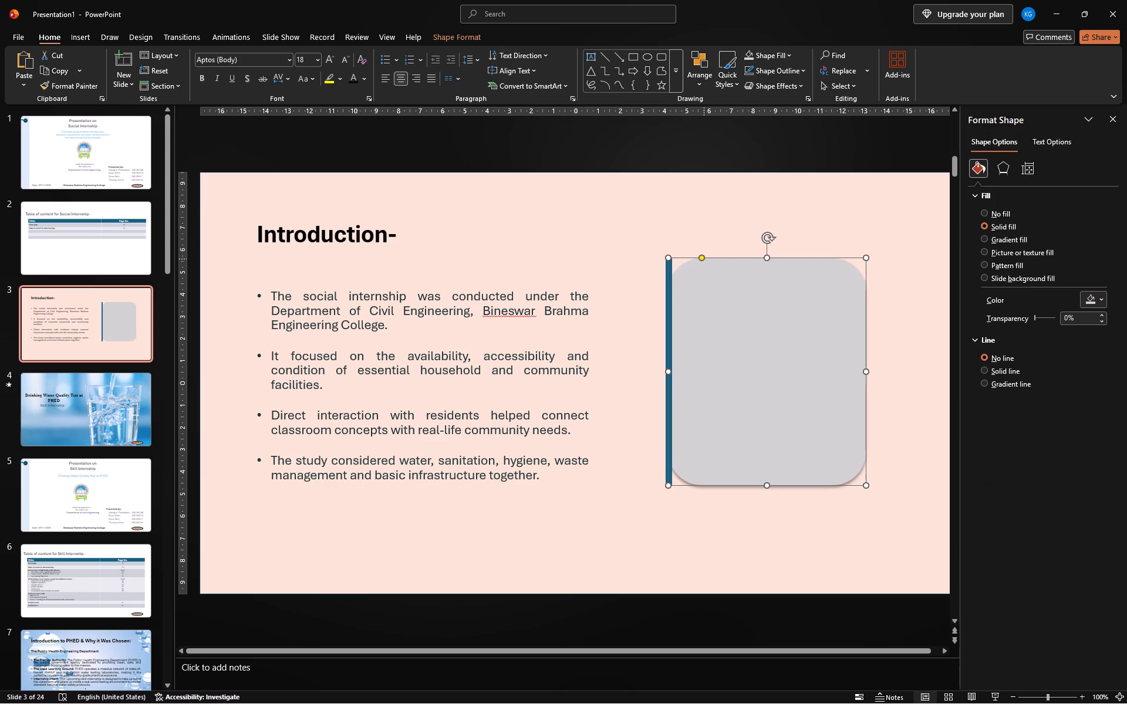
pyautogui.moveTo(700, 256); pyautogui.dragTo(689, 257)
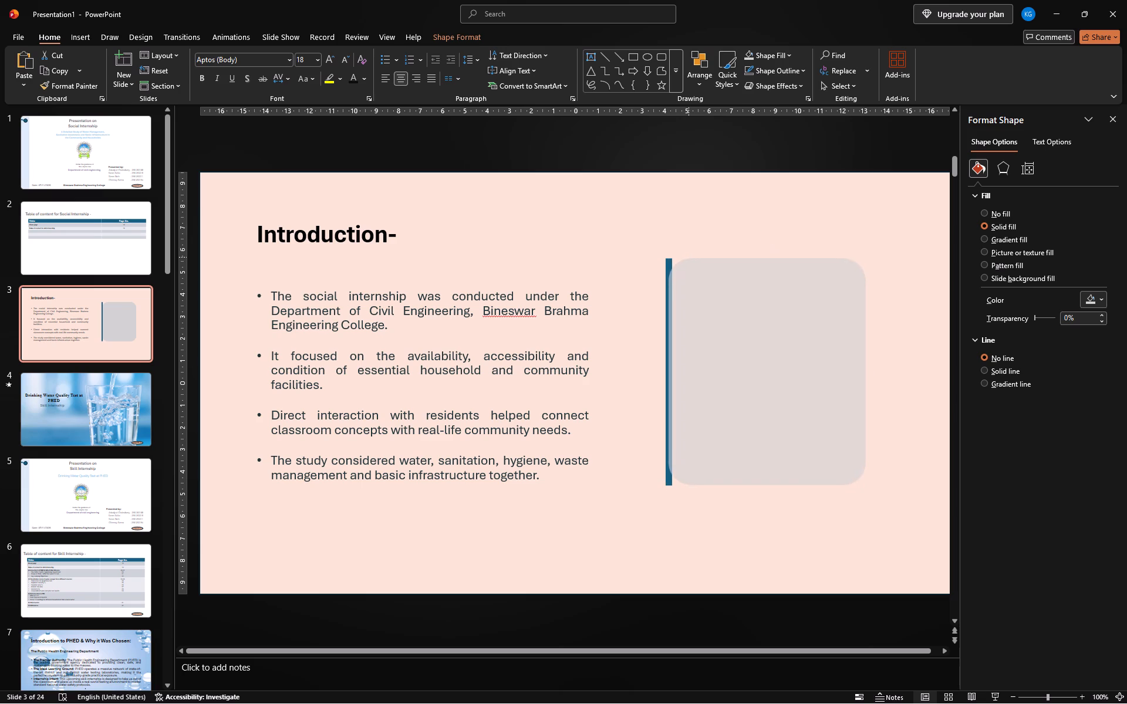
pyautogui.moveTo(689, 257); pyautogui.dragTo(687, 256)
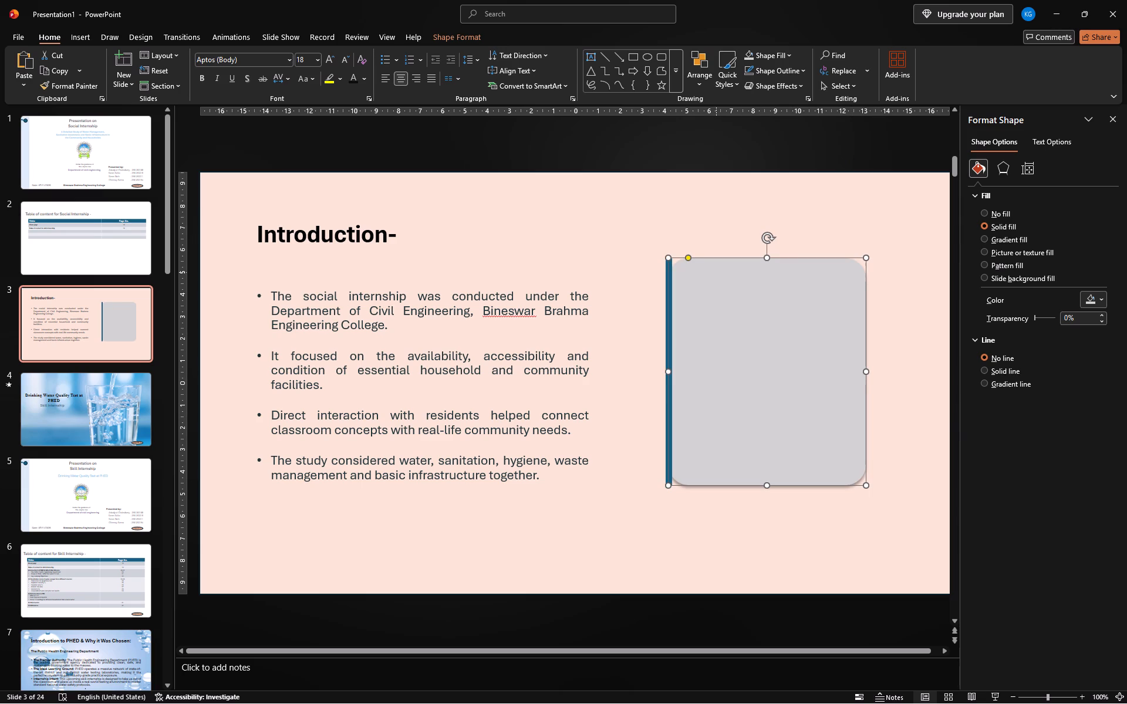
pyautogui.click(667, 267)
pyautogui.click(666, 355)
pyautogui.click(720, 157)
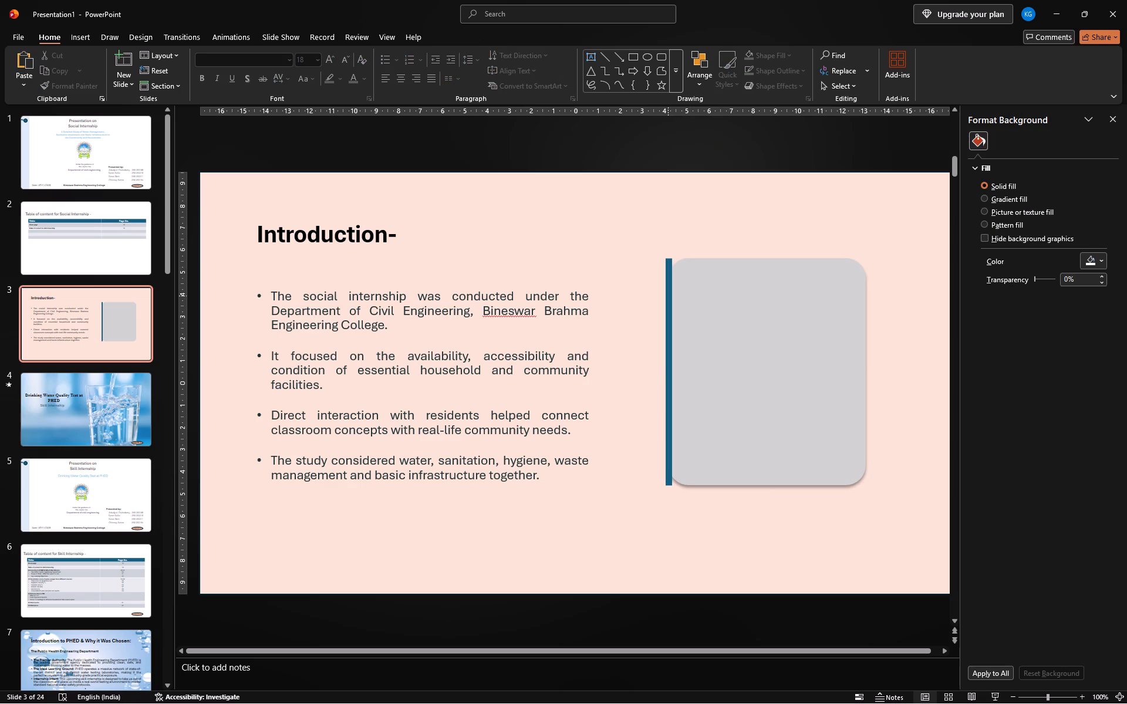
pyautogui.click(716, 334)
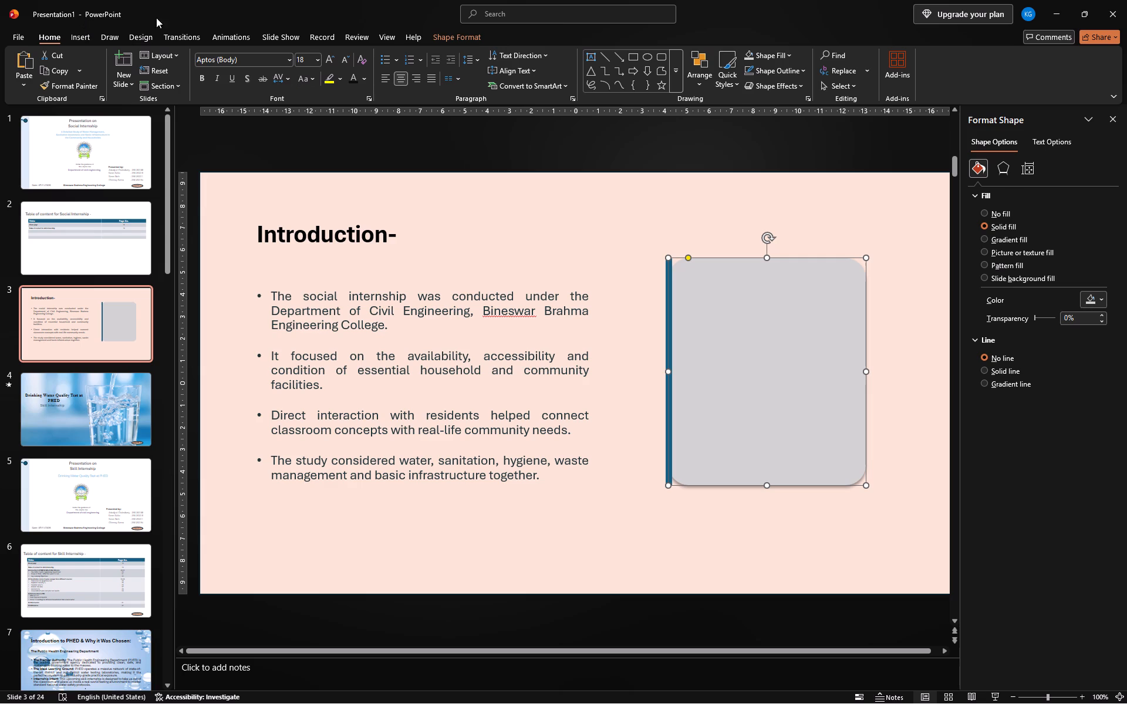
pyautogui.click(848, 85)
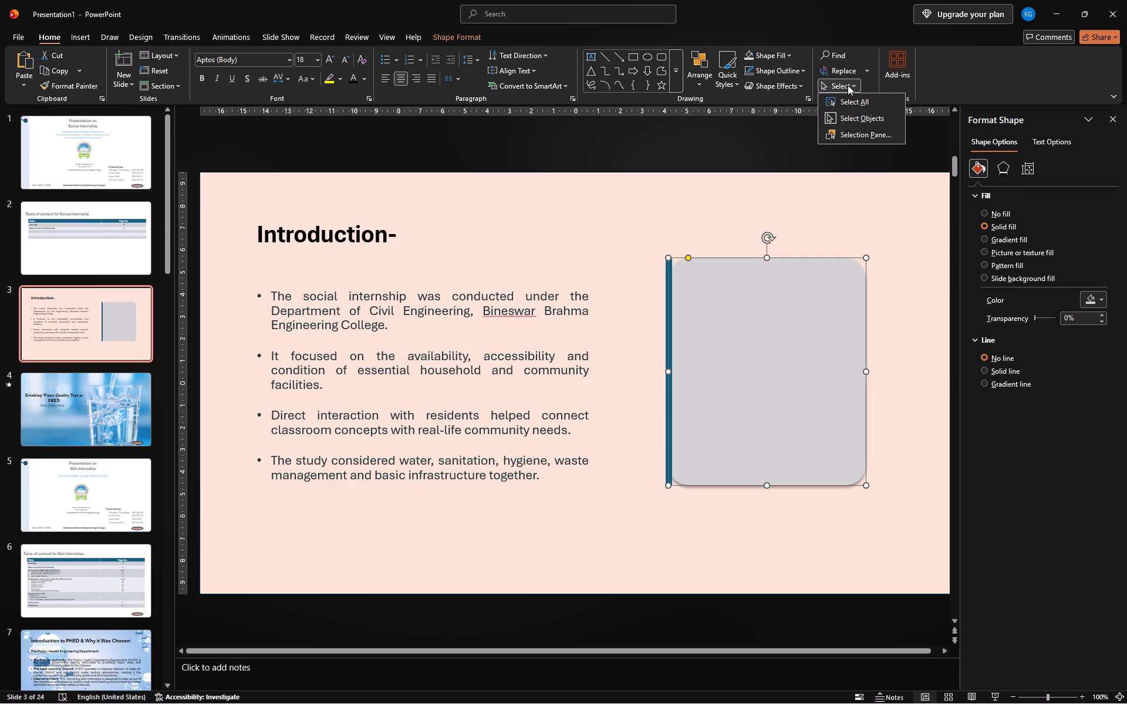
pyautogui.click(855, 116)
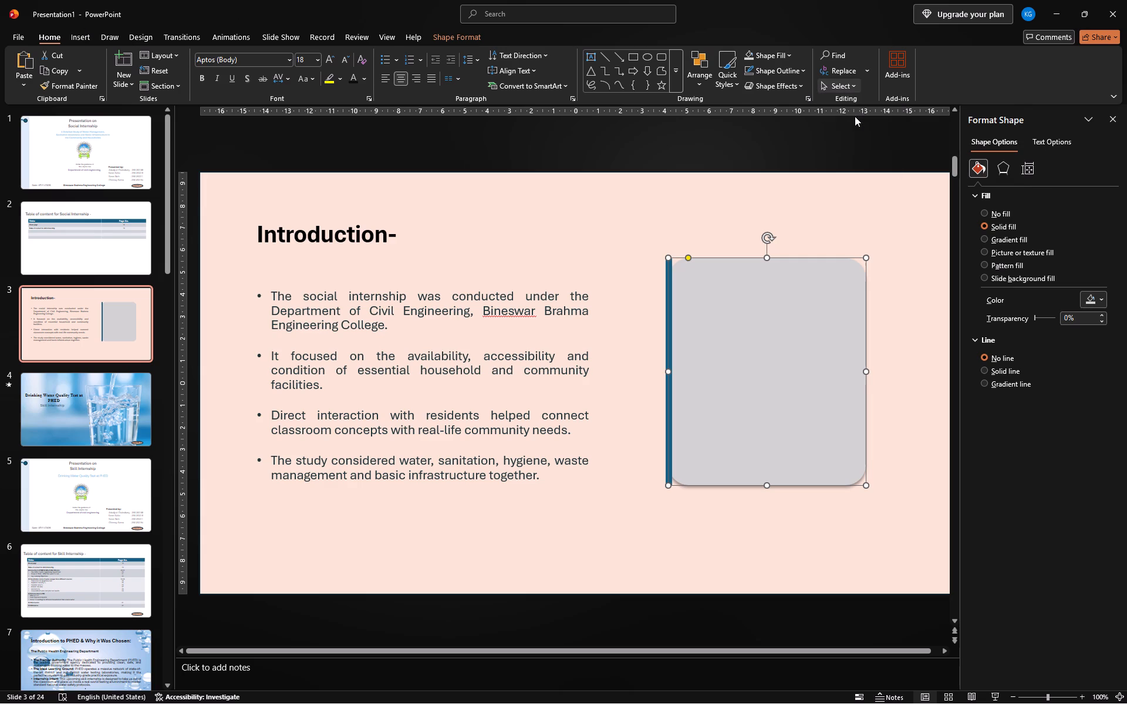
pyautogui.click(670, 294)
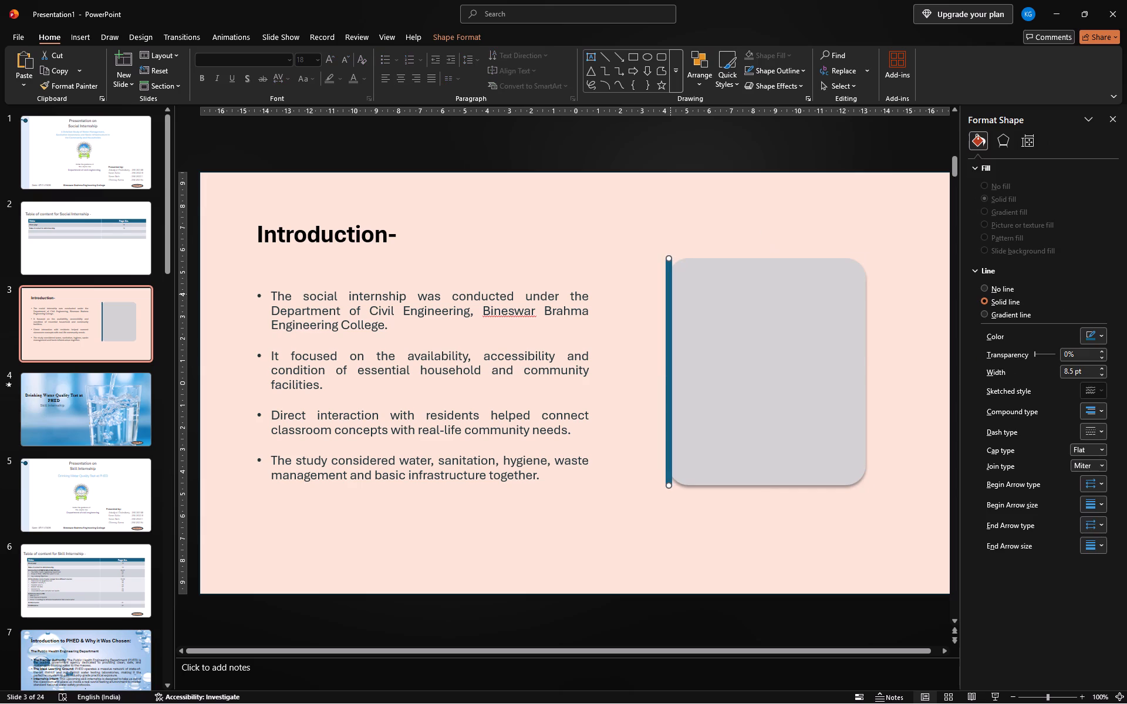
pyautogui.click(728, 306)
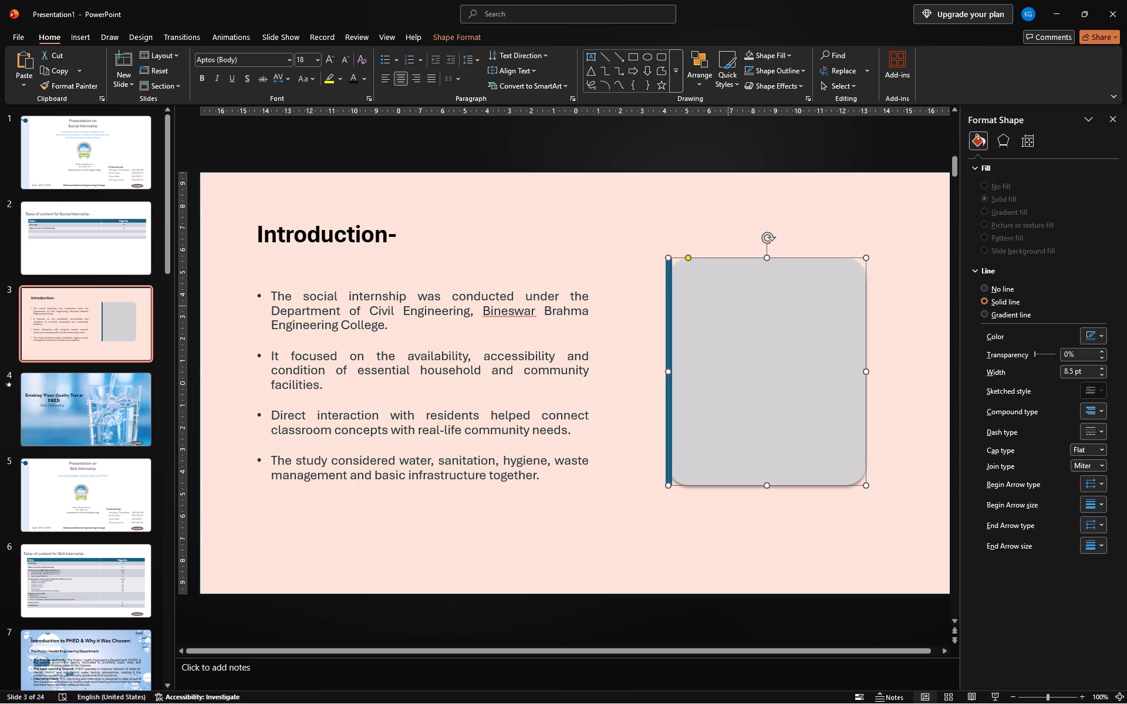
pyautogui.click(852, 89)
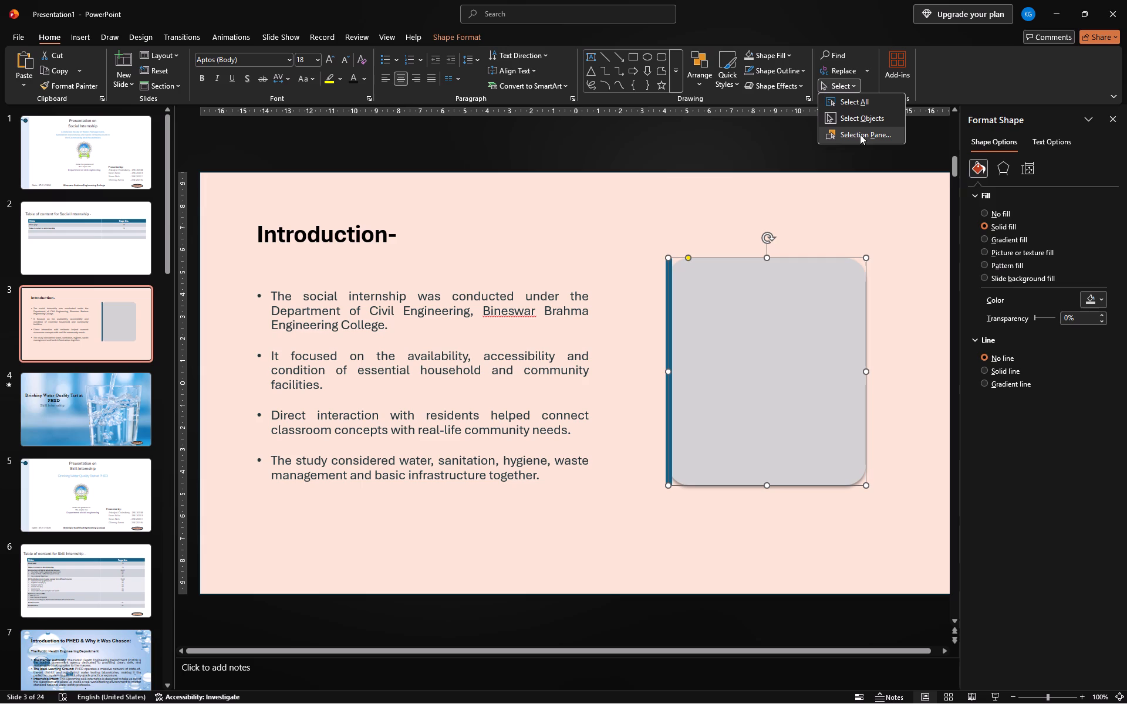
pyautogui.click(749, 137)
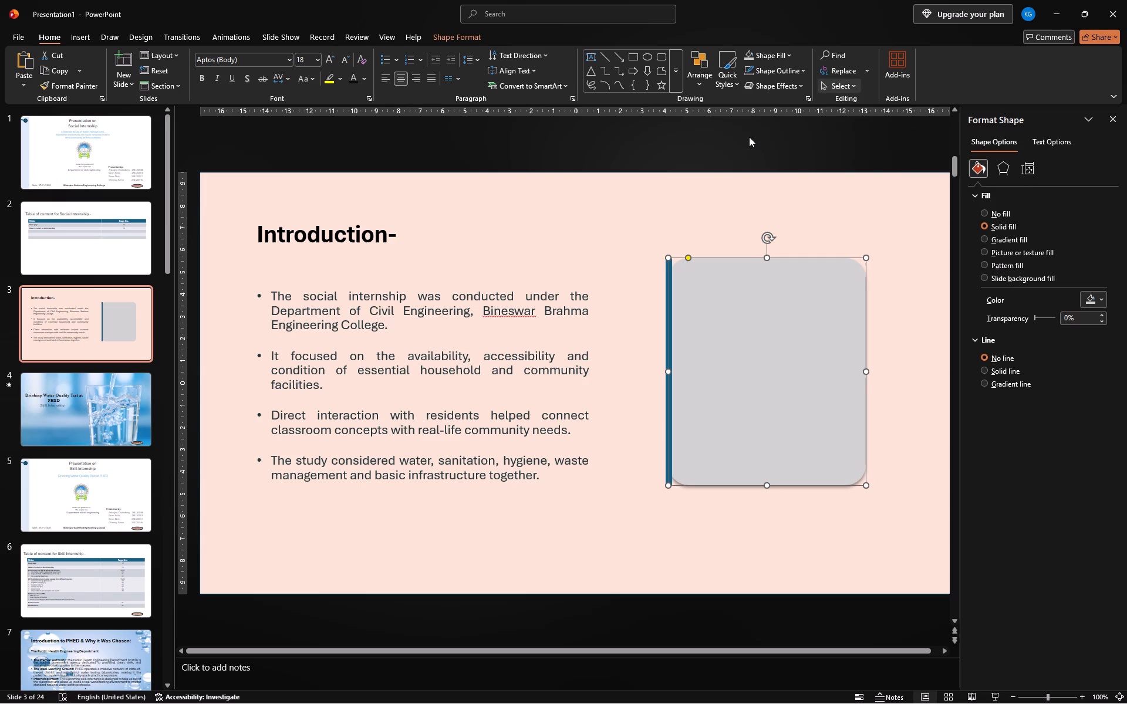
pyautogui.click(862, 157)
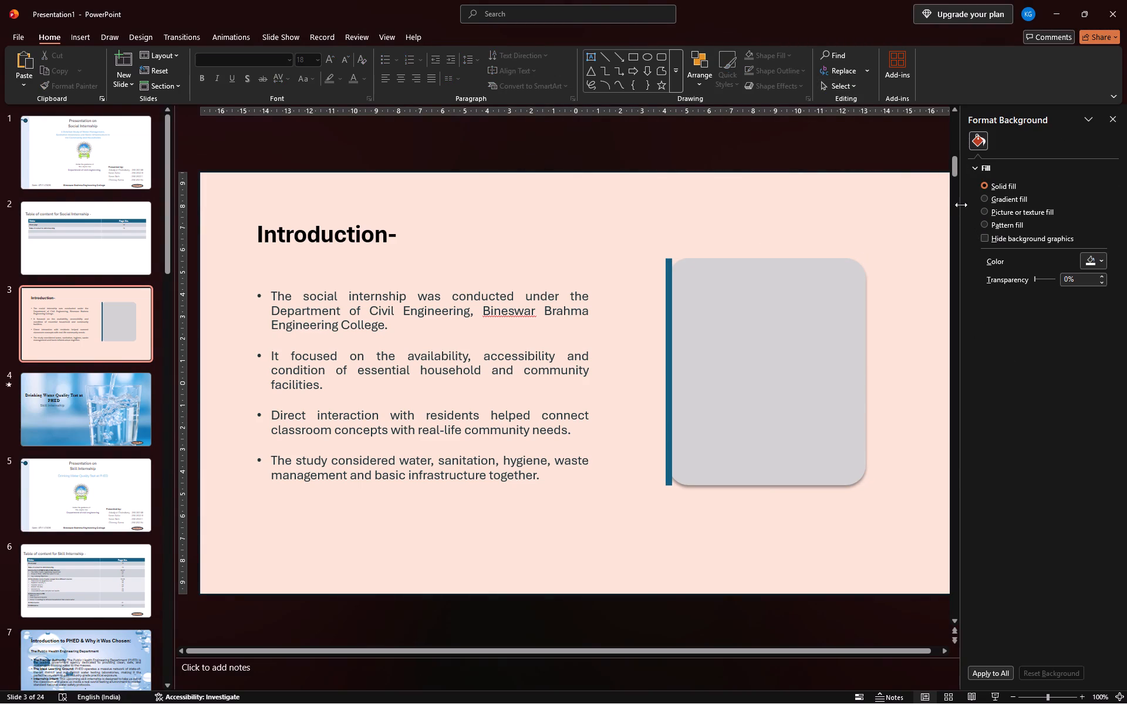
# Close the Format Background pane.
pyautogui.click(1111, 117)
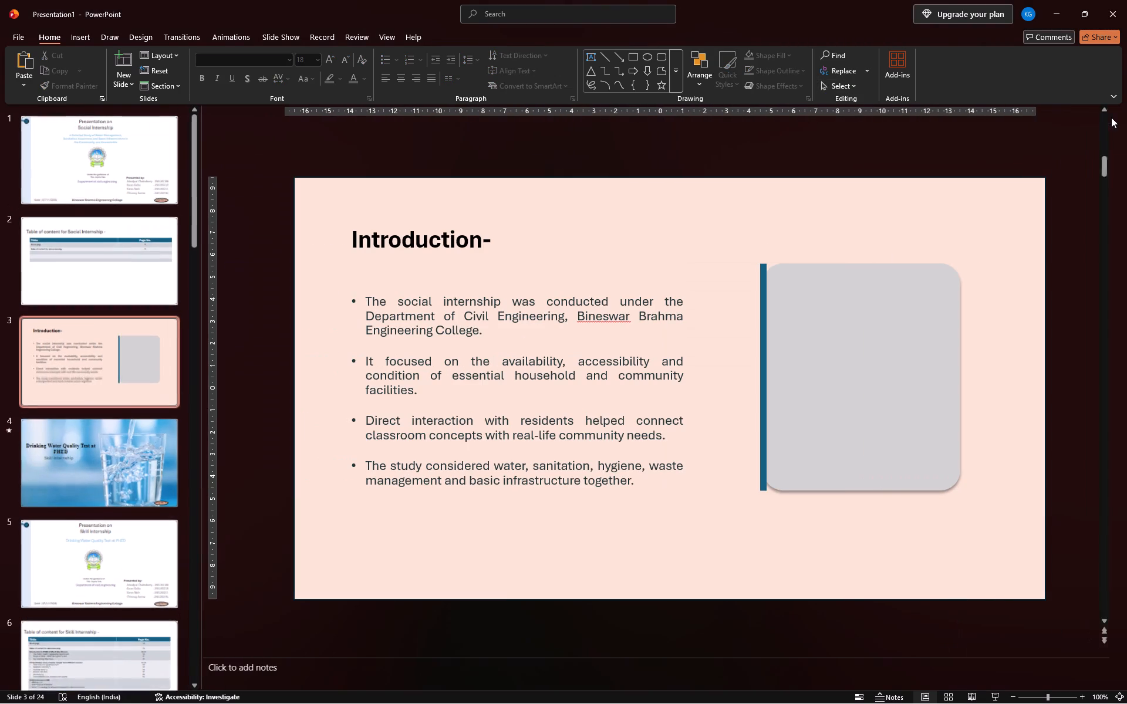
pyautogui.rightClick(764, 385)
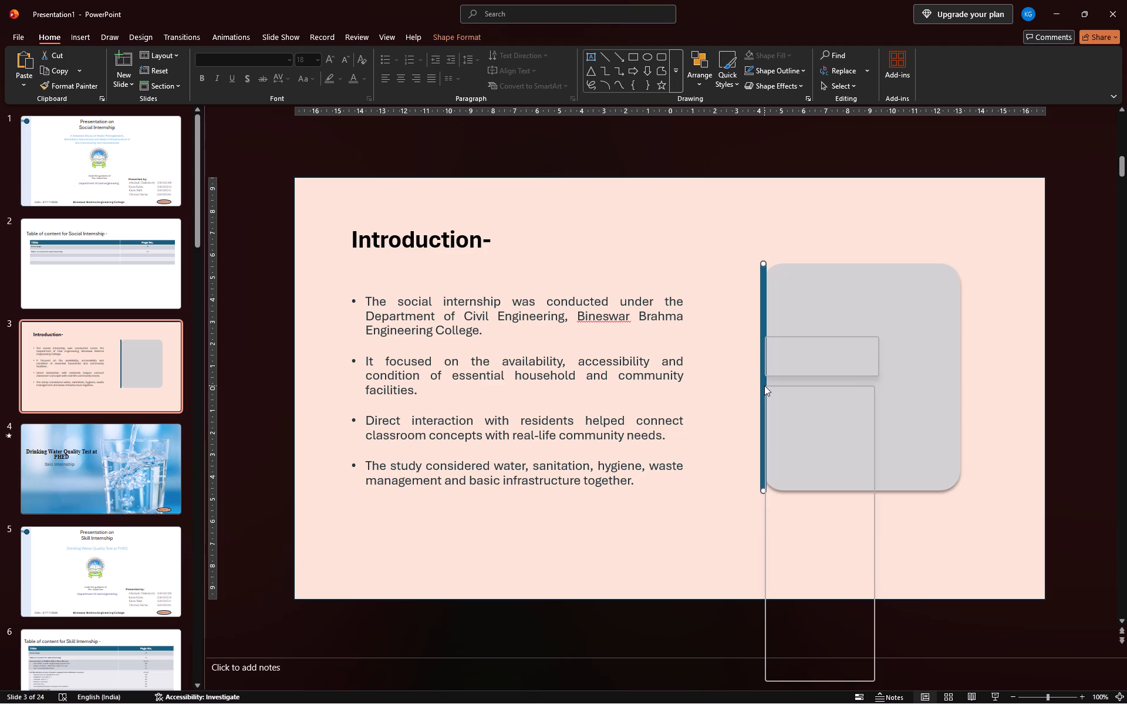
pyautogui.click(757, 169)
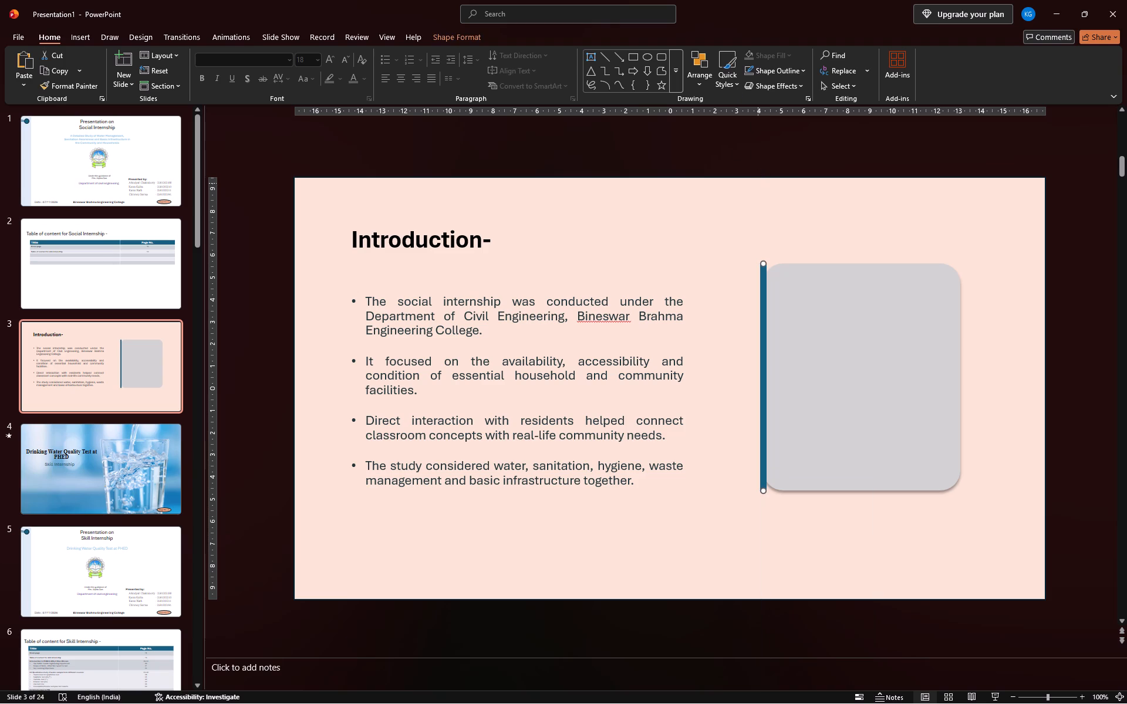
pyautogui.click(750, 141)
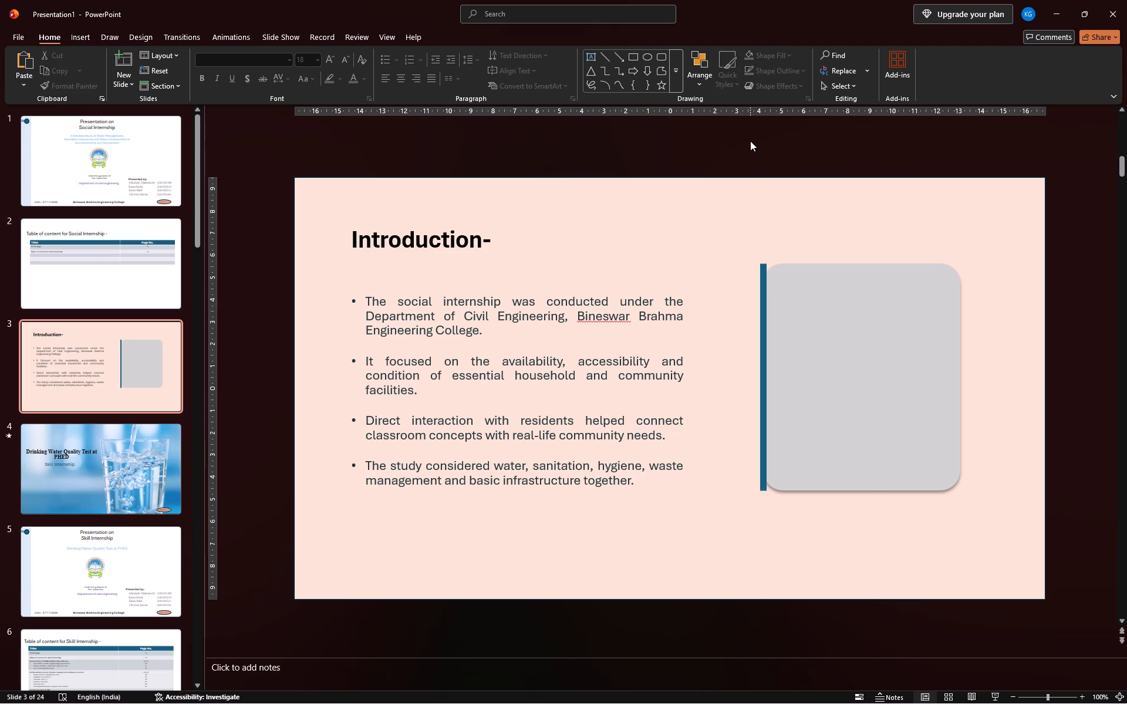
# Move the grey rounded rectangle and accent line together about 1.5 cm right, matching the slide's left text margin on the right.
pyautogui.keyDown('ctrl'); pyautogui.click(761, 284); pyautogui.keyUp('ctrl')
pyautogui.keyDown('ctrl'); pyautogui.click(788, 307); pyautogui.keyUp('ctrl')
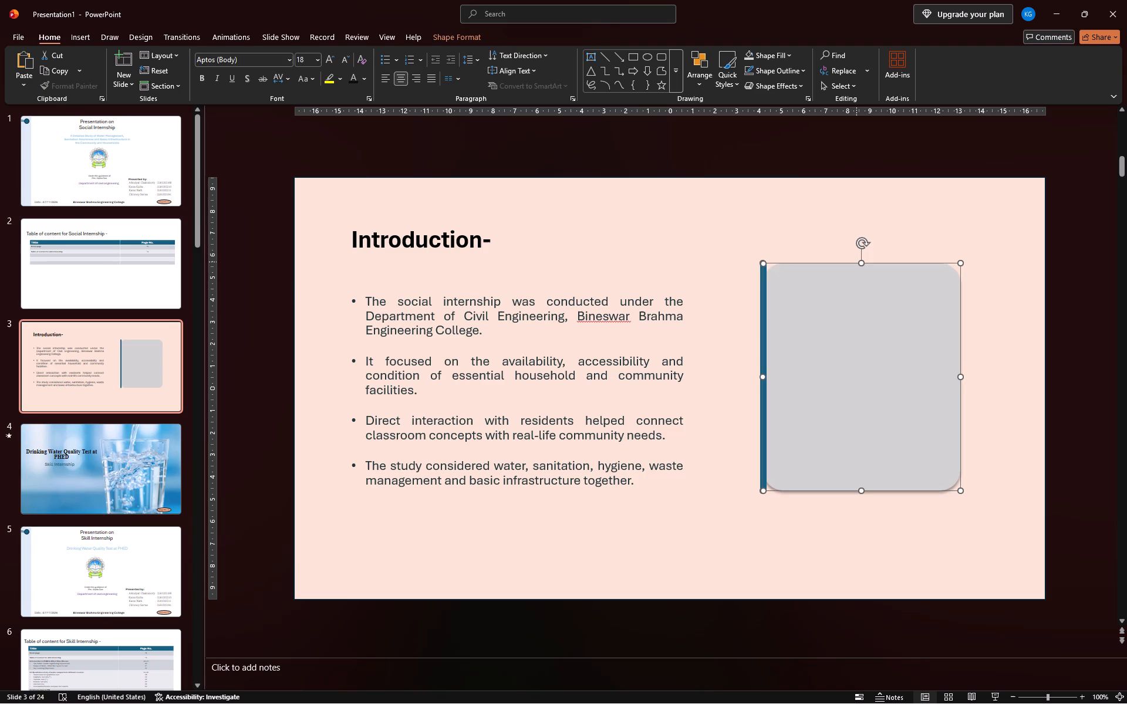
pyautogui.moveTo(856, 262); pyautogui.dragTo(889, 264)
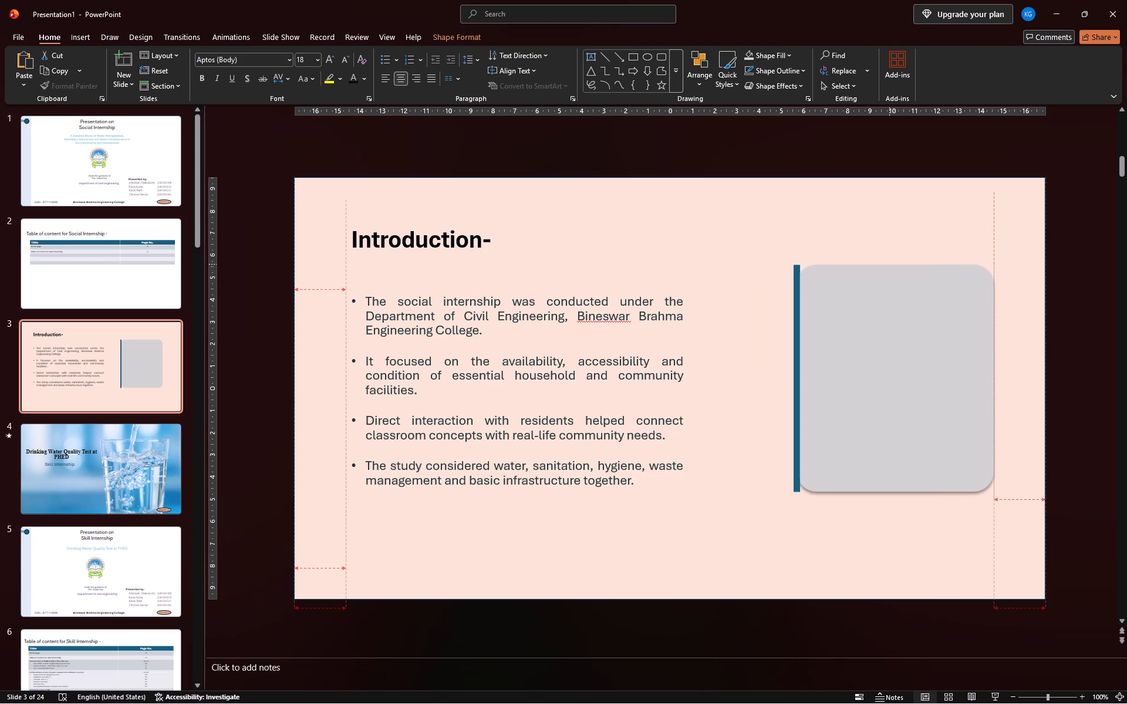
pyautogui.moveTo(889, 264); pyautogui.dragTo(890, 264)
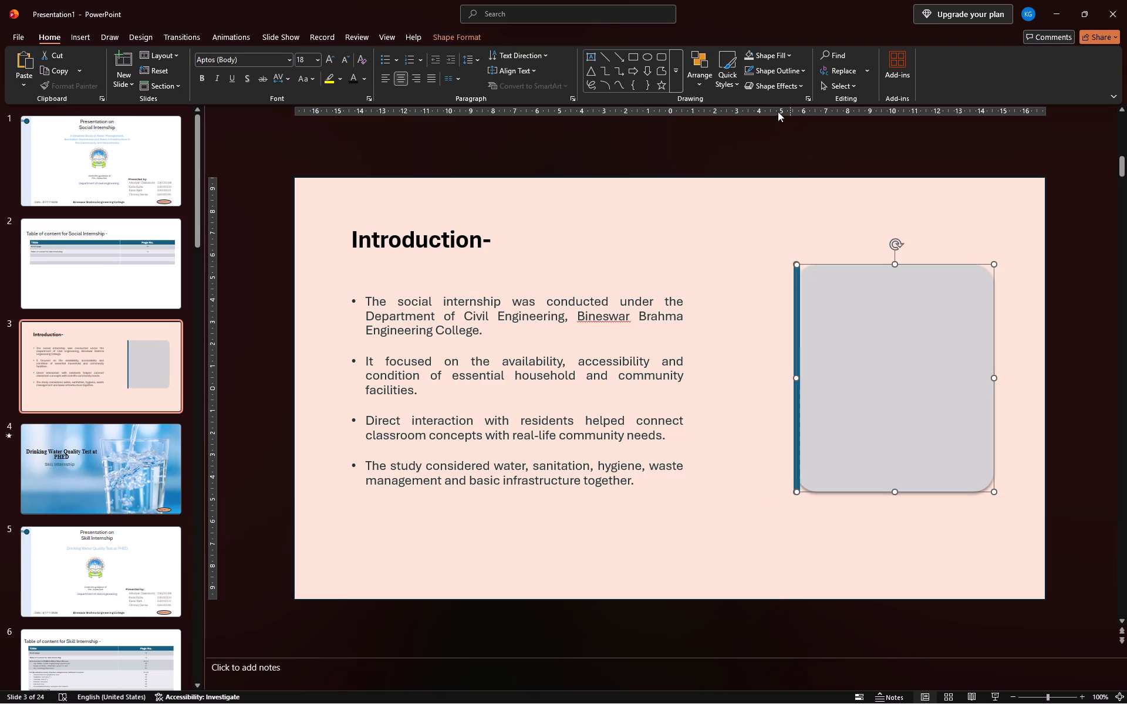
pyautogui.click(788, 144)
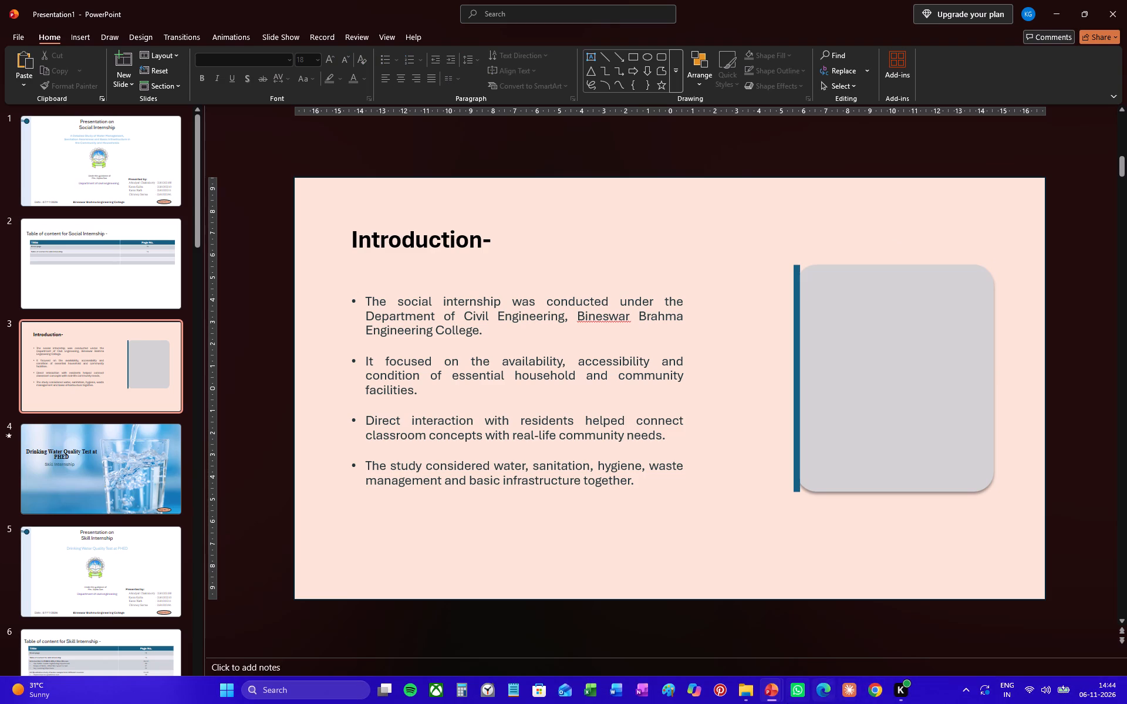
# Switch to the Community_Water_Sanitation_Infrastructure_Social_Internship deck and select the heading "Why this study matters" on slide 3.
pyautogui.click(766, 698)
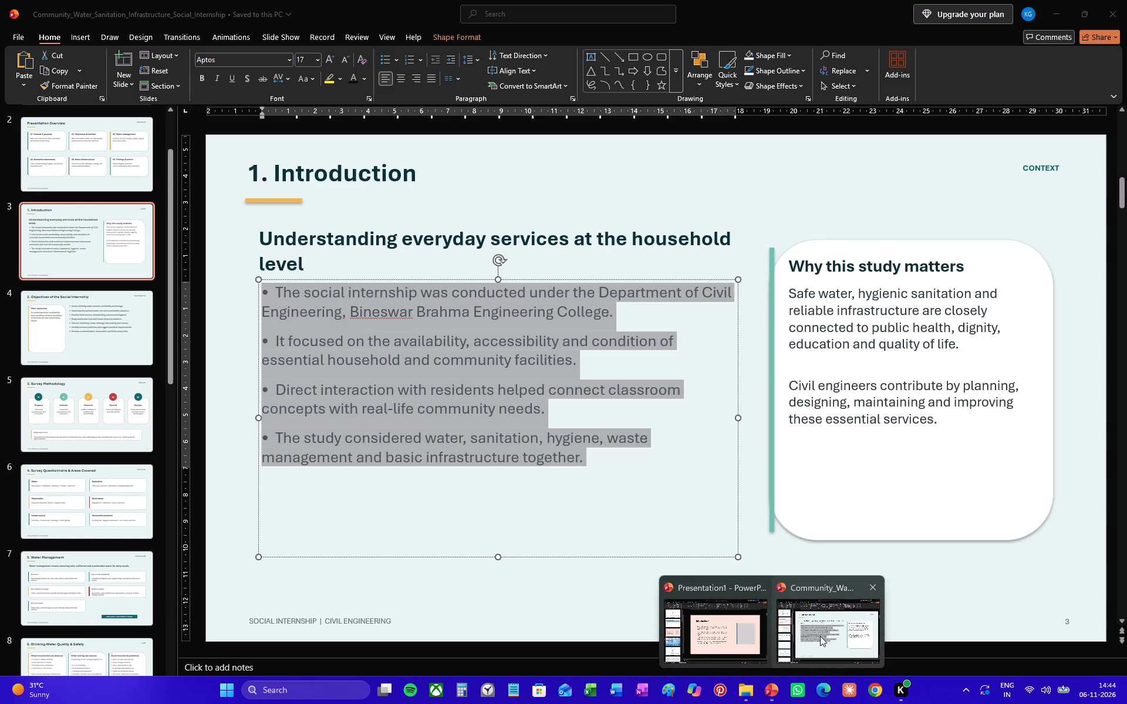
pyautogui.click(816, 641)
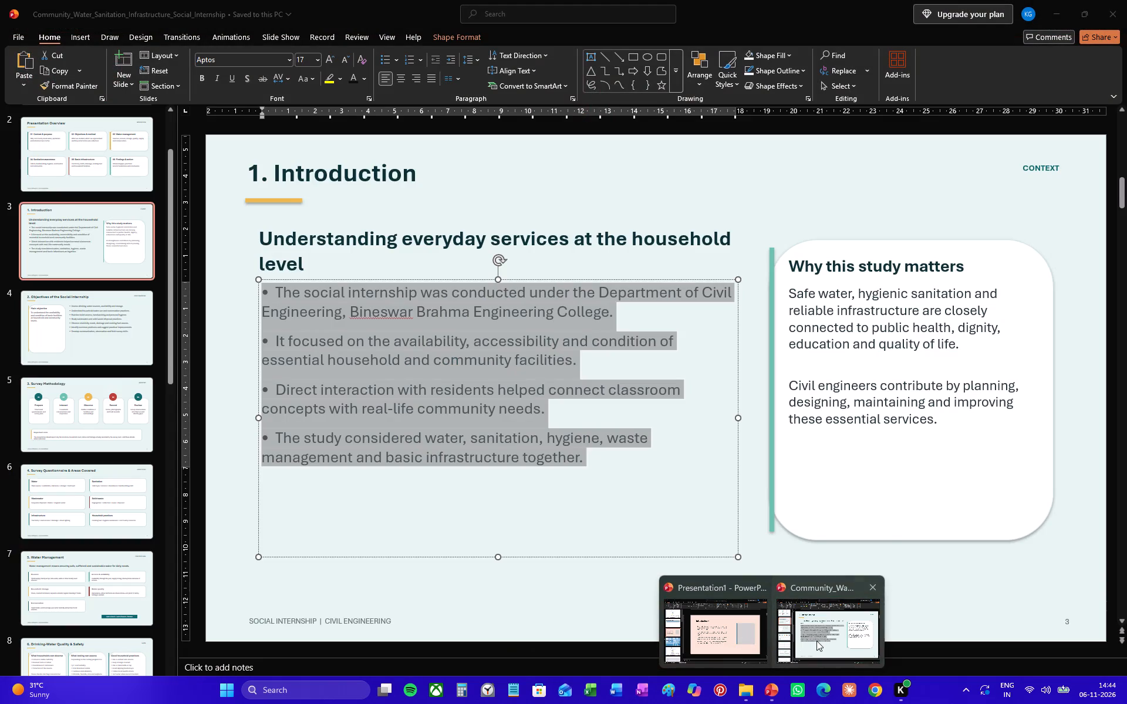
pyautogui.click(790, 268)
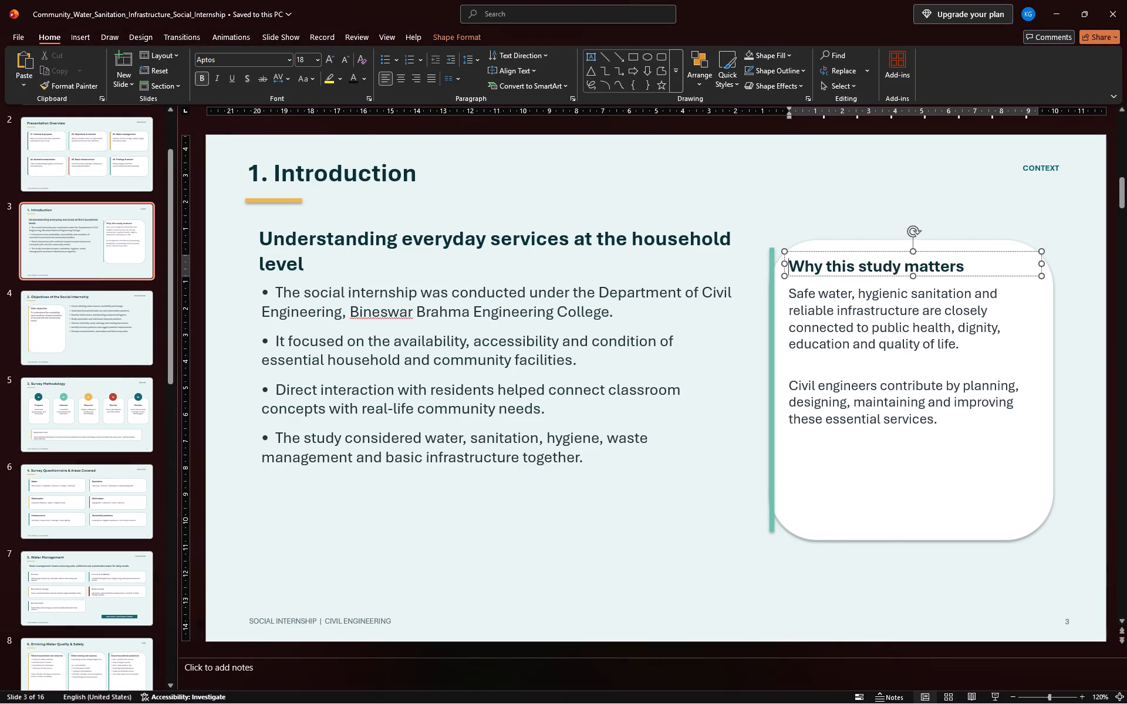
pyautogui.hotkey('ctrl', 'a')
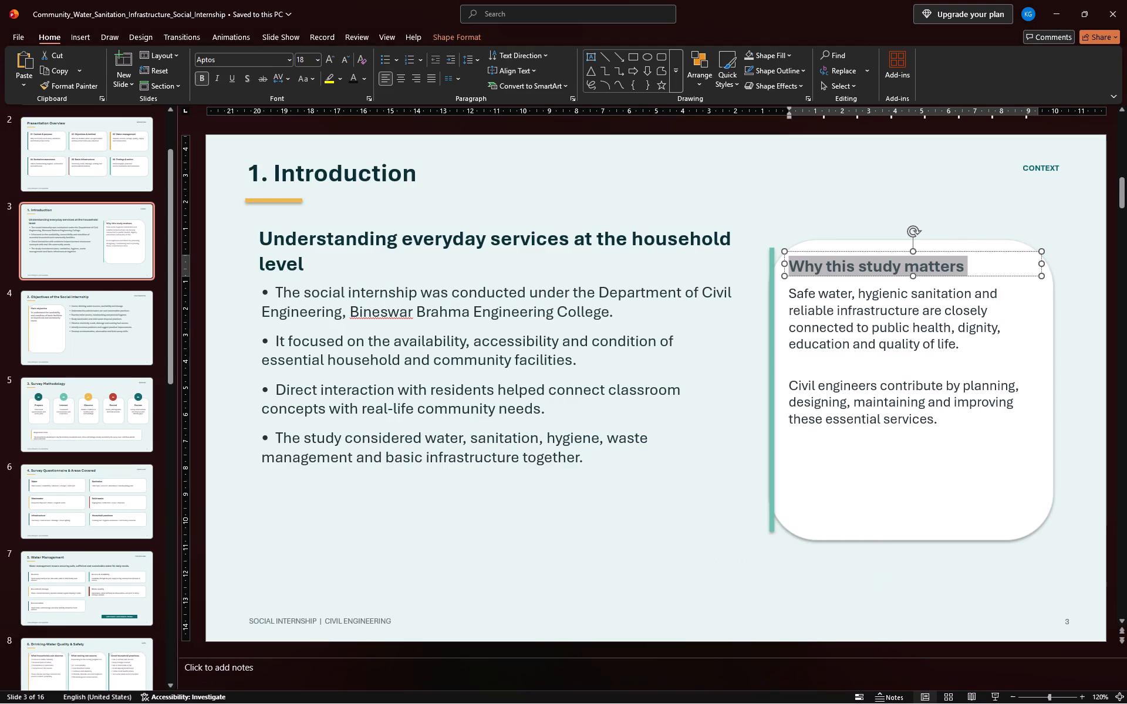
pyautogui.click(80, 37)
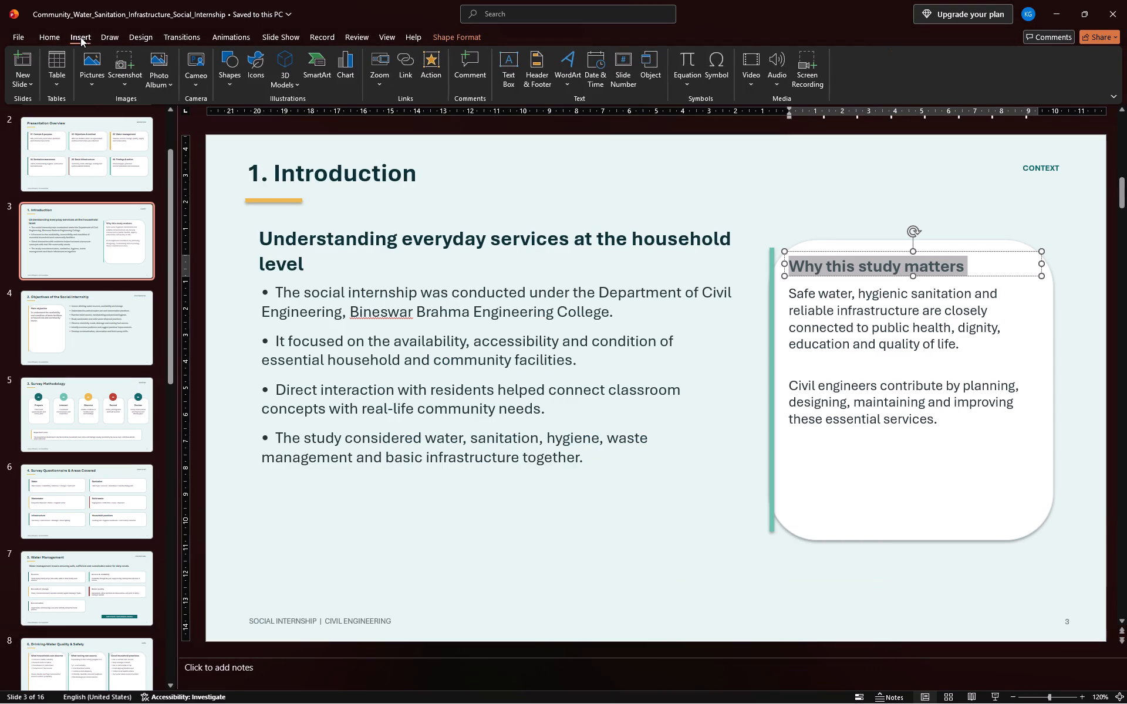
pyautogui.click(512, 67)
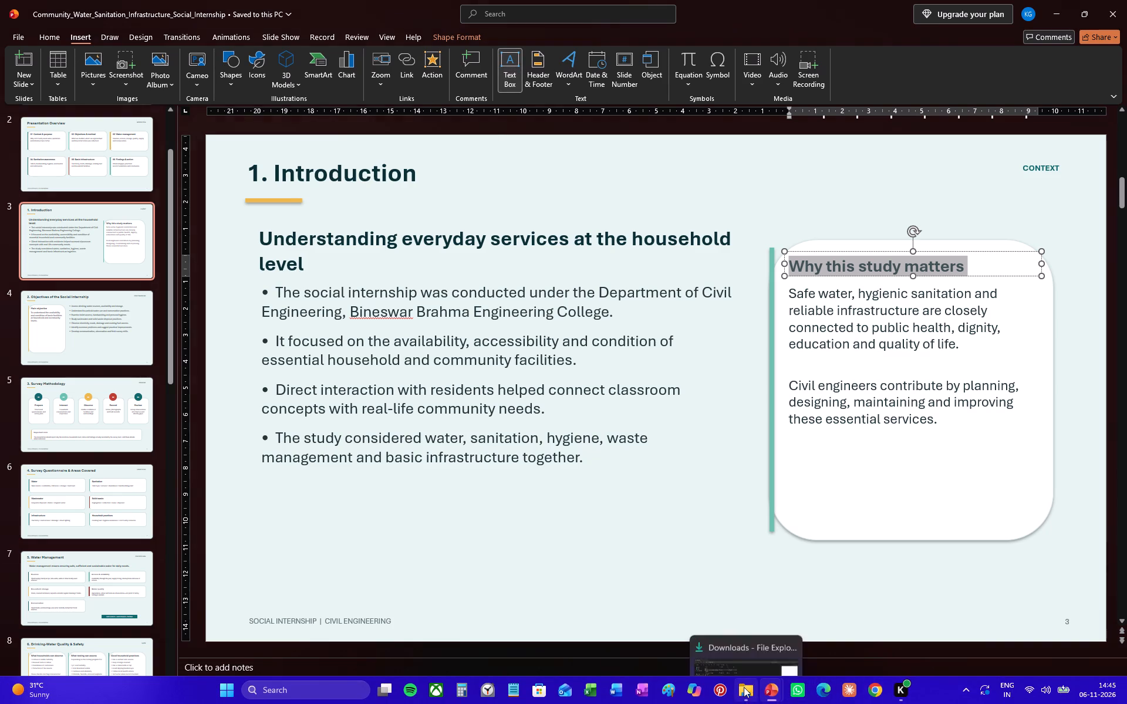
# Return to Presentation1 and insert a text box about 7 cm wide and 1.2 cm high near the grey rectangle's upper edge.
pyautogui.click(753, 639)
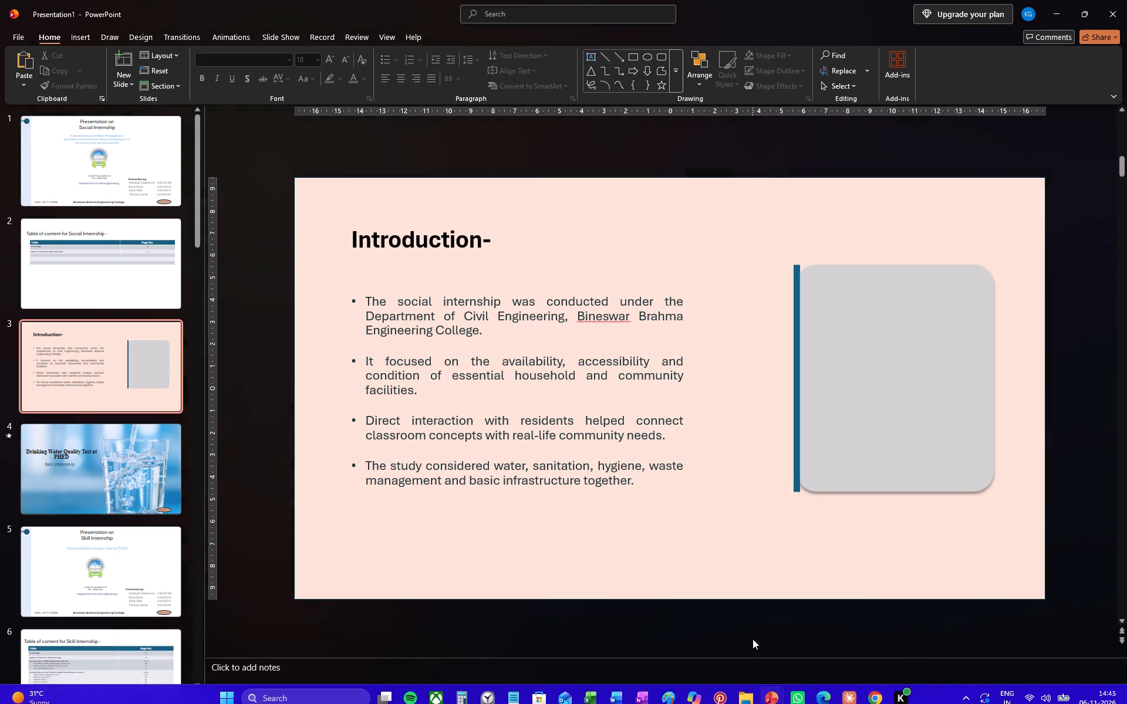
pyautogui.click(76, 31)
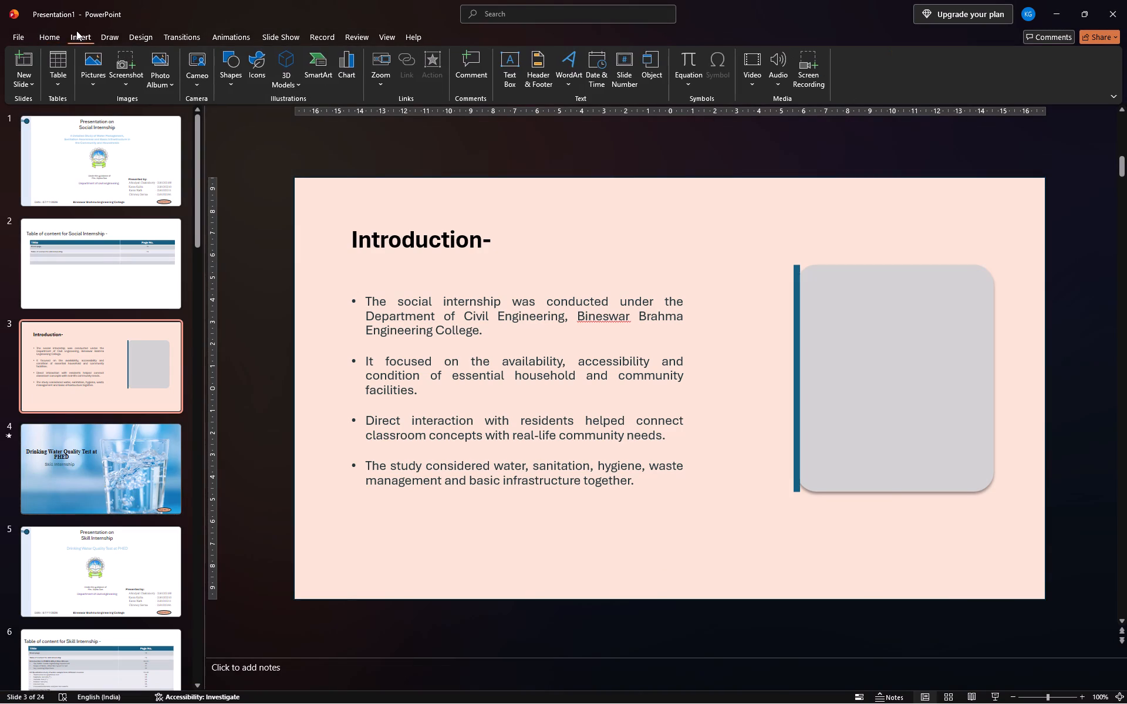
pyautogui.click(508, 60)
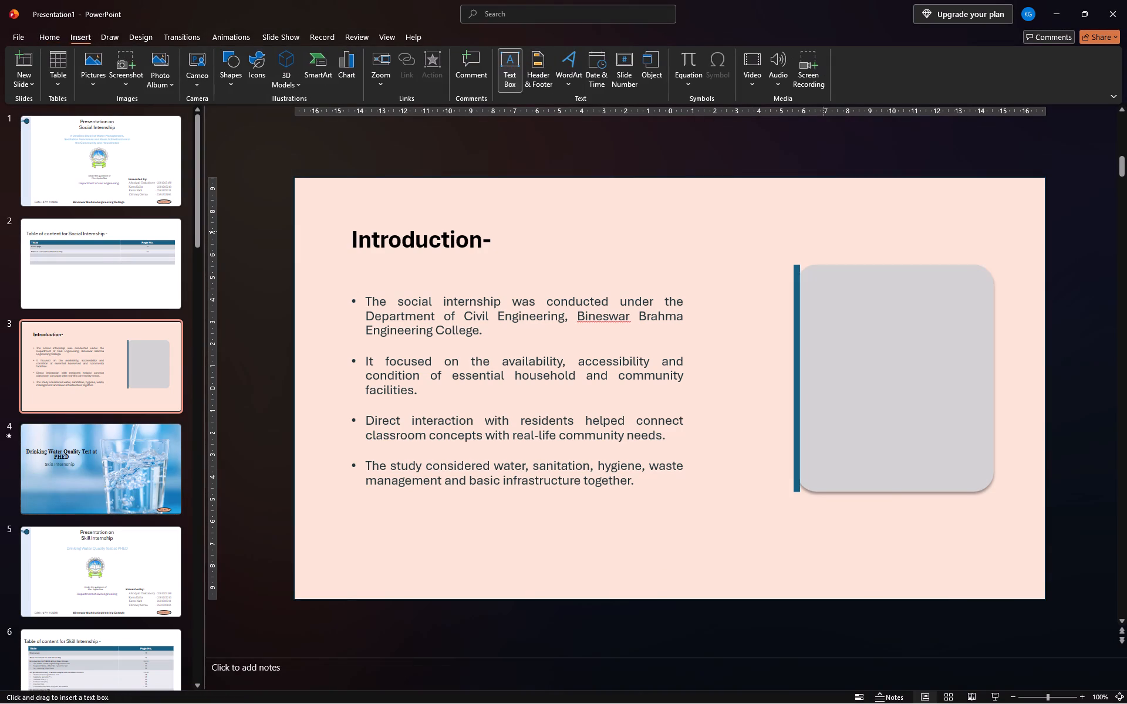
pyautogui.moveTo(818, 292); pyautogui.dragTo(936, 301)
pyautogui.moveTo(936, 301); pyautogui.dragTo(973, 311)
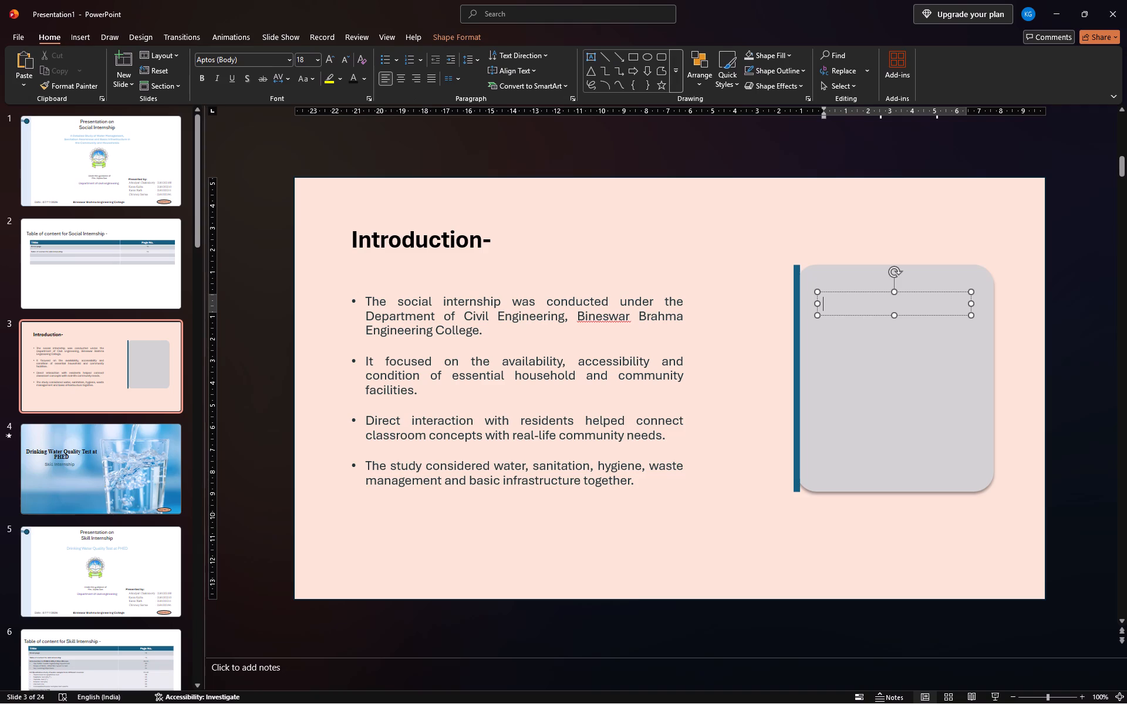
pyautogui.moveTo(876, 292); pyautogui.dragTo(872, 283)
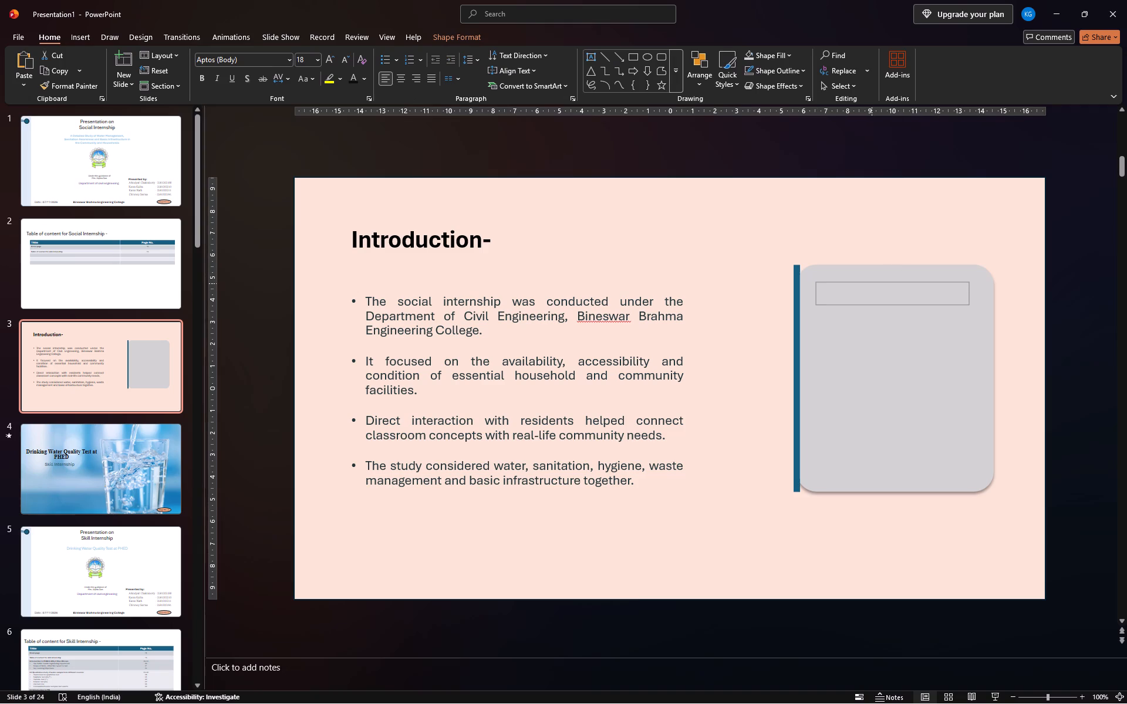
pyautogui.moveTo(872, 283); pyautogui.dragTo(870, 286)
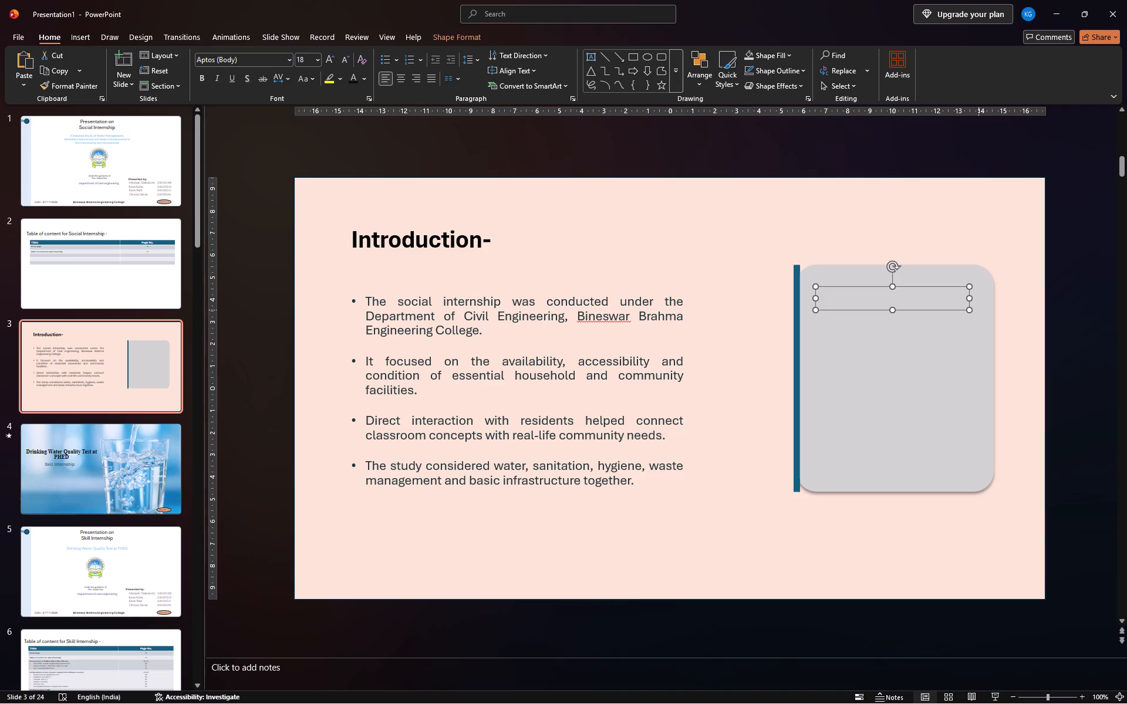
pyautogui.click(970, 312)
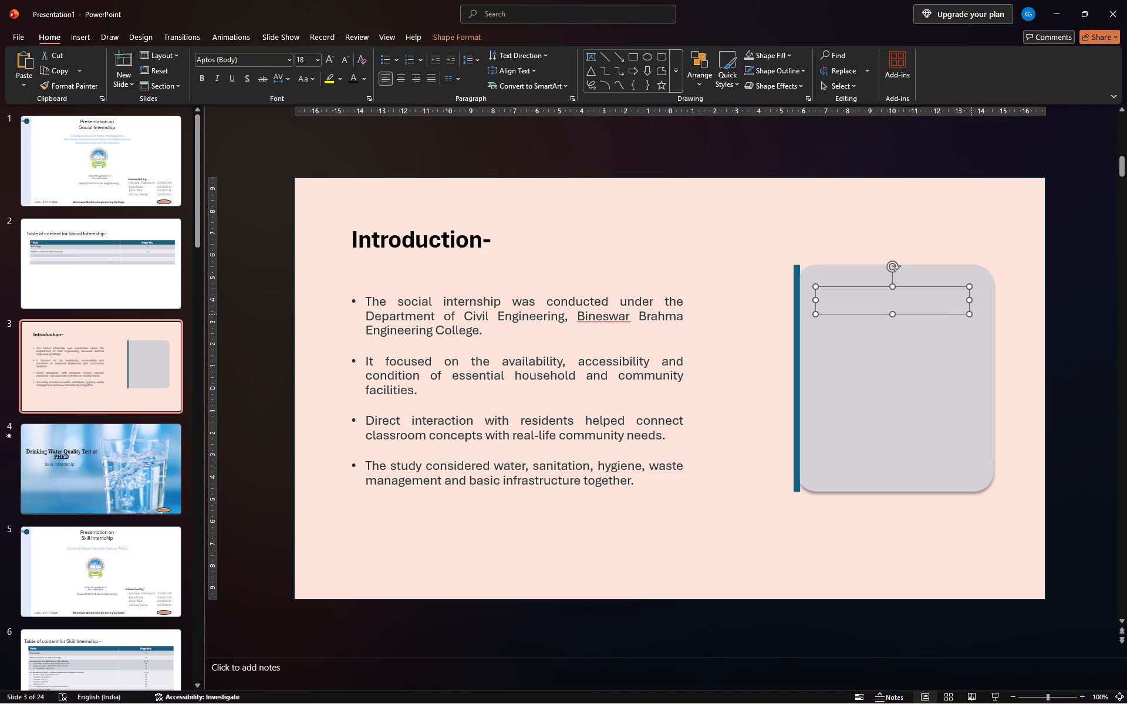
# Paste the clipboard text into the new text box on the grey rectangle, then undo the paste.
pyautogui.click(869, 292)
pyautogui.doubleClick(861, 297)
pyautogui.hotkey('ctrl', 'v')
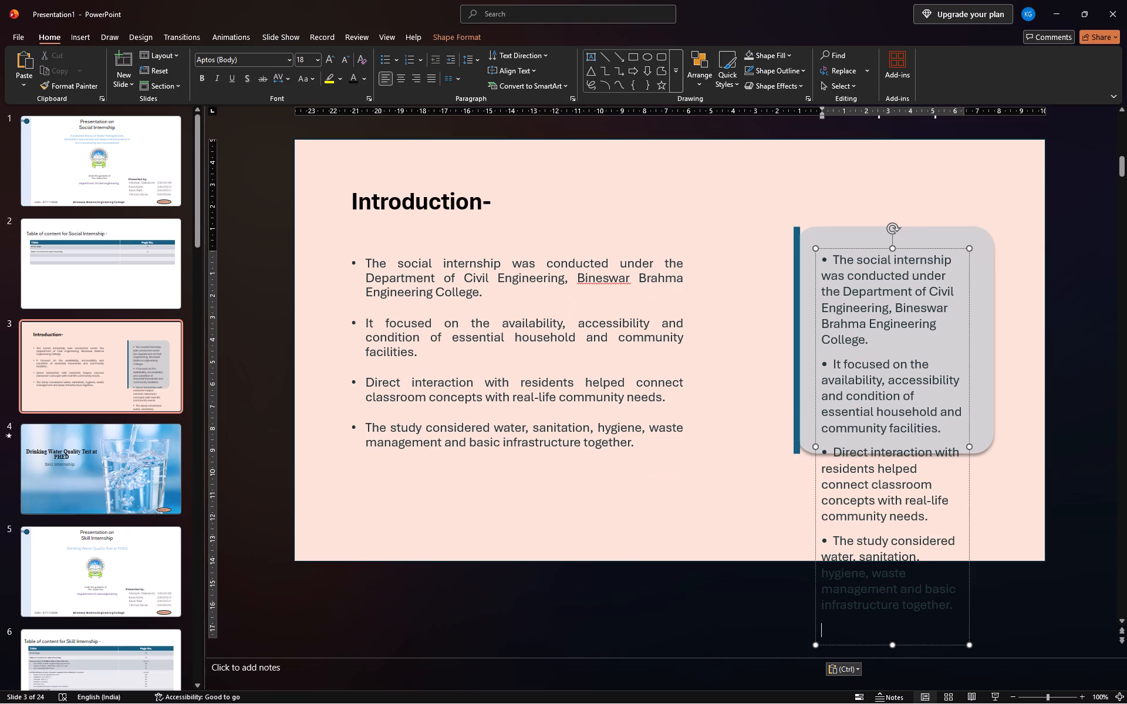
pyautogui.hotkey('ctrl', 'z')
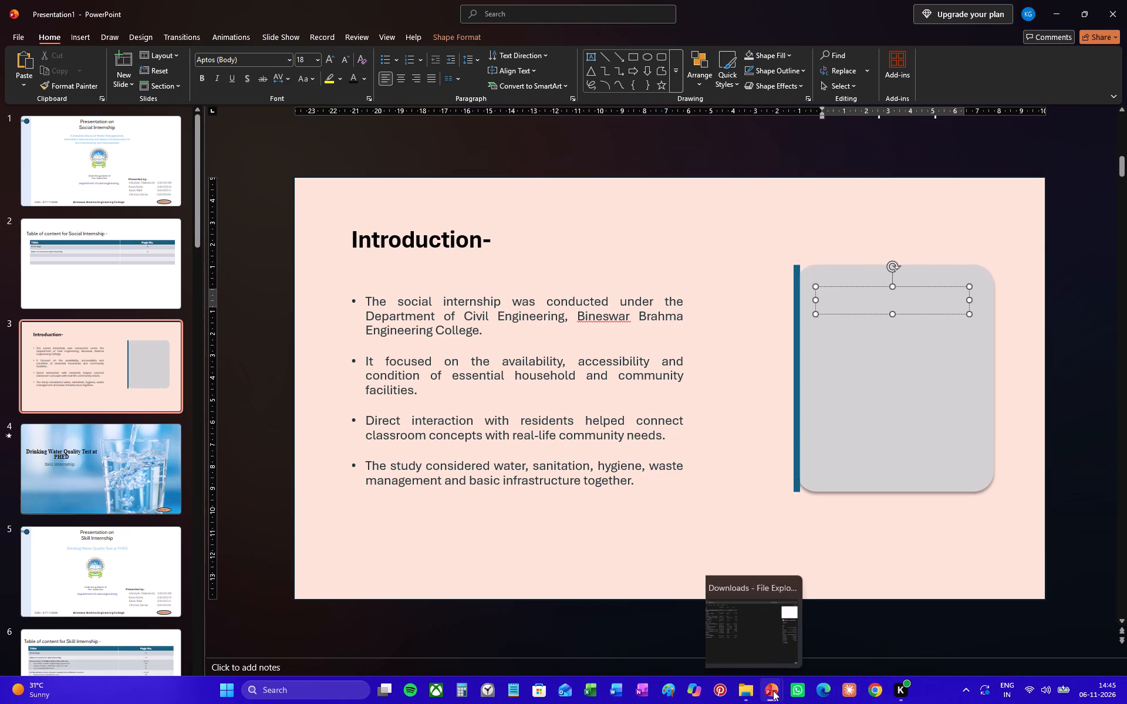
# Copy the heading "Why this study matters" from the reference deck's slide 3 into the empty text box on Presentation1's grey rectangle.
pyautogui.click(818, 646)
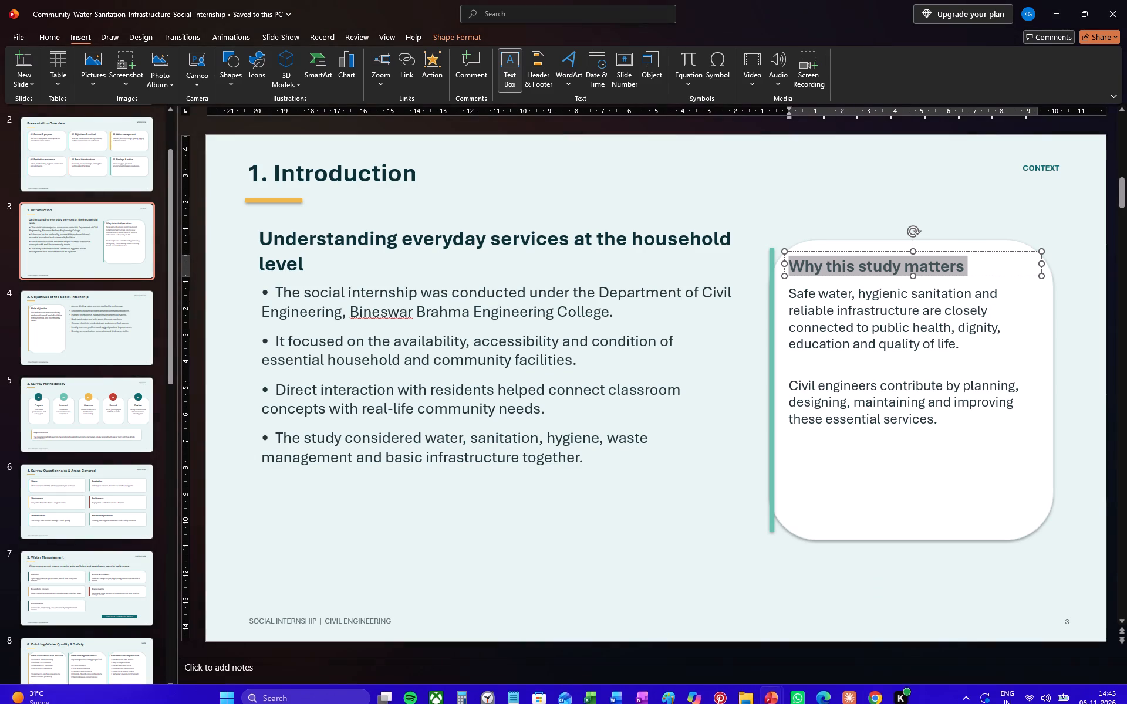
pyautogui.click(822, 269)
pyautogui.doubleClick(822, 269)
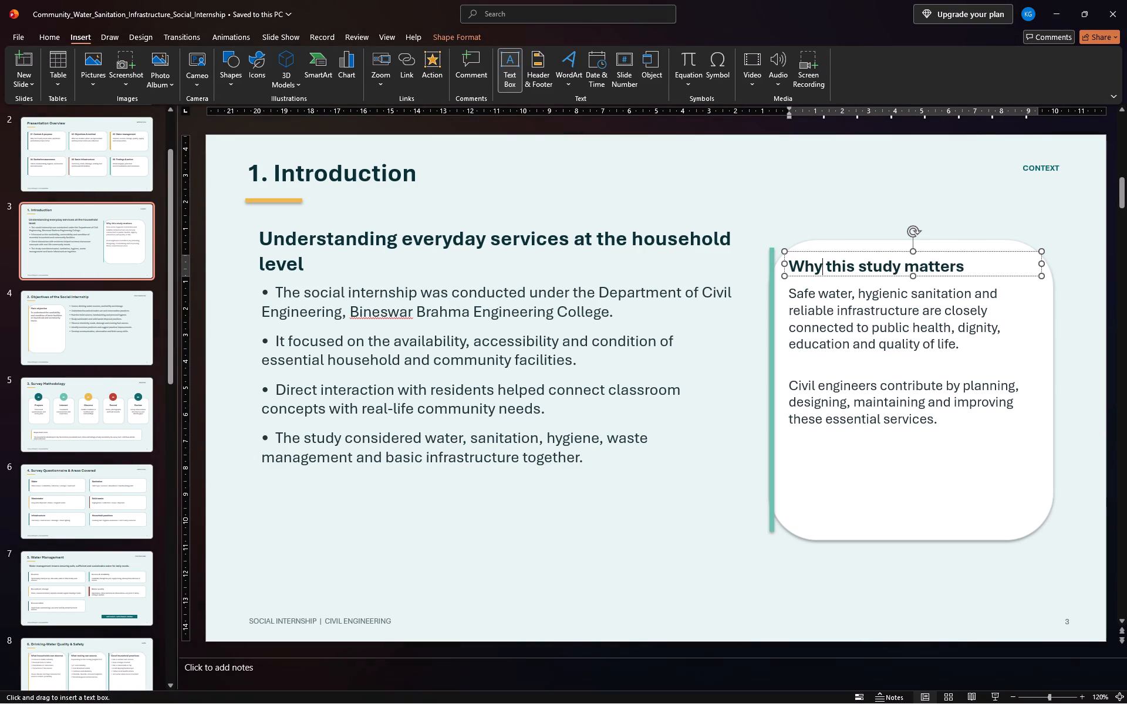
pyautogui.click(822, 269)
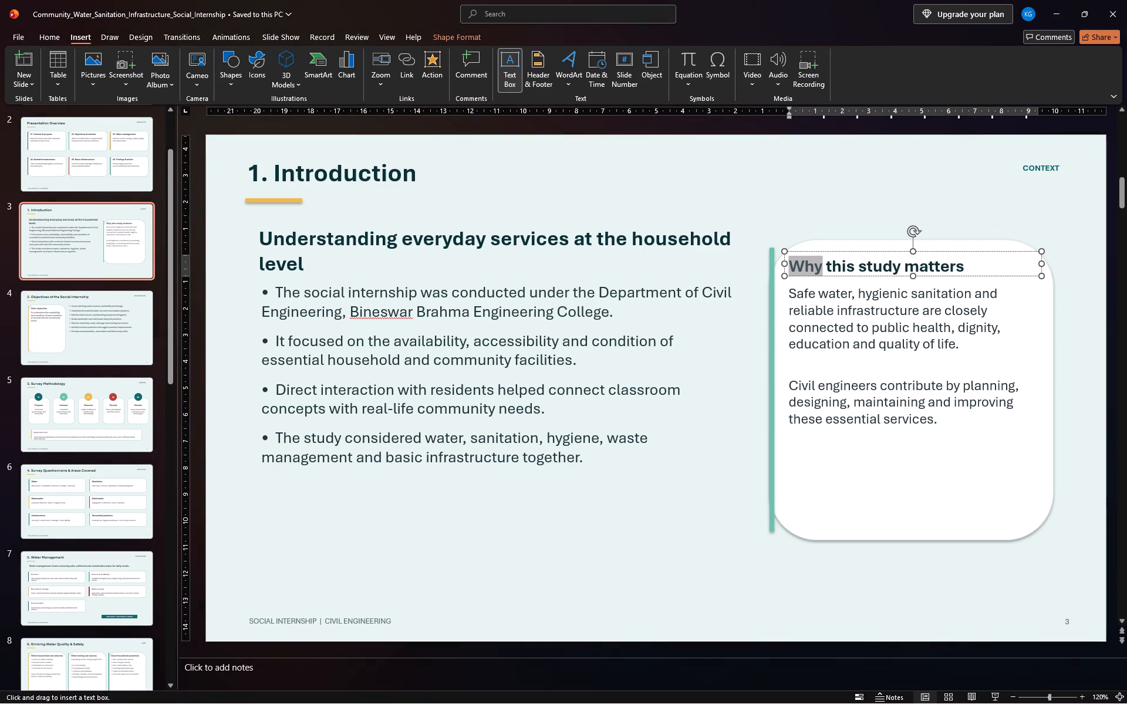
pyautogui.tripleClick(853, 270)
pyautogui.hotkey('ctrl', 'c')
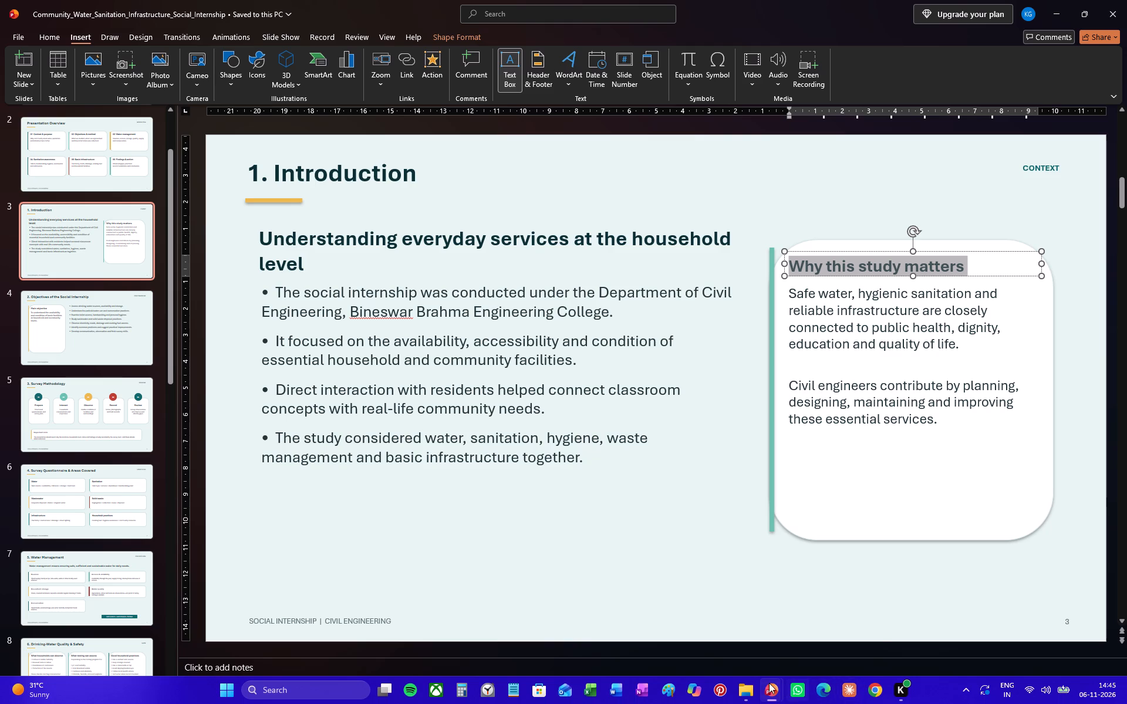
pyautogui.click(748, 621)
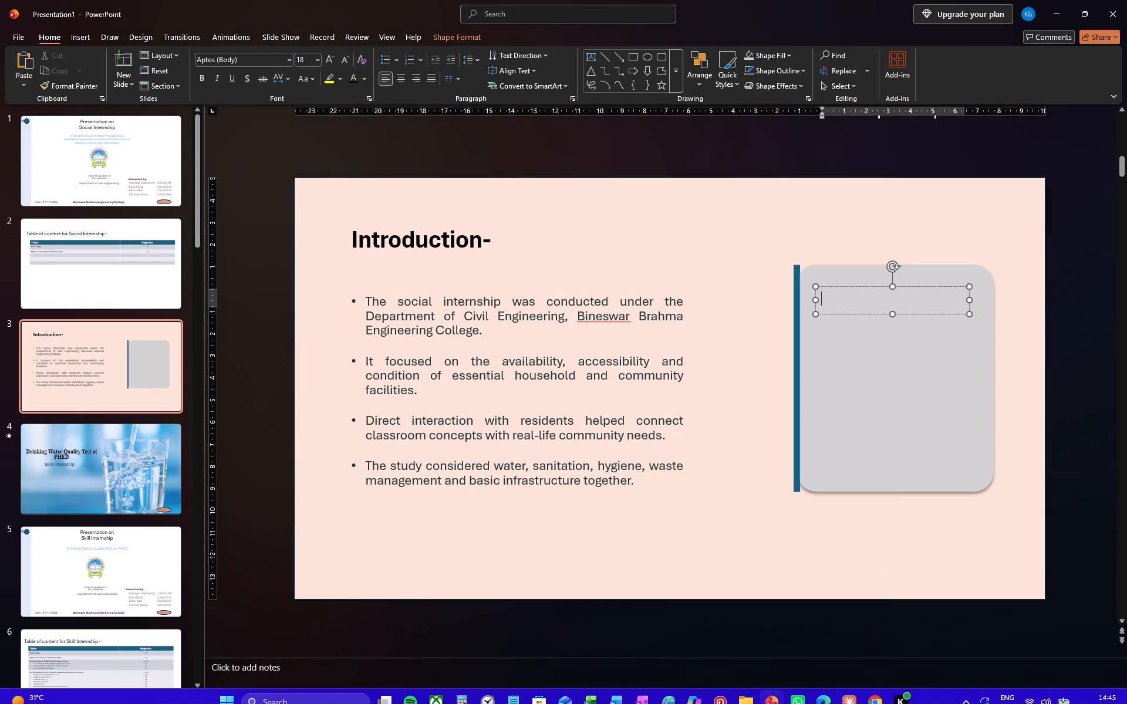
pyautogui.doubleClick(841, 307)
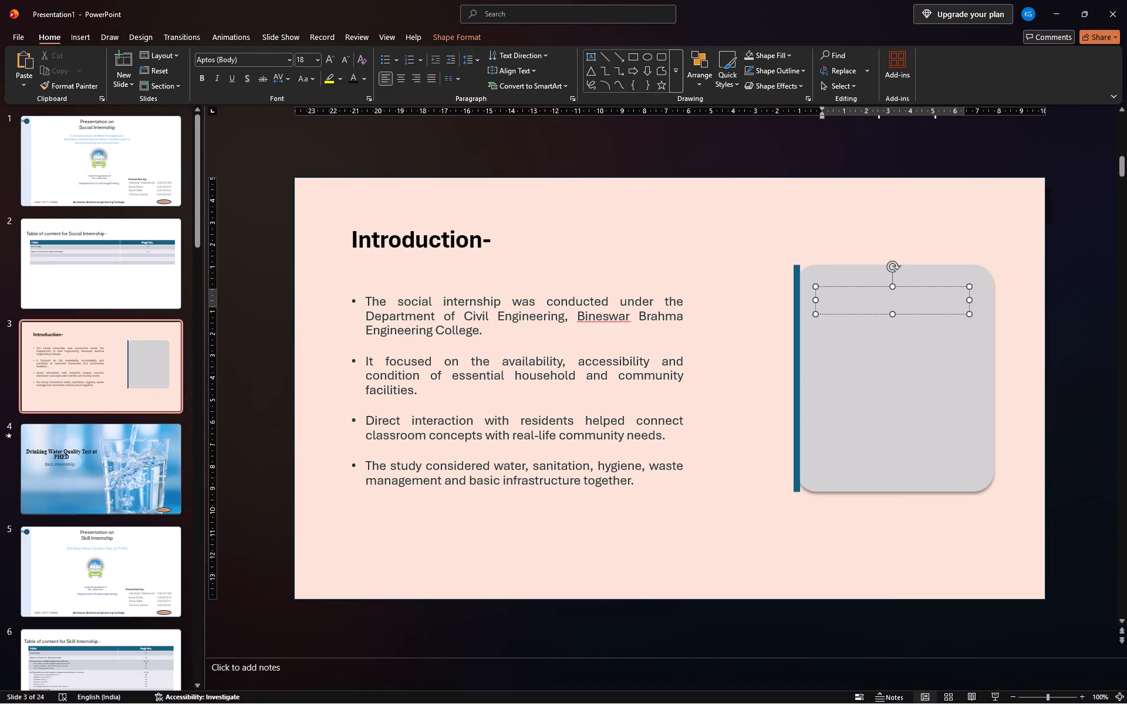
pyautogui.hotkey('ctrl', 'v')
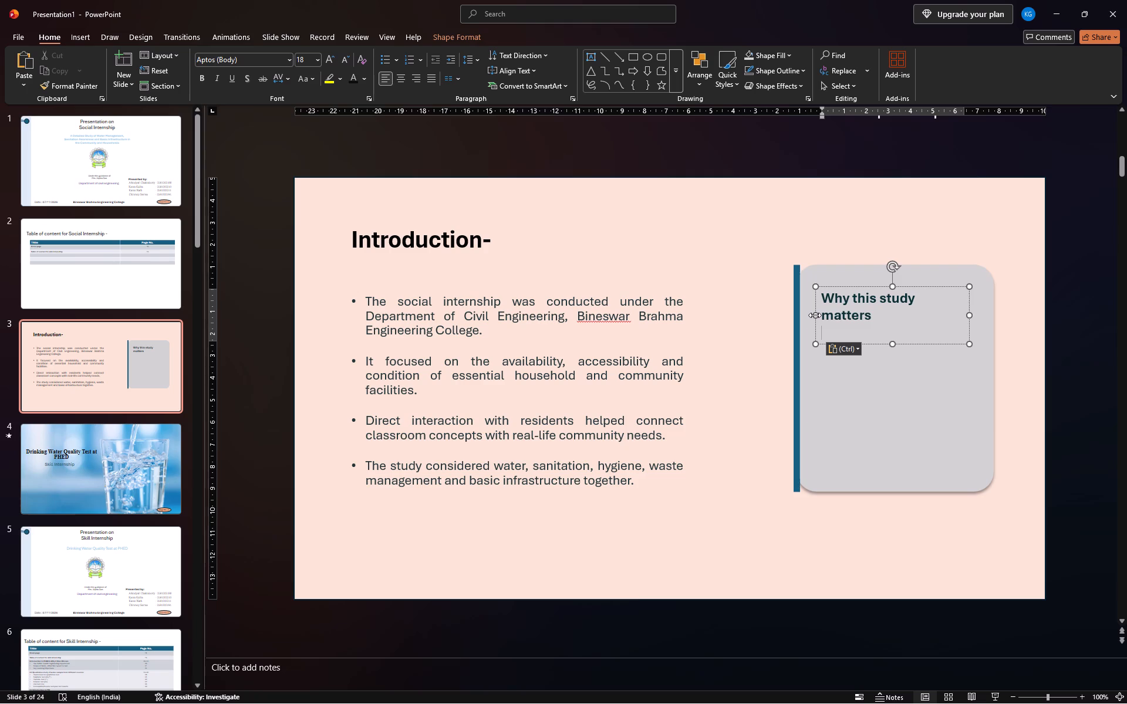
# Widen the heading text box to about 7.6 cm so it fits one line, and centre it near the grey rectangle's upper edge.
pyautogui.moveTo(815, 315); pyautogui.dragTo(806, 314)
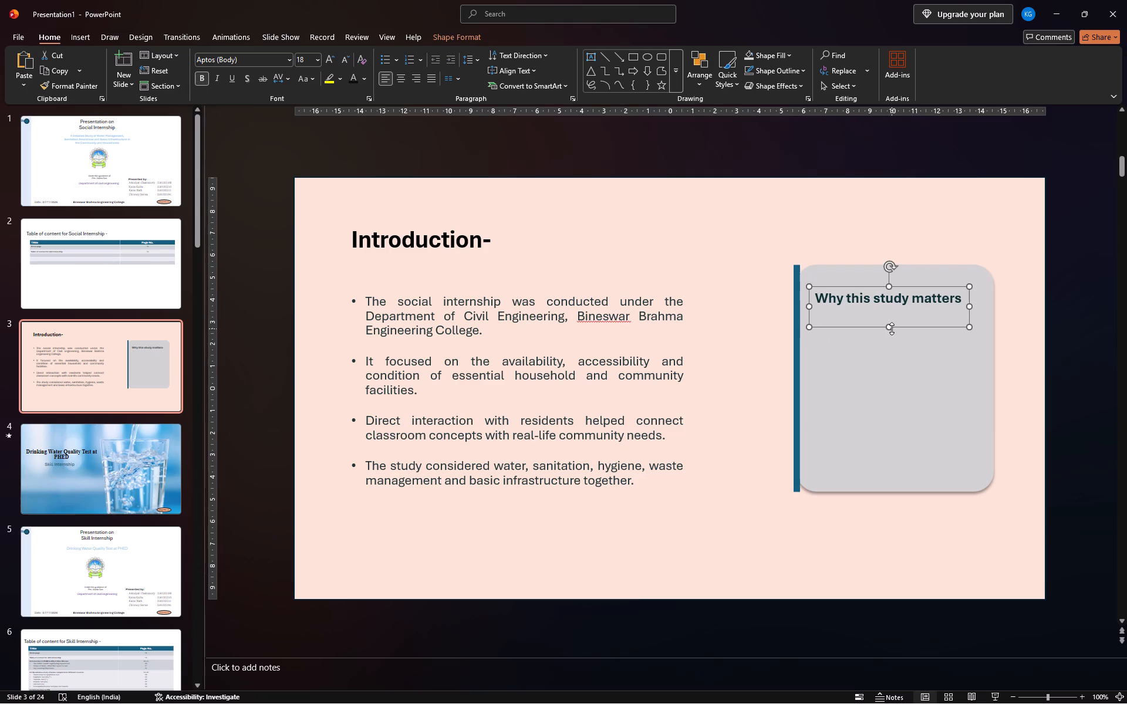
pyautogui.moveTo(892, 329); pyautogui.dragTo(892, 311)
pyautogui.moveTo(971, 329); pyautogui.dragTo(978, 310)
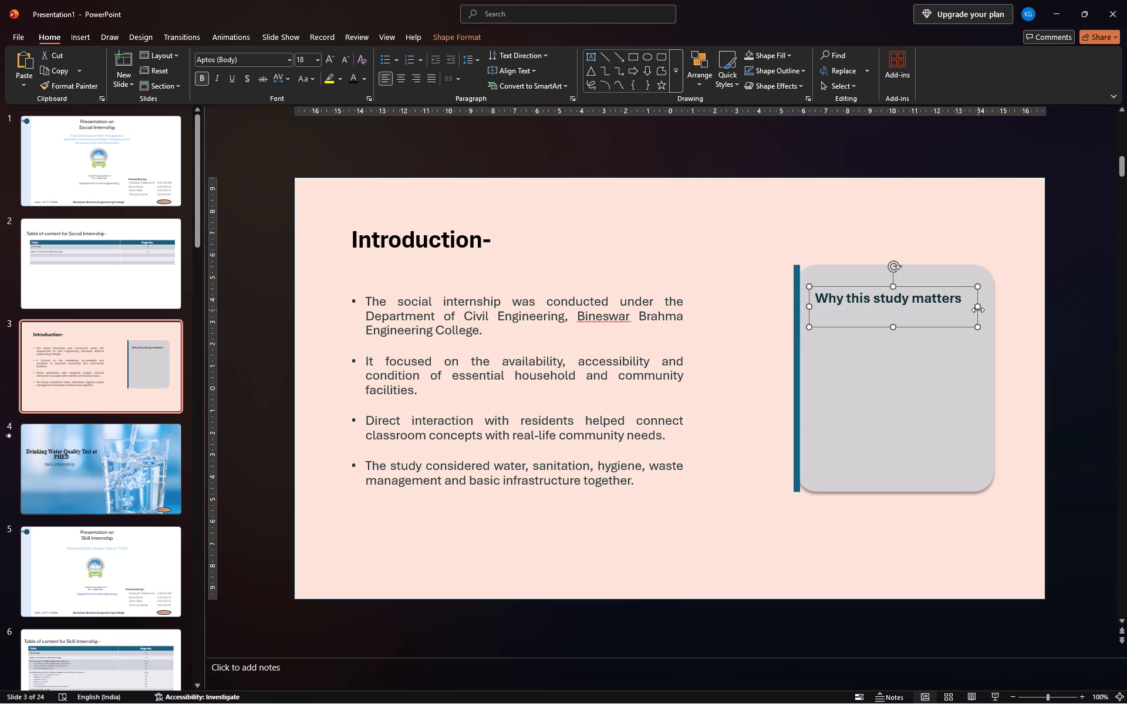
pyautogui.moveTo(906, 287); pyautogui.dragTo(905, 279)
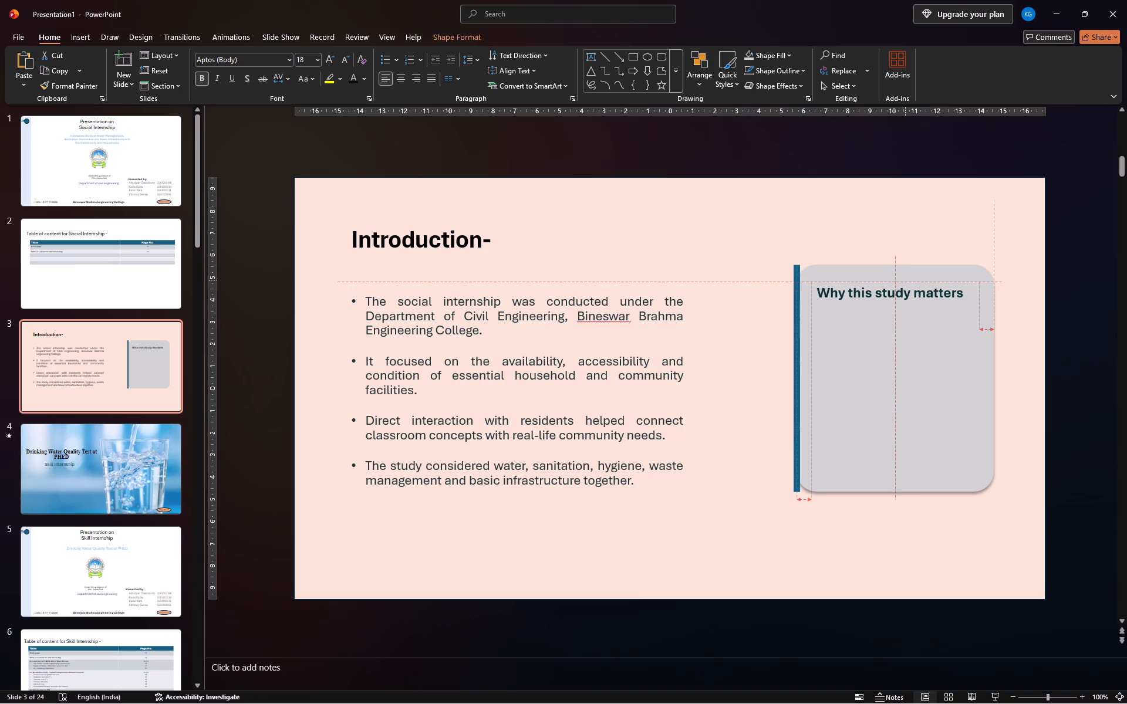
pyautogui.moveTo(905, 279); pyautogui.dragTo(905, 280)
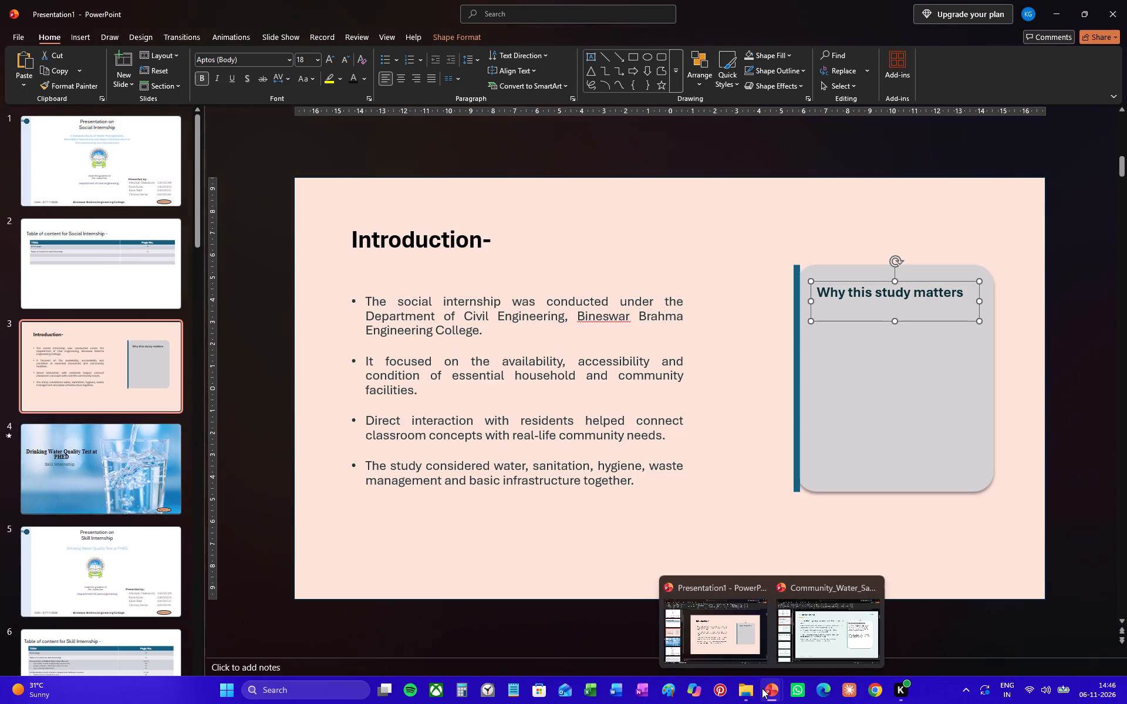
# Insert a text box about 7.8 cm wide and 6.8 cm high on the grey rectangle, below the heading.
pyautogui.click(762, 688)
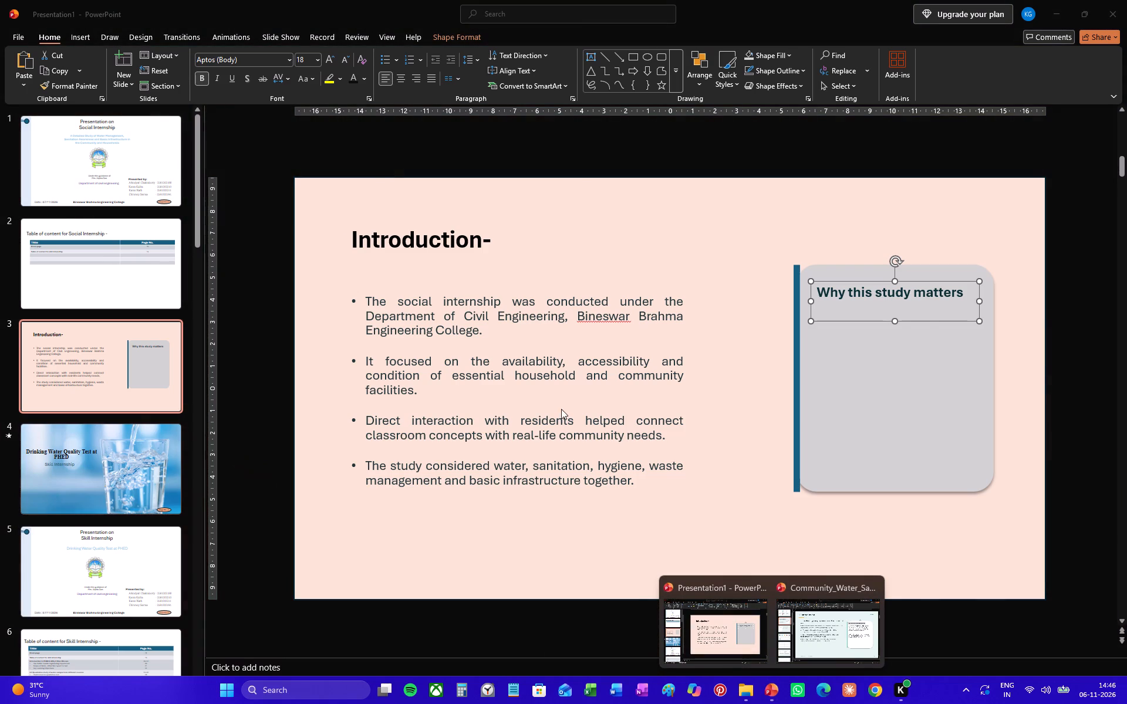
pyautogui.click(79, 38)
pyautogui.click(72, 34)
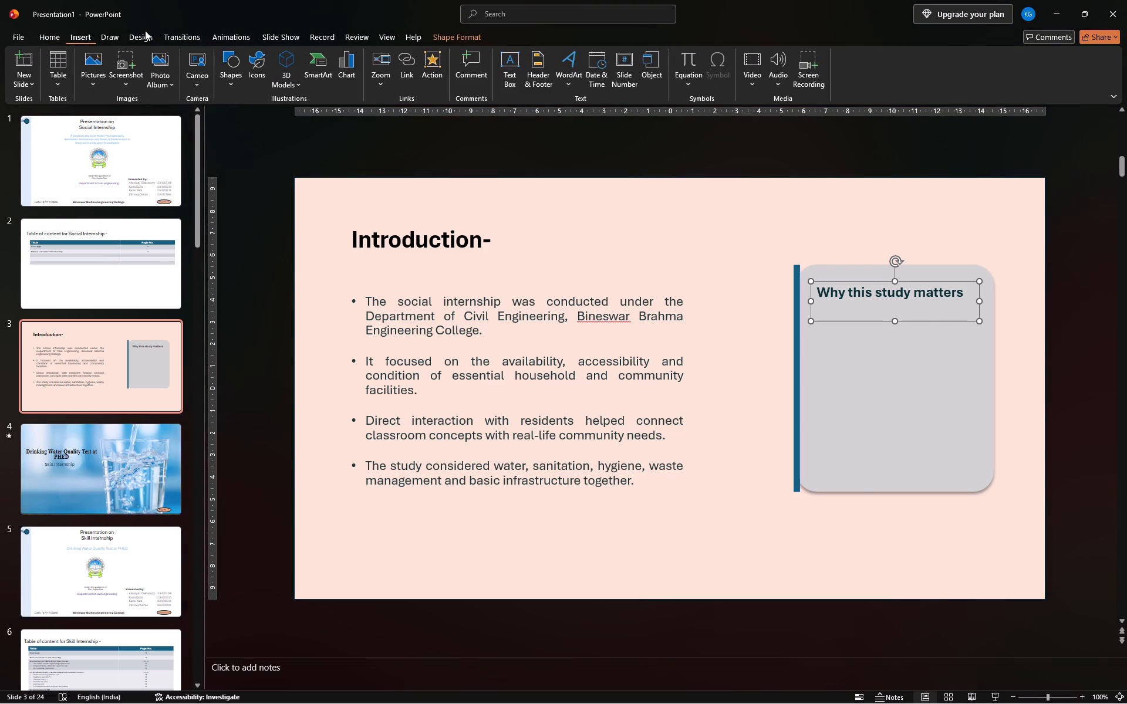
pyautogui.click(505, 66)
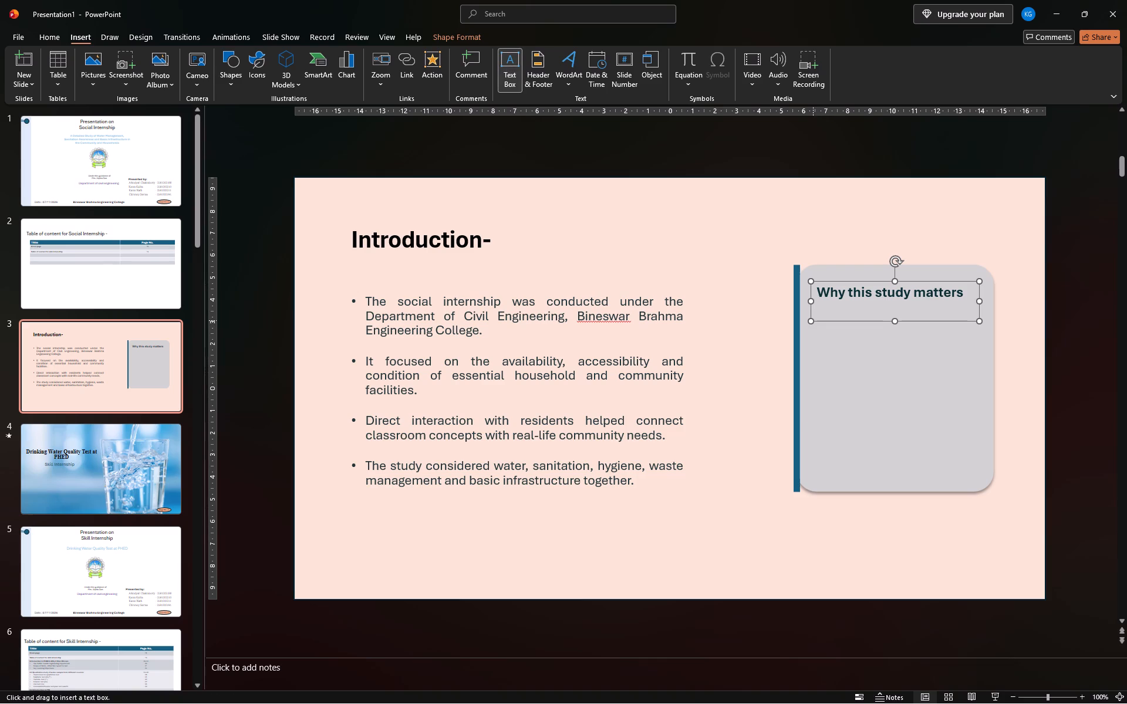
pyautogui.moveTo(813, 319); pyautogui.dragTo(986, 462)
pyautogui.moveTo(986, 462); pyautogui.dragTo(978, 469)
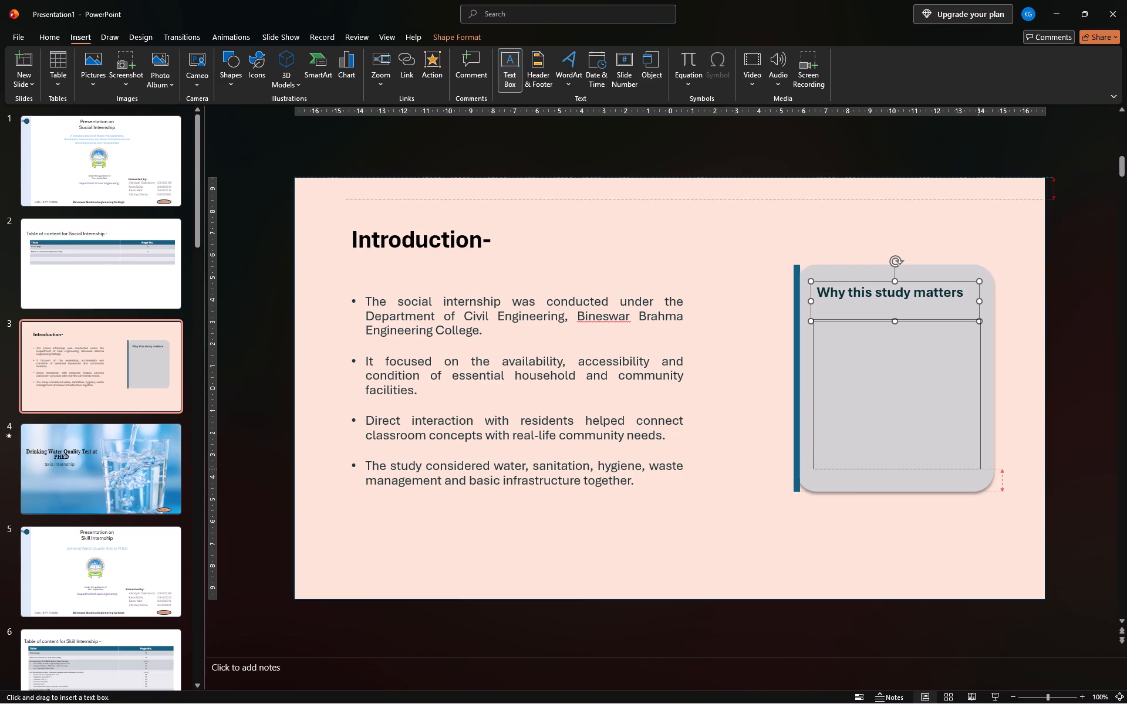
pyautogui.moveTo(978, 469); pyautogui.dragTo(984, 468)
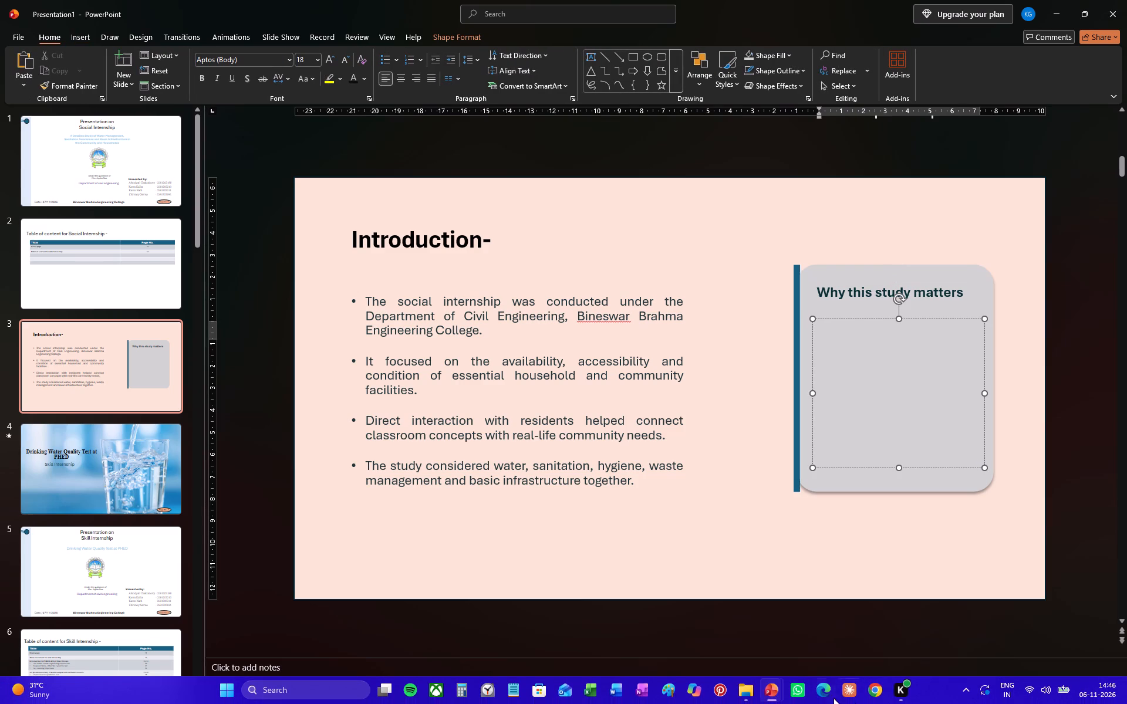
# Copy the "Safe water" and "Civil engineers" paragraphs from the reference deck's slide 3 into the new text box in Presentation1.
pyautogui.click(808, 620)
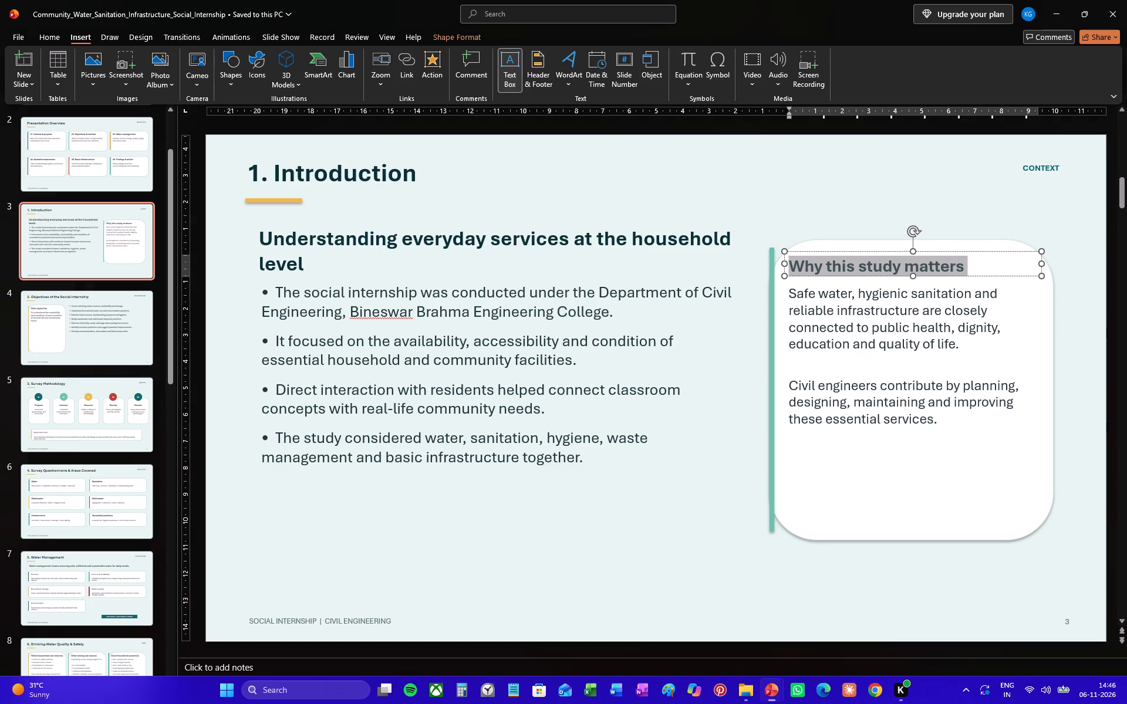
pyautogui.moveTo(790, 296); pyautogui.dragTo(862, 357)
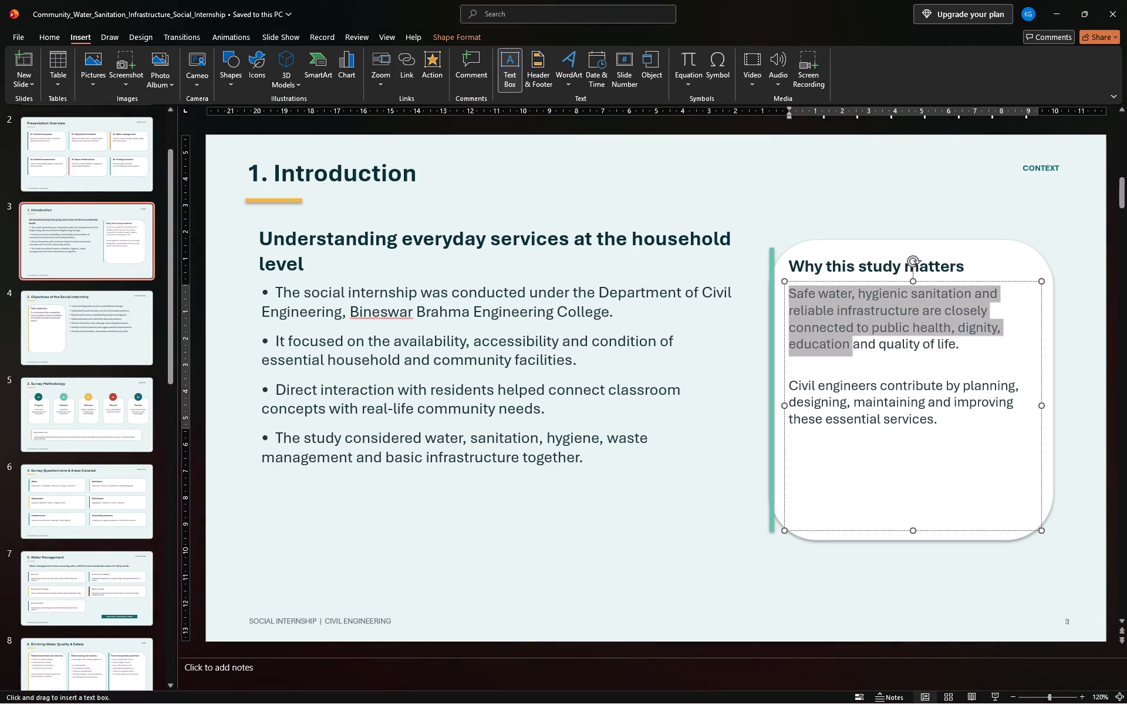
pyautogui.moveTo(862, 357); pyautogui.dragTo(1014, 459)
pyautogui.hotkey('ctrl', 'c')
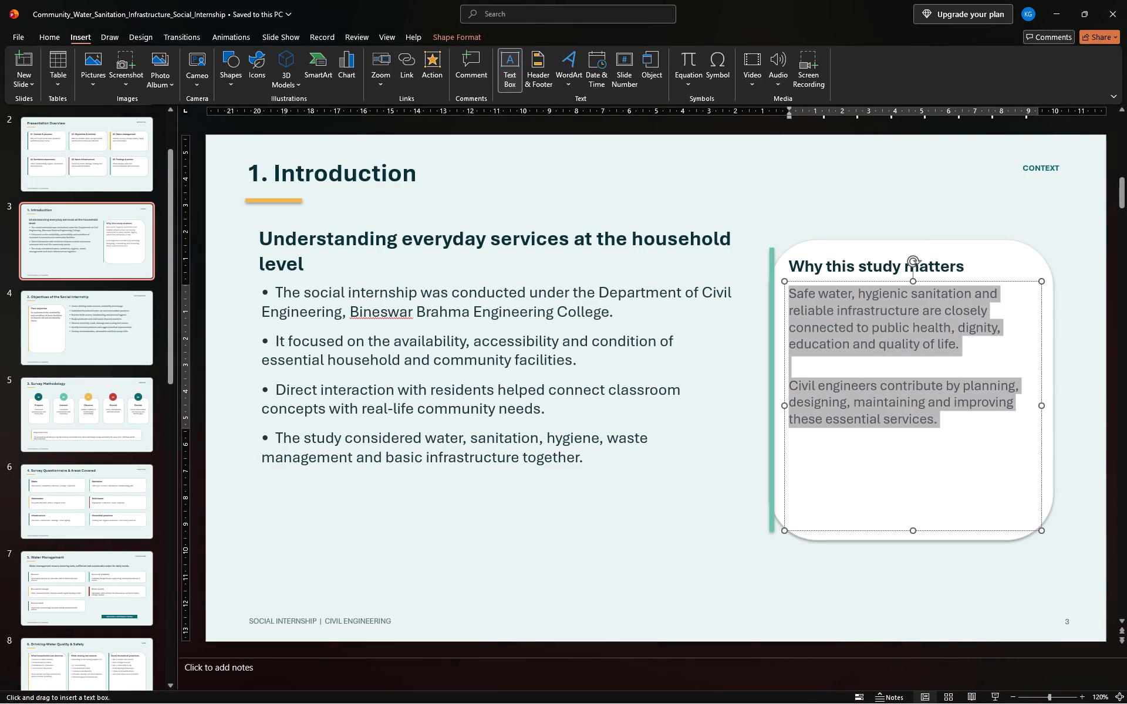
pyautogui.click(769, 686)
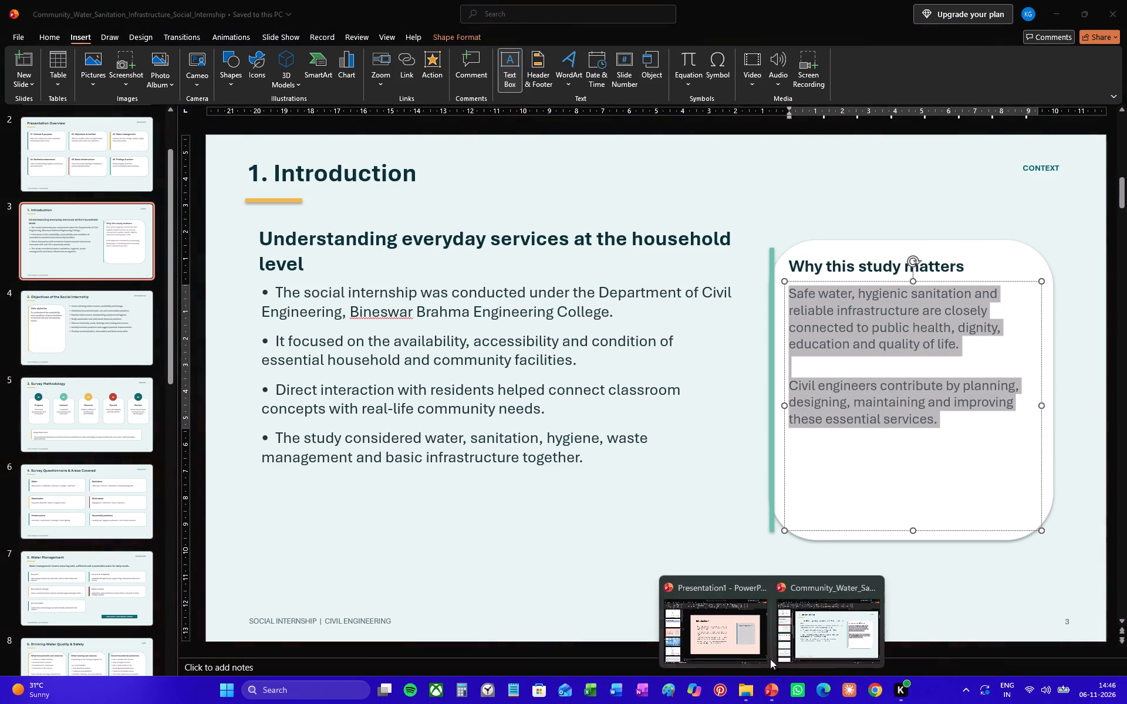
pyautogui.moveTo(719, 637); pyautogui.dragTo(881, 377)
pyautogui.click(881, 377)
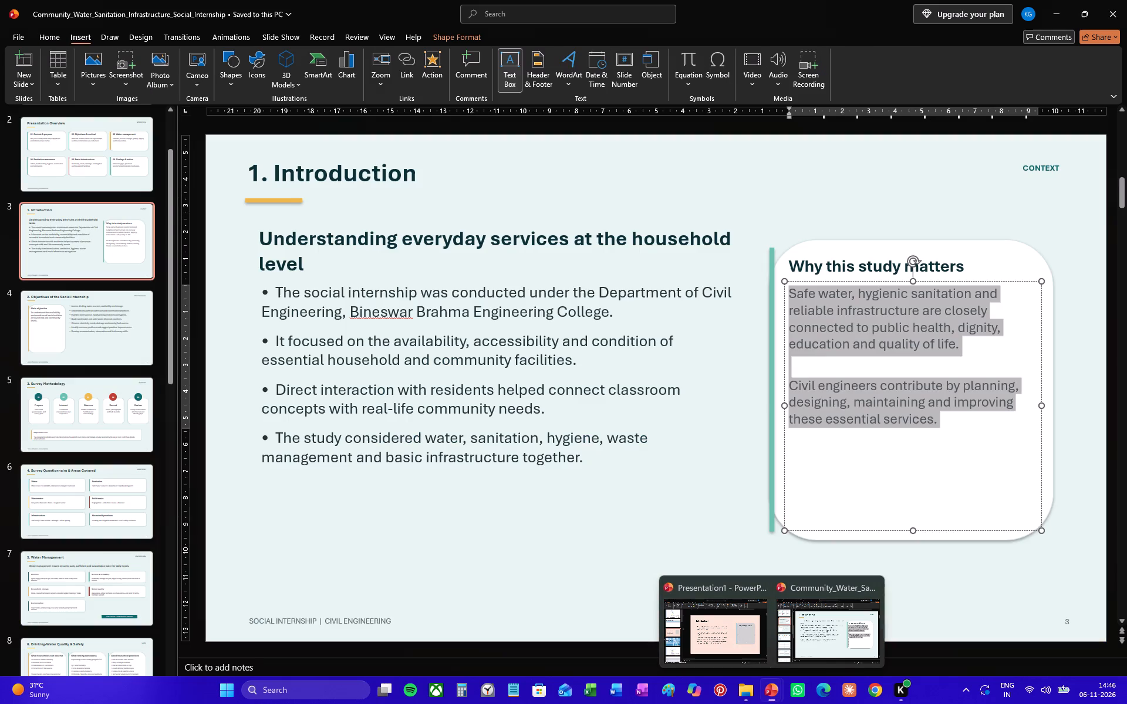
pyautogui.click(719, 639)
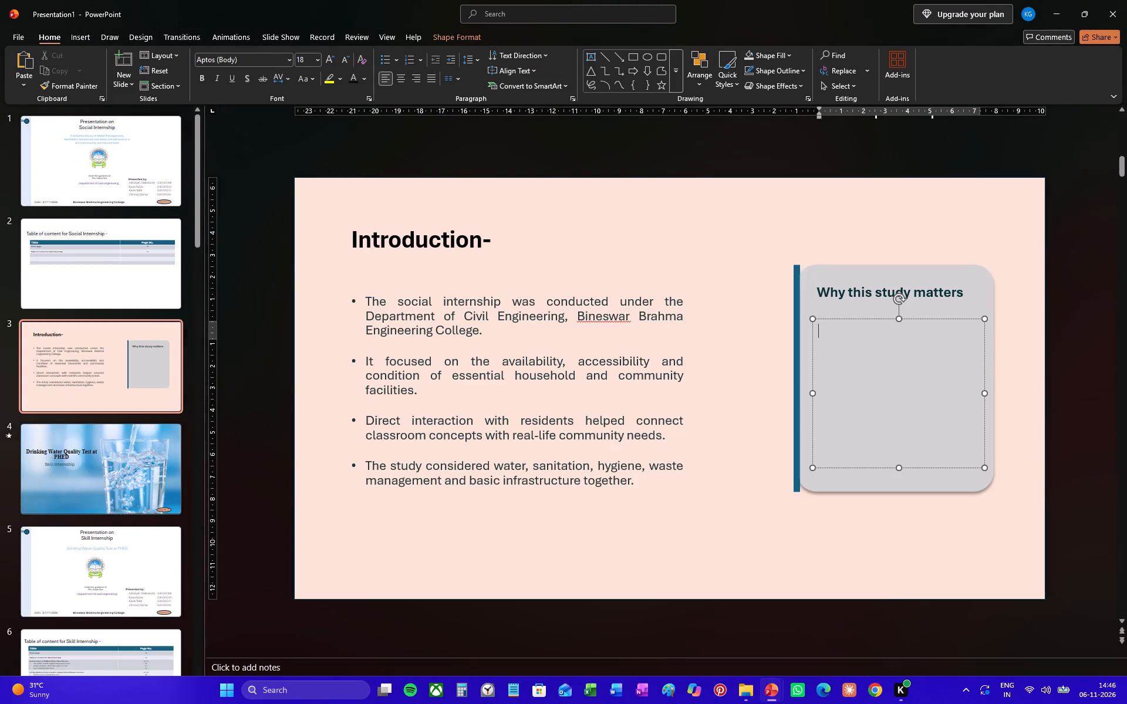
pyautogui.click(856, 412)
pyautogui.tripleClick(856, 412)
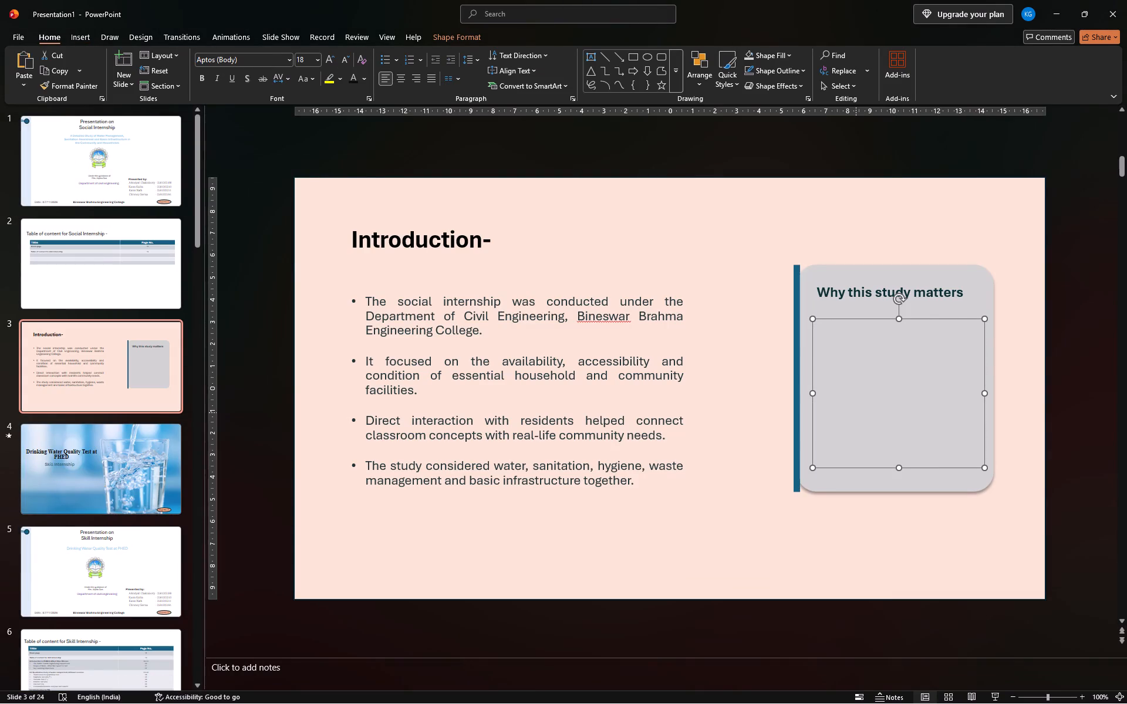
pyautogui.click(856, 412)
pyautogui.hotkey('ctrl', 'v')
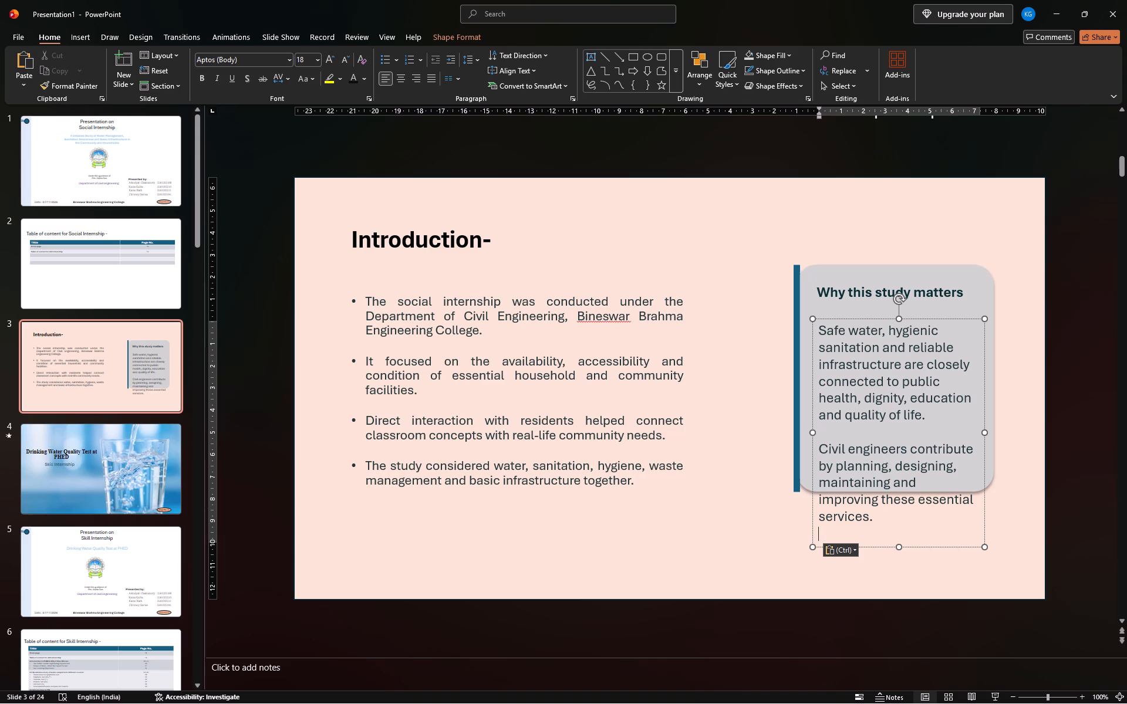
# Set all the pasted body text to font size 16 and justify it.
pyautogui.hotkey('ctrl', 'a')
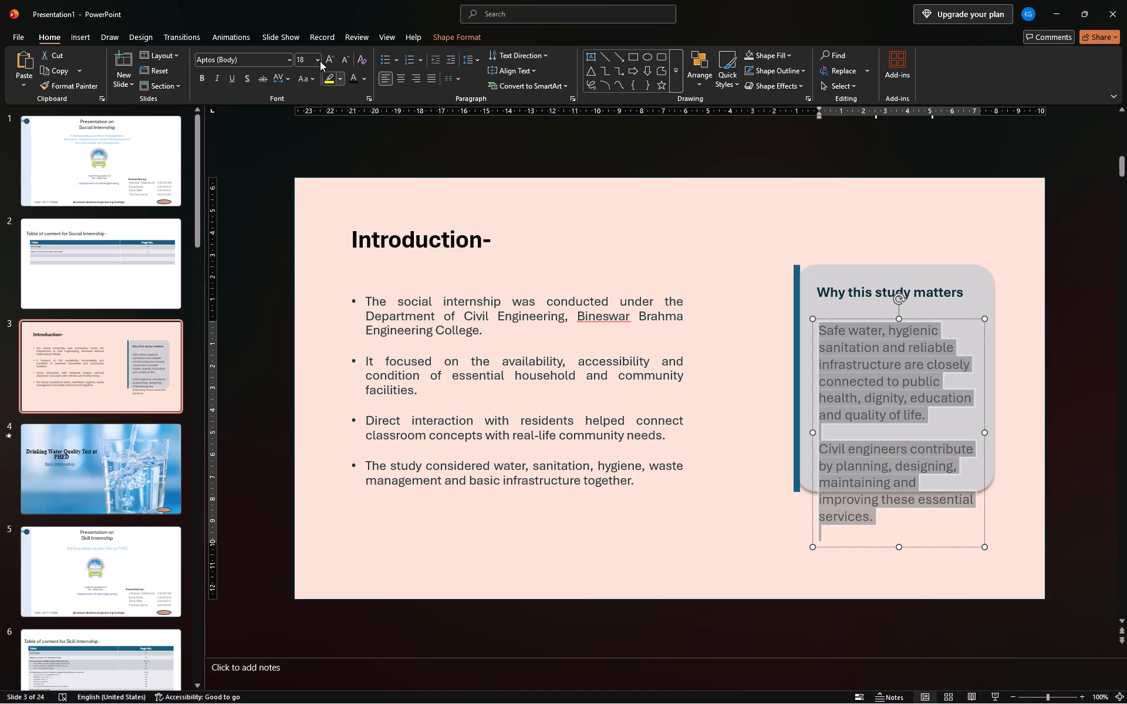
pyautogui.click(317, 56)
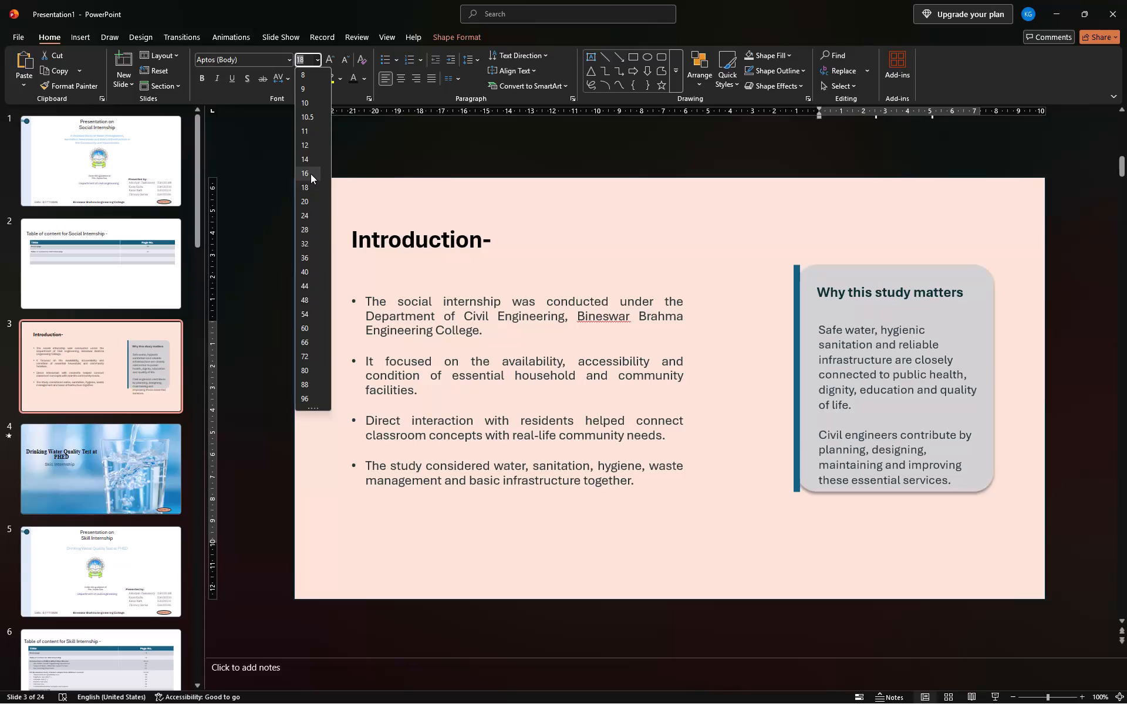
pyautogui.click(311, 174)
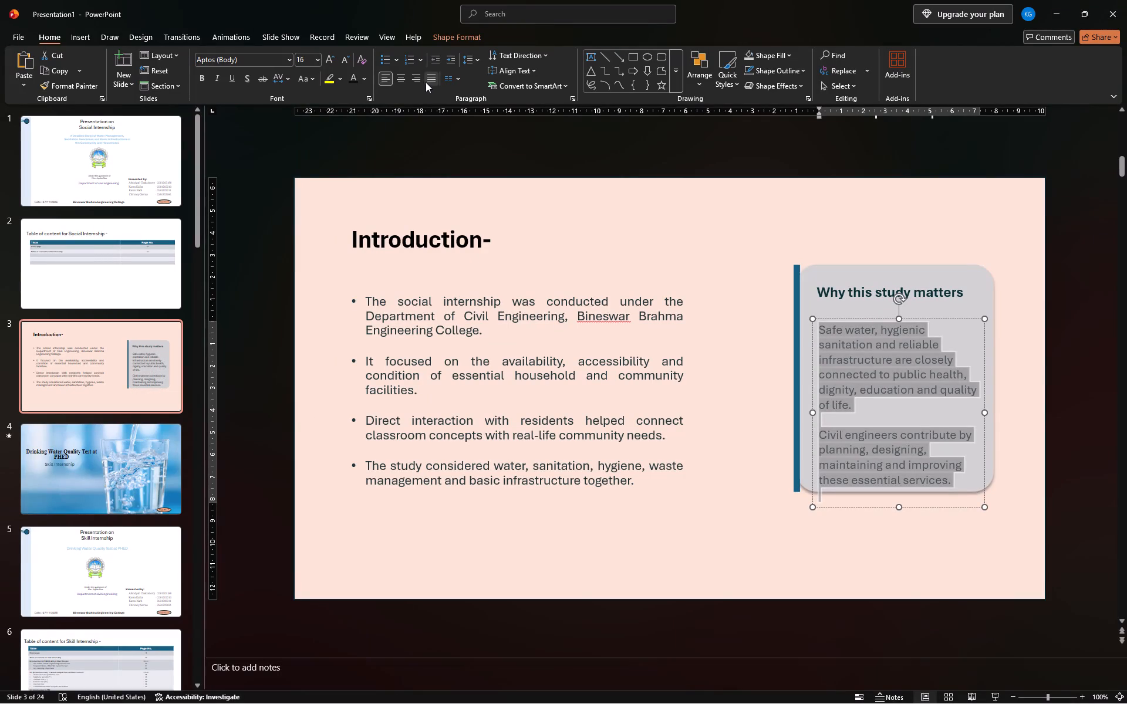
pyautogui.click(428, 80)
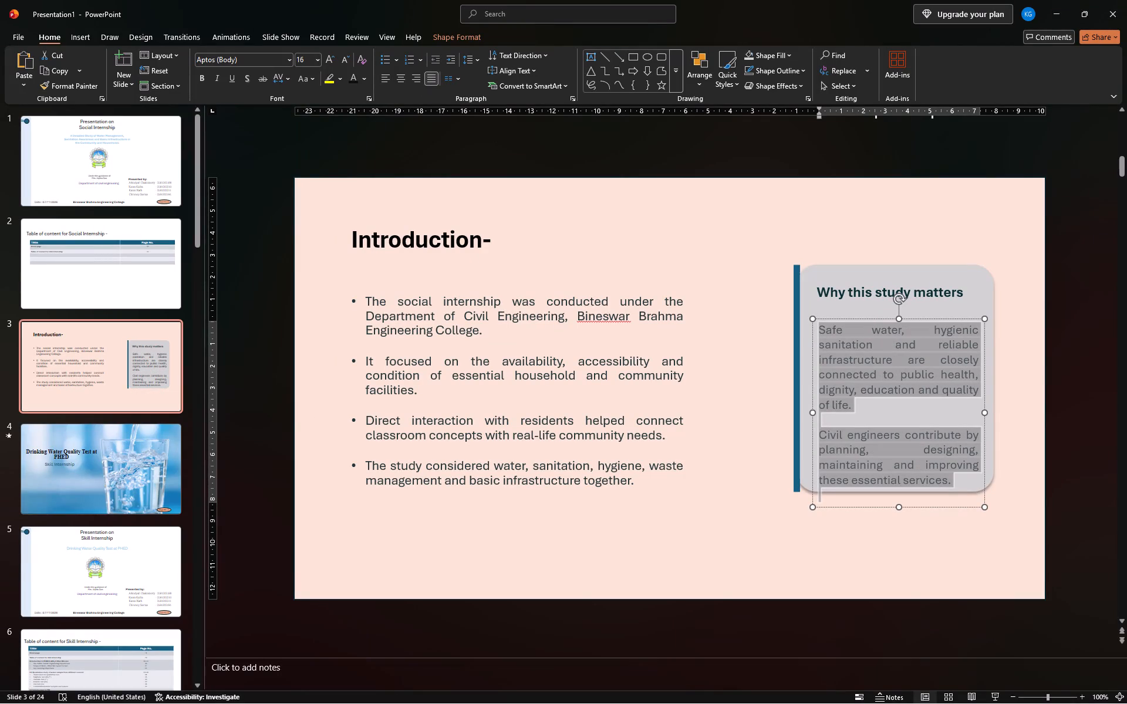
# Move the body text box up about 0.5 cm, placing it just below the "Why this study matters" heading.
pyautogui.moveTo(842, 319); pyautogui.dragTo(840, 308)
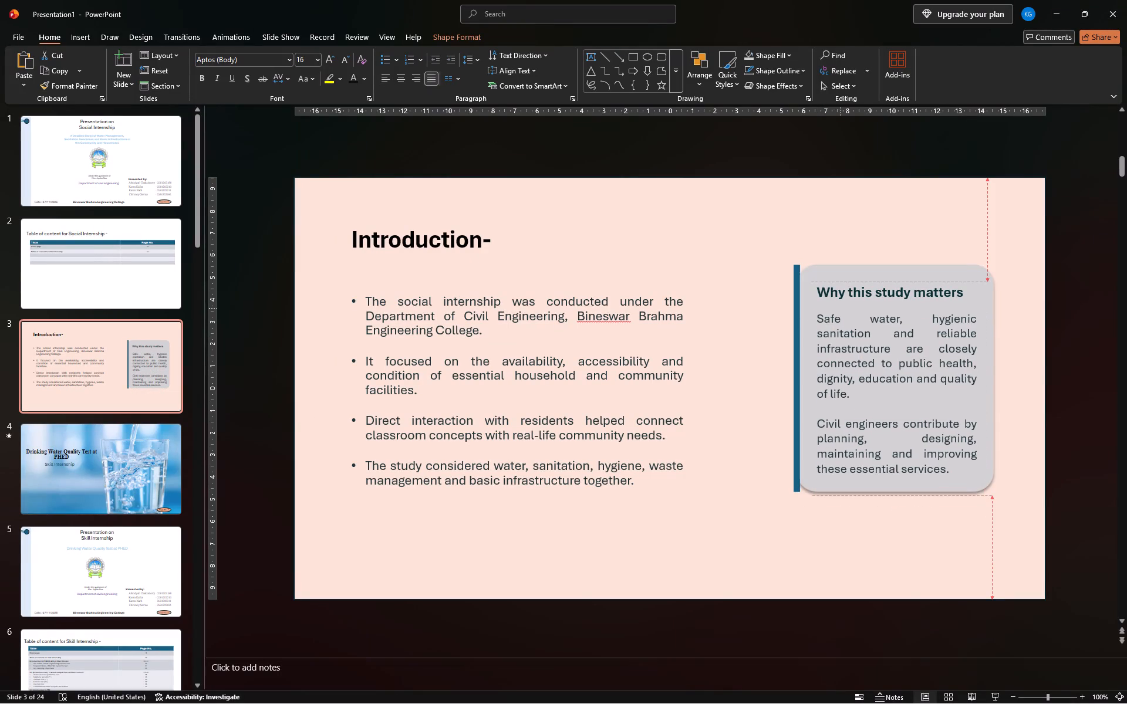
pyautogui.moveTo(840, 308); pyautogui.dragTo(841, 307)
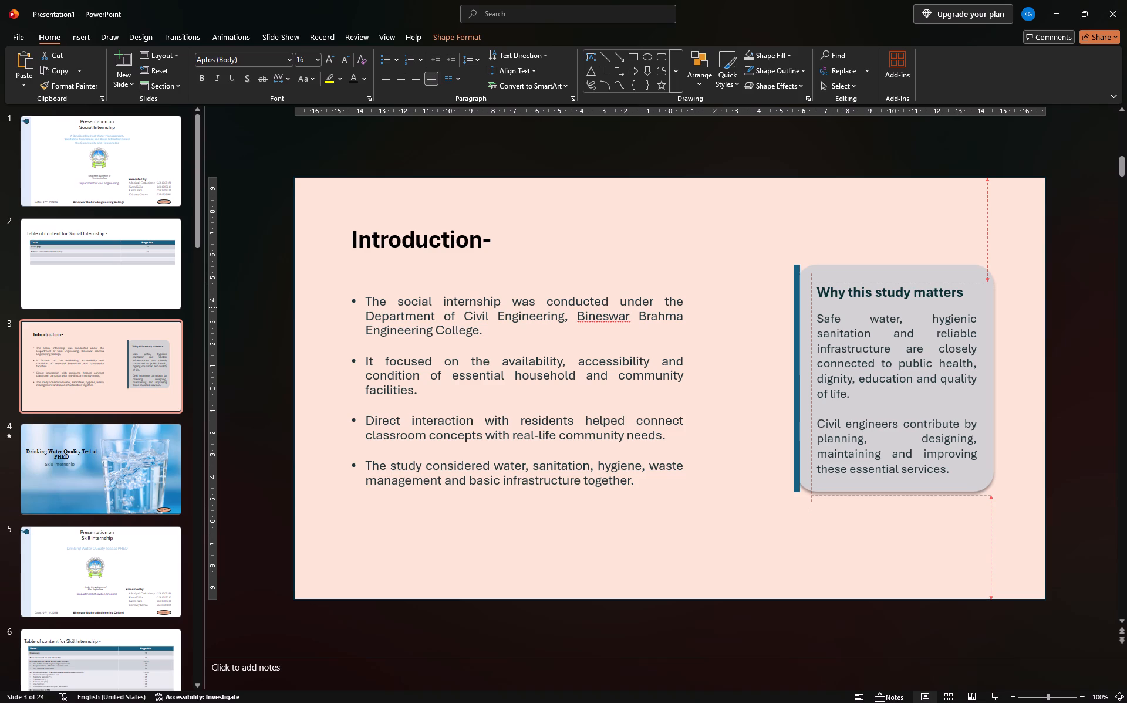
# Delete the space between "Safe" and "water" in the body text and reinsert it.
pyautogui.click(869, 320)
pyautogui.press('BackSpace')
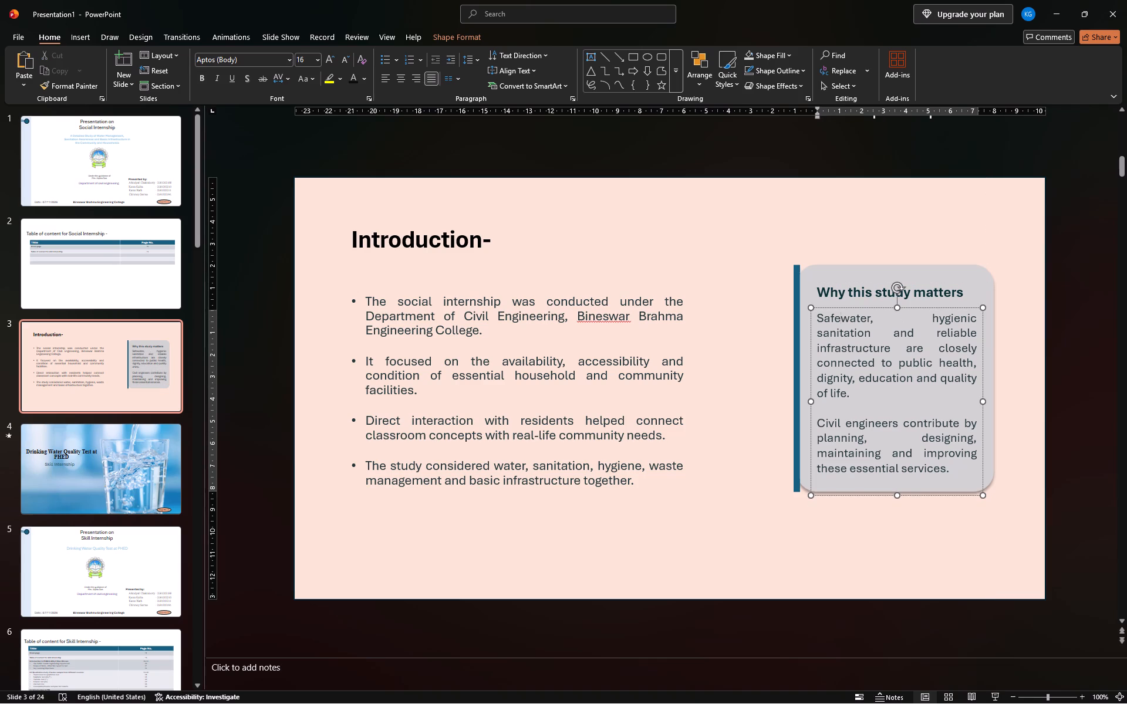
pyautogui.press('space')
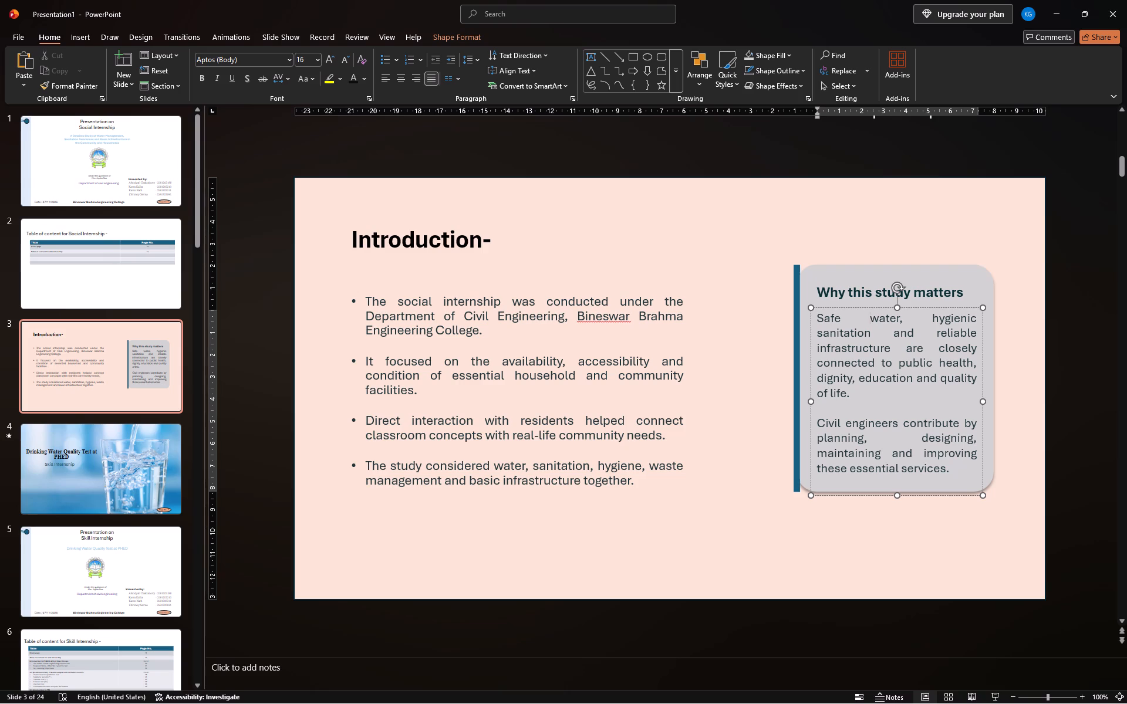
# Centre-align both body paragraphs below the "Why this study matters" heading.
pyautogui.moveTo(949, 469); pyautogui.dragTo(822, 319)
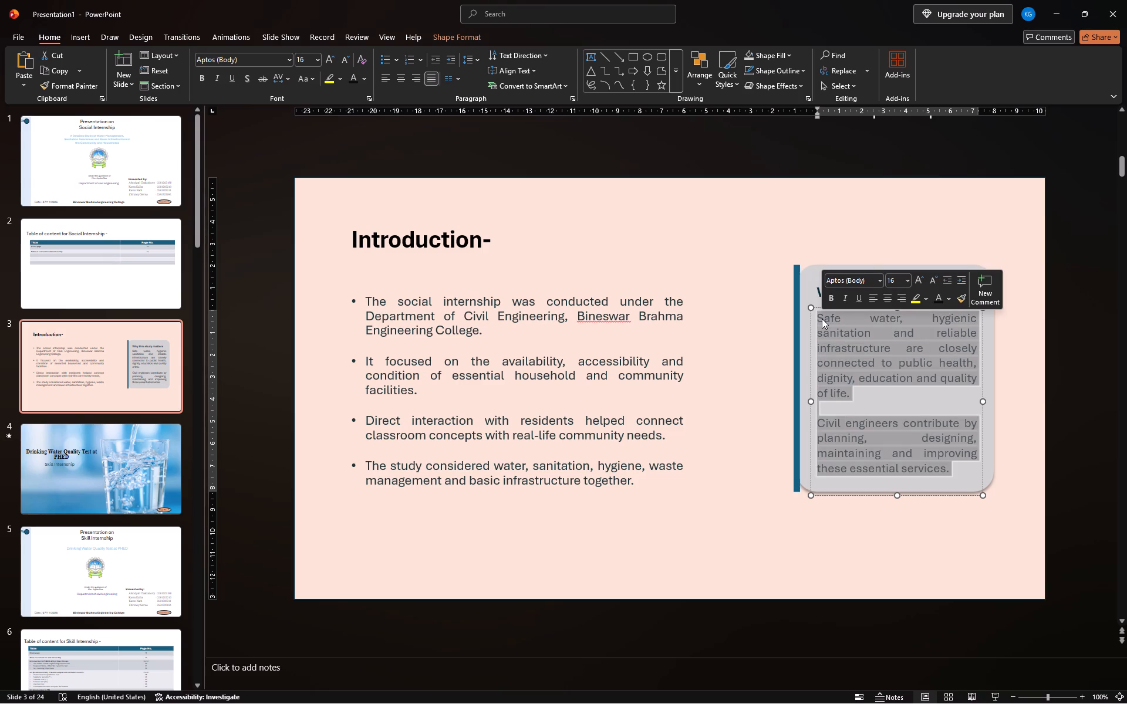
pyautogui.click(886, 295)
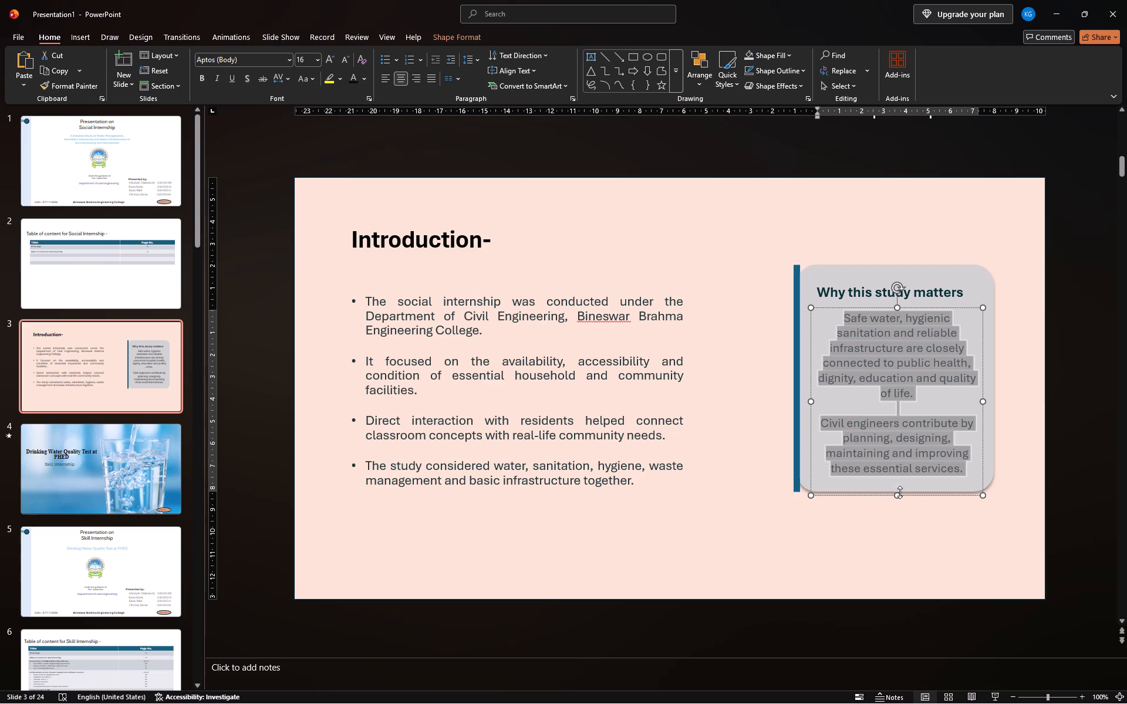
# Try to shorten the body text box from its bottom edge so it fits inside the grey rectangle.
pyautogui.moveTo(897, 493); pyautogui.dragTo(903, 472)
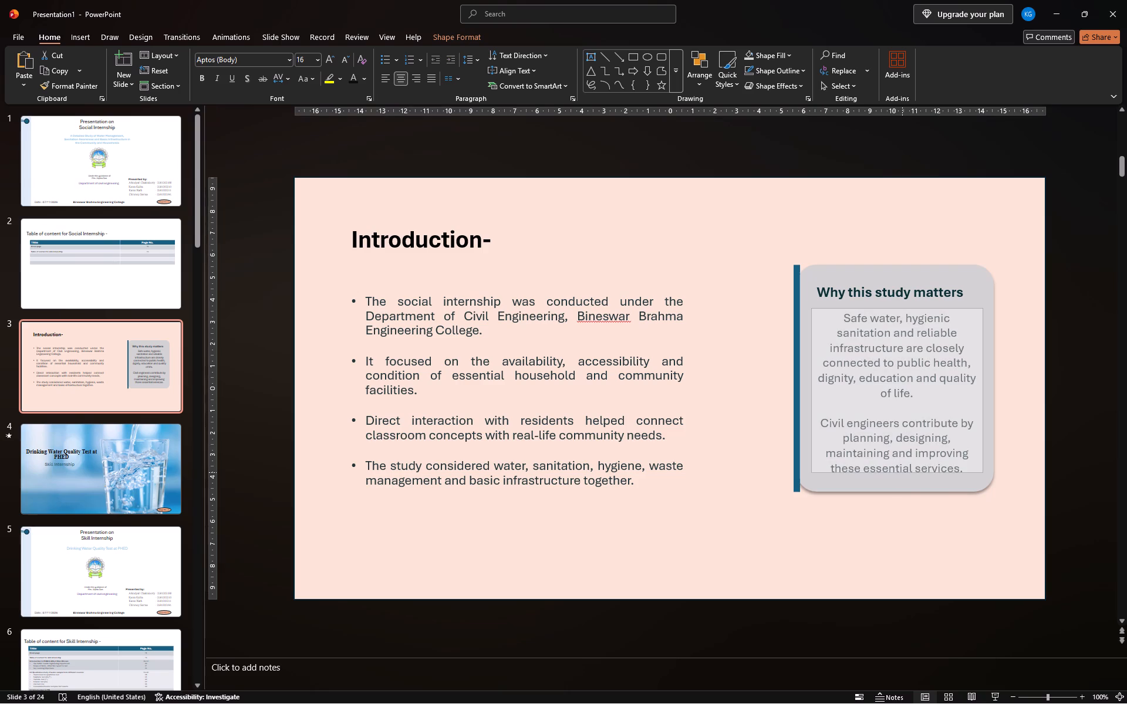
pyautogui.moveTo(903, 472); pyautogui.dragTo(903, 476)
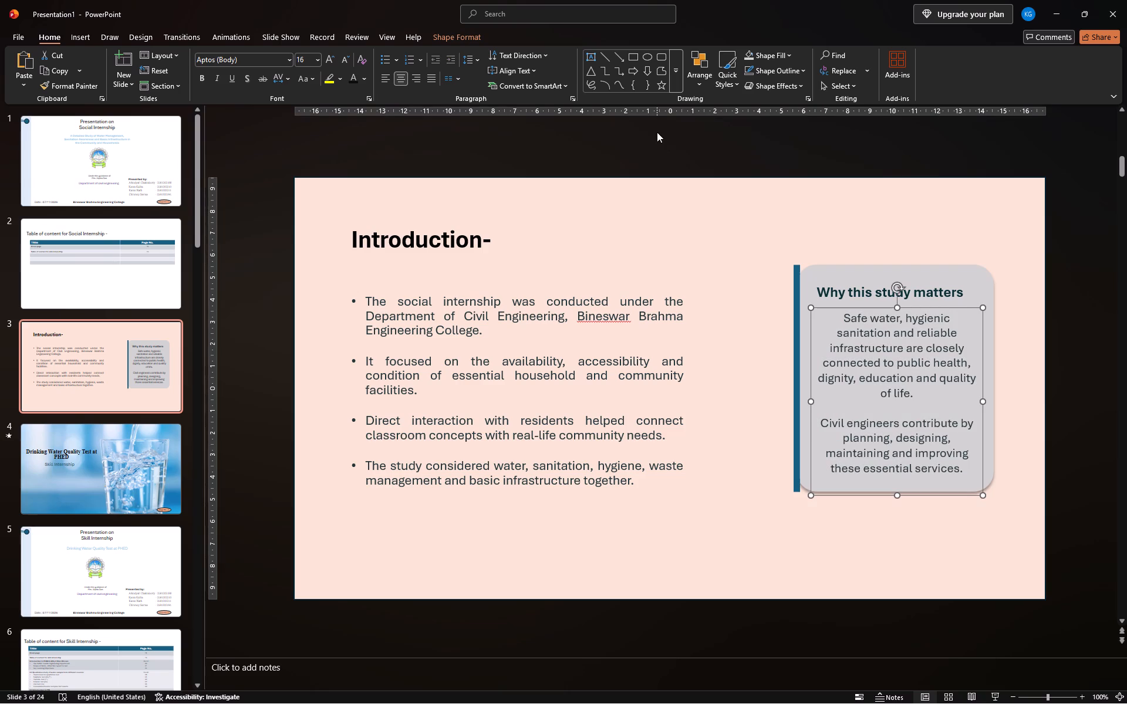
# Set the body text in the grey rectangle to font size 14.
pyautogui.click(315, 56)
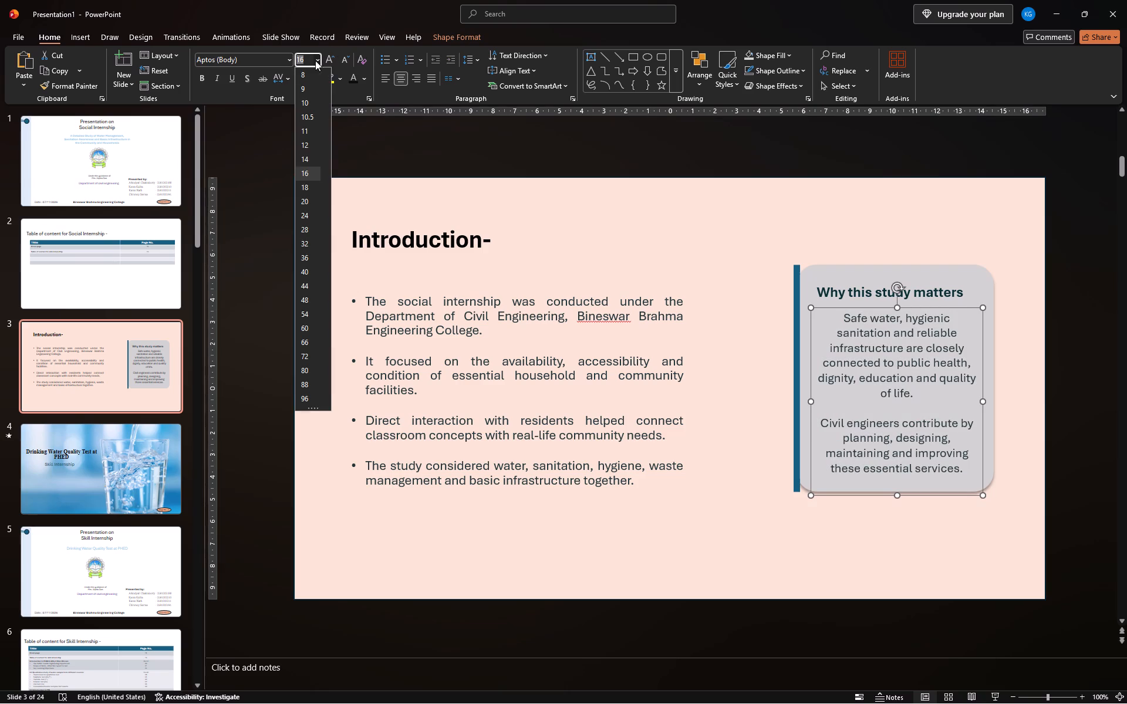
pyautogui.click(308, 161)
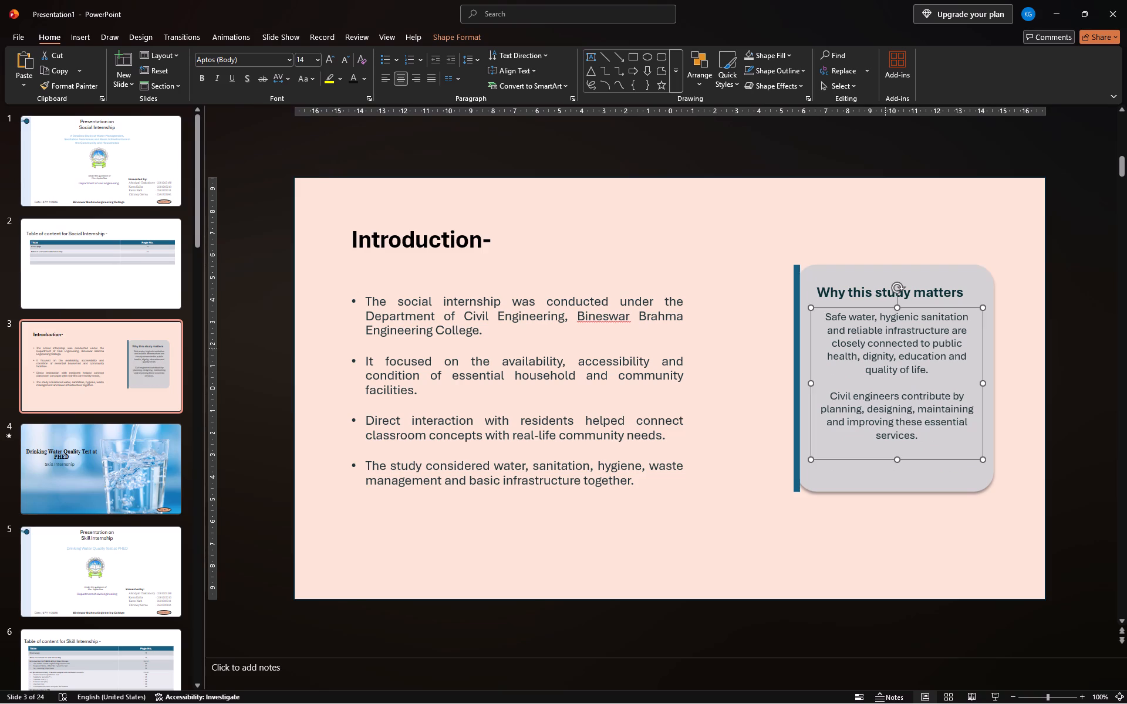
# Move the body text box down about 0.8 cm, leaving a gap below the "Why this study matters" heading.
pyautogui.moveTo(882, 308); pyautogui.dragTo(882, 319)
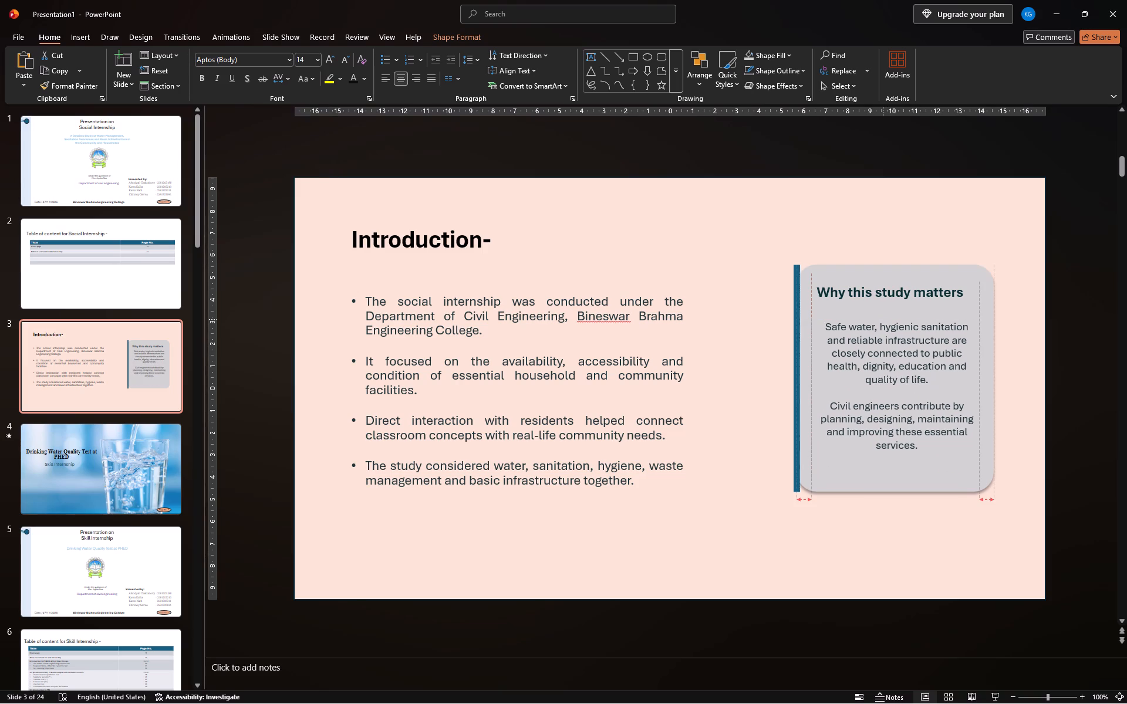
pyautogui.moveTo(882, 319); pyautogui.dragTo(884, 327)
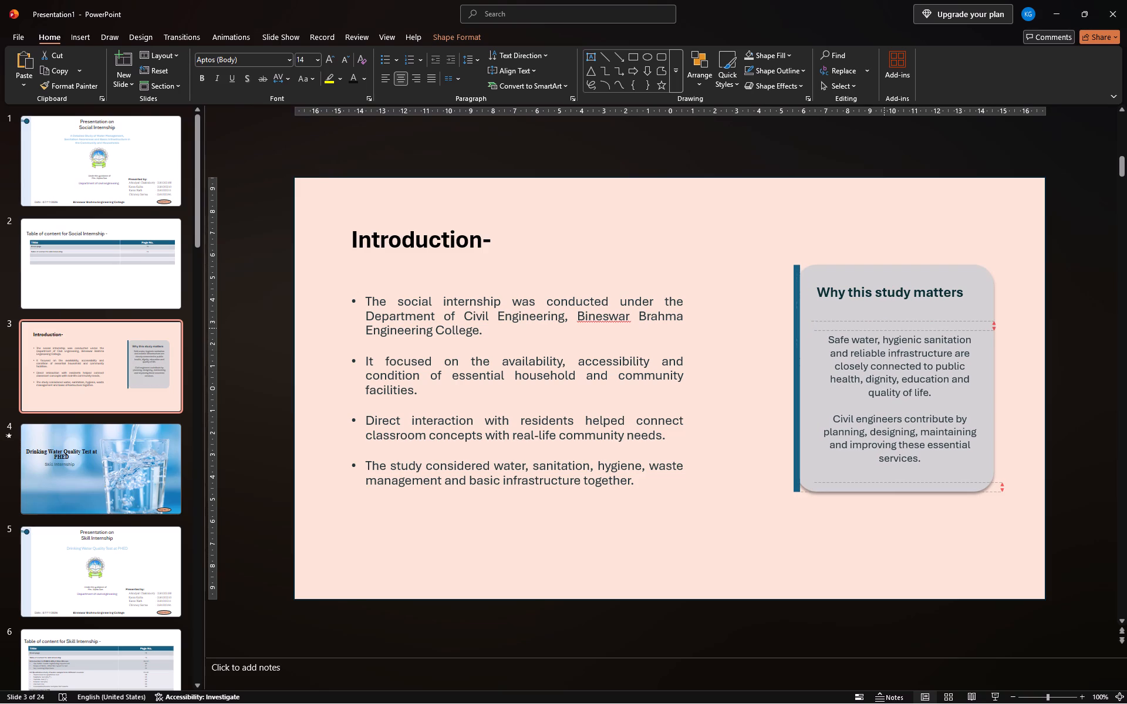
pyautogui.moveTo(884, 327); pyautogui.dragTo(882, 326)
pyautogui.click(829, 144)
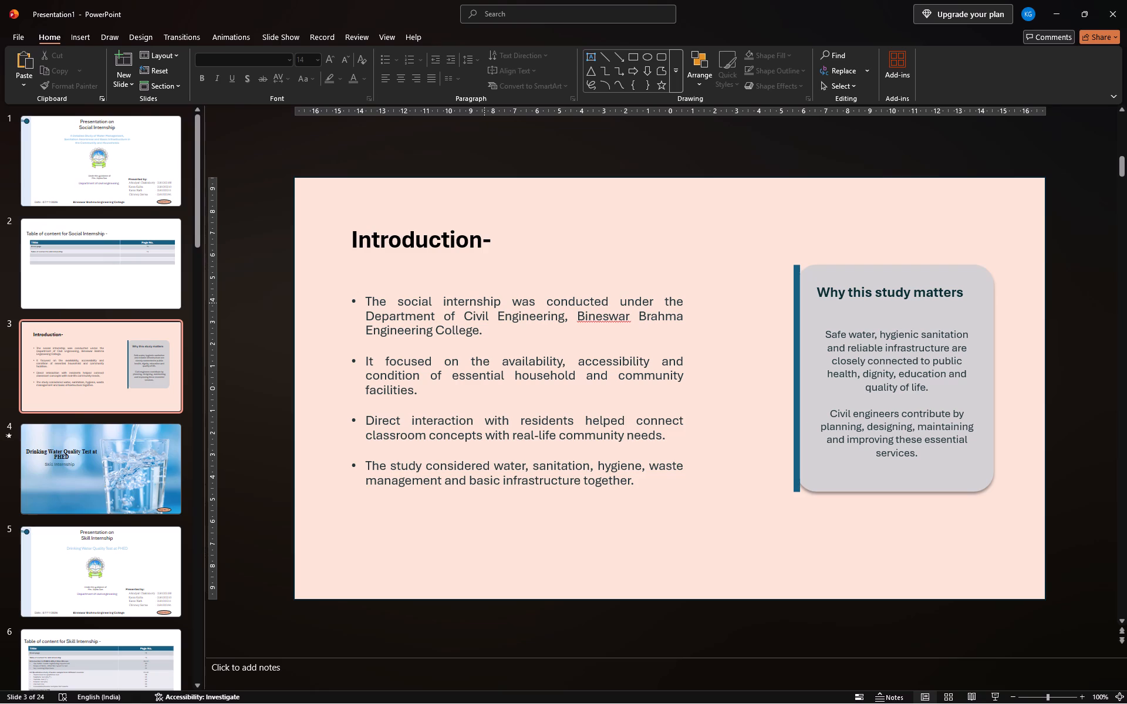
# Insert a new slide with title and content placeholders directly after the Introduction slide.
pyautogui.click(120, 249)
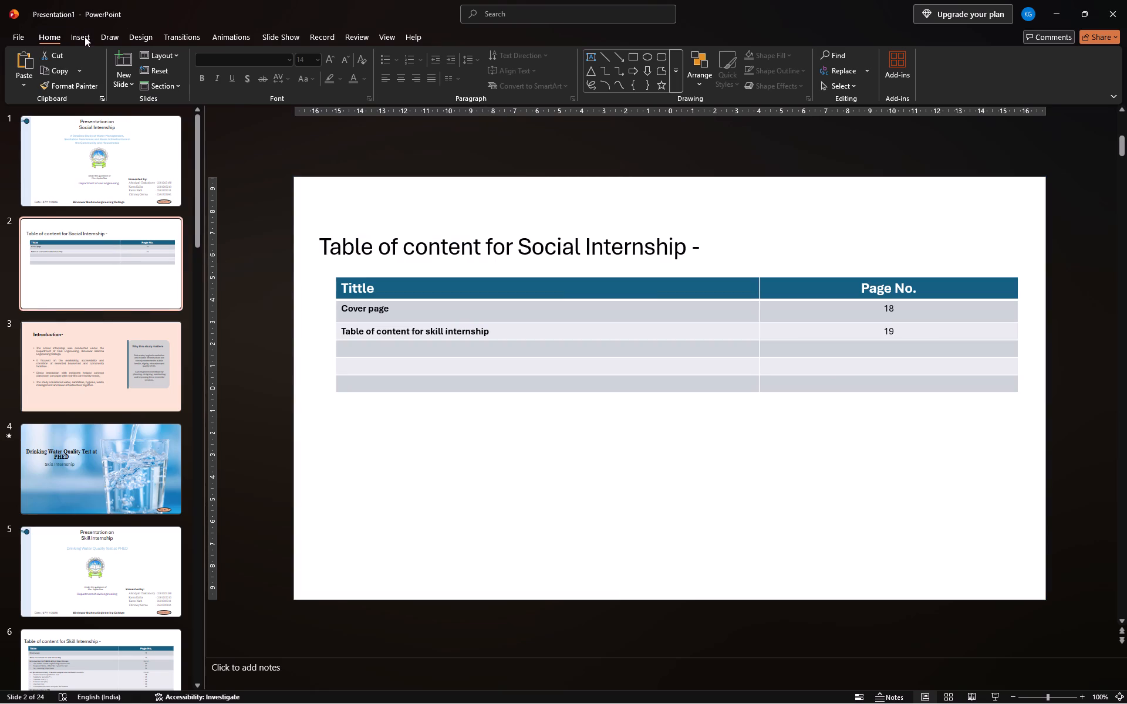
pyautogui.click(86, 319)
pyautogui.click(87, 333)
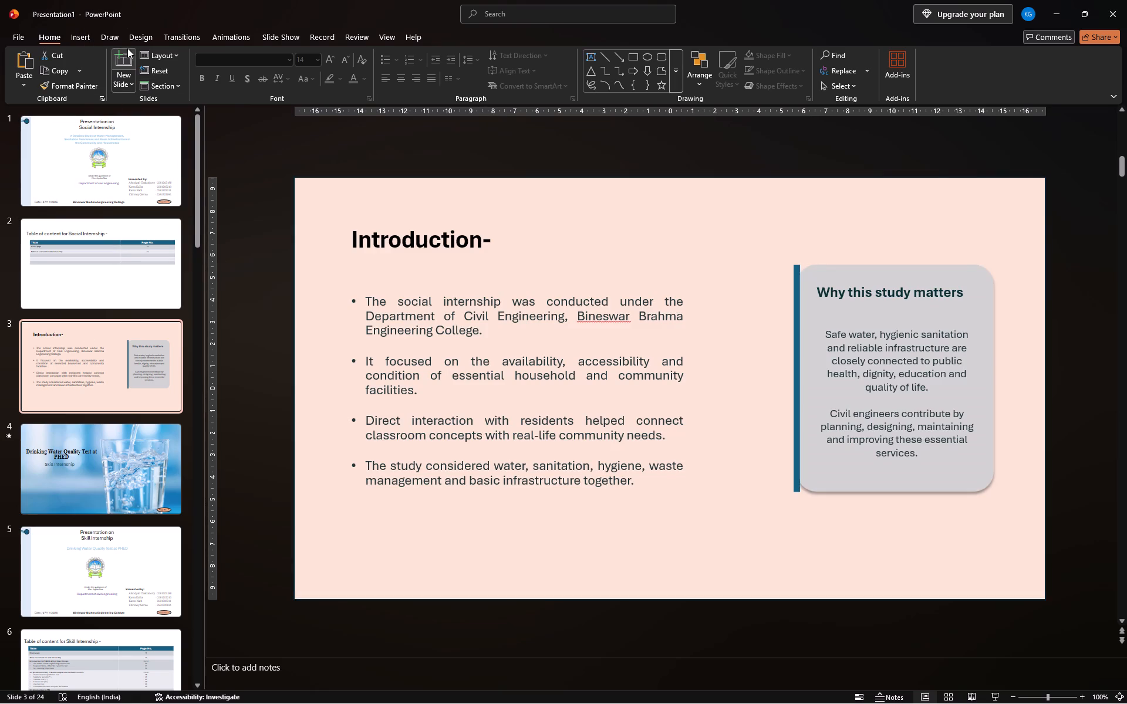
pyautogui.click(123, 57)
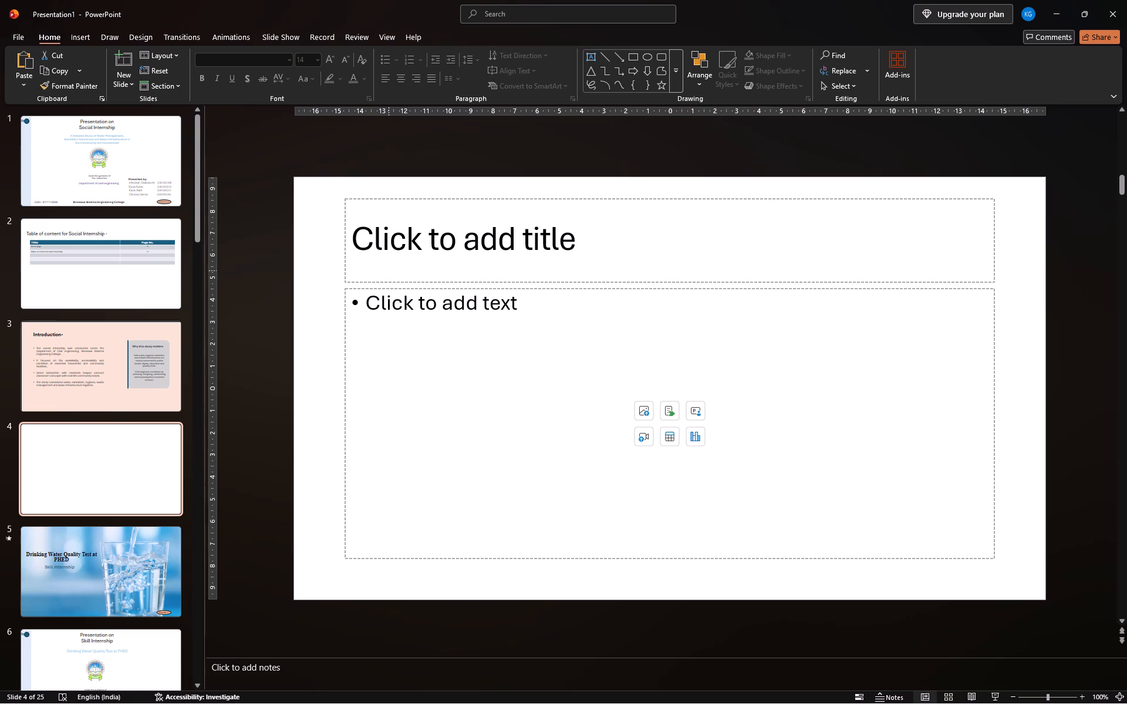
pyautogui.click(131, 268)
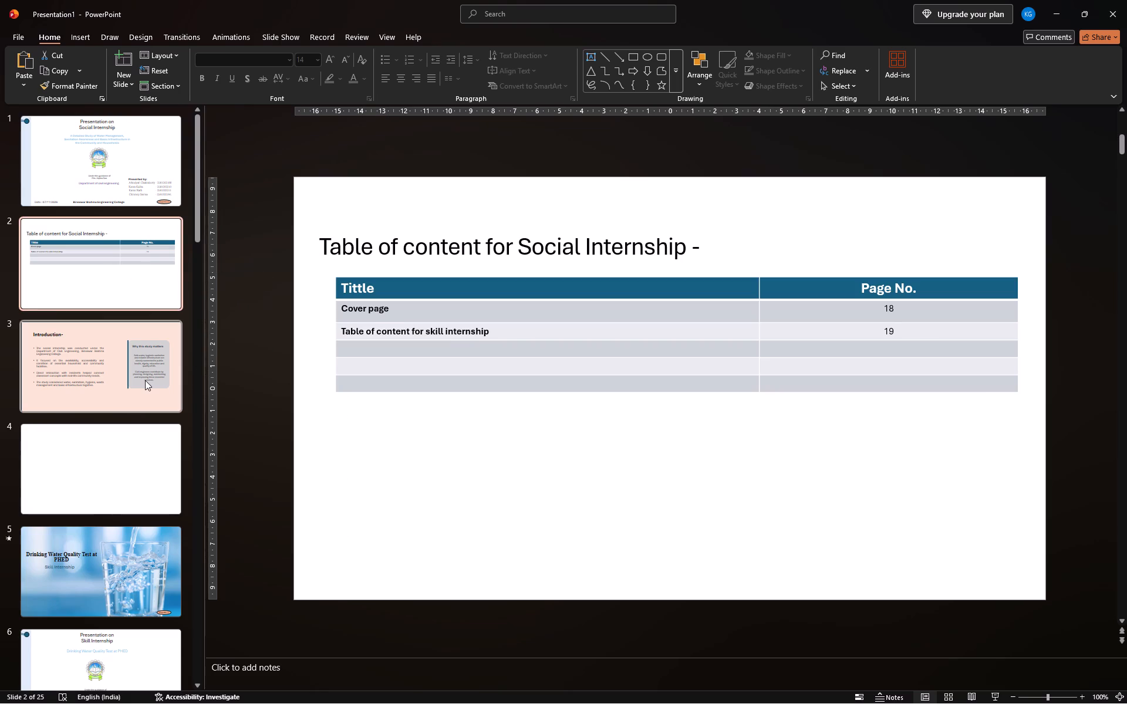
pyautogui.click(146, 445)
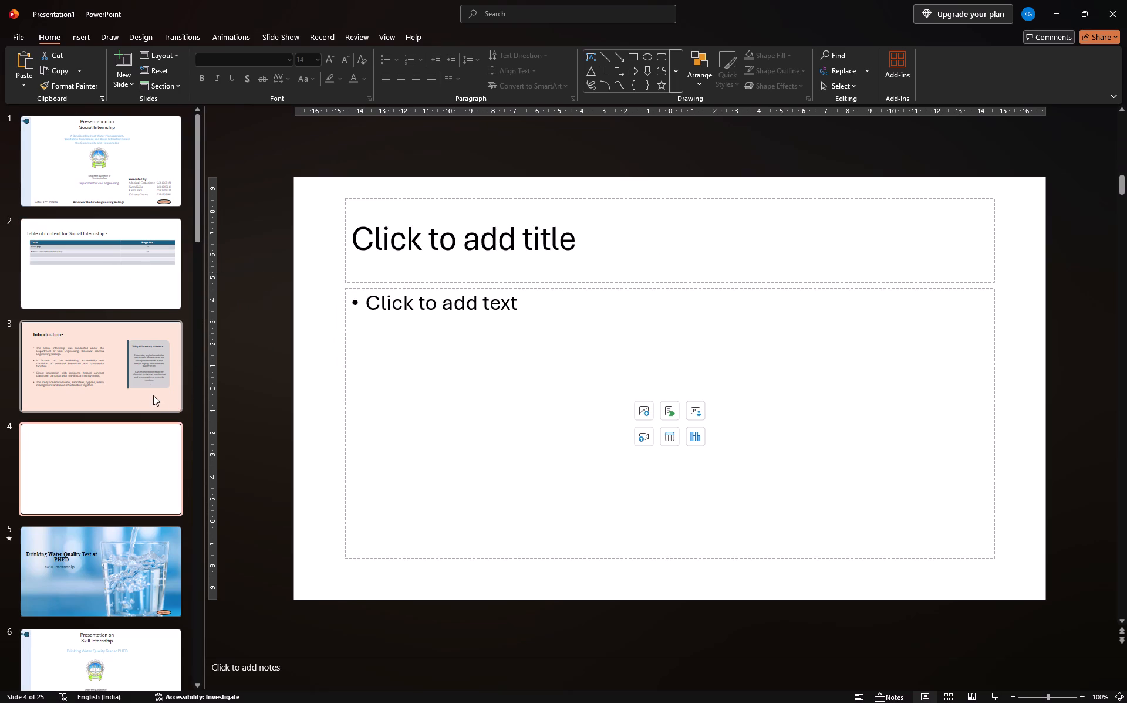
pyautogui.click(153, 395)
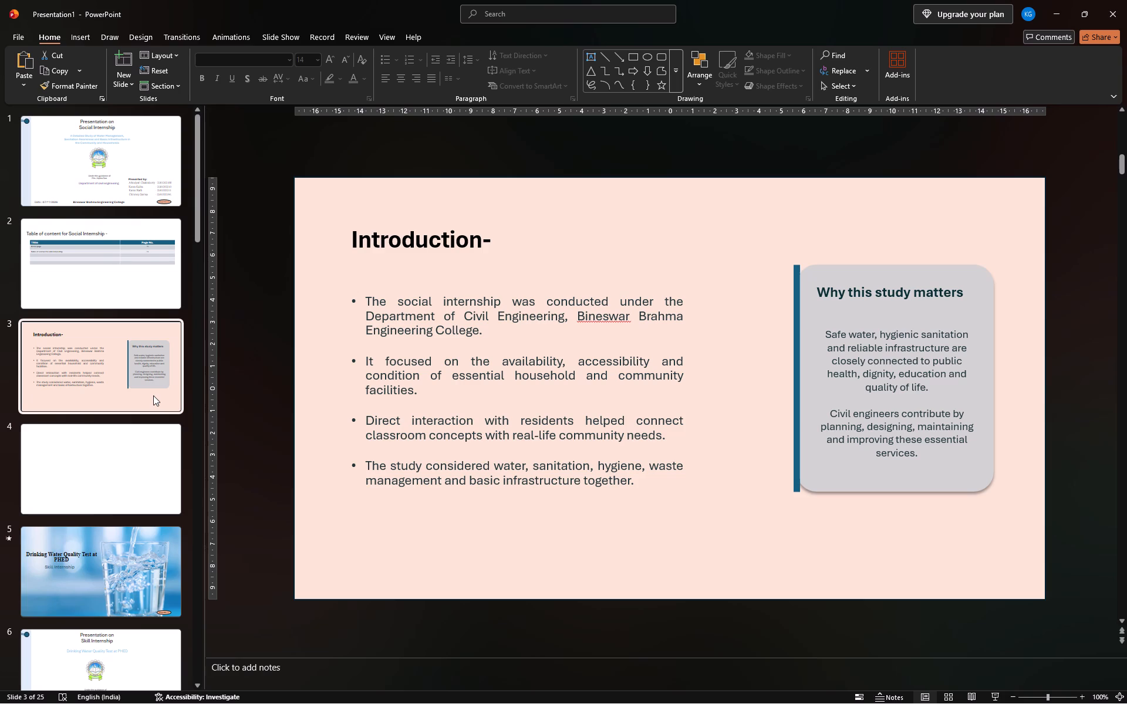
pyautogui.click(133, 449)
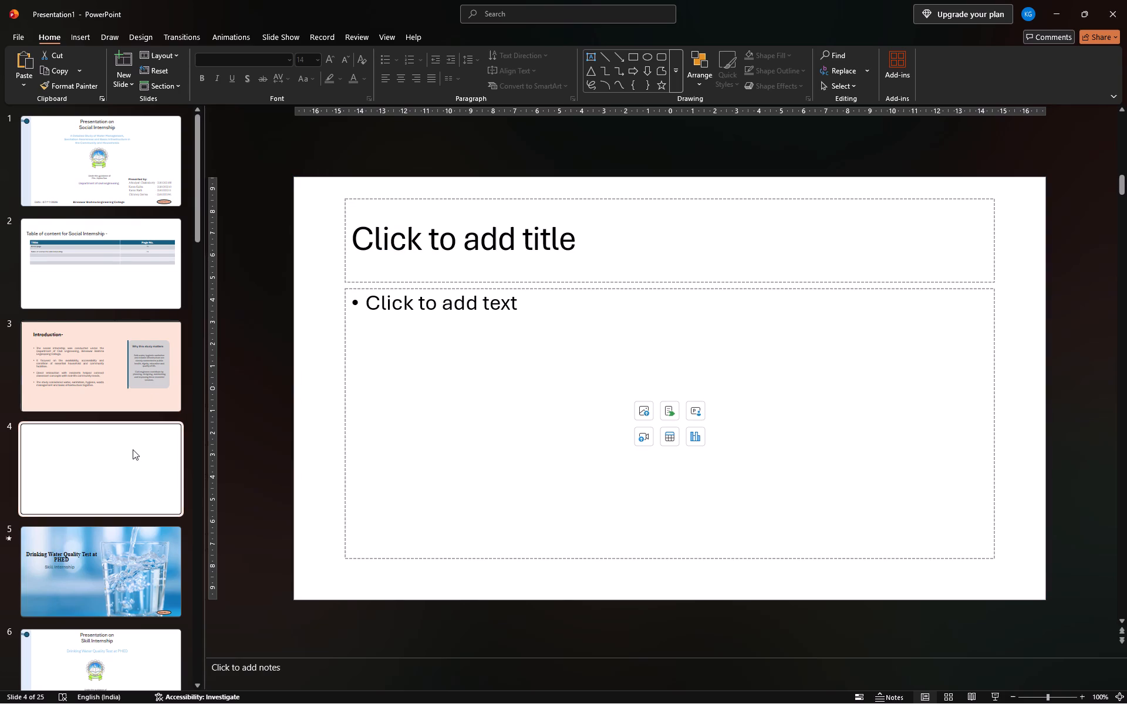
# Save the presentation under the file name karan on the E: drive.
pyautogui.hotkey('ctrl', 's')
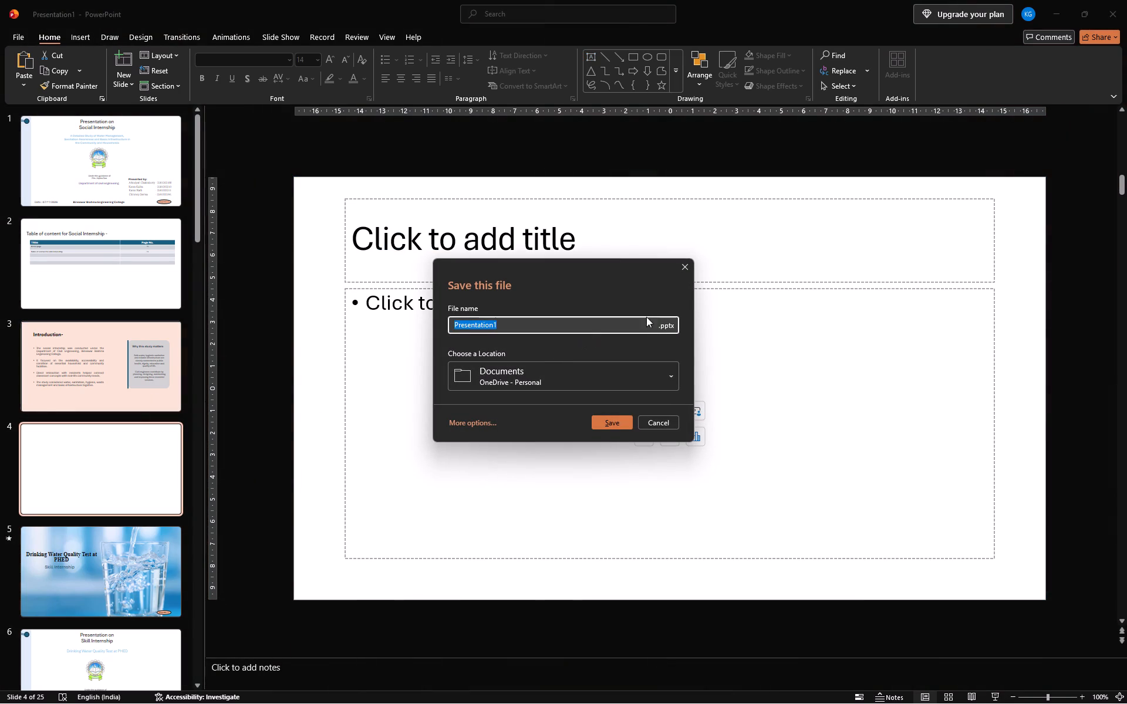
pyautogui.click(633, 328)
pyautogui.press('BackSpace')
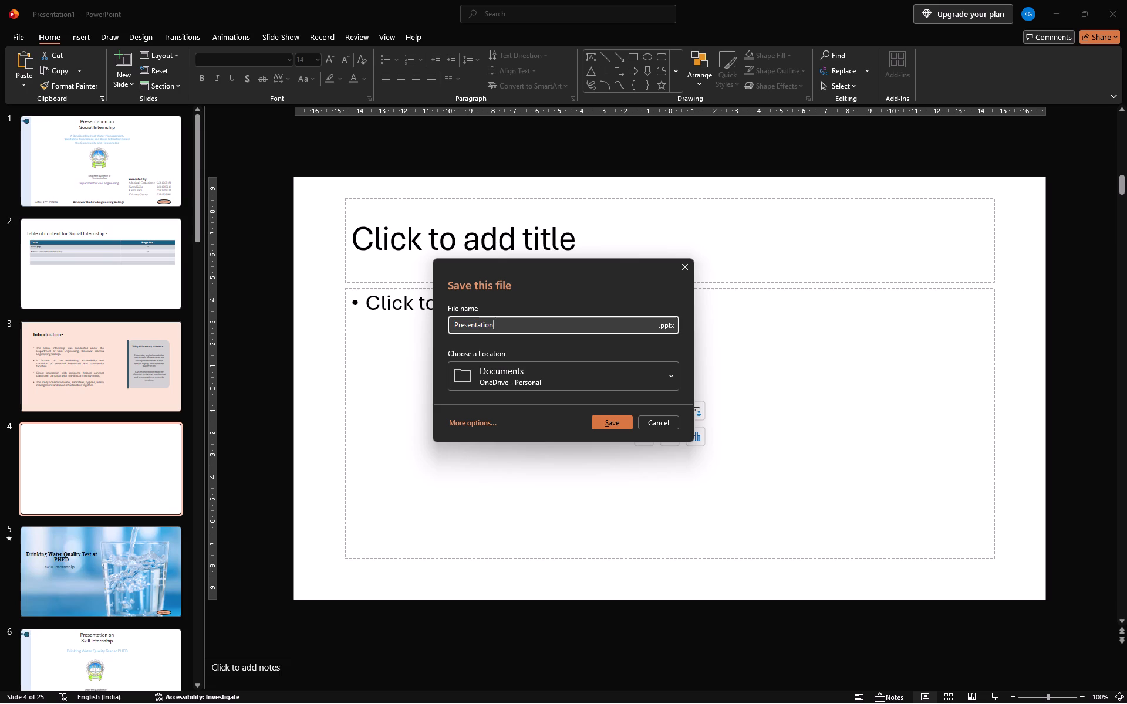
pyautogui.press('BackSpace')
pyautogui.press('BackSpace')
pyautogui.press('BackSpace')
pyautogui.press('BackSpace')
pyautogui.press('BackSpace')
pyautogui.press('BackSpace')
pyautogui.press('BackSpace')
pyautogui.press('BackSpace')
pyautogui.press('BackSpace')
pyautogui.press('BackSpace')
pyautogui.press('BackSpace')
pyautogui.press('BackSpace')
pyautogui.press('BackSpace')
pyautogui.press('BackSpace')
pyautogui.press('BackSpace')
pyautogui.press('BackSpace')
pyautogui.press('BackSpace')
pyautogui.press('BackSpace')
pyautogui.press('BackSpace')
pyautogui.press('BackSpace')
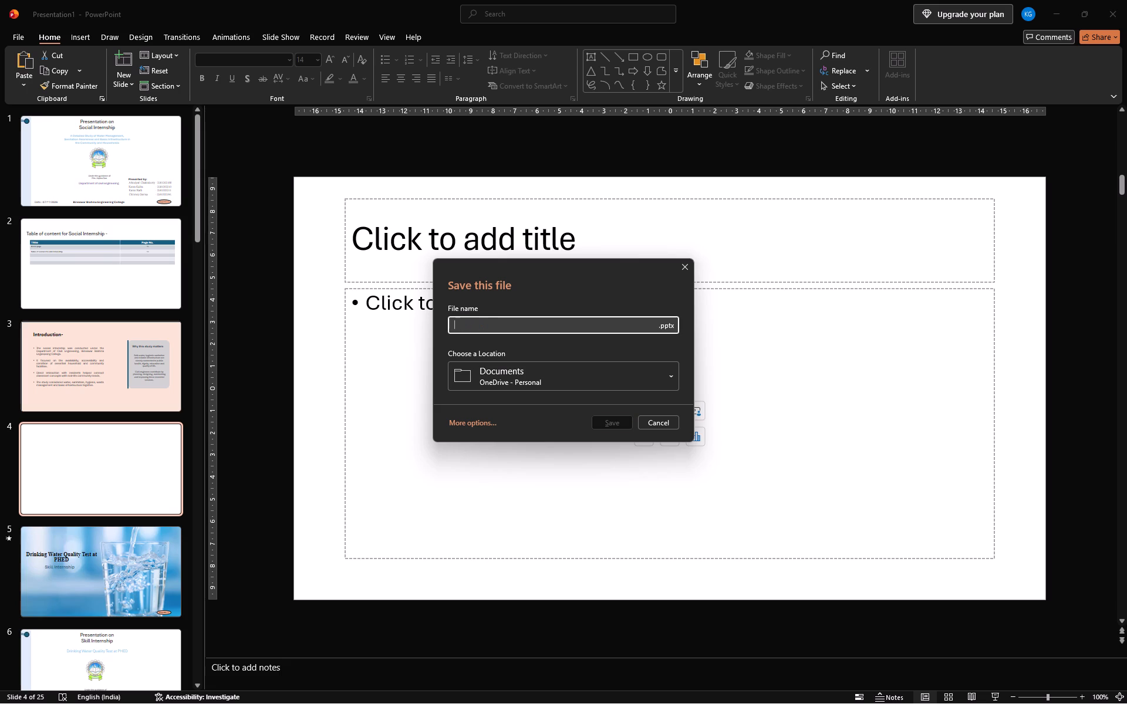
pyautogui.write('karan')
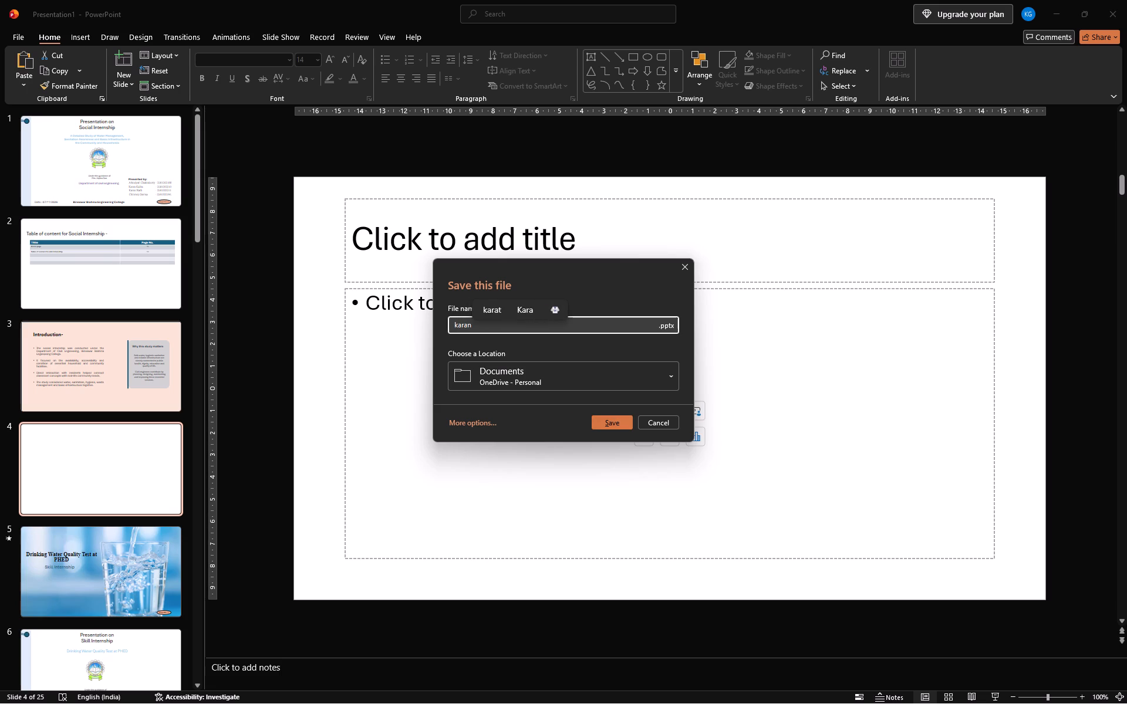
pyautogui.click(673, 373)
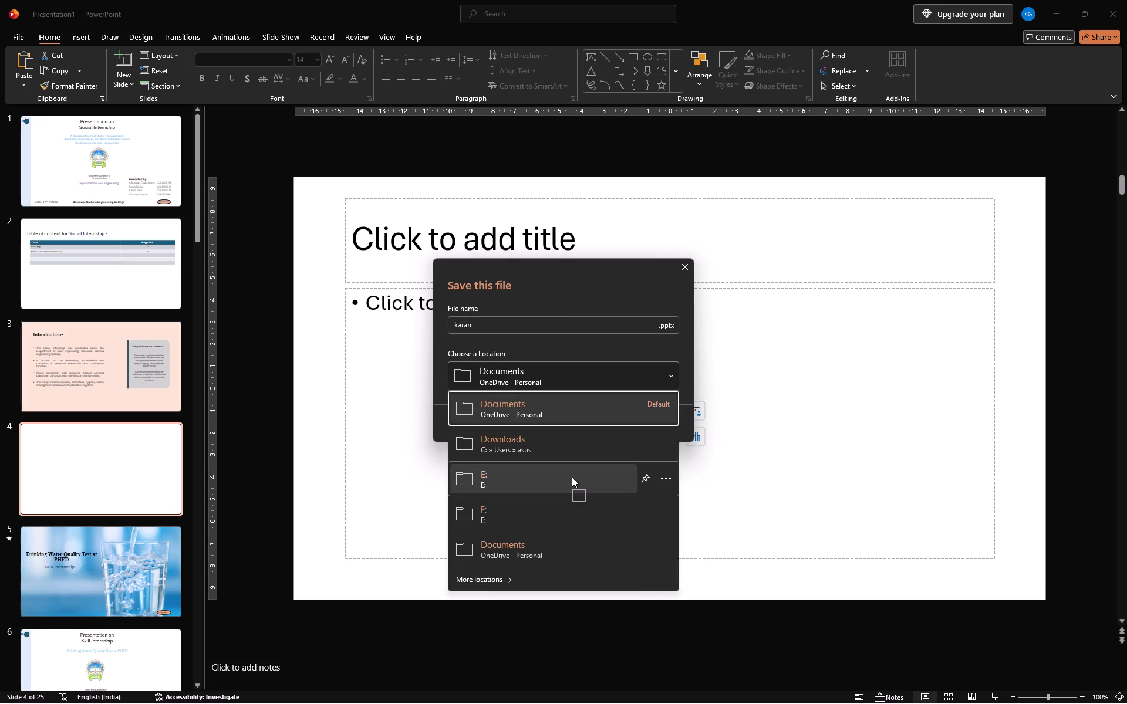
pyautogui.click(572, 477)
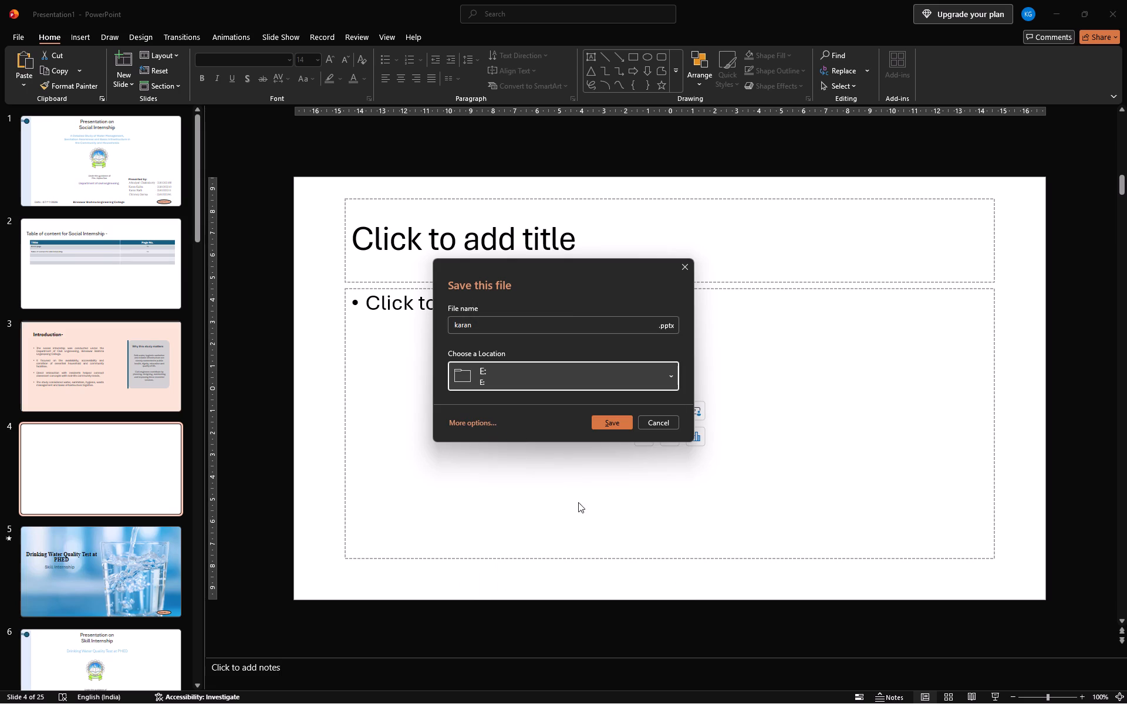
pyautogui.click(614, 421)
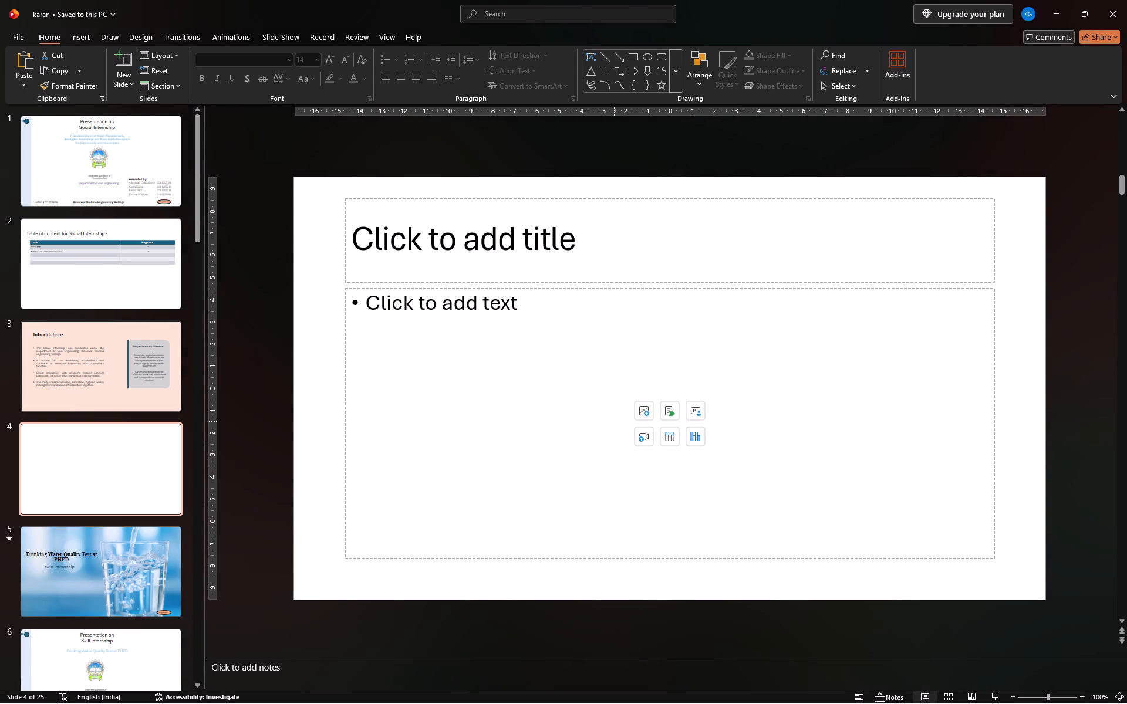
# Switch to File Explorer and check New Volume (E:) for the saved presentation, then close that window.
pyautogui.press('super+e')
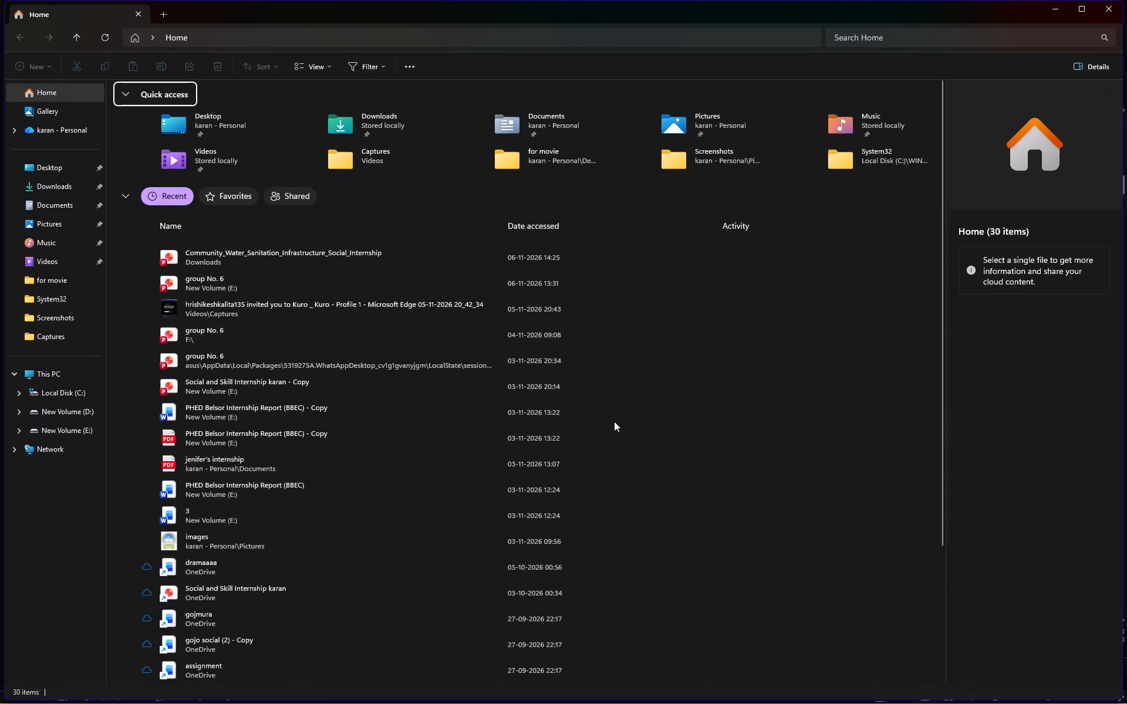
pyautogui.click(75, 426)
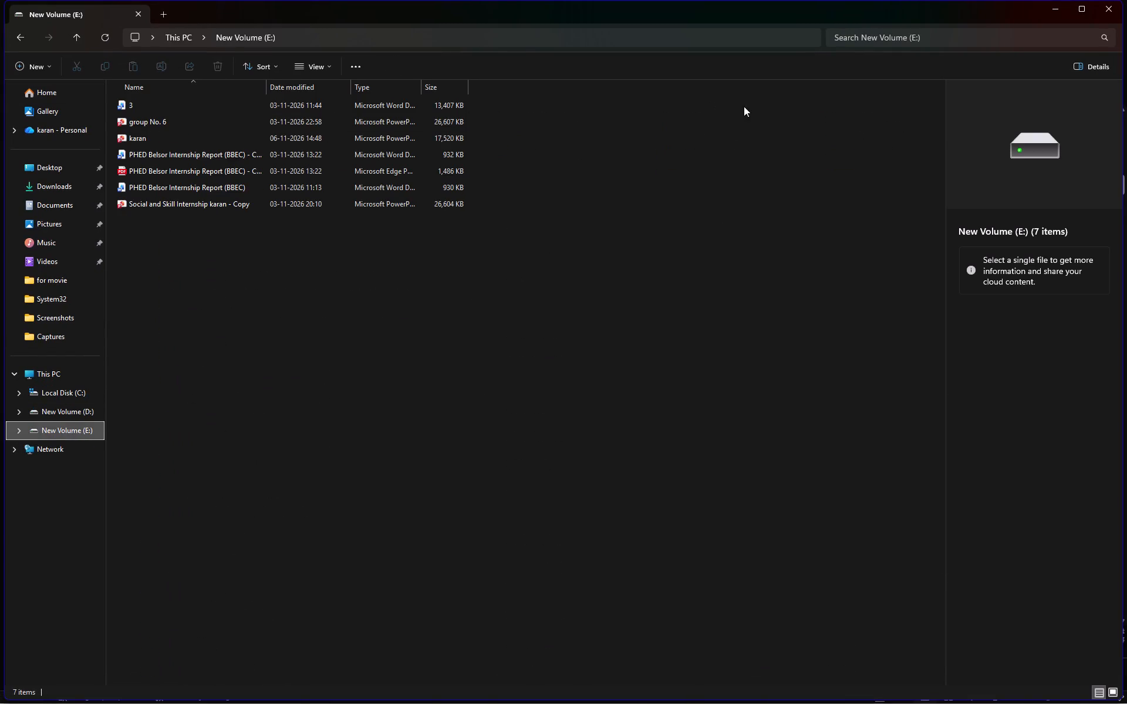
pyautogui.click(1115, 12)
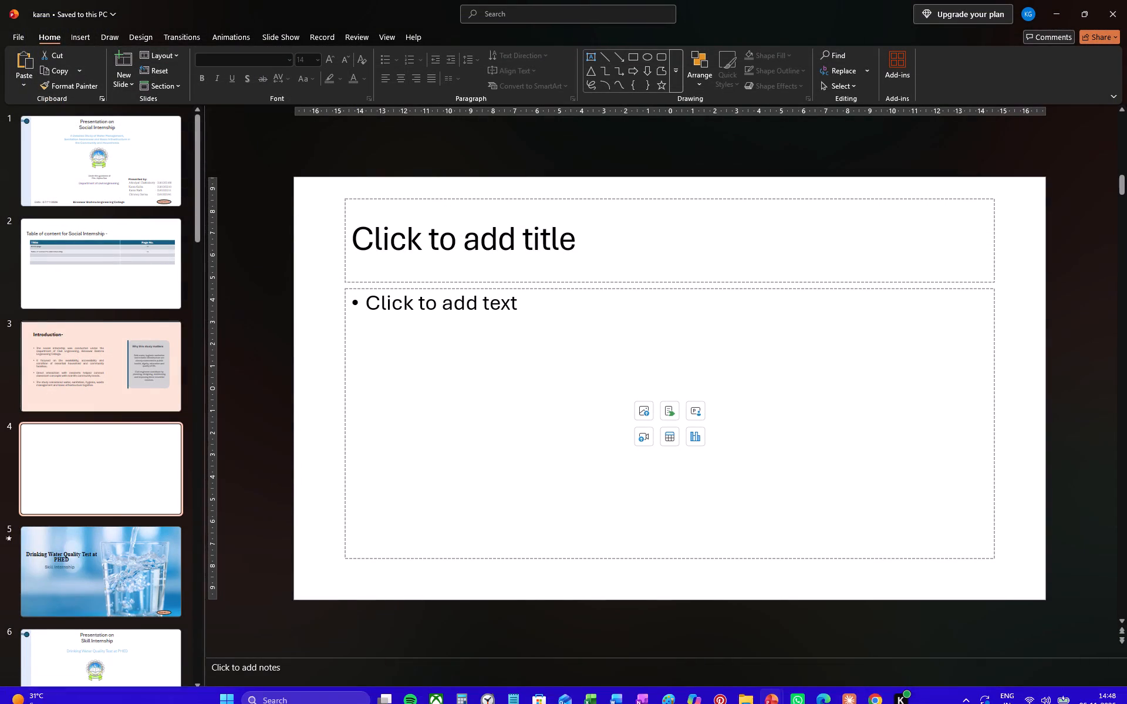
# Close the other File Explorer window, which is open on the Downloads folder.
pyautogui.click(748, 693)
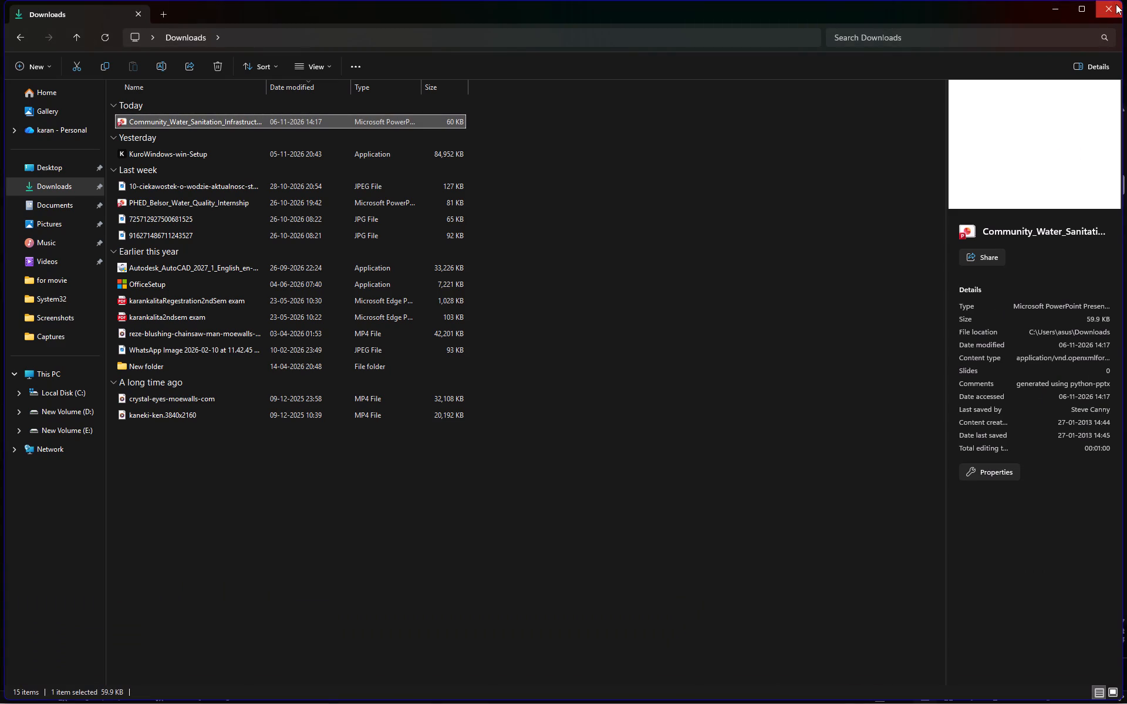
pyautogui.click(1106, 5)
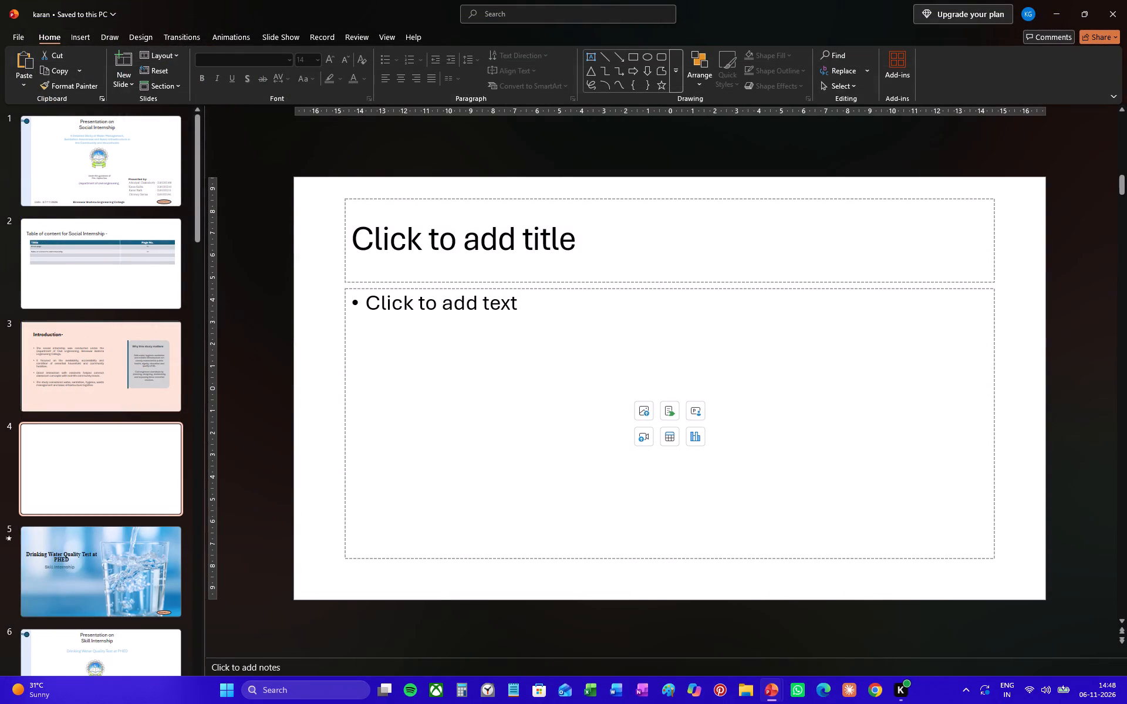
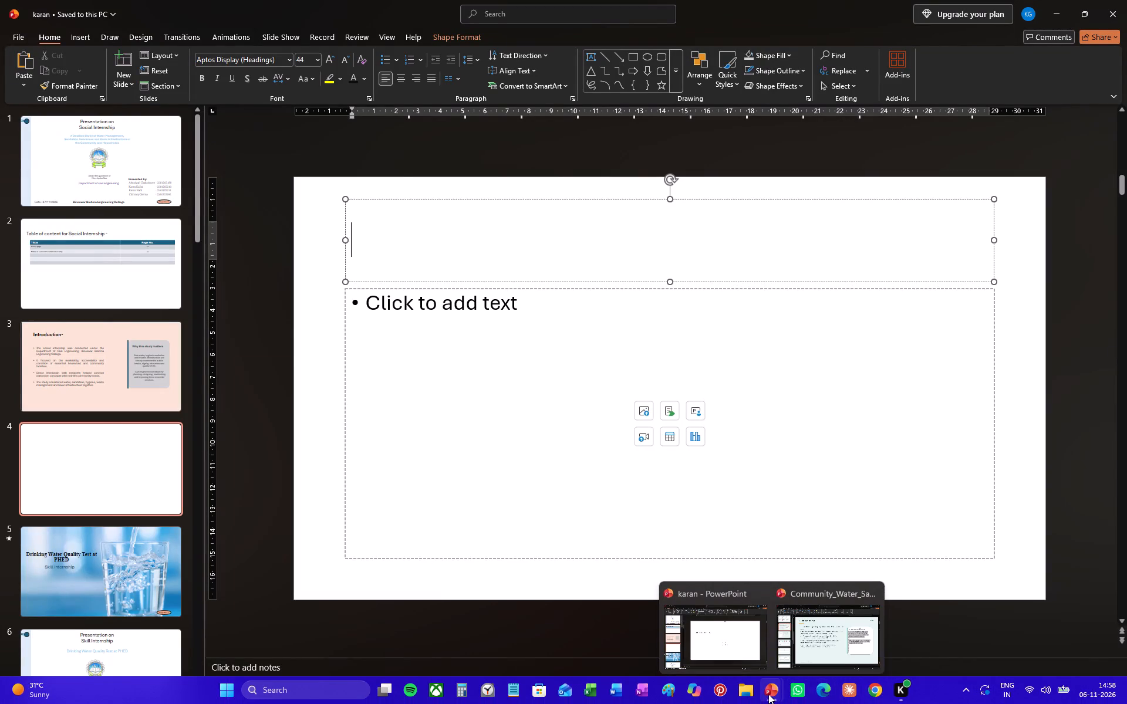
# Copy the heading "Objectives of the Social Internship", without its number, from the reference deck into the title placeholder of slide 4 in karan.
pyautogui.click(831, 628)
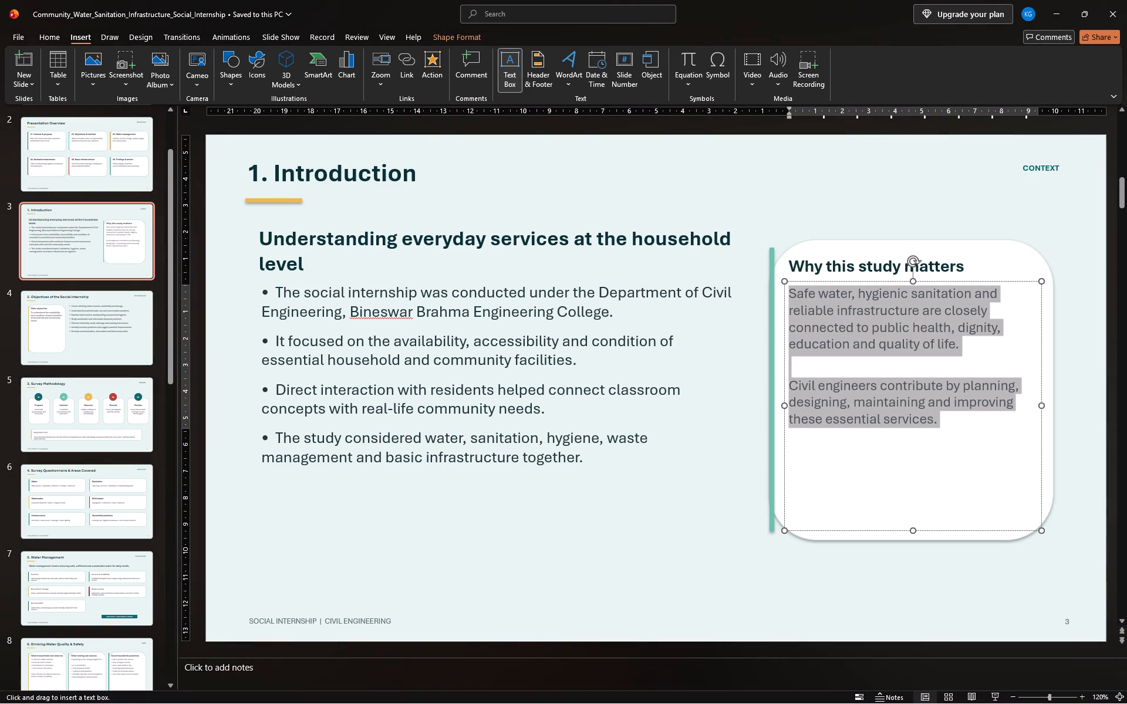
pyautogui.click(93, 337)
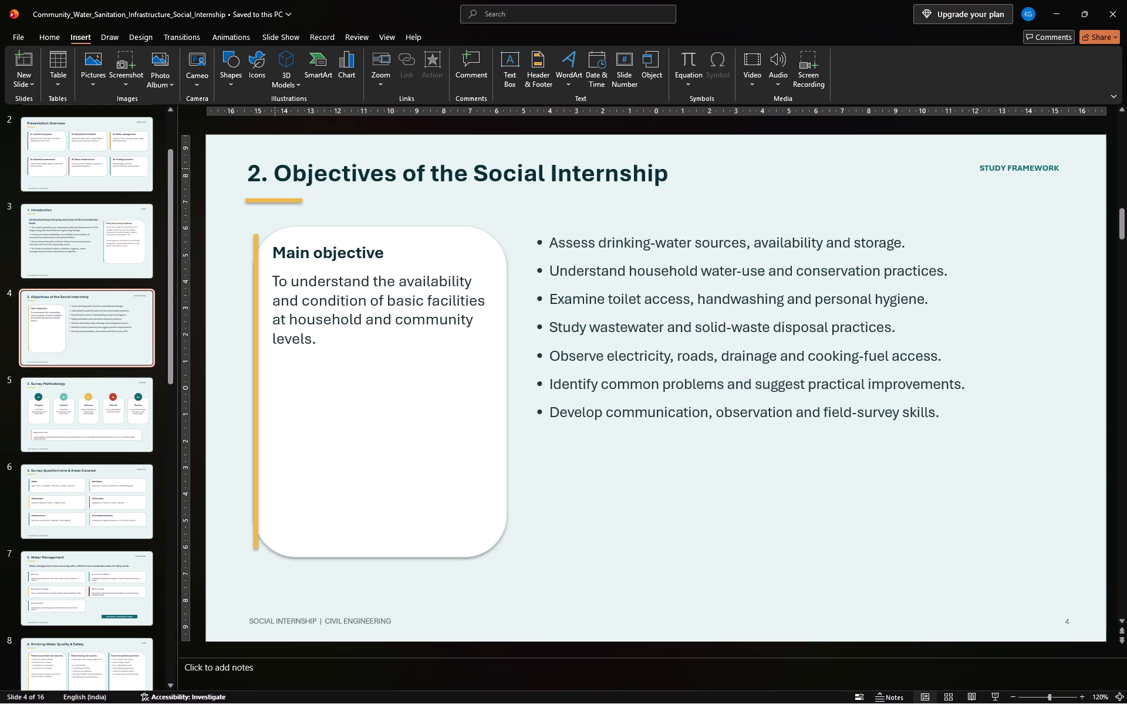
pyautogui.moveTo(275, 168); pyautogui.dragTo(728, 168)
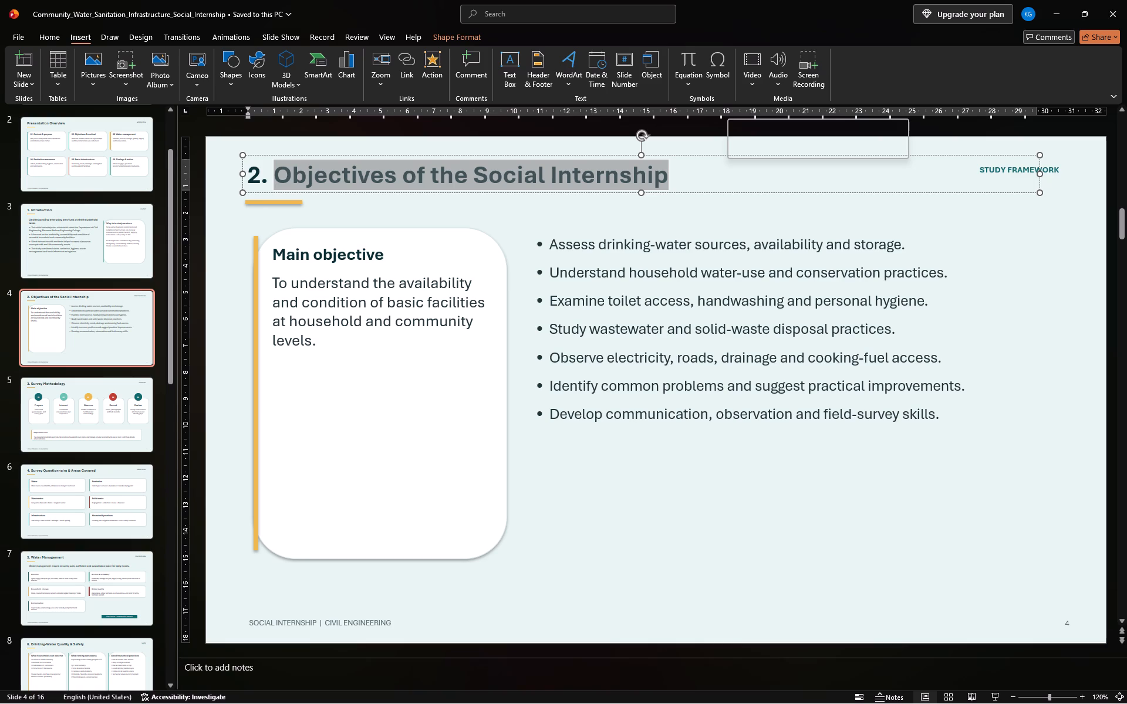
pyautogui.hotkey('ctrl', 'c')
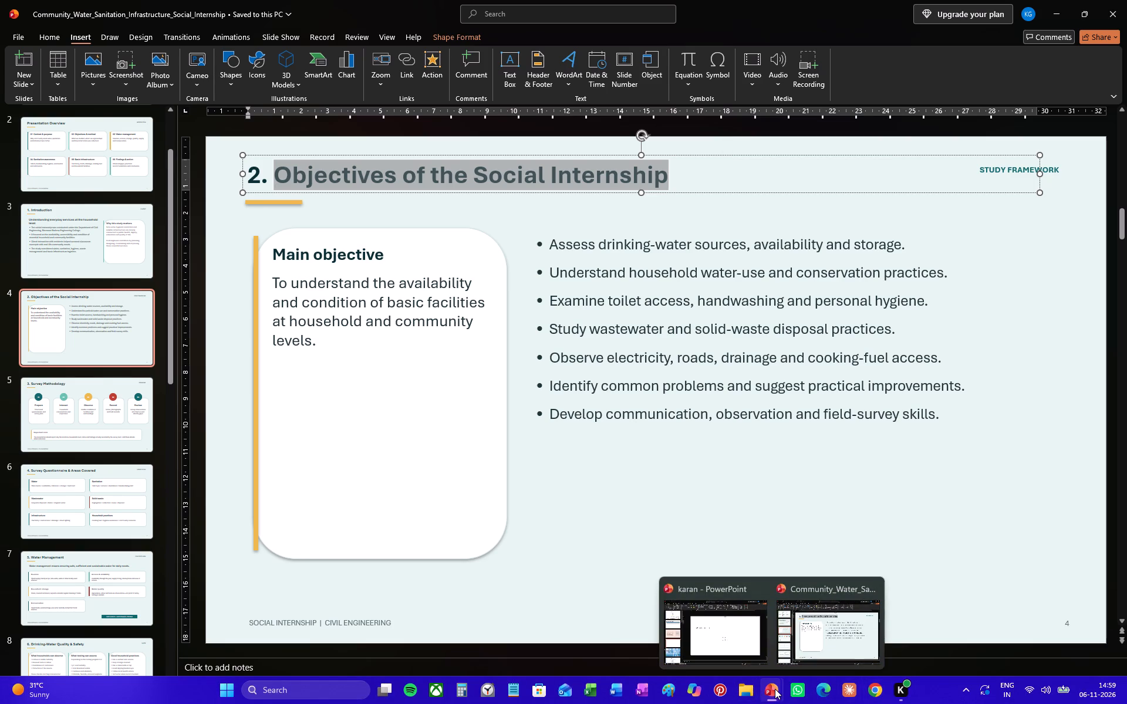
pyautogui.click(730, 646)
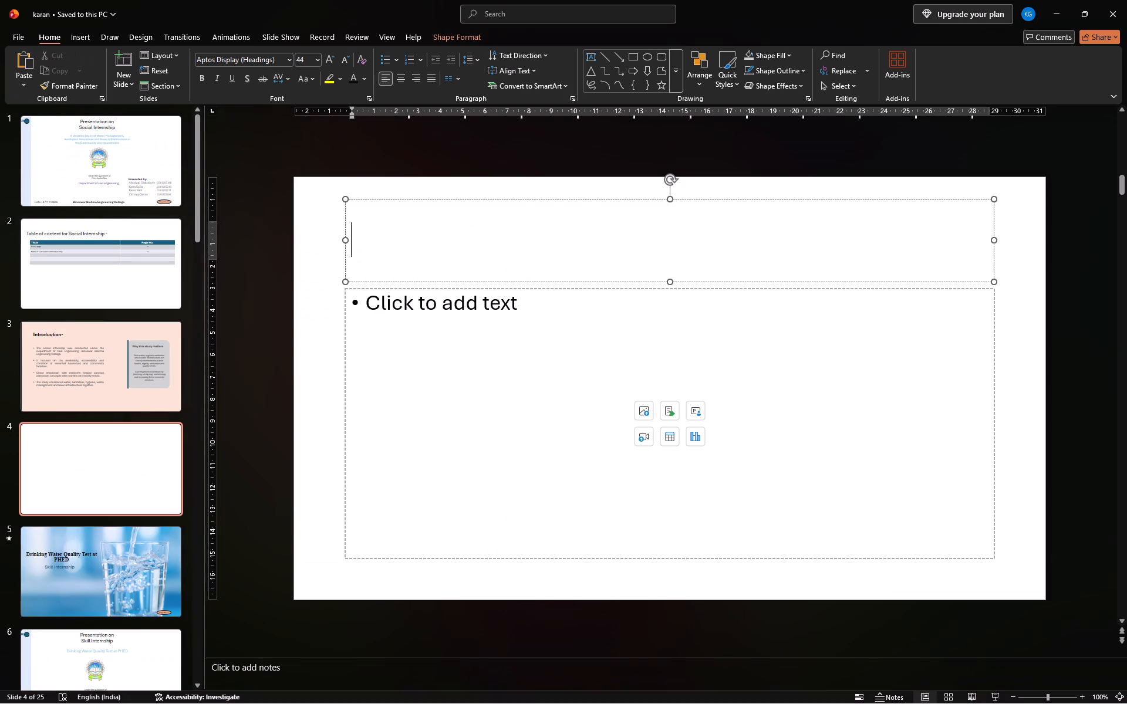
pyautogui.click(494, 251)
pyautogui.hotkey('ctrl', 'v')
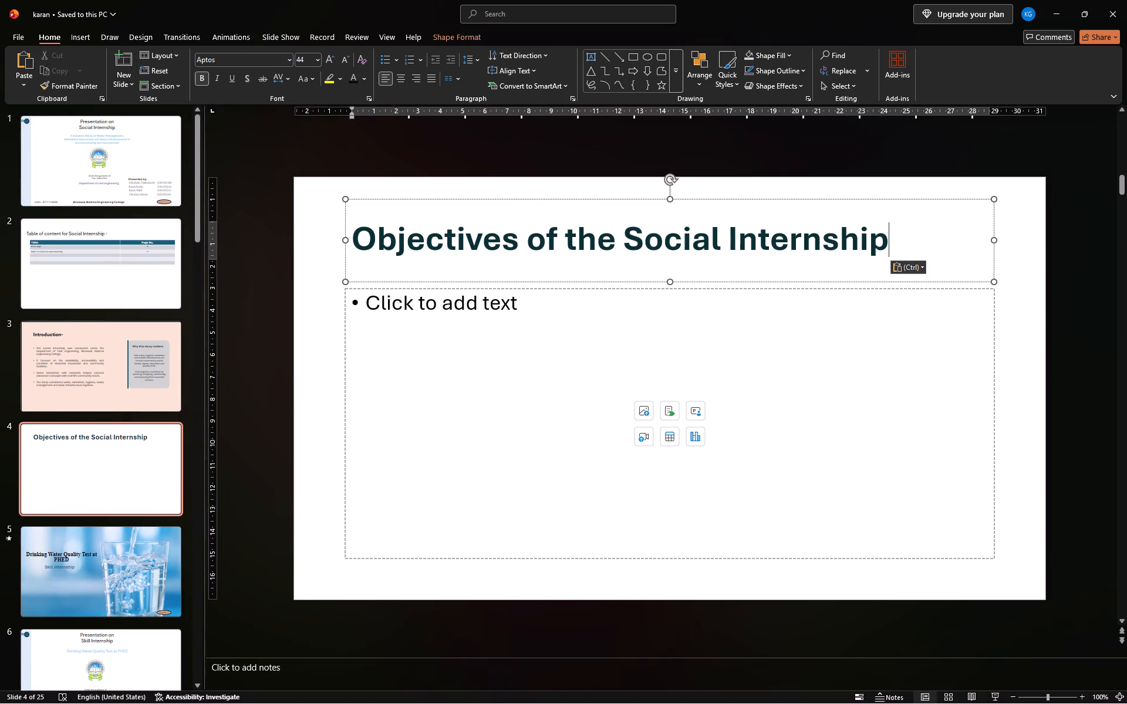
# Set the slide 4 title to font size 36 and move its box slightly toward the slide's upper-left corner.
pyautogui.hotkey('ctrl', 'a')
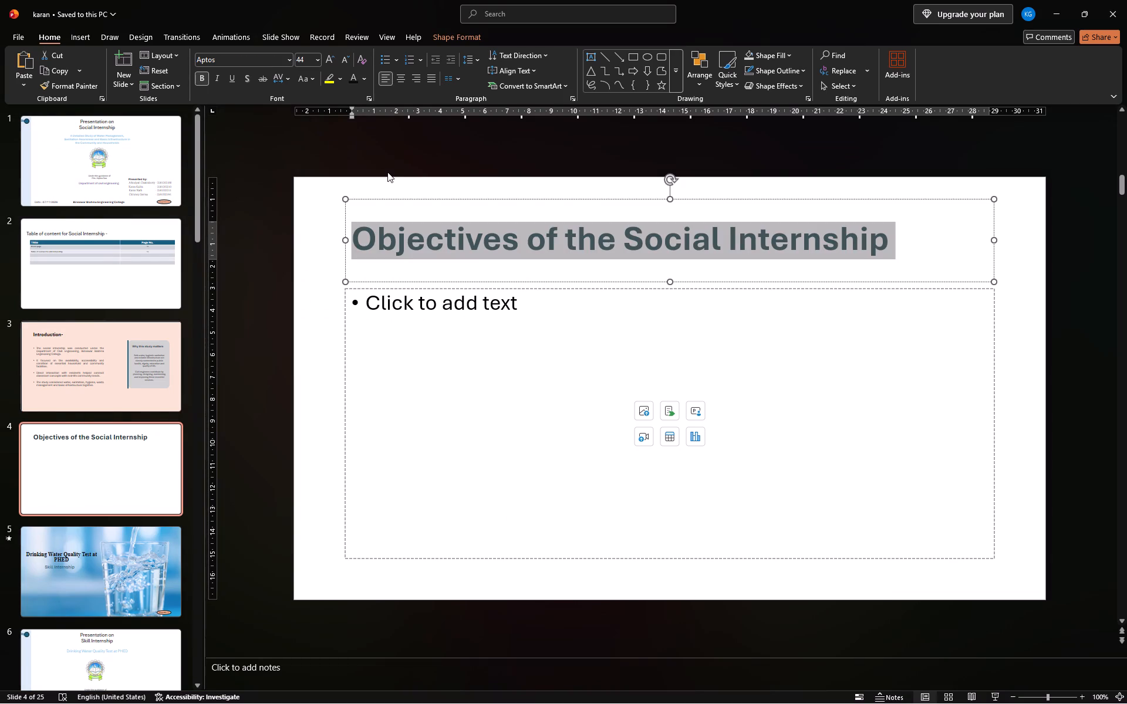
pyautogui.click(316, 58)
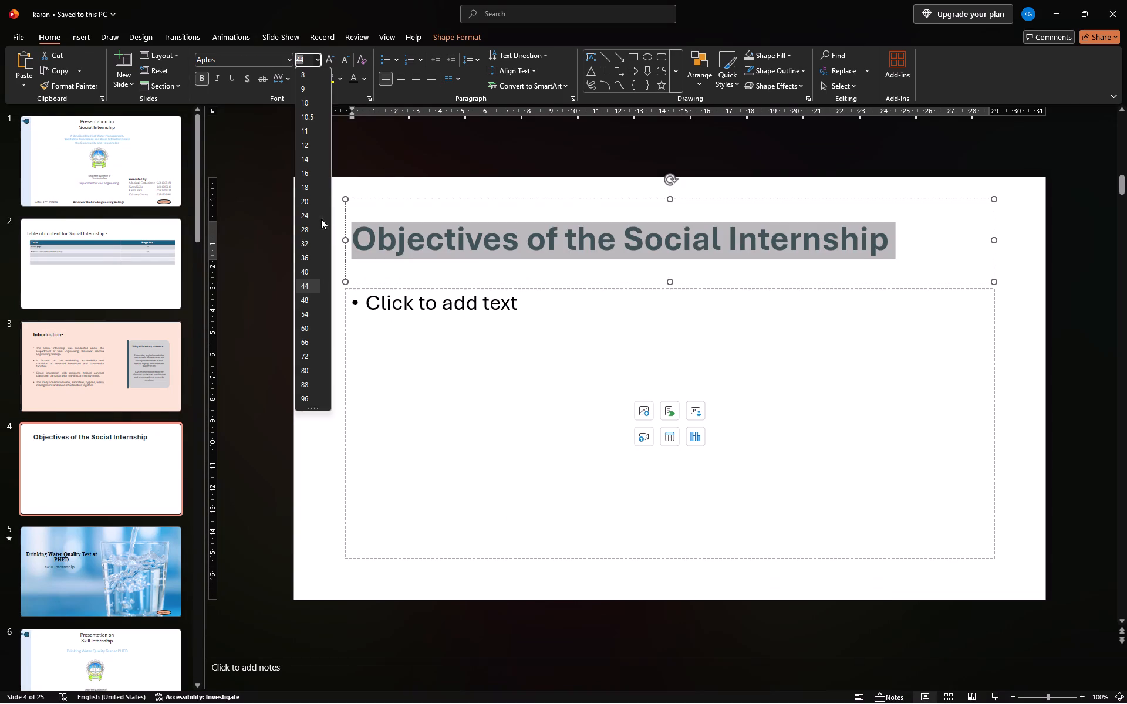
pyautogui.click(301, 255)
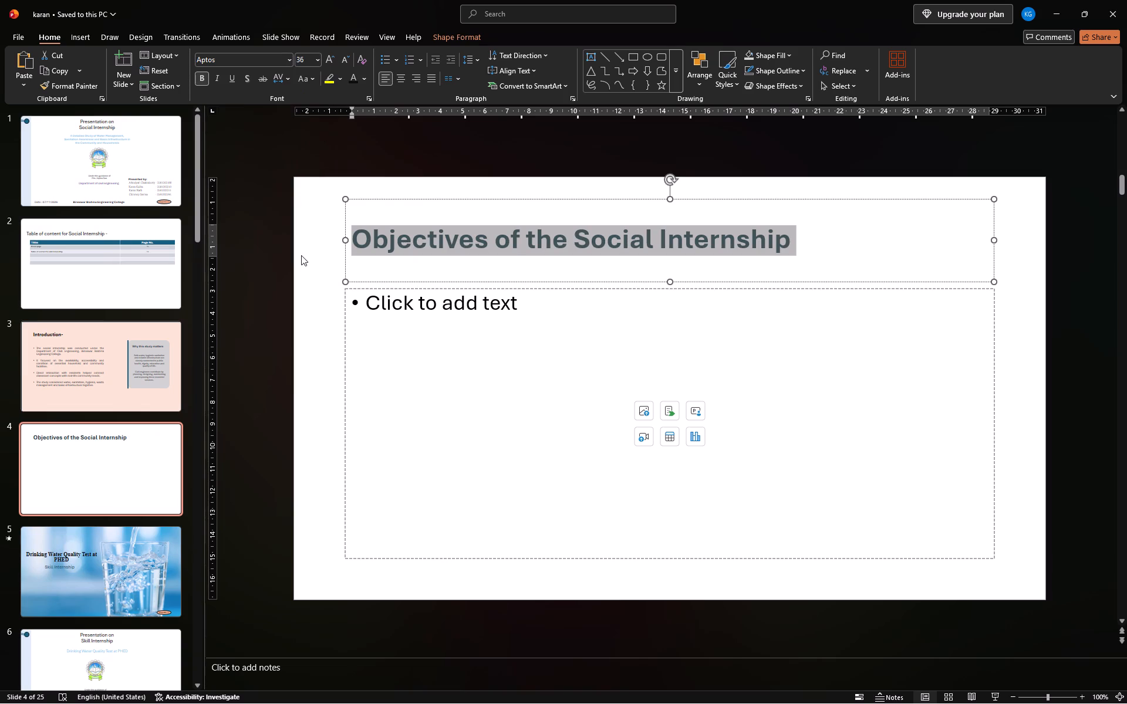
pyautogui.moveTo(606, 198); pyautogui.dragTo(568, 187)
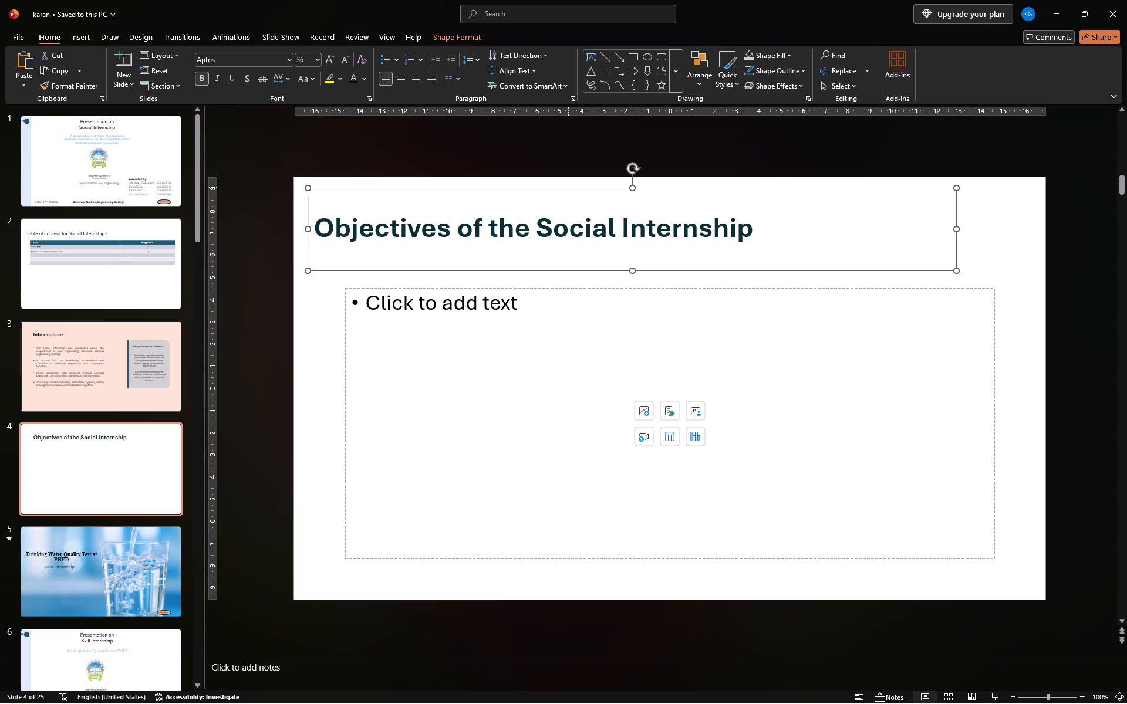
# Delete the empty content placeholder below the title on slide 4.
pyautogui.click(616, 287)
pyautogui.press('Delete')
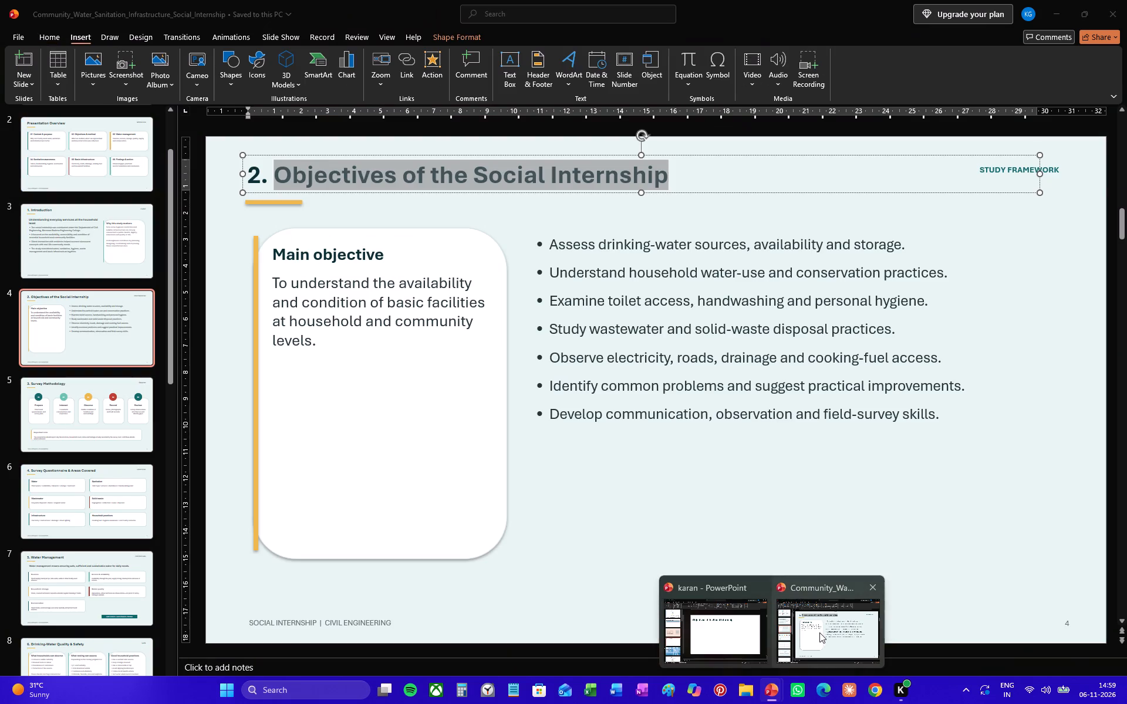
# Copy the white rounded card shape behind "Main objective" from the reference deck's Objectives slide onto slide 4 of karan.
pyautogui.click(819, 632)
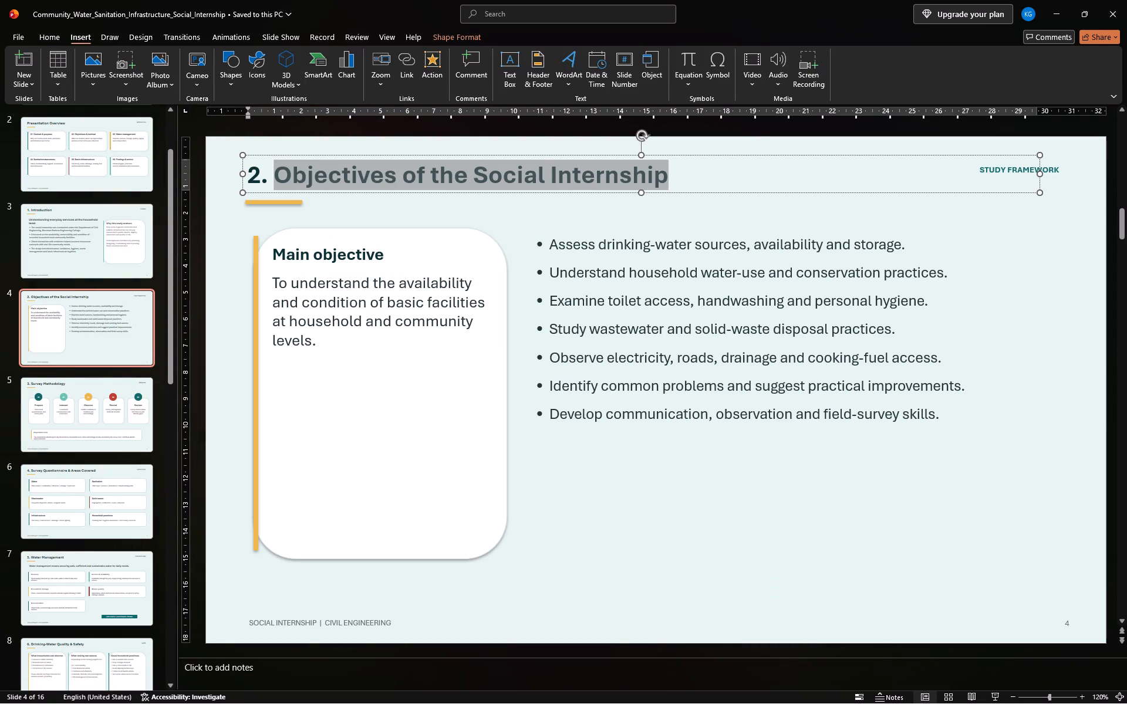
pyautogui.moveTo(275, 258); pyautogui.dragTo(454, 354)
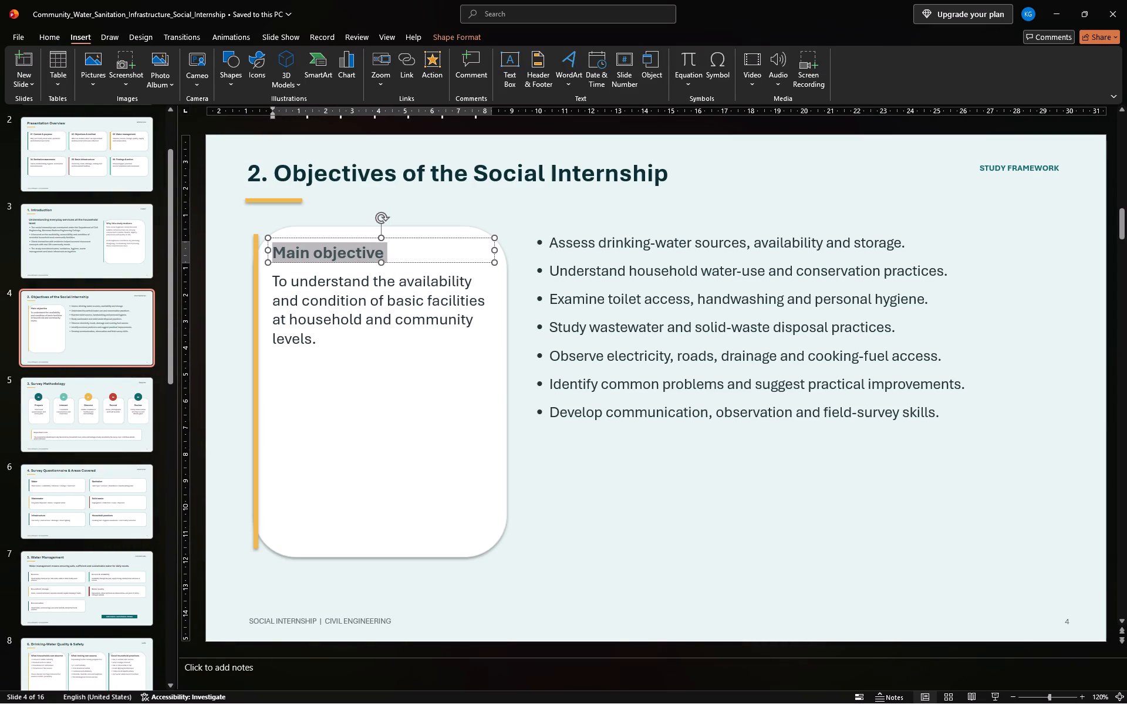
pyautogui.moveTo(454, 354); pyautogui.dragTo(459, 397)
pyautogui.click(459, 397)
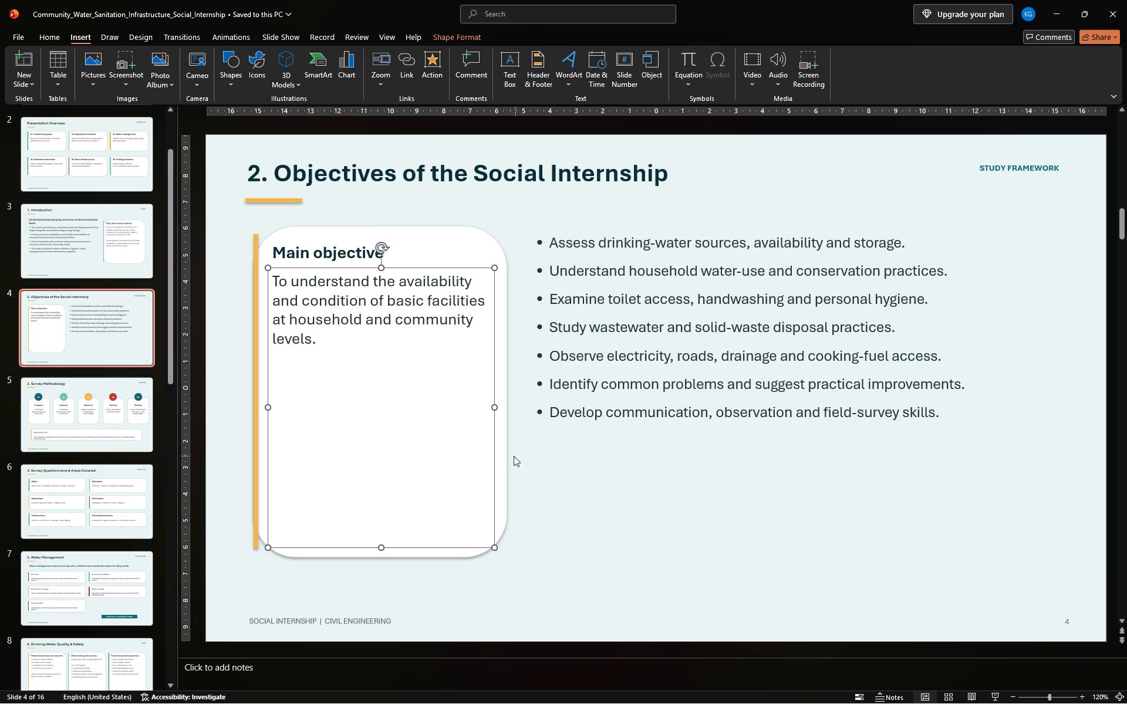
pyautogui.click(504, 454)
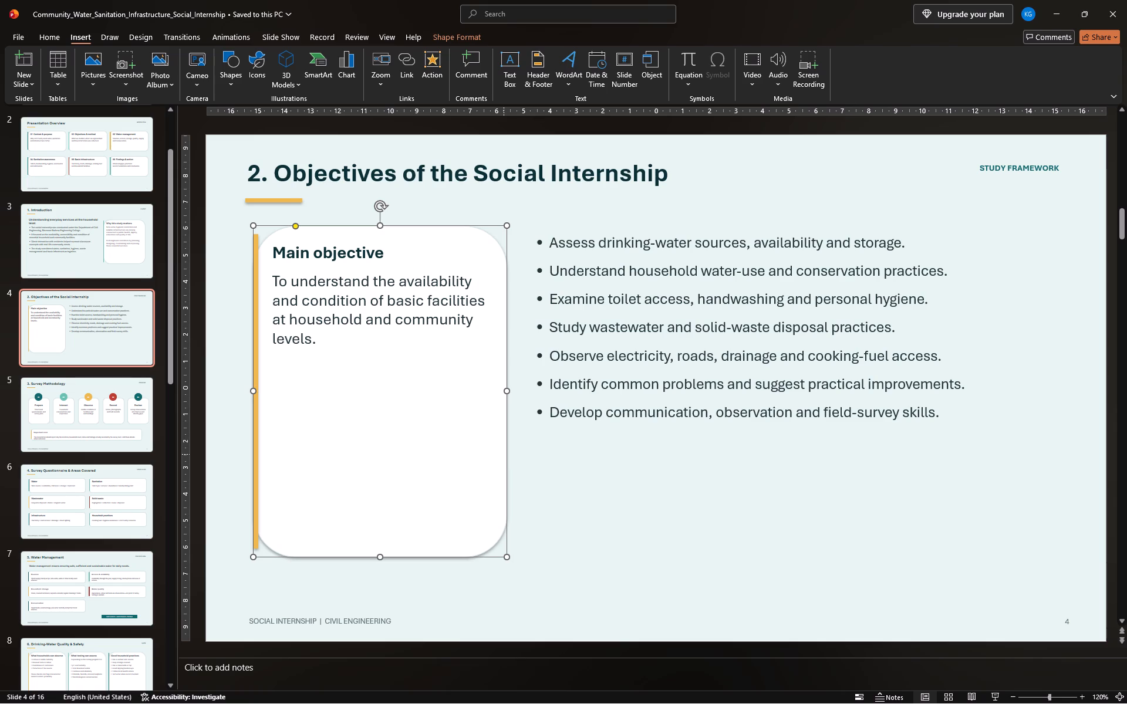
pyautogui.hotkey('ctrl', 'c')
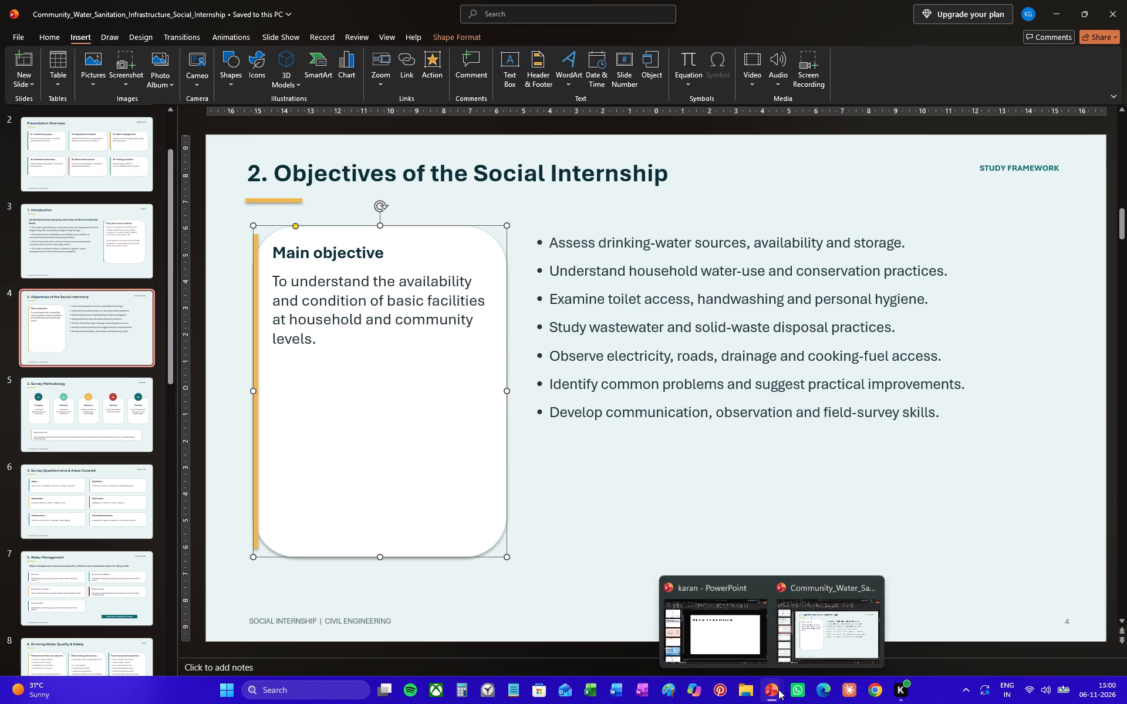
pyautogui.click(735, 595)
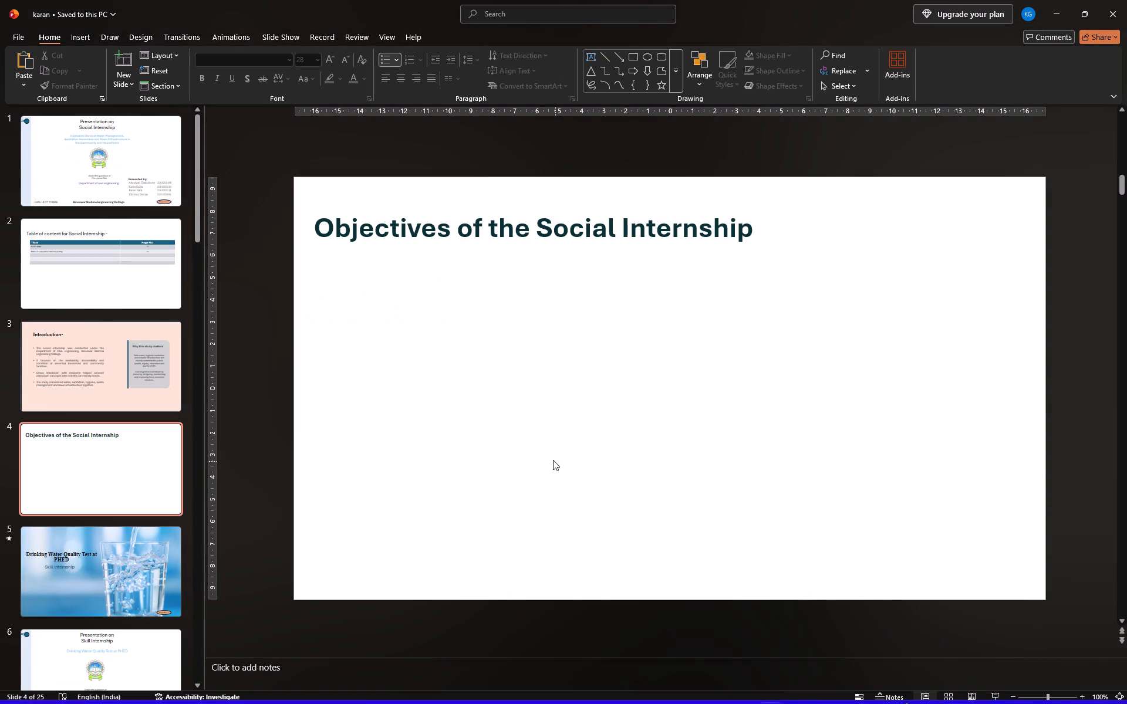
pyautogui.hotkey('ctrl', 'v')
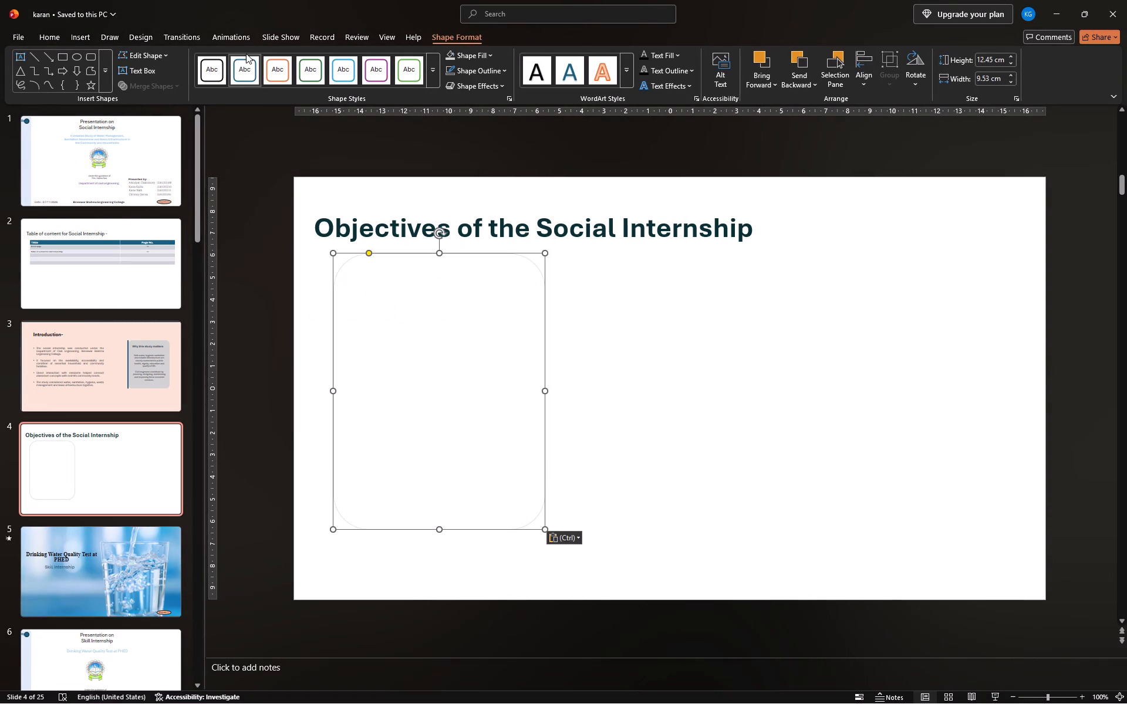
# Draw a rectangle covering the whole slide, 19.05 cm high and 33.87 cm wide, and send it behind the rounded card and title.
pyautogui.click(63, 52)
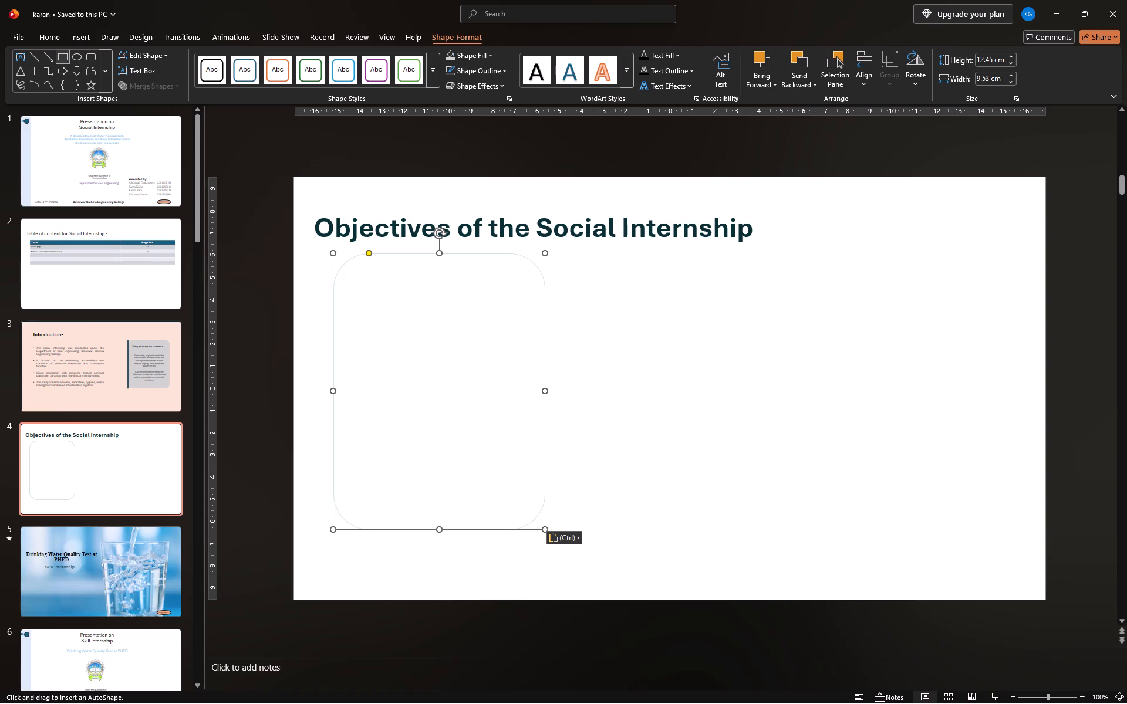
pyautogui.moveTo(295, 176); pyautogui.dragTo(908, 501)
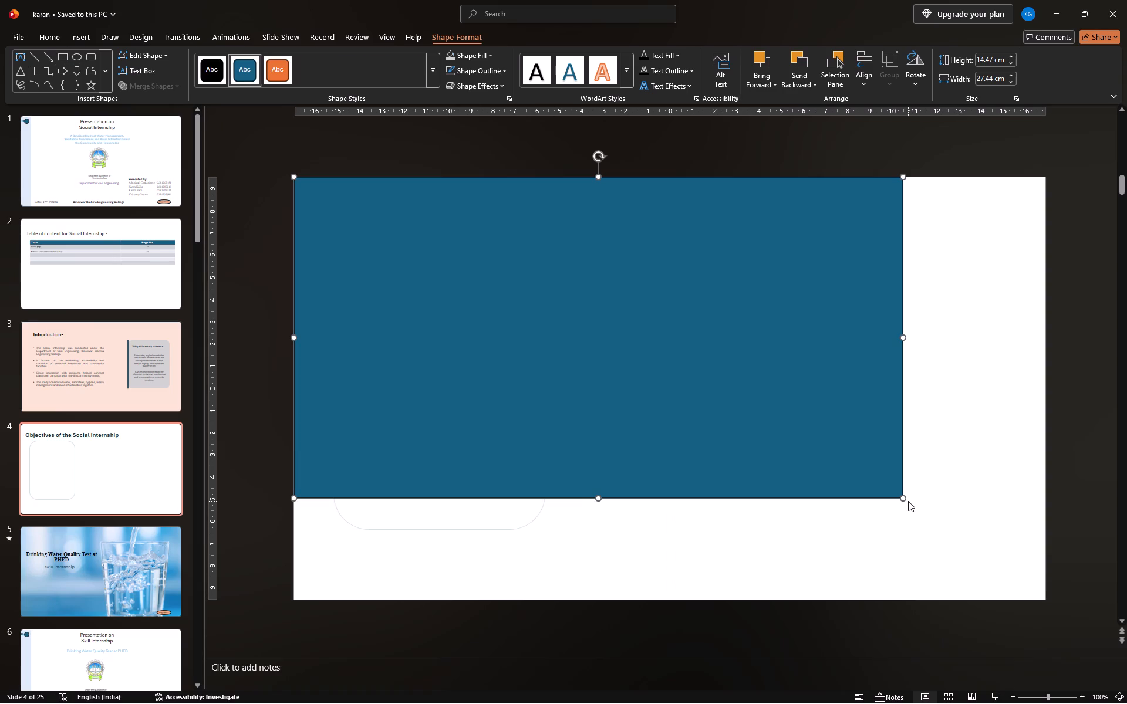
pyautogui.moveTo(901, 497); pyautogui.dragTo(1044, 598)
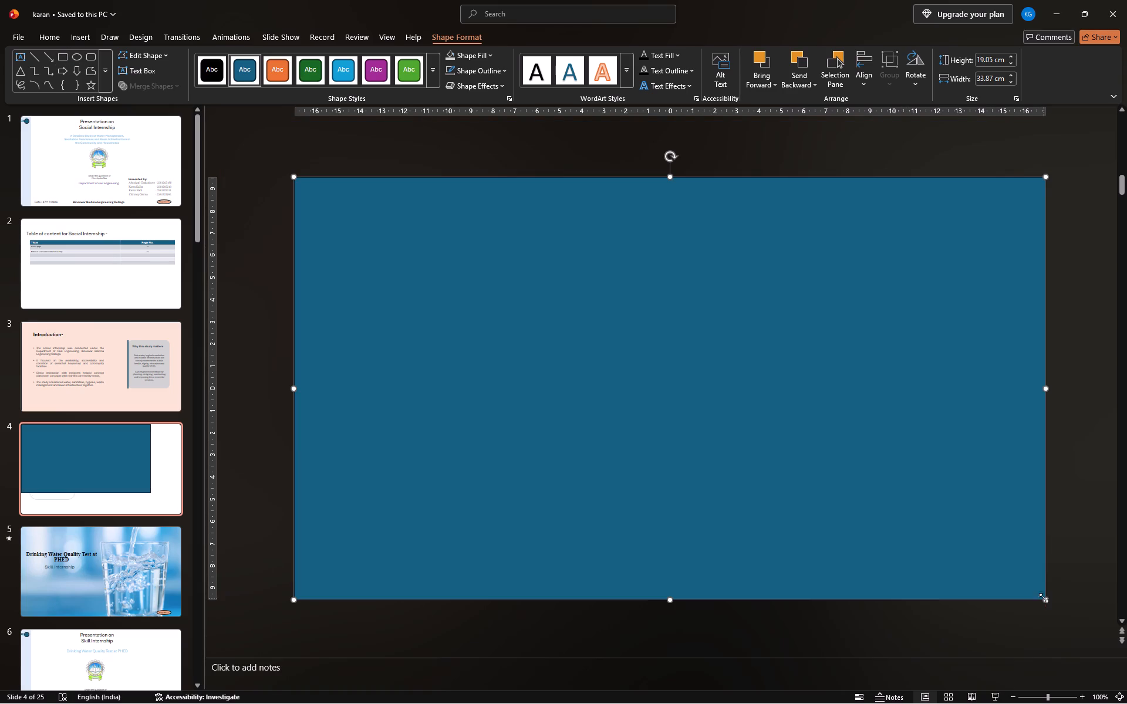
pyautogui.click(1044, 598)
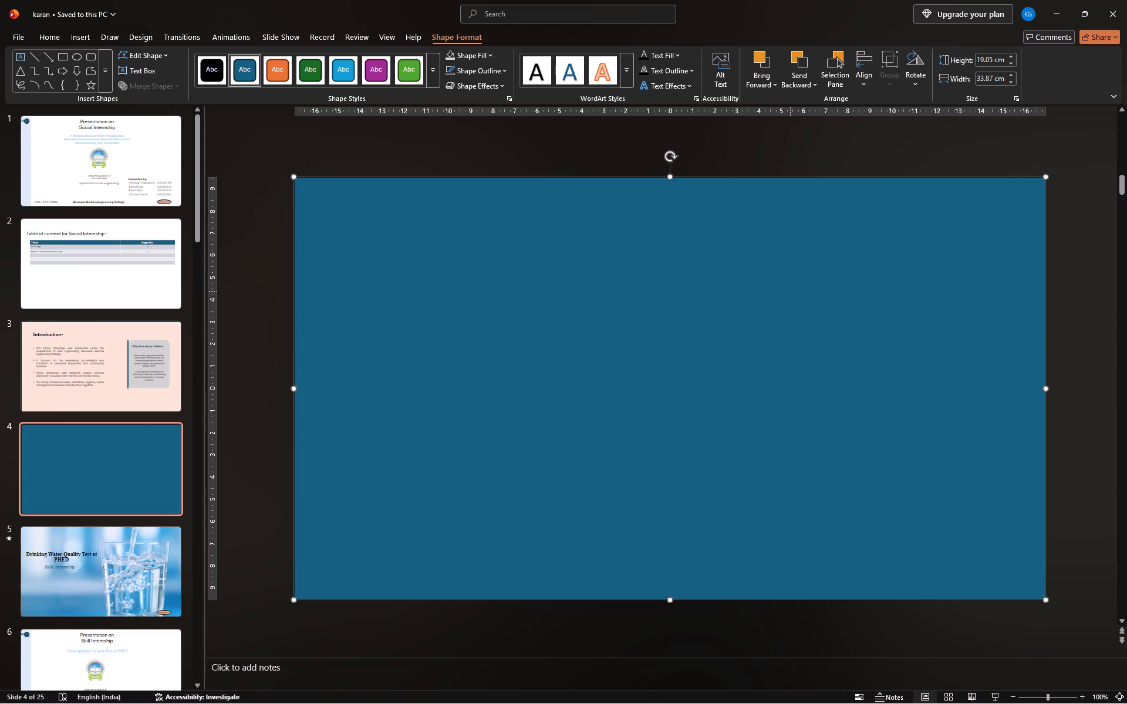
pyautogui.click(792, 56)
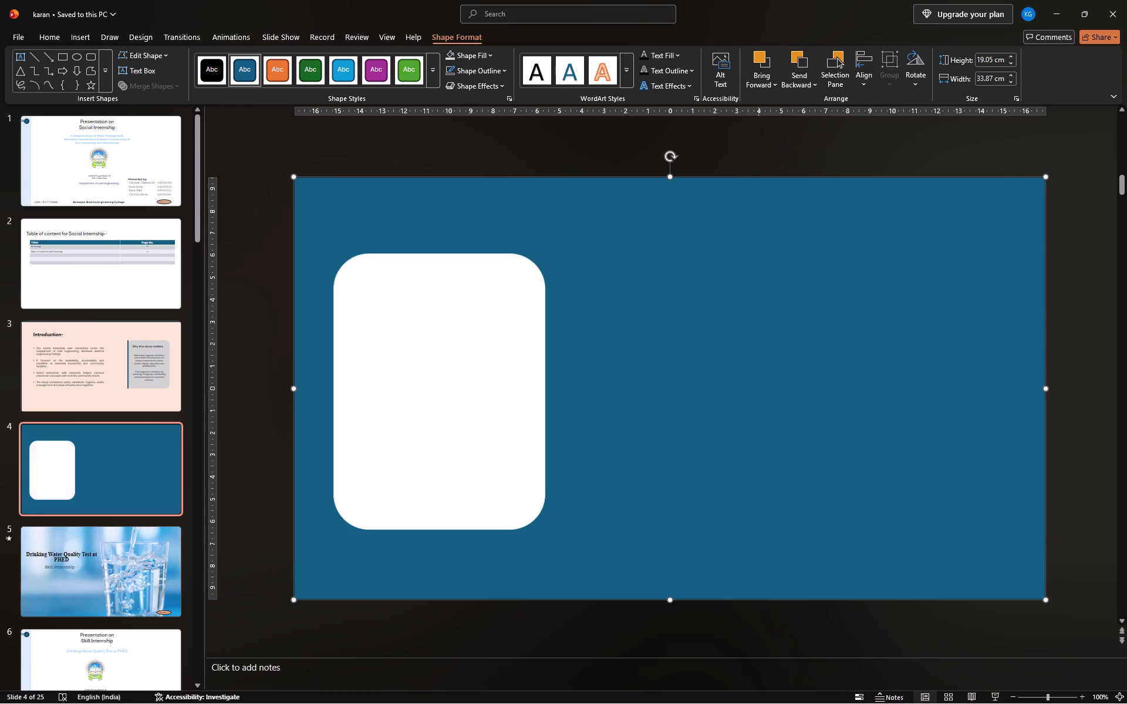
pyautogui.click(798, 56)
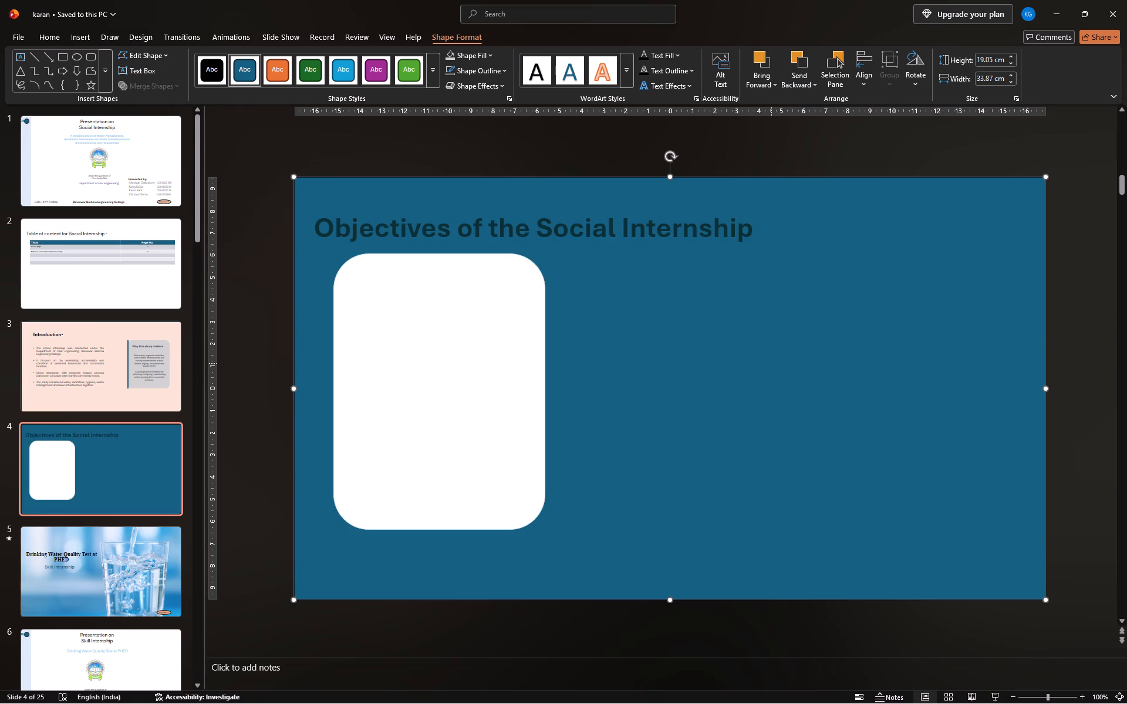
# Open the shape options for the full-slide background rectangle.
pyautogui.rightClick(770, 363)
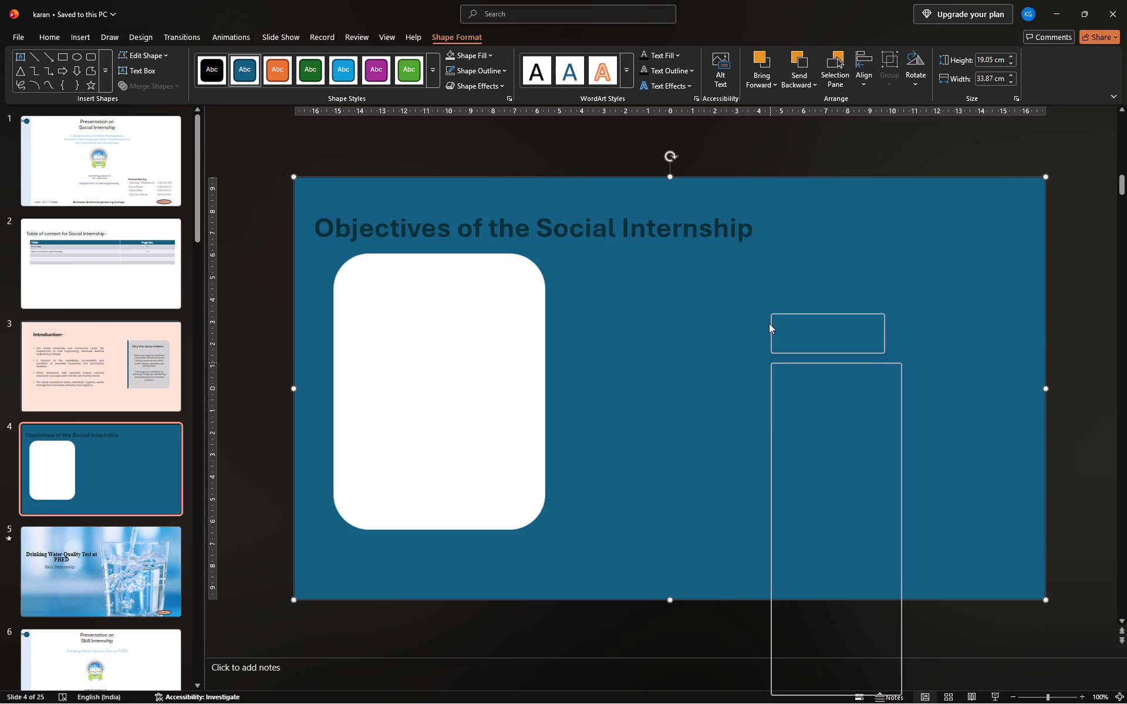
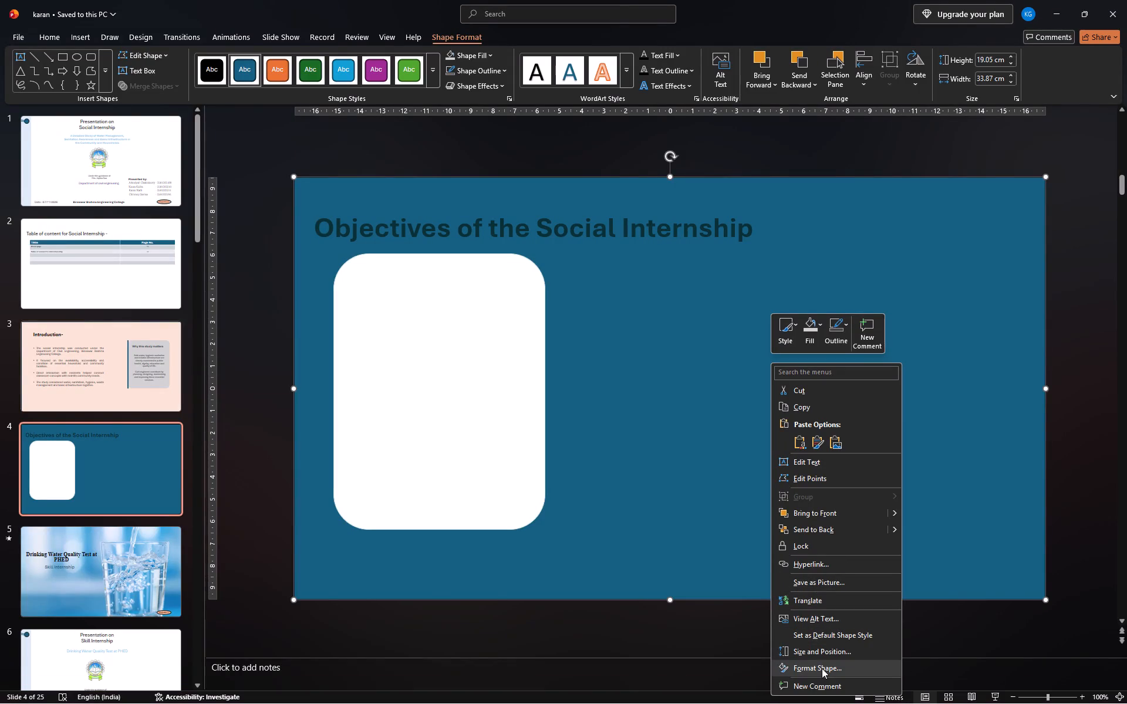
# Fill the full-slide background rectangle on slide 4 with the light green theme tint, Lighter 80%.
pyautogui.click(818, 322)
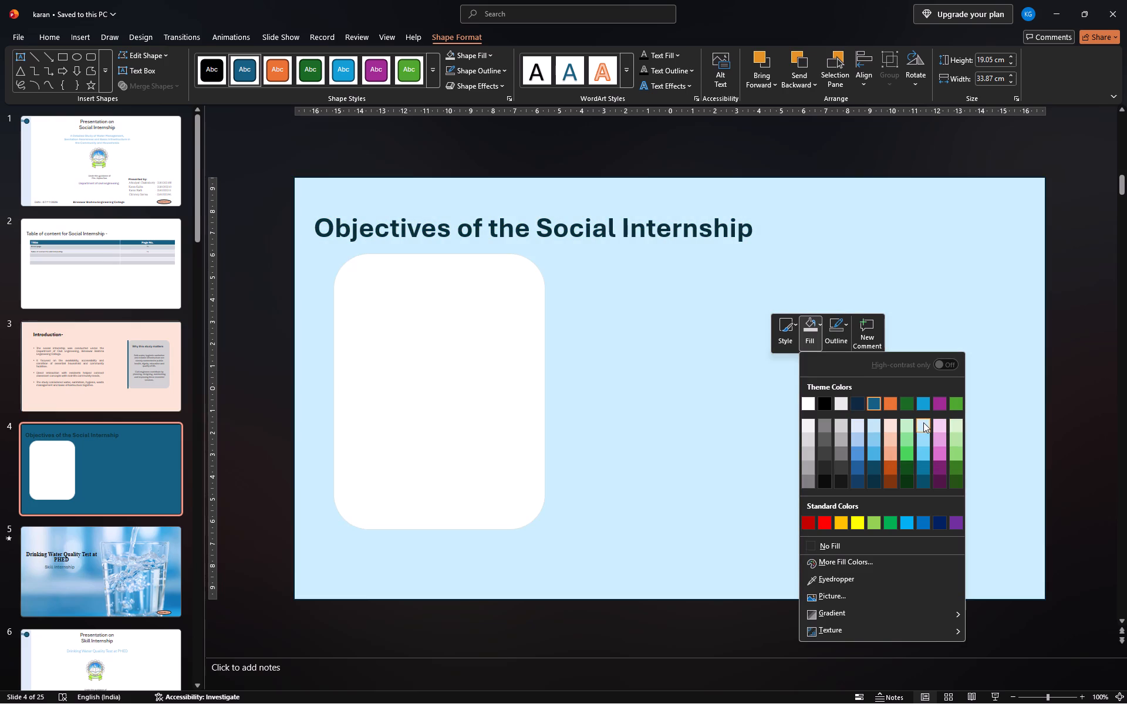
pyautogui.click(955, 427)
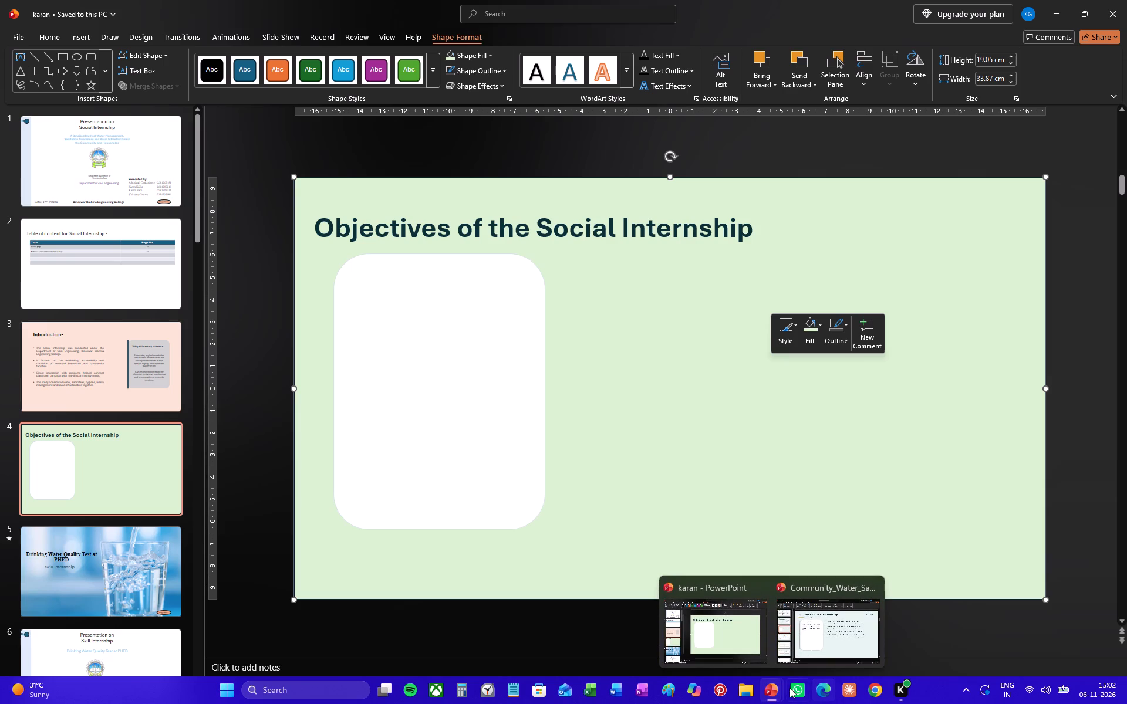
# Copy the thin orange vertical bar beside "Main objective" from the reference deck's Objectives slide onto slide 4 of karan.
pyautogui.click(819, 649)
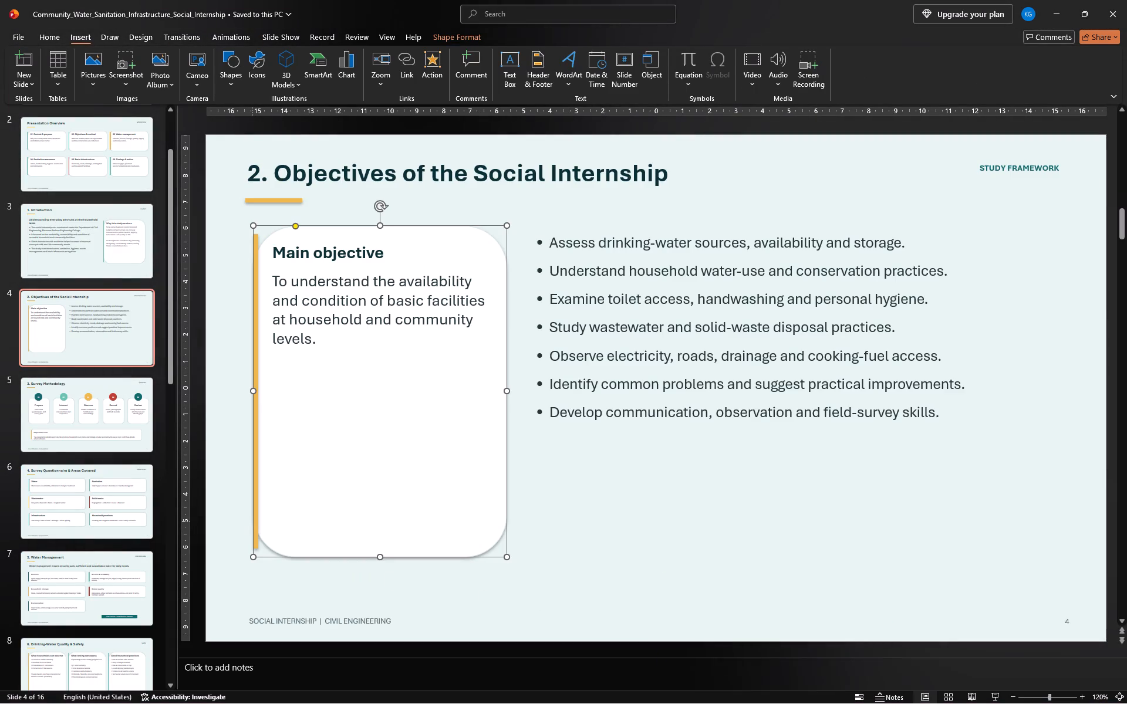
pyautogui.click(224, 521)
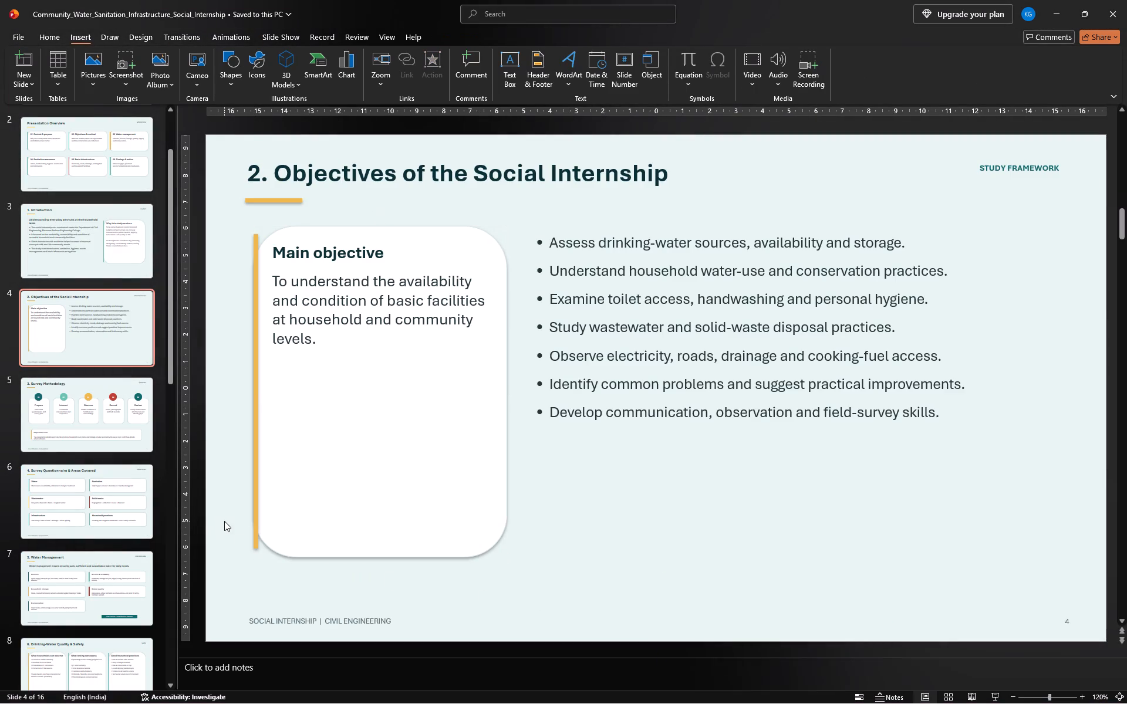
pyautogui.click(216, 515)
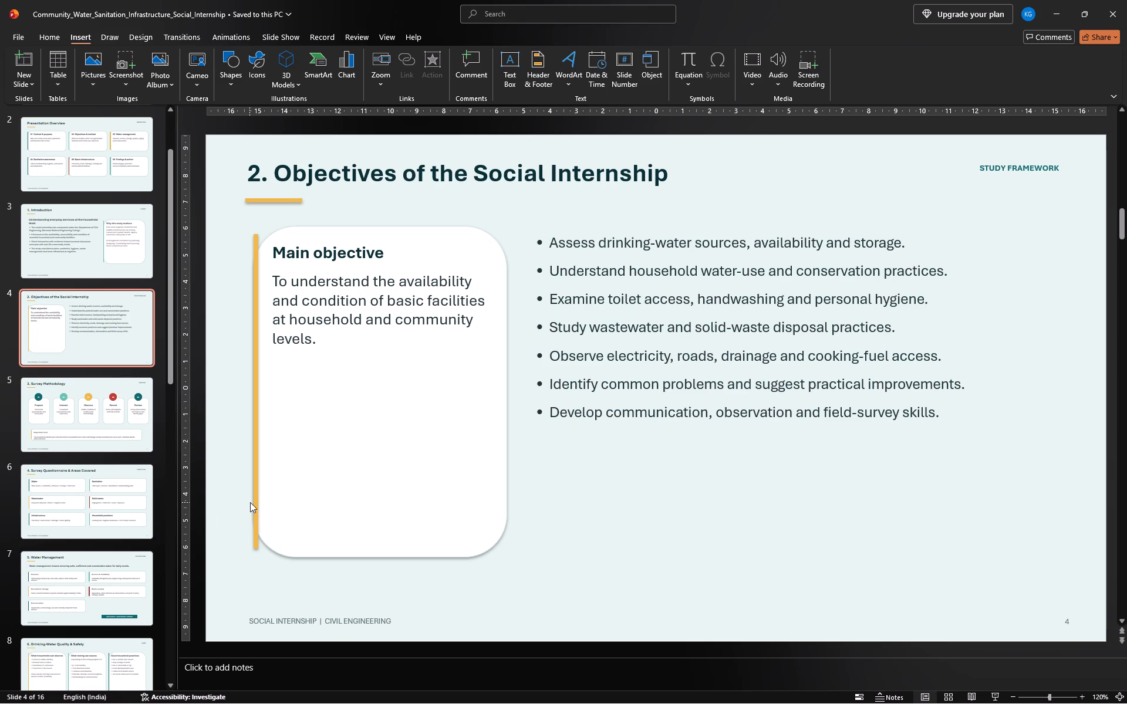
pyautogui.click(258, 505)
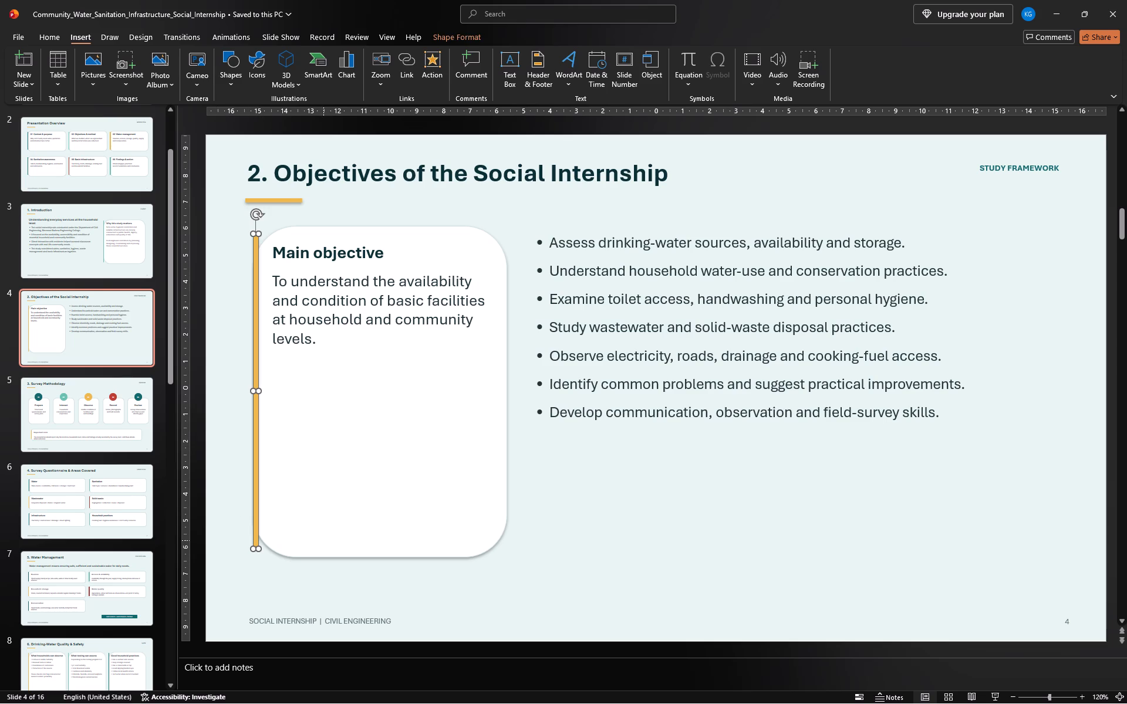
pyautogui.hotkey('ctrl', 'c')
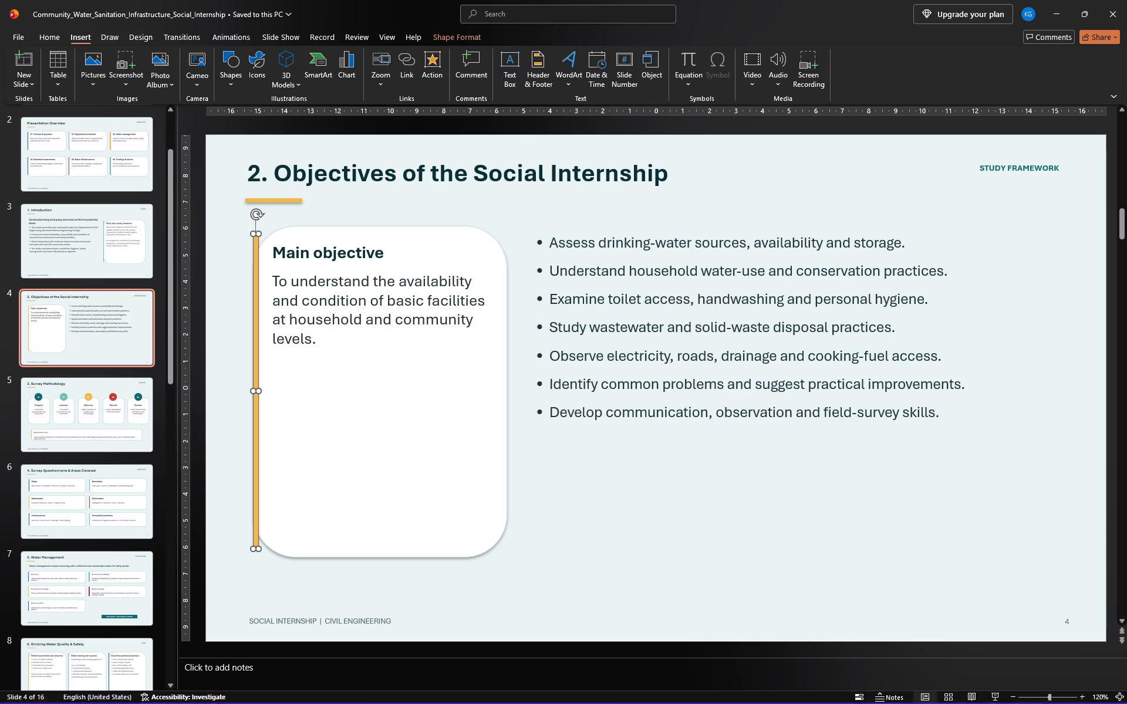
pyautogui.click(774, 694)
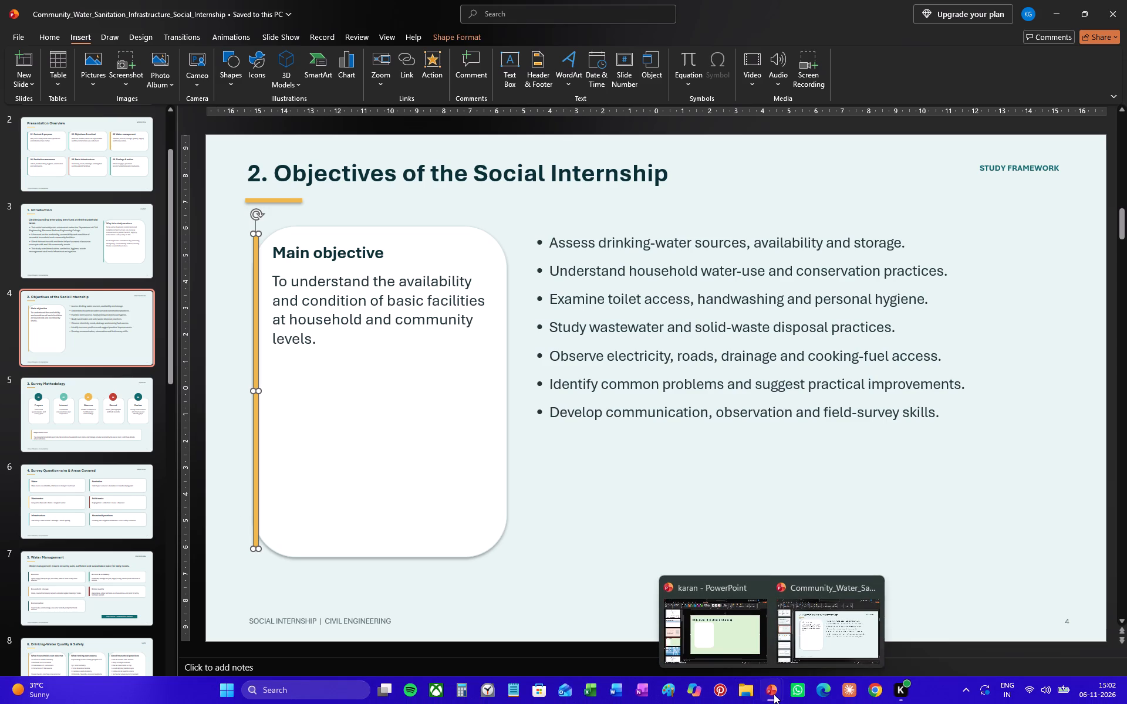
pyautogui.click(736, 639)
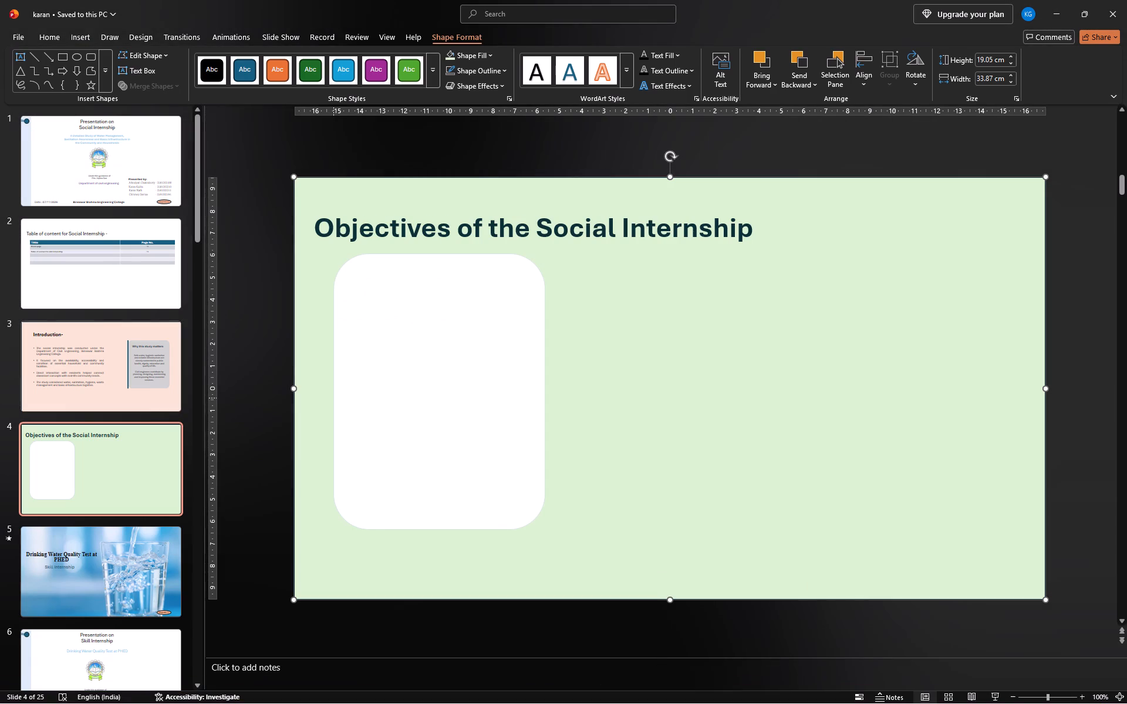
pyautogui.hotkey('ctrl', 'v')
pyautogui.click(576, 451)
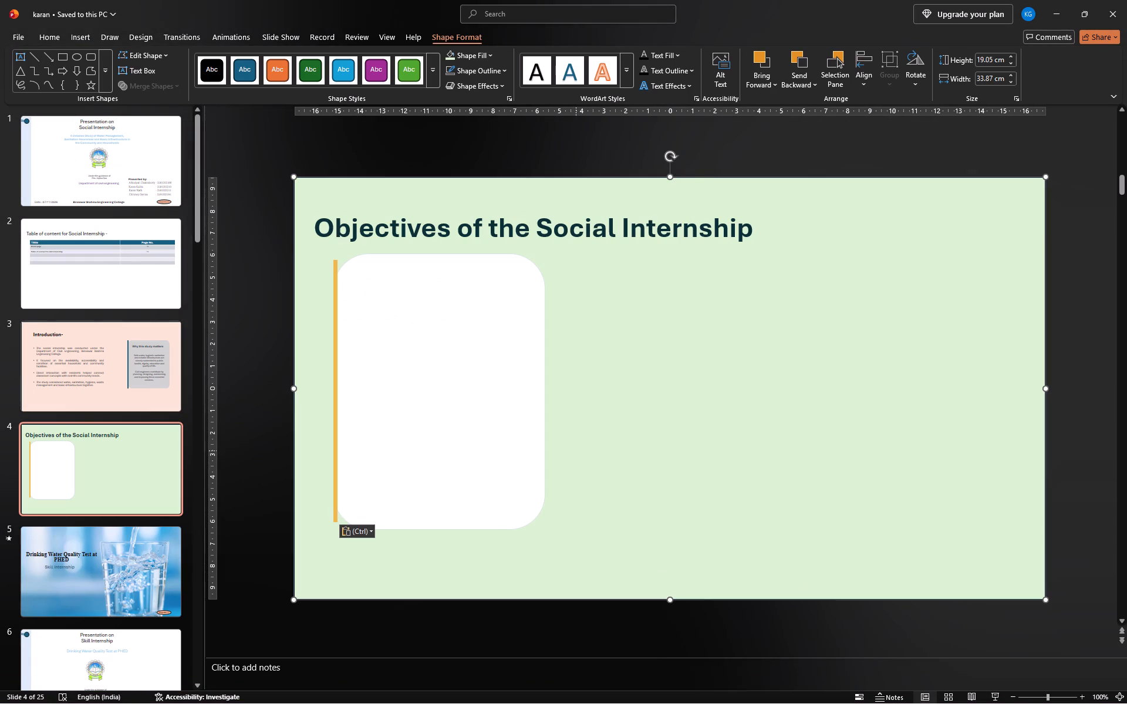
# Examine the orange bar's fill, line, effects and text box settings in Format Shape, and close them.
pyautogui.click(336, 451)
pyautogui.rightClick(336, 451)
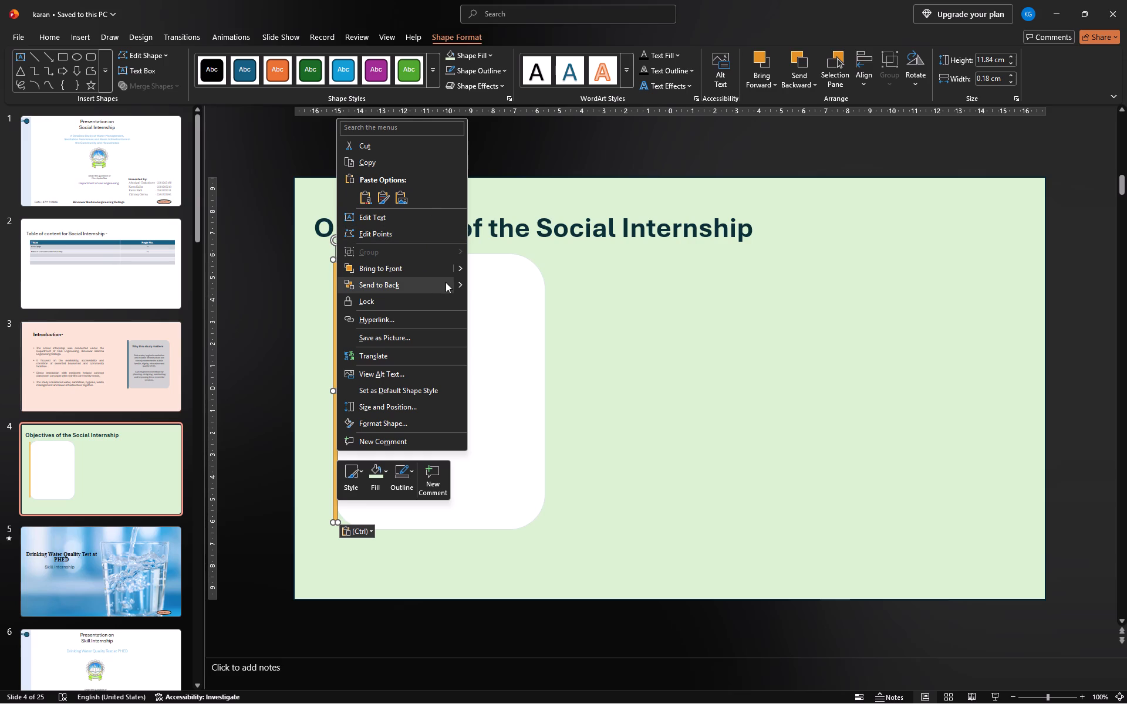
pyautogui.click(427, 428)
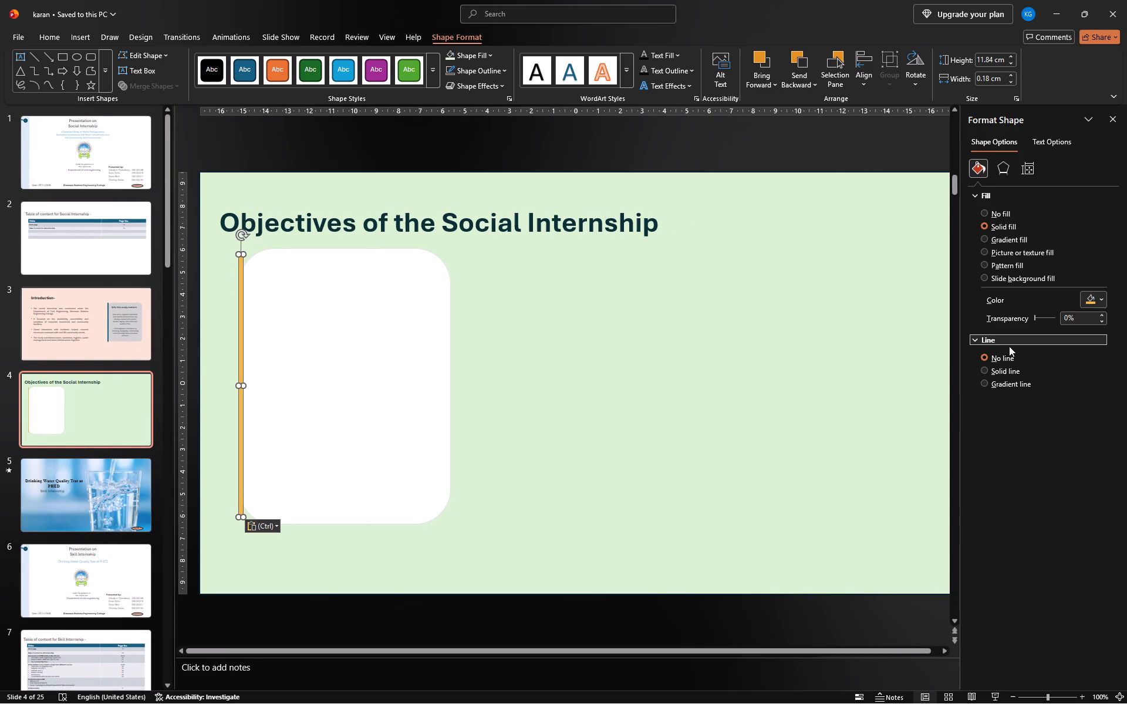
pyautogui.click(1000, 168)
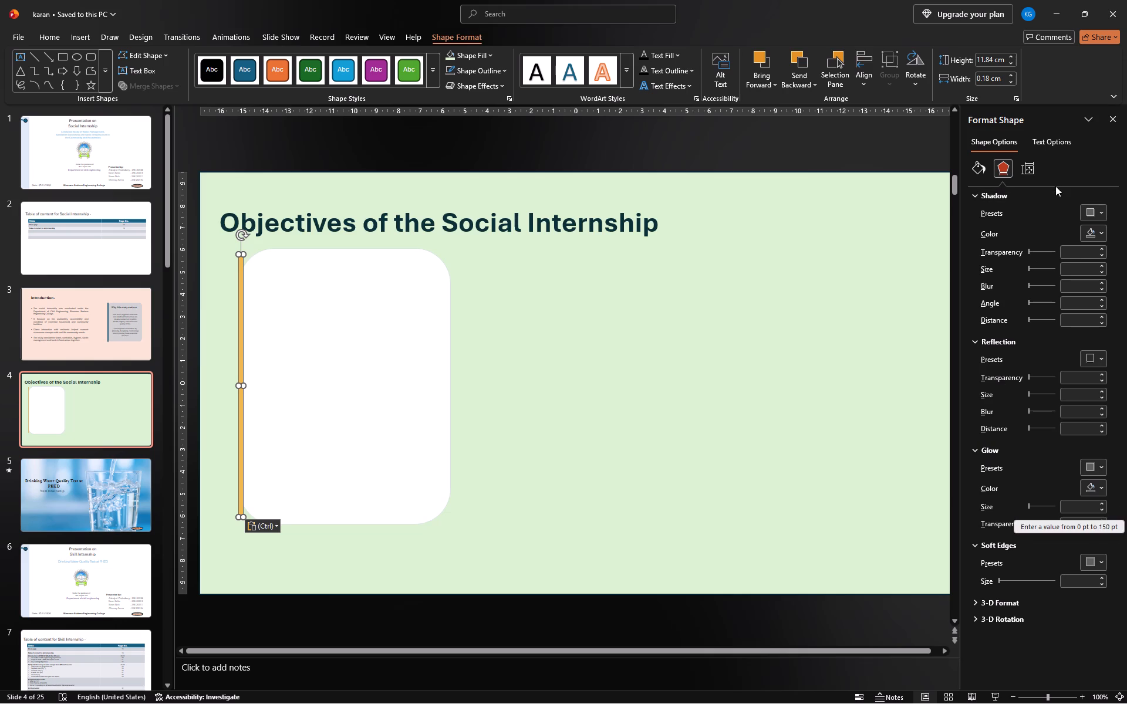
pyautogui.click(1036, 169)
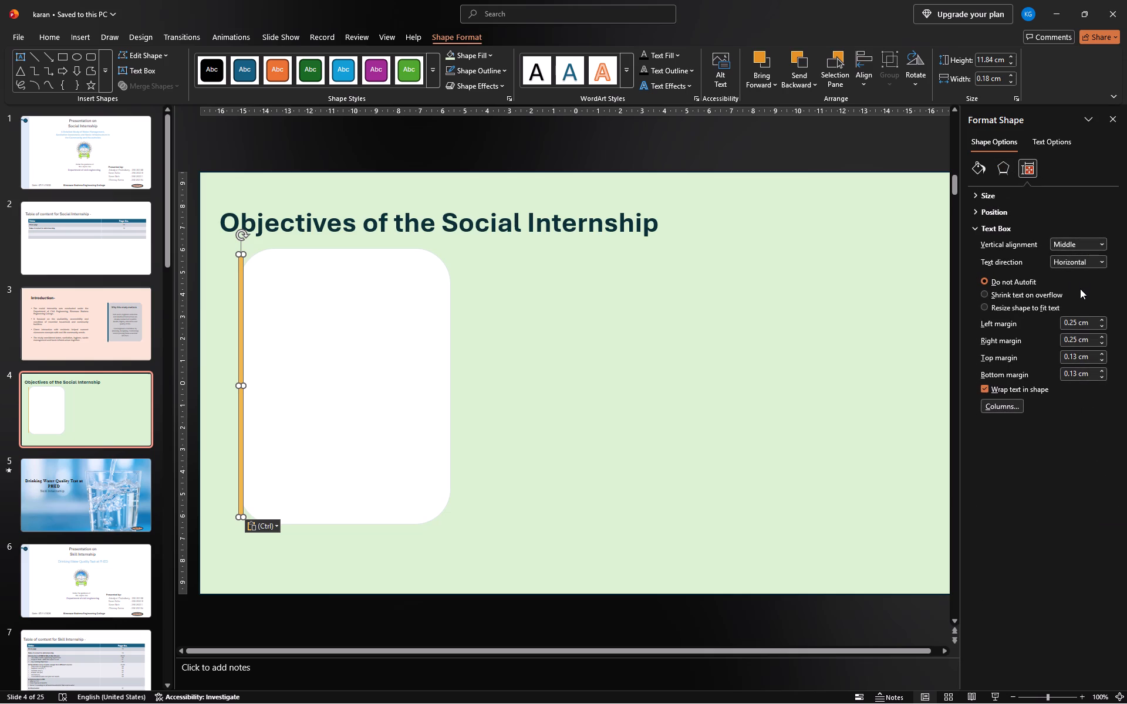
pyautogui.click(981, 162)
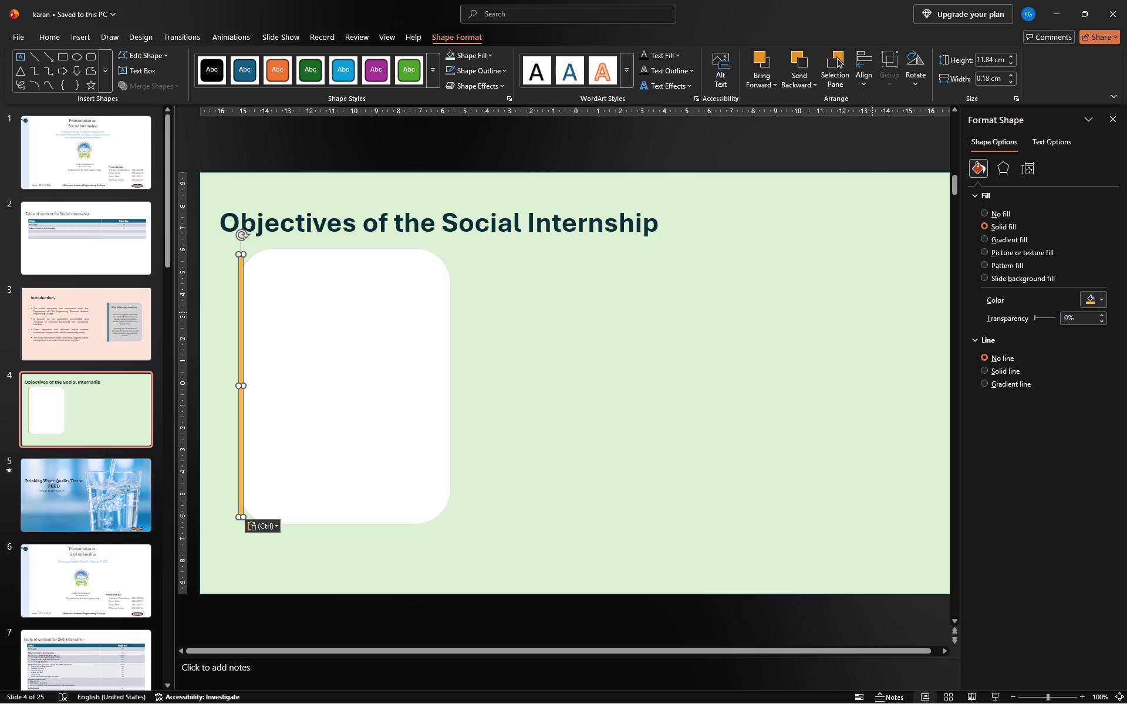
pyautogui.click(705, 335)
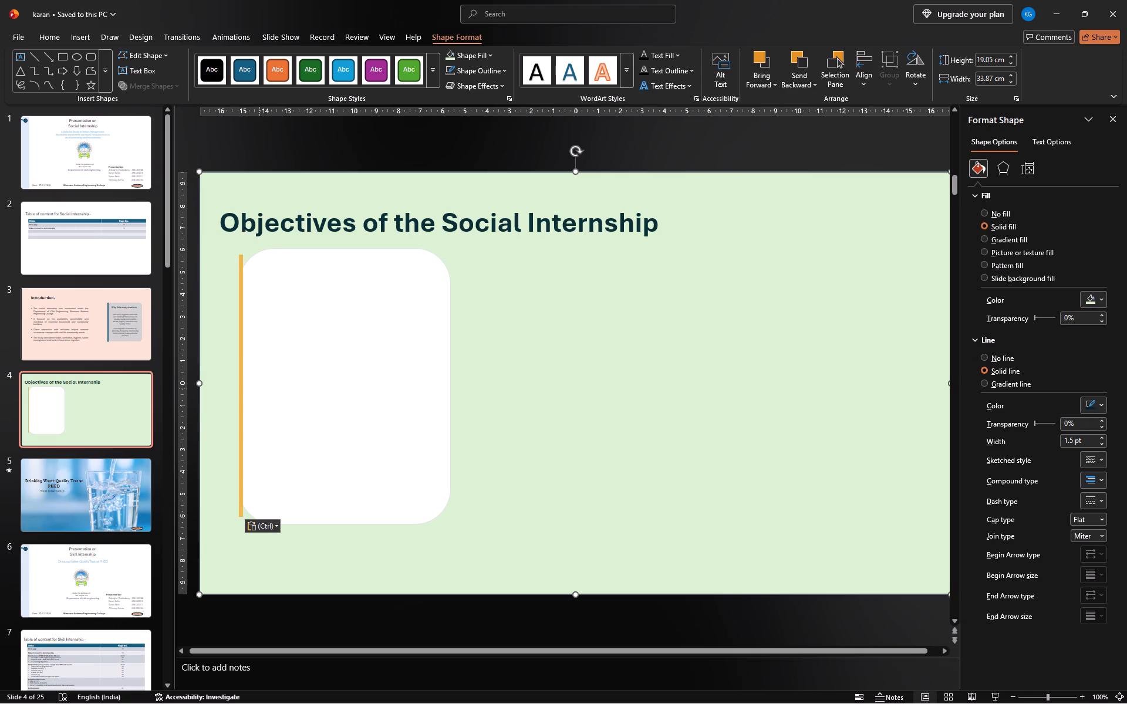
pyautogui.click(242, 391)
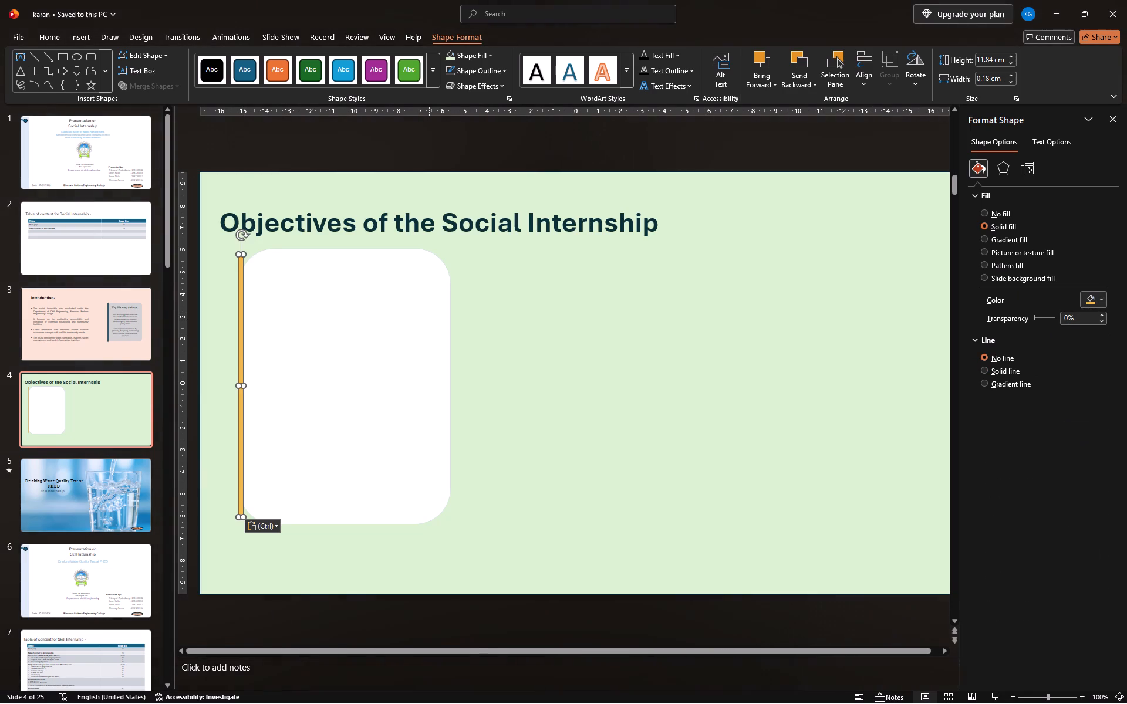
pyautogui.click(1112, 116)
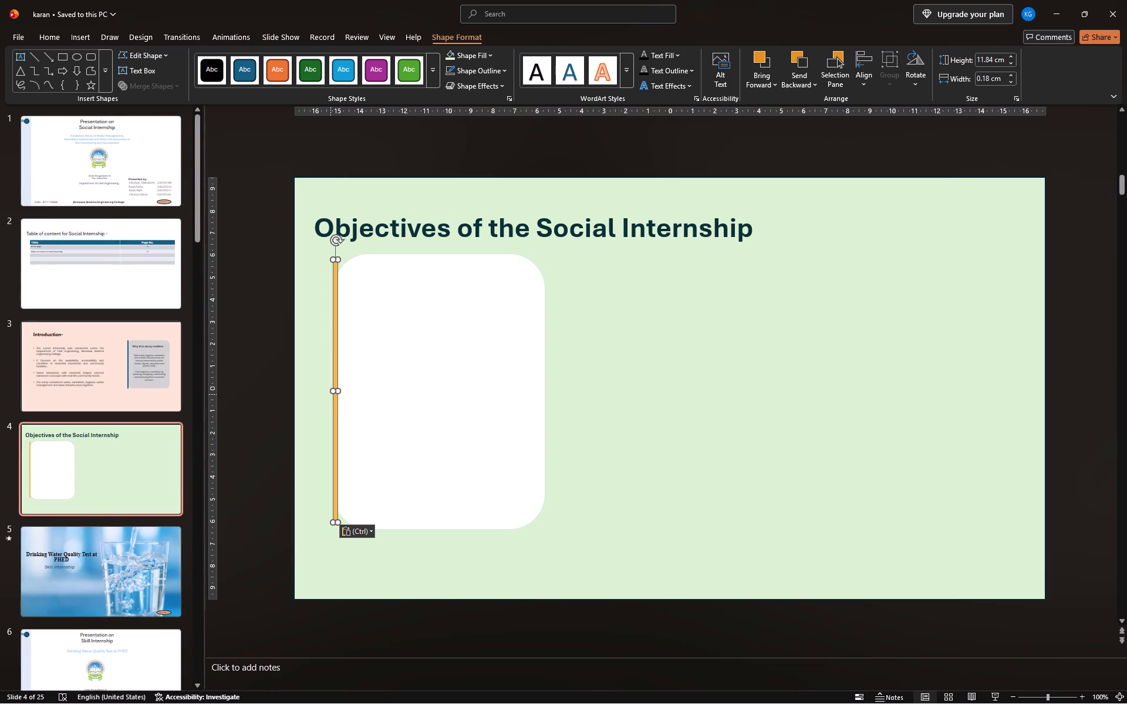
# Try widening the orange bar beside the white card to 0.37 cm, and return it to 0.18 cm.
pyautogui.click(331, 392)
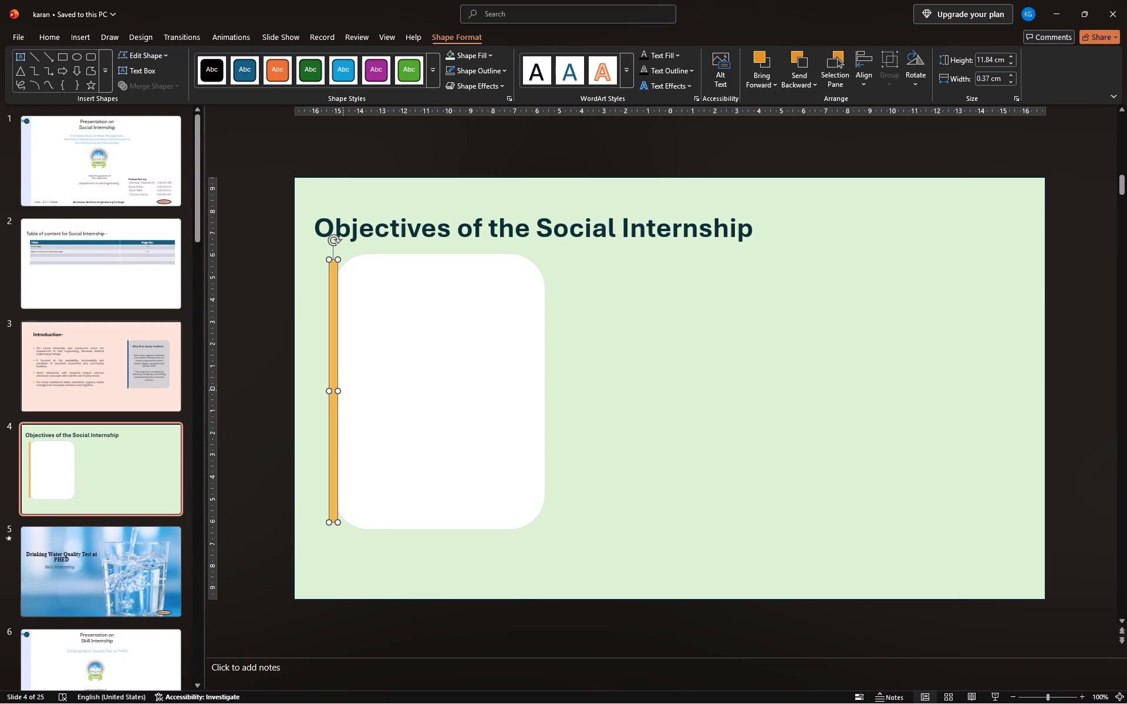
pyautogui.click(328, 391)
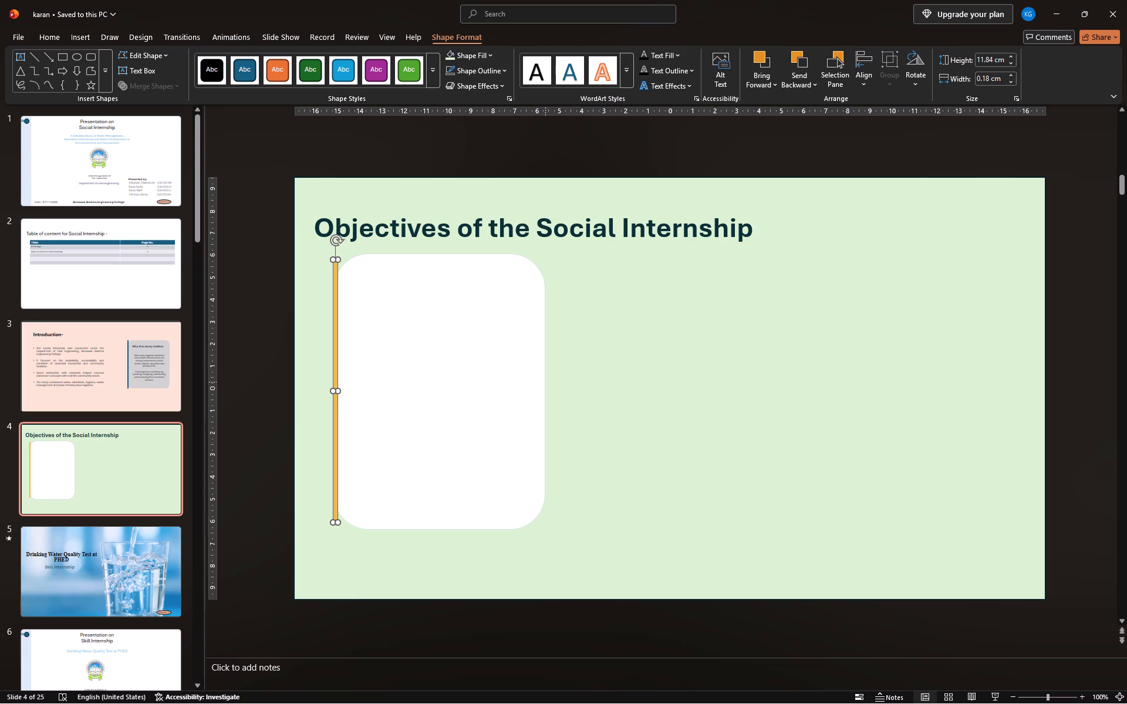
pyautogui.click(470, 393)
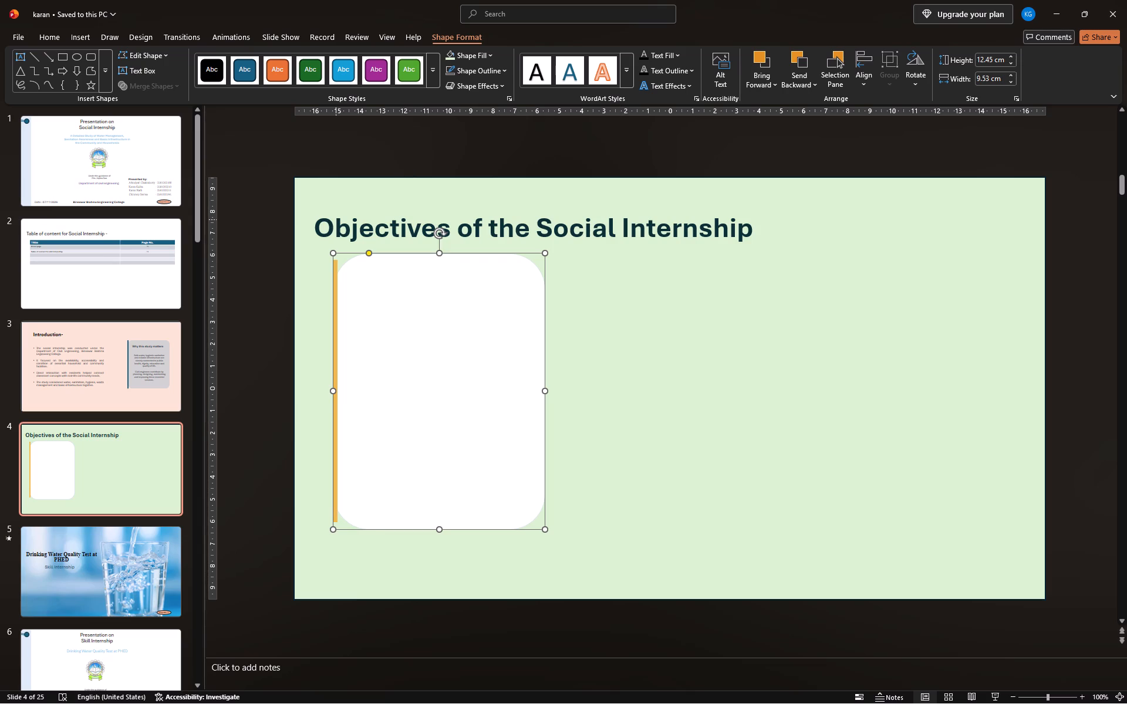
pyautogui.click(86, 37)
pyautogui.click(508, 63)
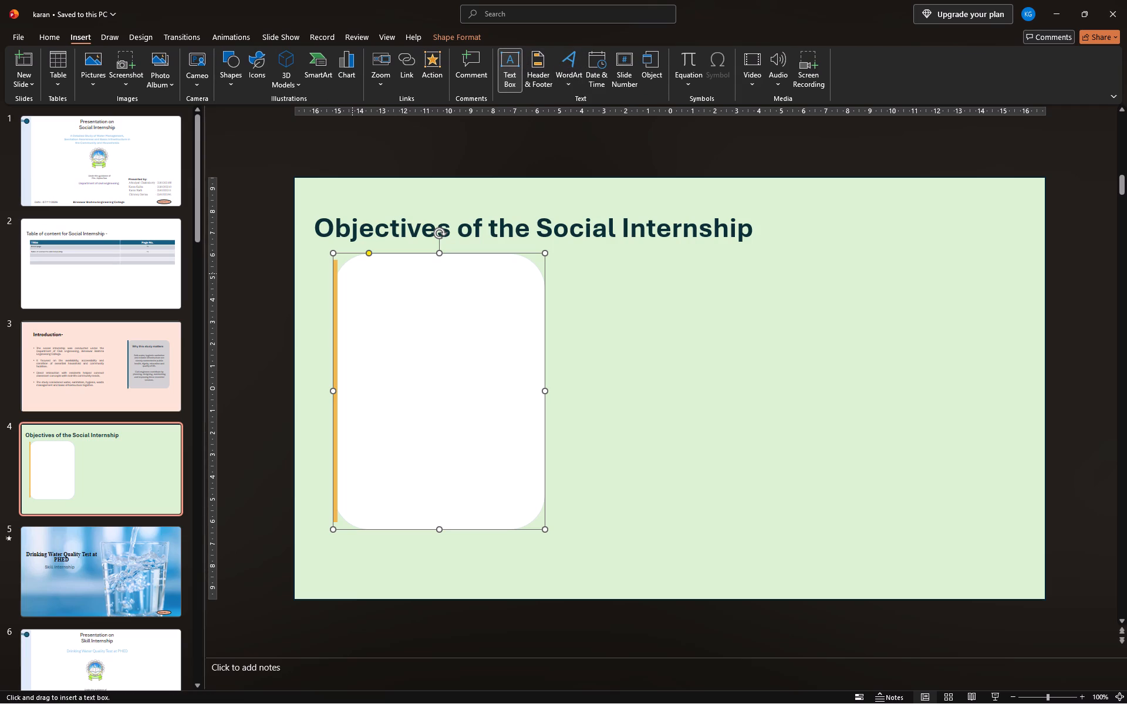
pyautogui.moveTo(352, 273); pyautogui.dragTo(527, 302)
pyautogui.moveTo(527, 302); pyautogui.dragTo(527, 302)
# Copy the "Safe water, hygienic sanitation" text box from the Introduction slide onto slide 4 and place it on the white card.
pyautogui.click(131, 374)
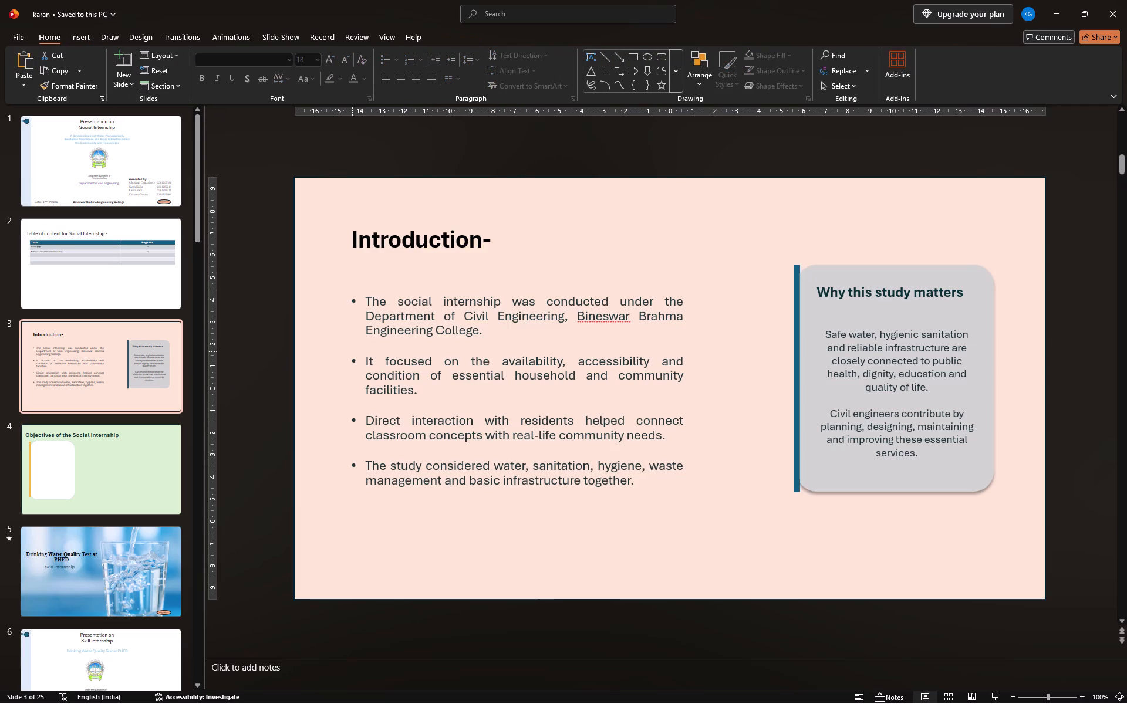
pyautogui.click(846, 346)
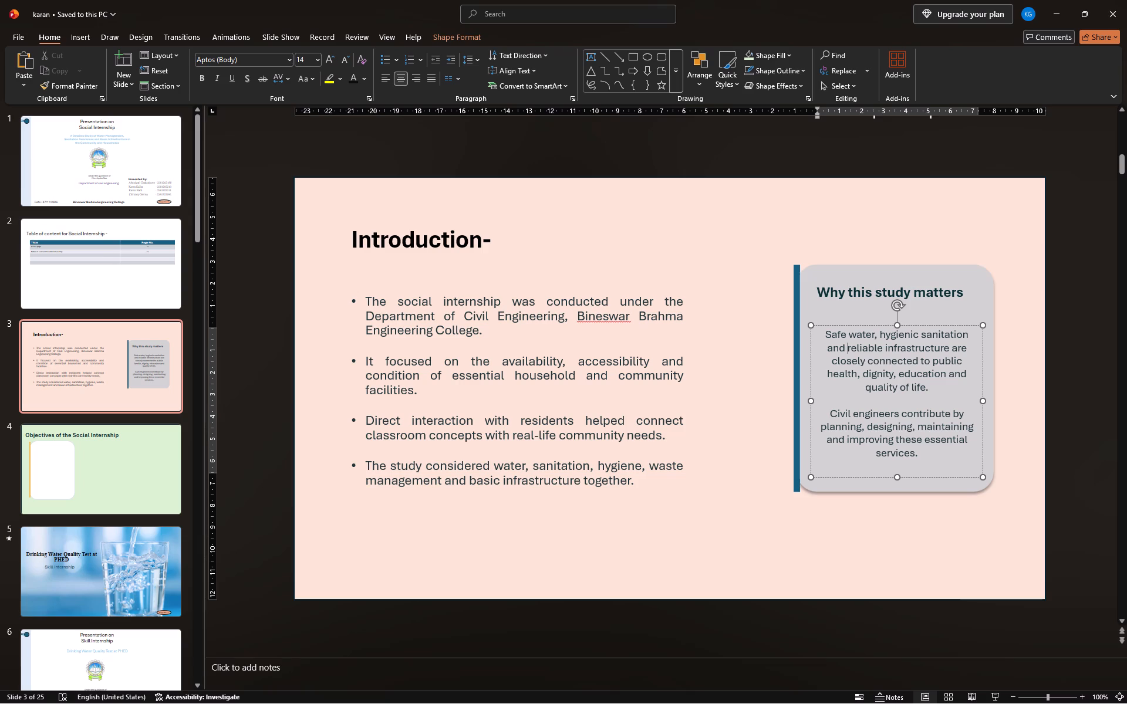
pyautogui.click(825, 324)
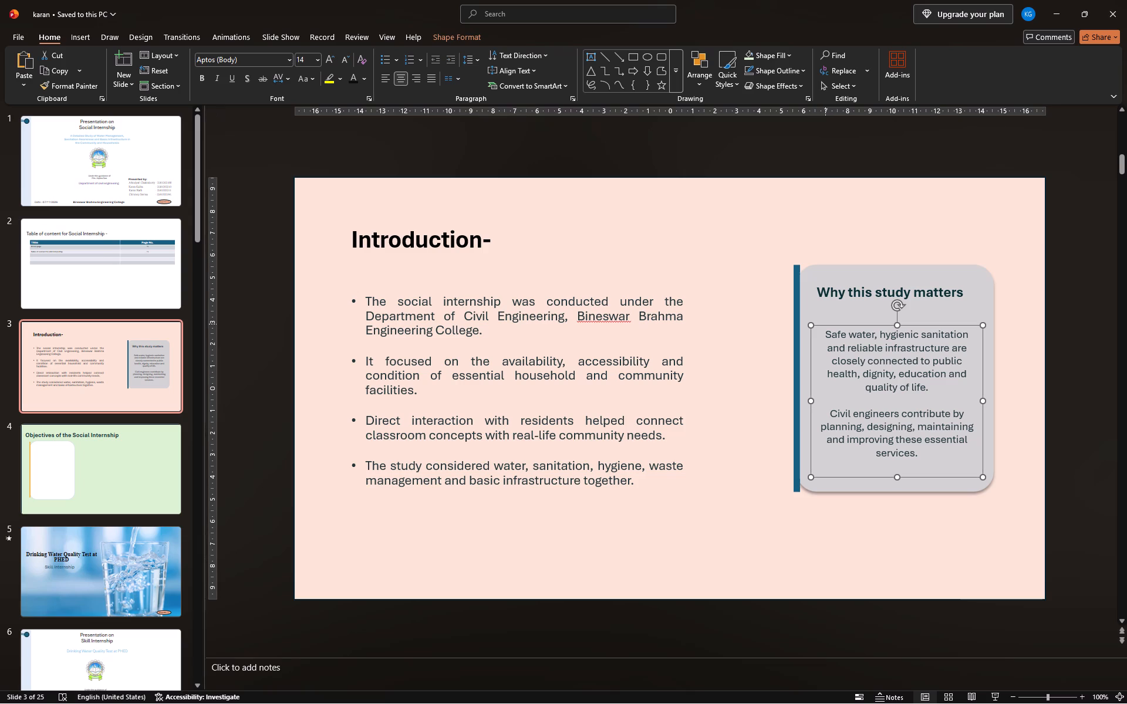
pyautogui.hotkey('ctrl', 'c')
pyautogui.click(153, 481)
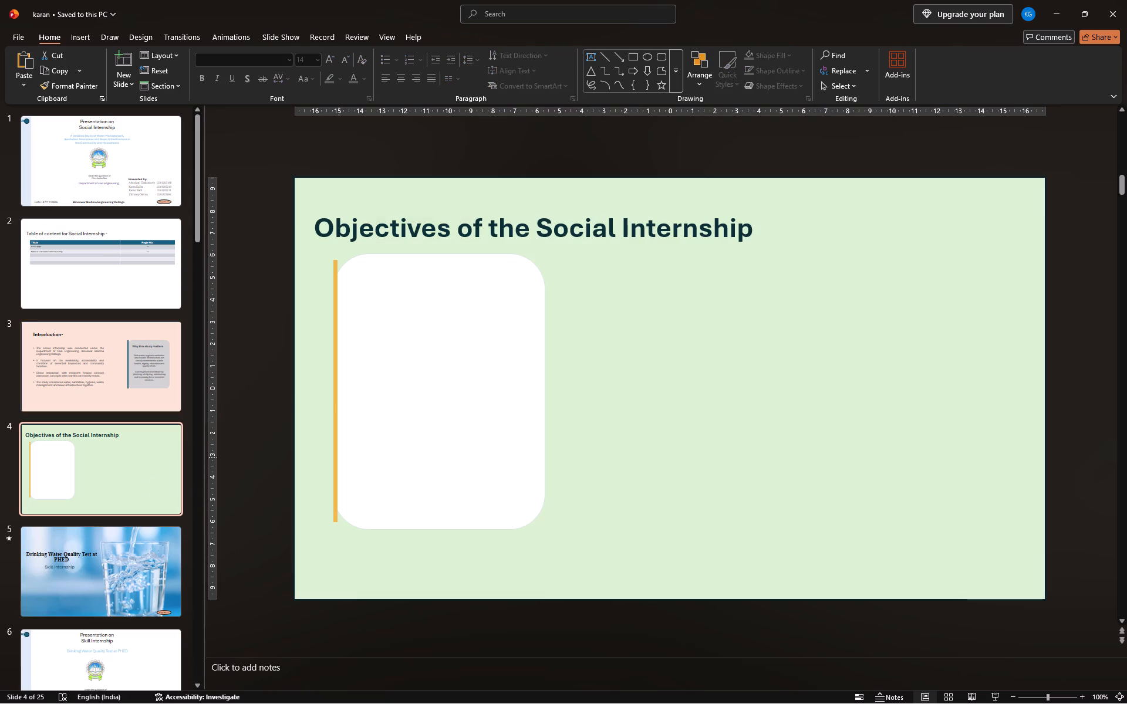
pyautogui.hotkey('ctrl', 'v')
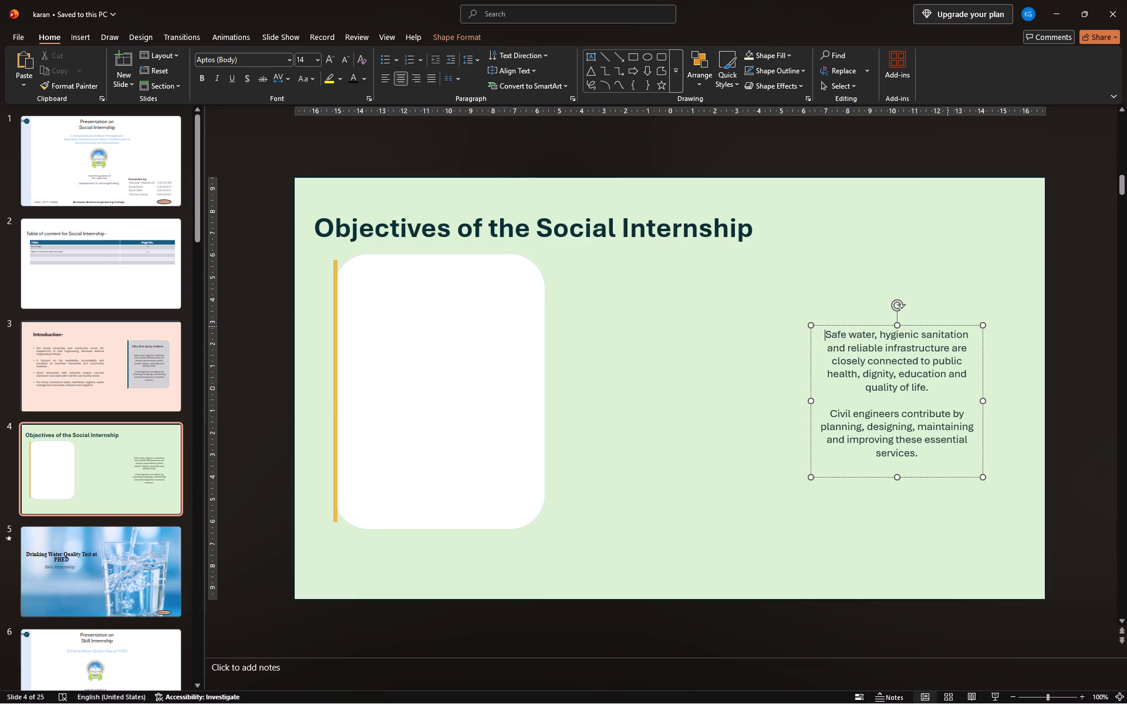
pyautogui.moveTo(878, 326); pyautogui.dragTo(511, 304)
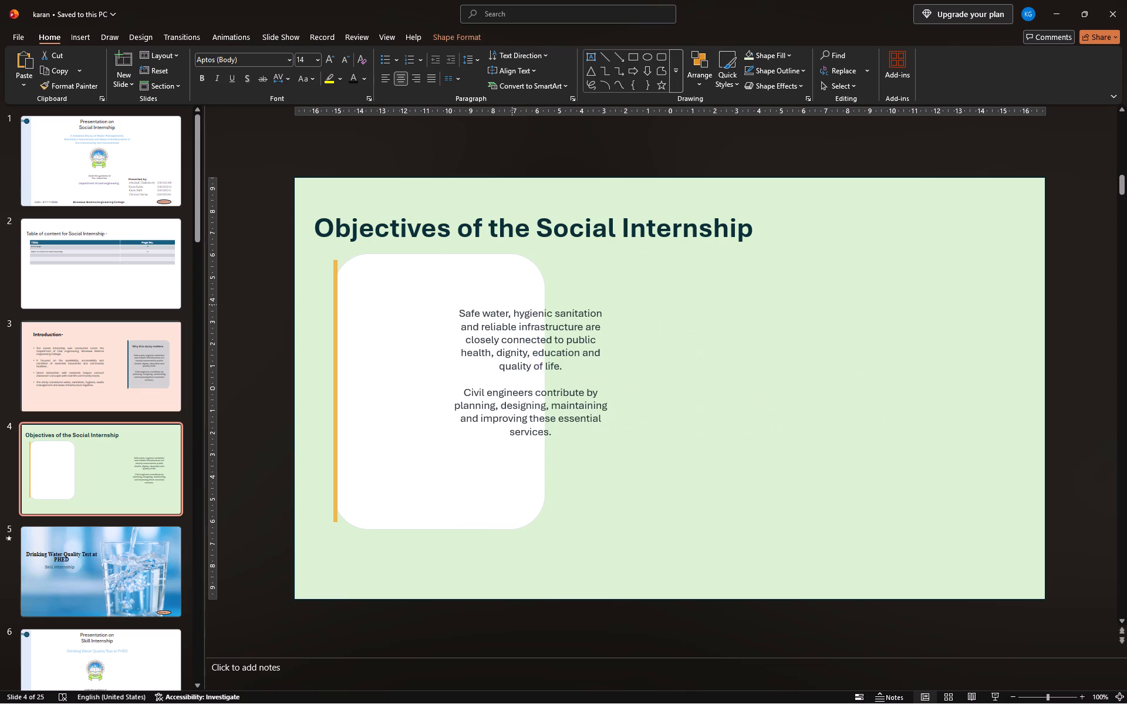
pyautogui.moveTo(511, 304); pyautogui.dragTo(422, 331)
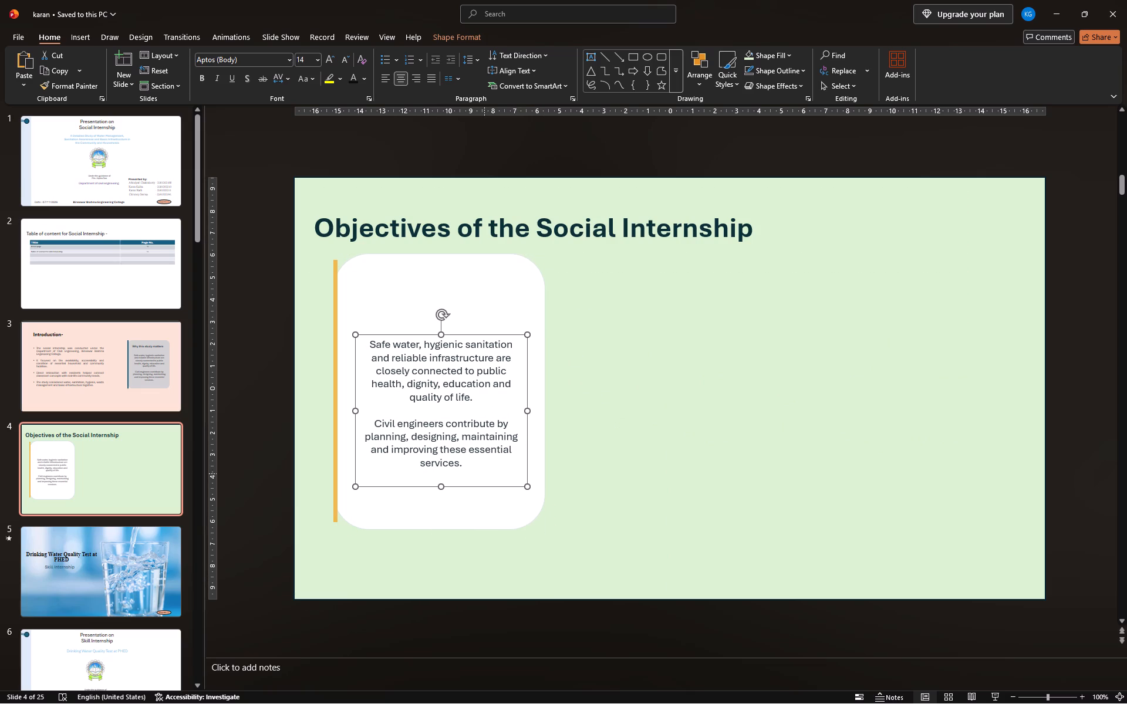
# Clear all the text inside the copied text box on the white card.
pyautogui.click(478, 468)
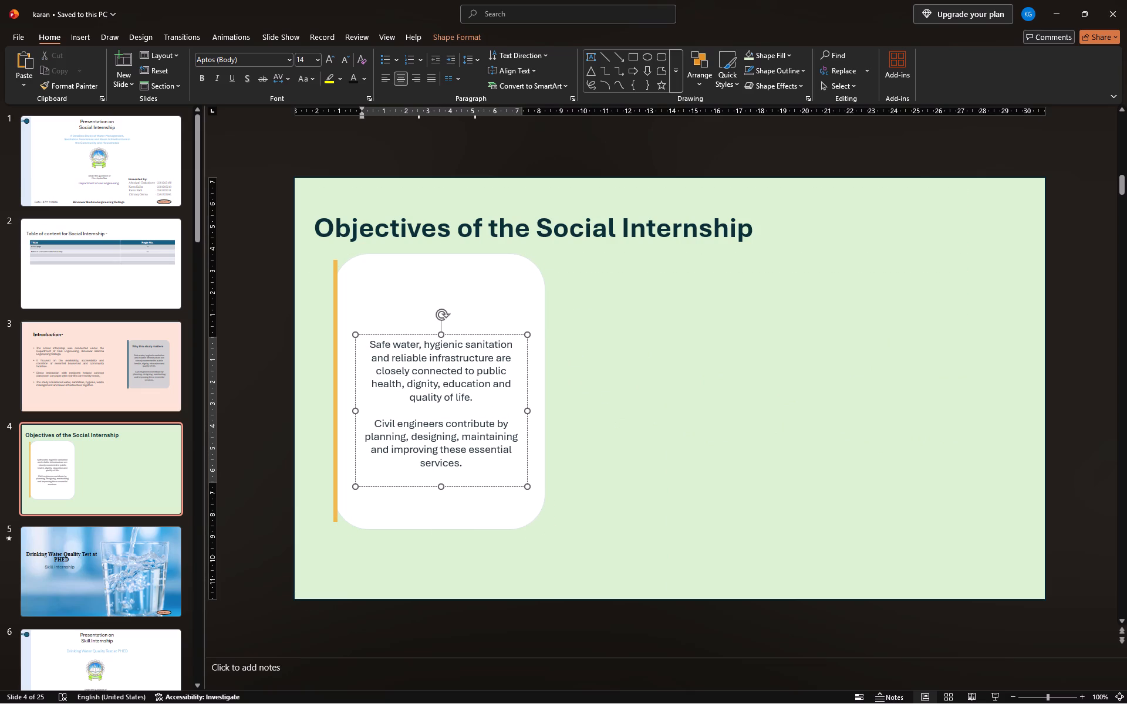
pyautogui.hotkey('ctrl', 'a')
pyautogui.press('BackSpace')
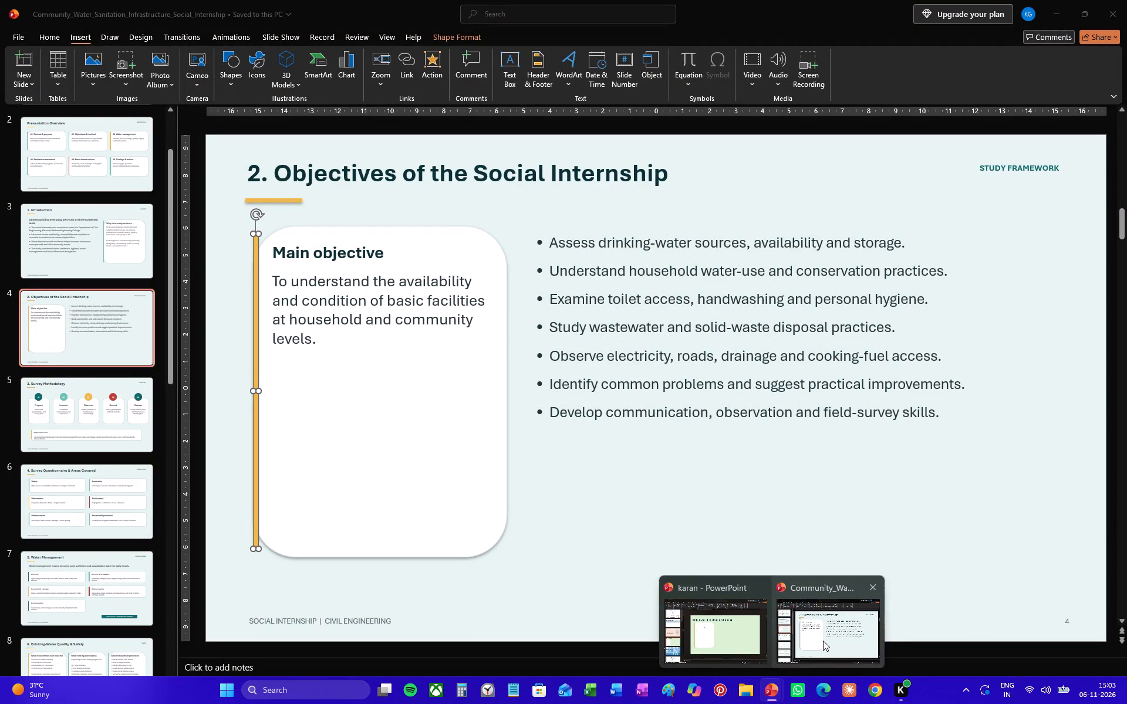
# Copy the "To understand the availability and condition of basic facilities" paragraph from the reference deck into the empty text box on the white card.
pyautogui.click(823, 641)
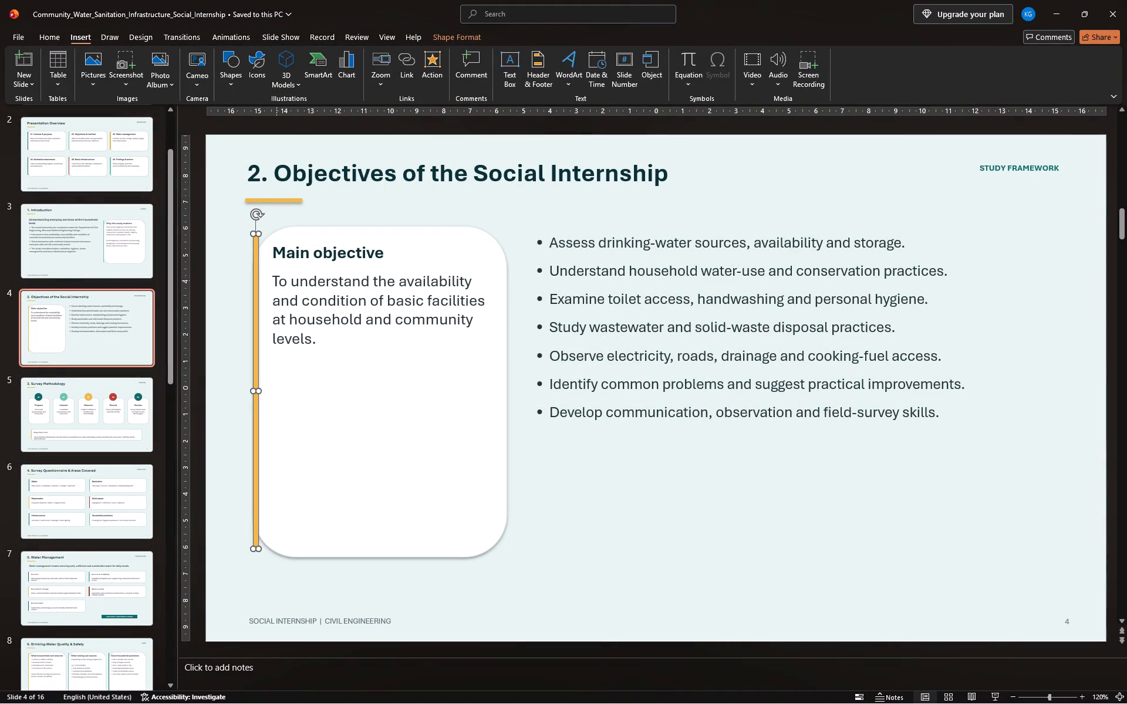
pyautogui.moveTo(274, 280); pyautogui.dragTo(377, 395)
pyautogui.hotkey('ctrl', 'c')
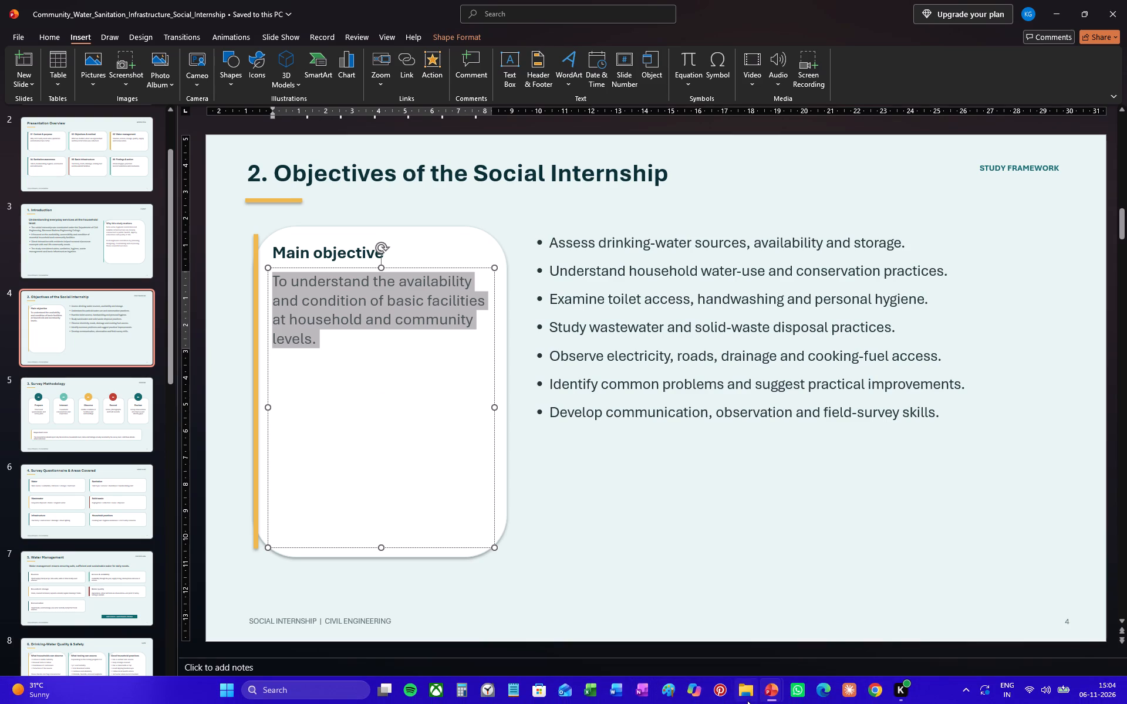
pyautogui.click(729, 642)
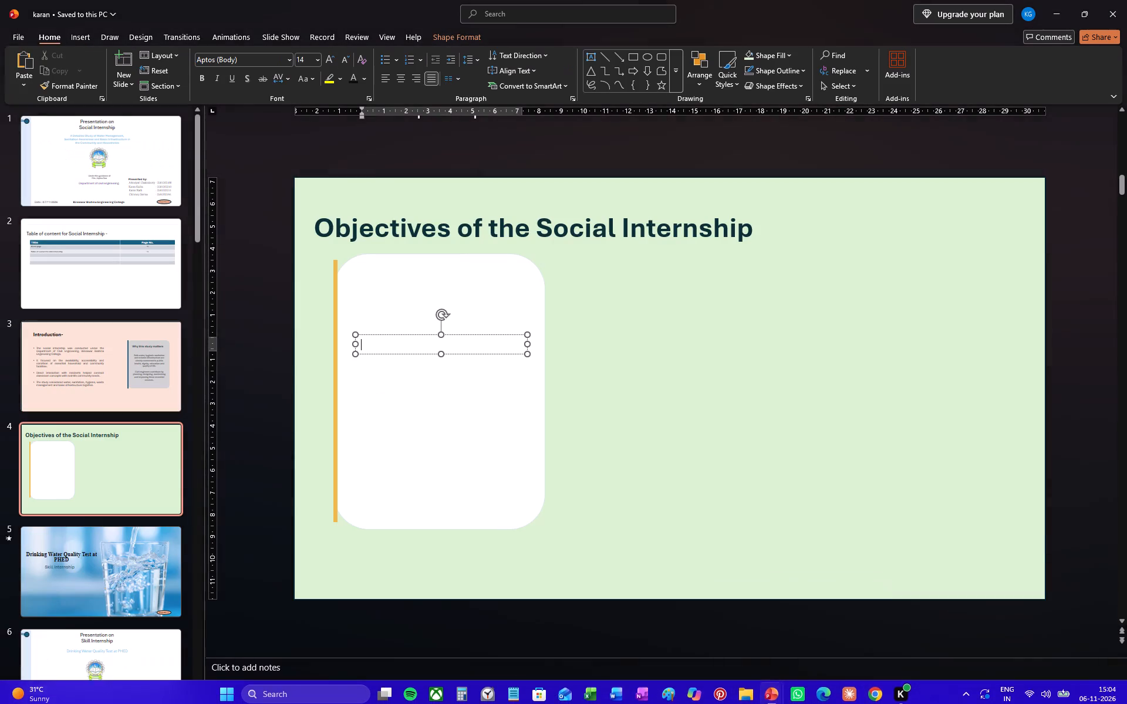
pyautogui.click(411, 342)
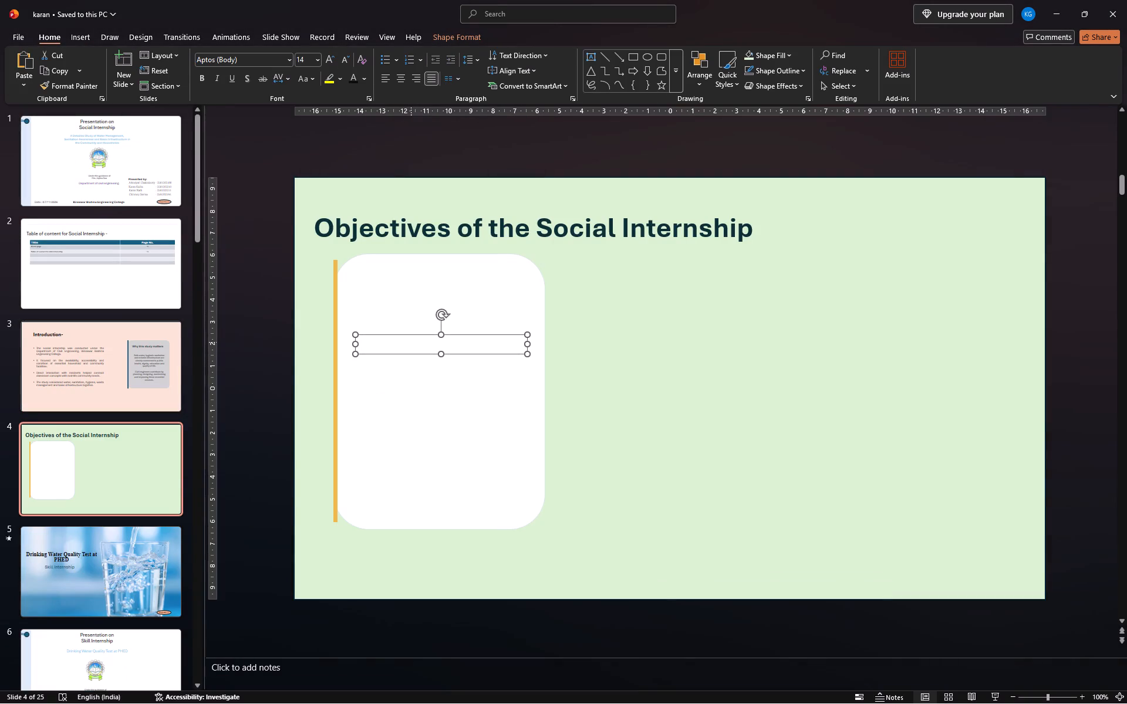
pyautogui.doubleClick(411, 342)
pyautogui.hotkey('ctrl', 'v')
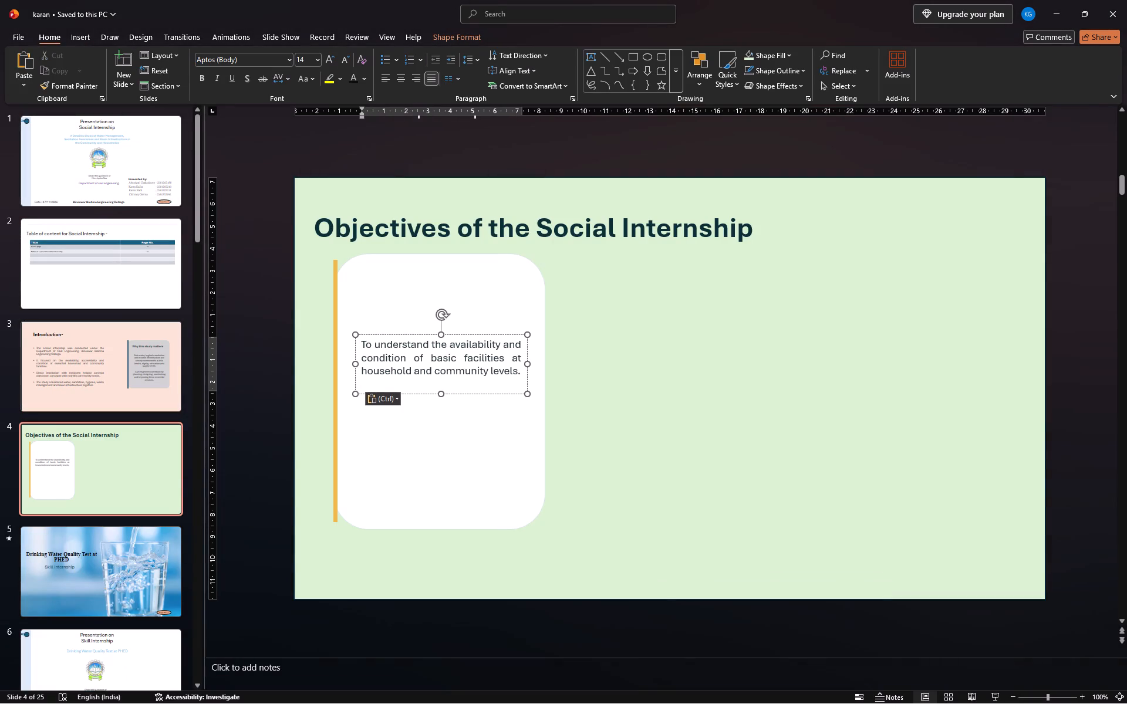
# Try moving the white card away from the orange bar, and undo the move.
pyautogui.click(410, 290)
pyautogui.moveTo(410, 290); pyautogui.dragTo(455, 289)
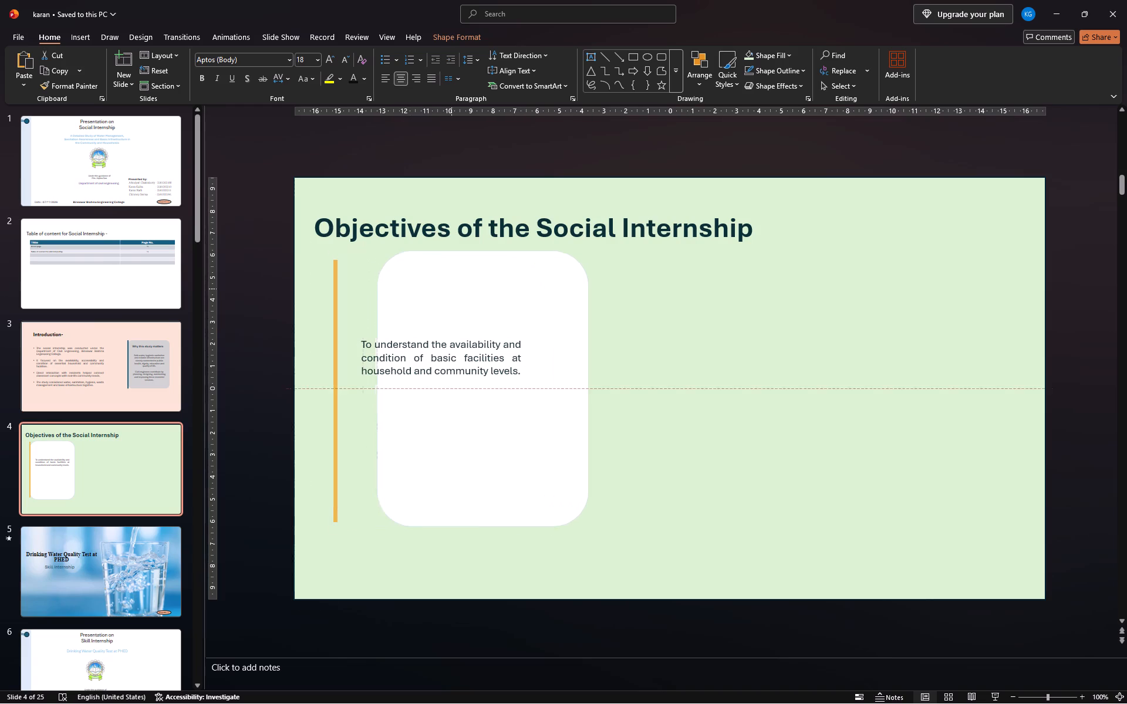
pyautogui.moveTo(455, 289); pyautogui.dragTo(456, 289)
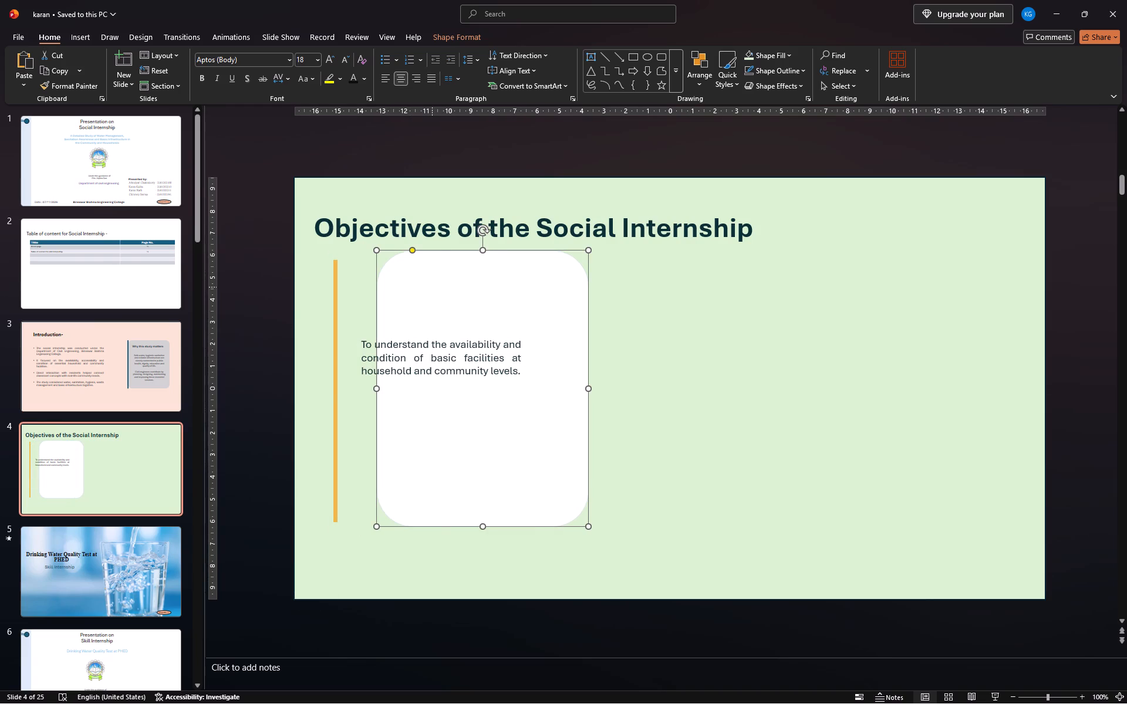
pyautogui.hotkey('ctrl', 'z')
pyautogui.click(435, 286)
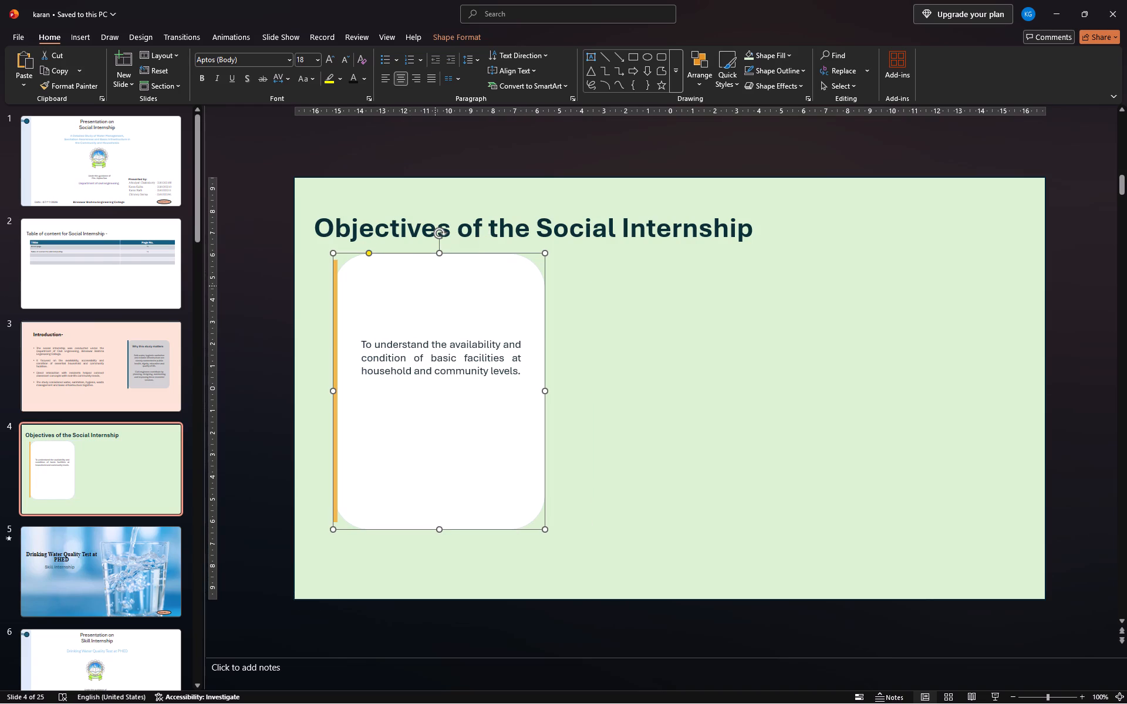
# Add a text box above the paragraph on the white card with the bold heading "Main objective".
pyautogui.click(76, 34)
pyautogui.click(505, 64)
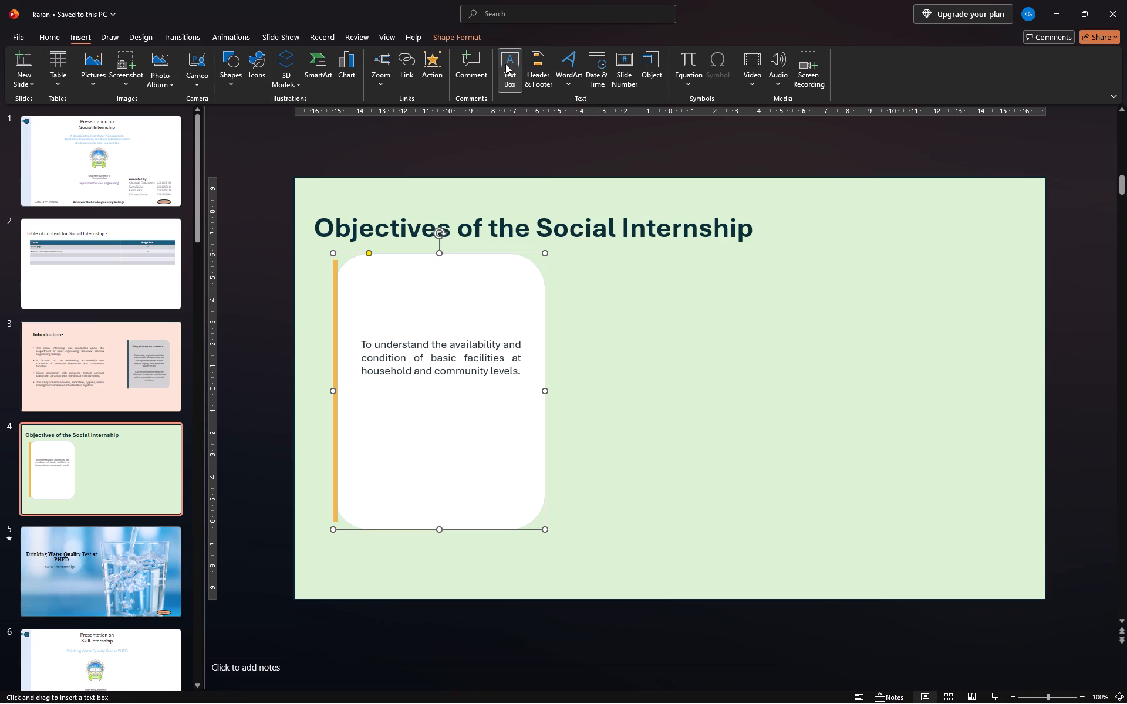
pyautogui.moveTo(364, 285); pyautogui.dragTo(443, 297)
pyautogui.moveTo(443, 297); pyautogui.dragTo(490, 310)
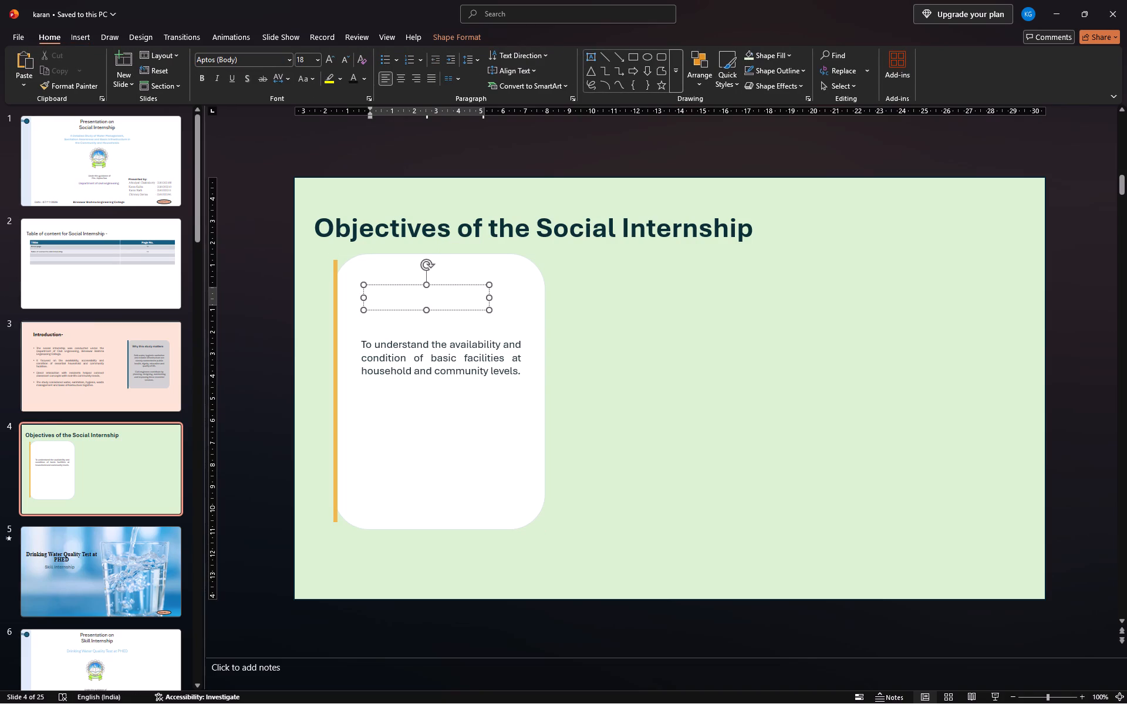
pyautogui.write('Main')
pyautogui.press('space')
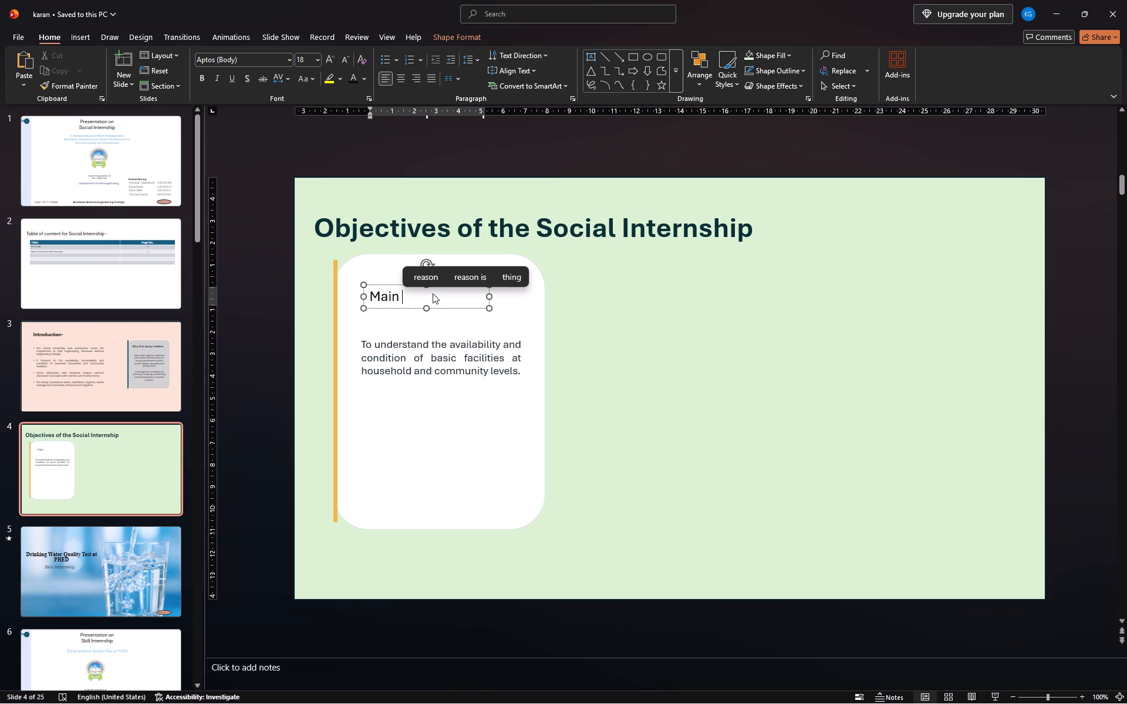
pyautogui.press('o')
pyautogui.press('b')
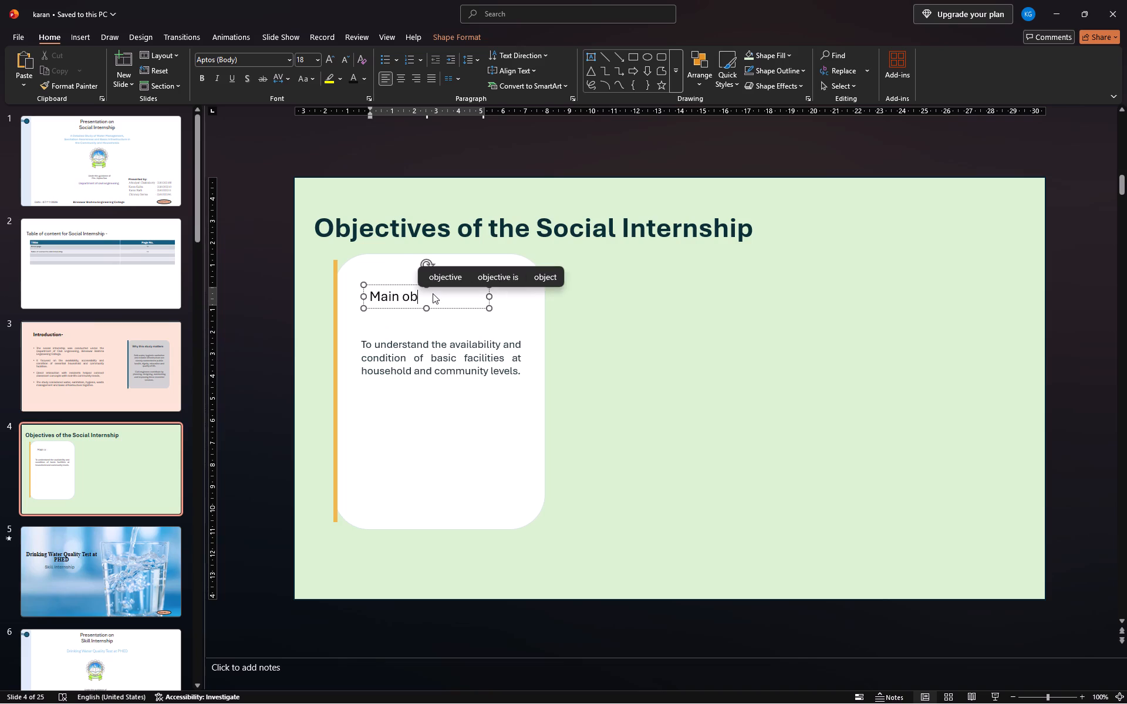
pyautogui.write('jec')
pyautogui.write('ti')
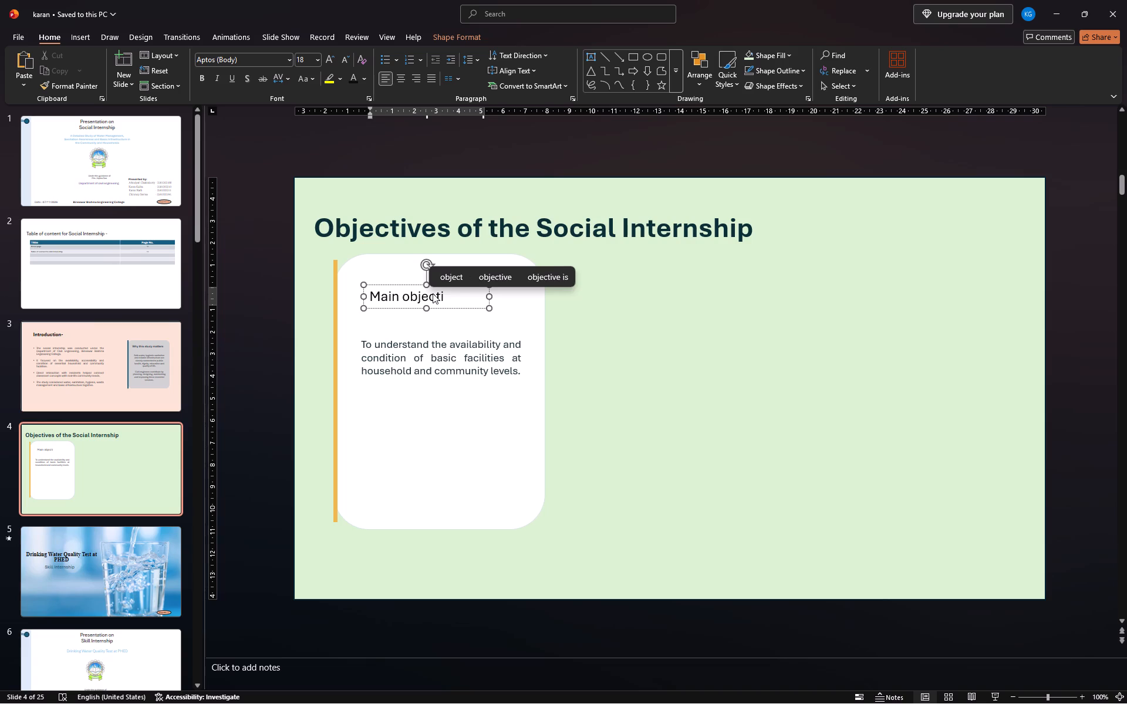
pyautogui.write('ve')
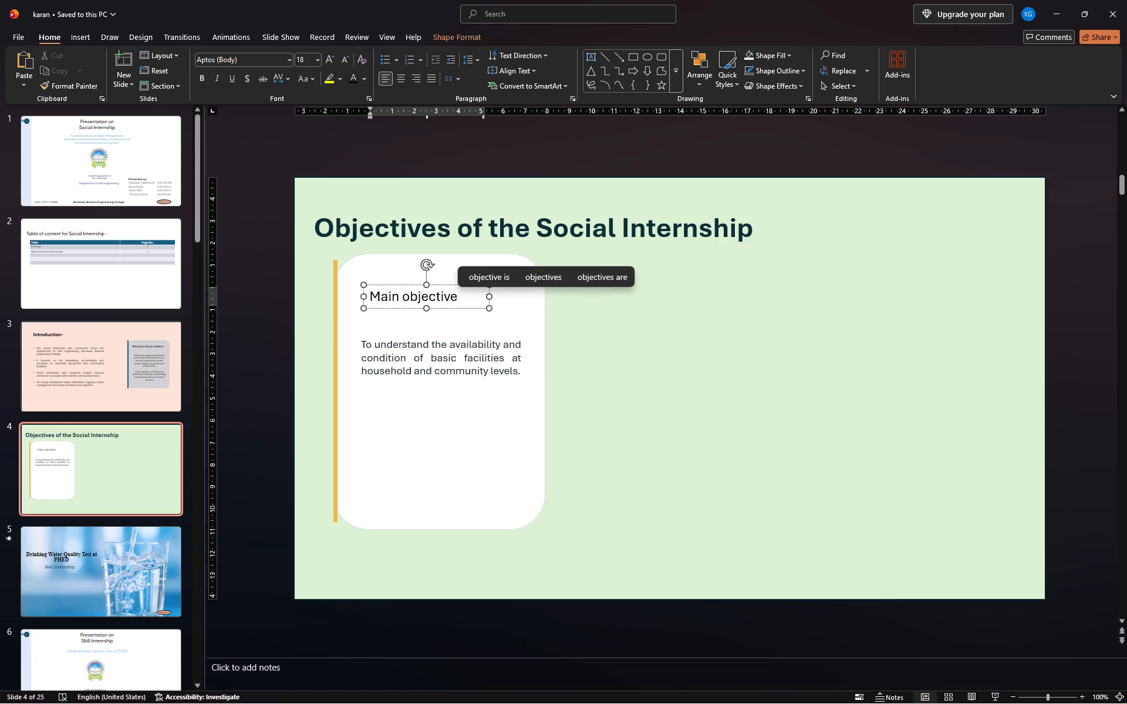
pyautogui.hotkey('ctrl', 'a')
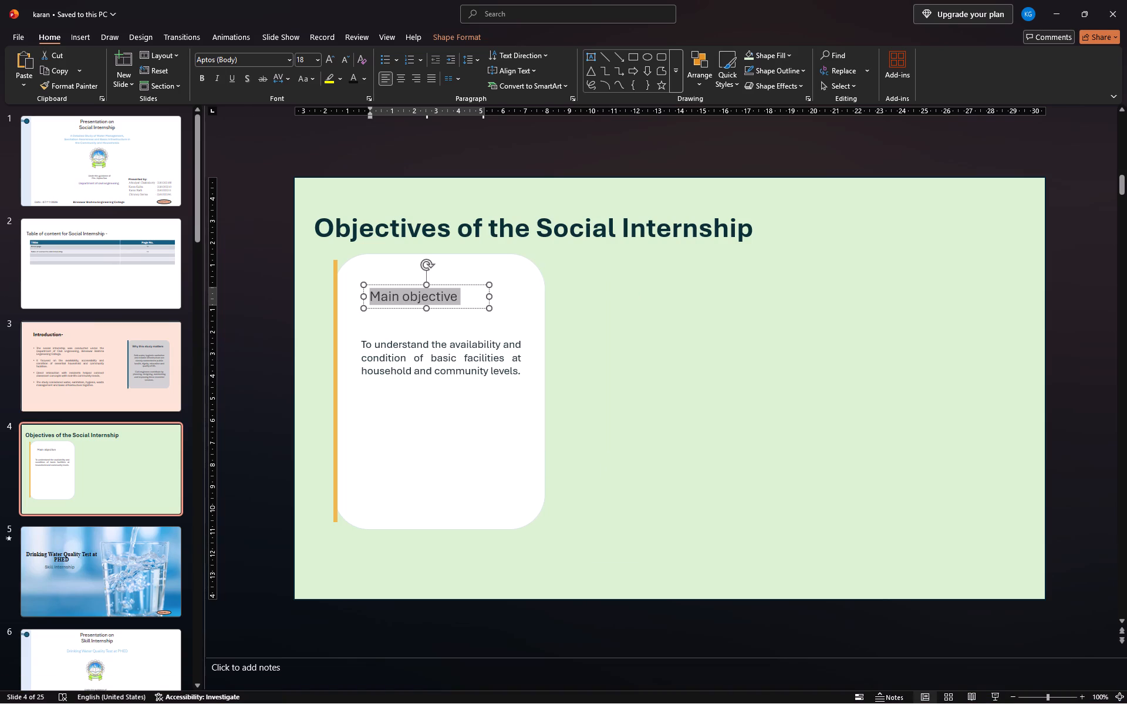
pyautogui.click(199, 75)
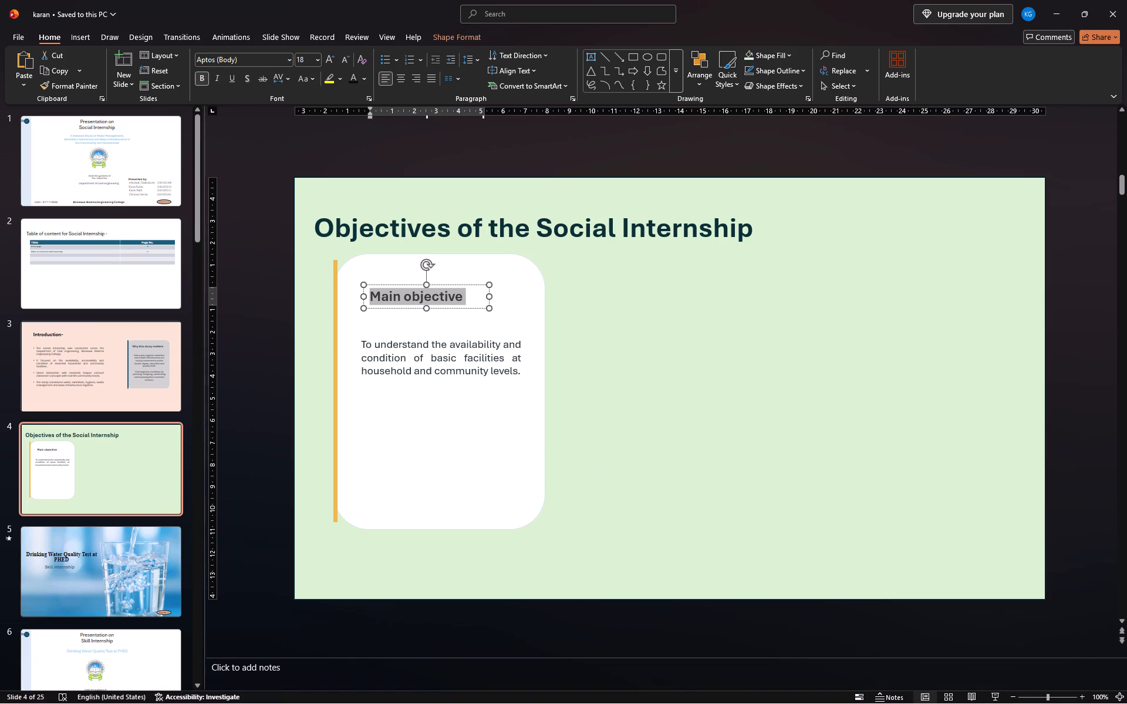
# Shift the "Main objective" heading slightly up and toward the orange bar, and move the paragraph up closer beneath it.
pyautogui.moveTo(408, 285); pyautogui.dragTo(390, 284)
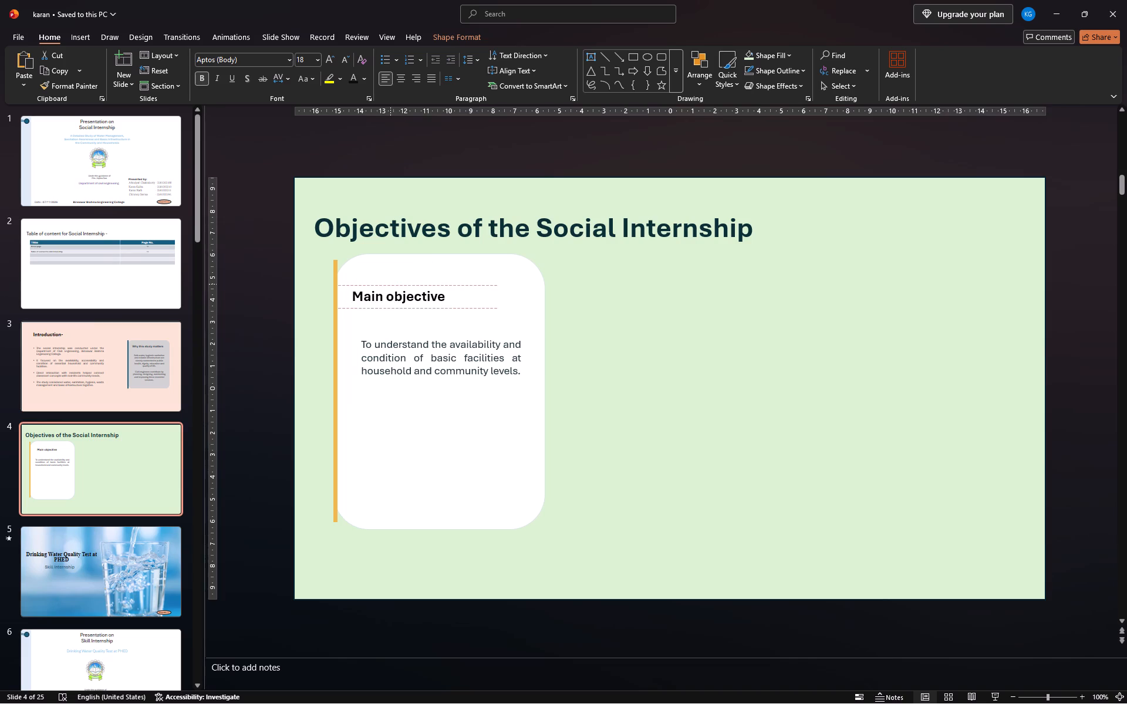
pyautogui.moveTo(390, 284); pyautogui.dragTo(394, 283)
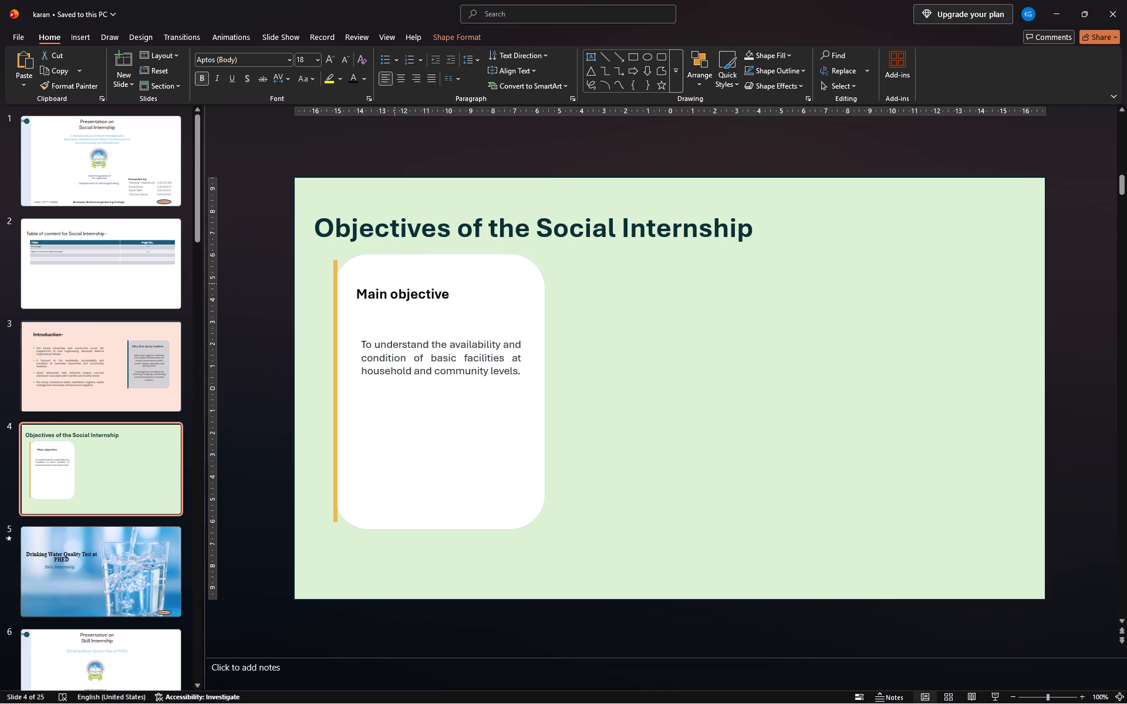
pyautogui.moveTo(417, 350); pyautogui.dragTo(423, 339)
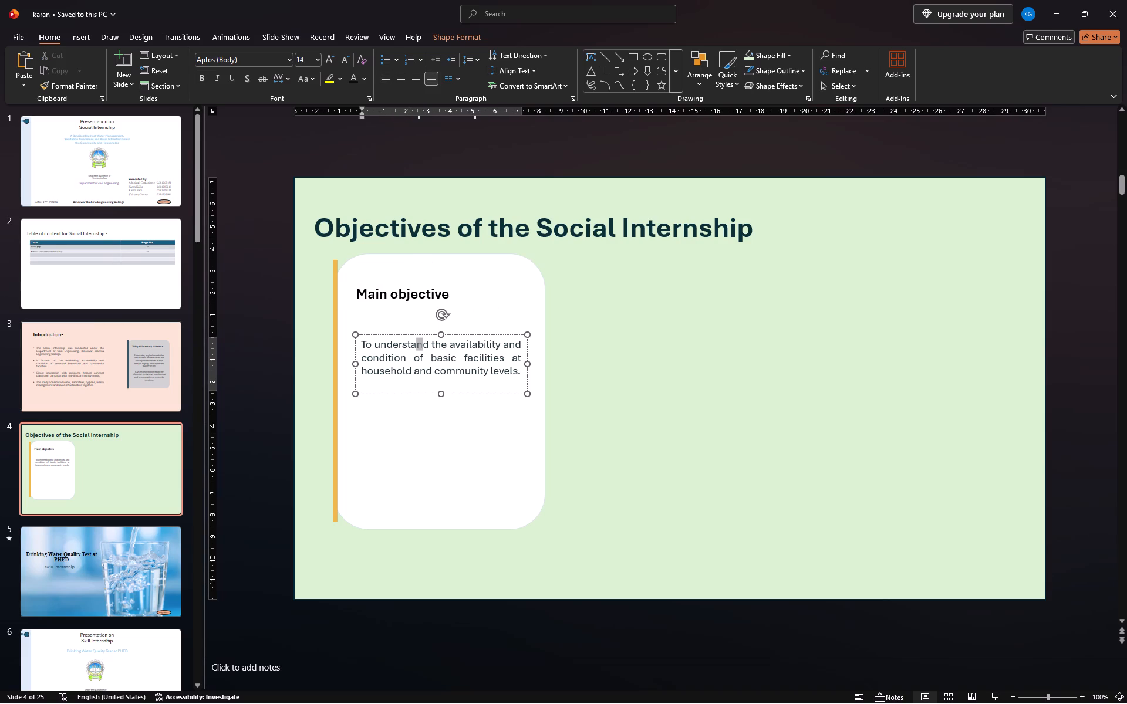
pyautogui.moveTo(423, 339); pyautogui.dragTo(406, 360)
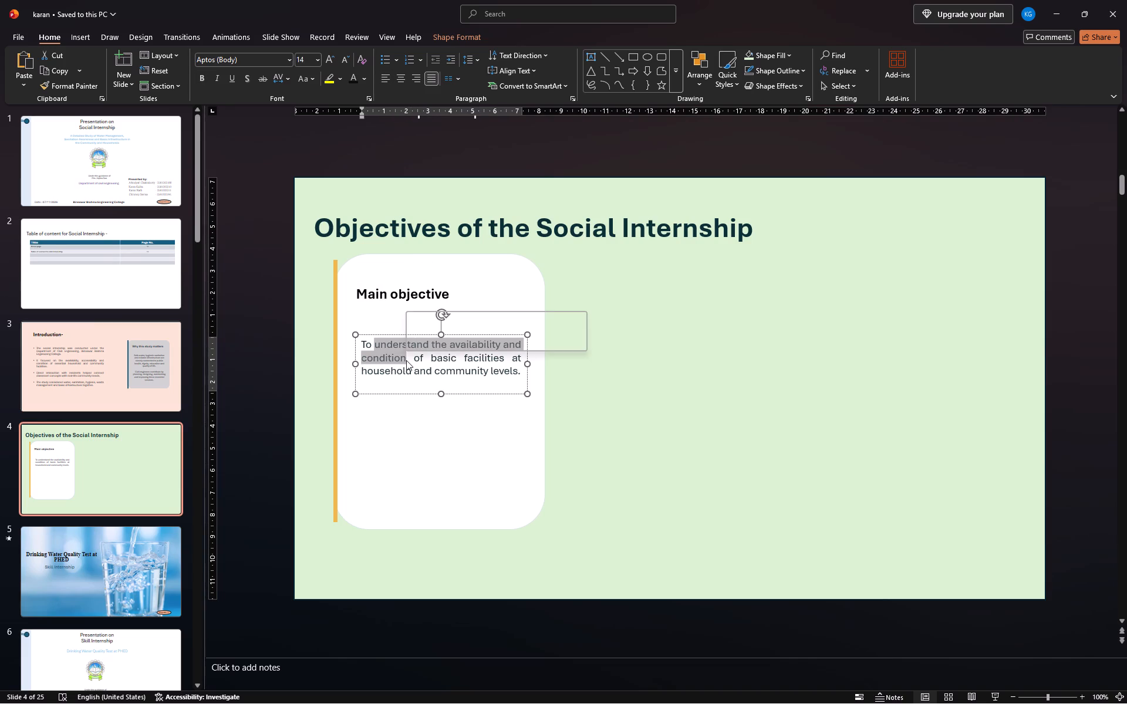
pyautogui.moveTo(383, 333); pyautogui.dragTo(383, 320)
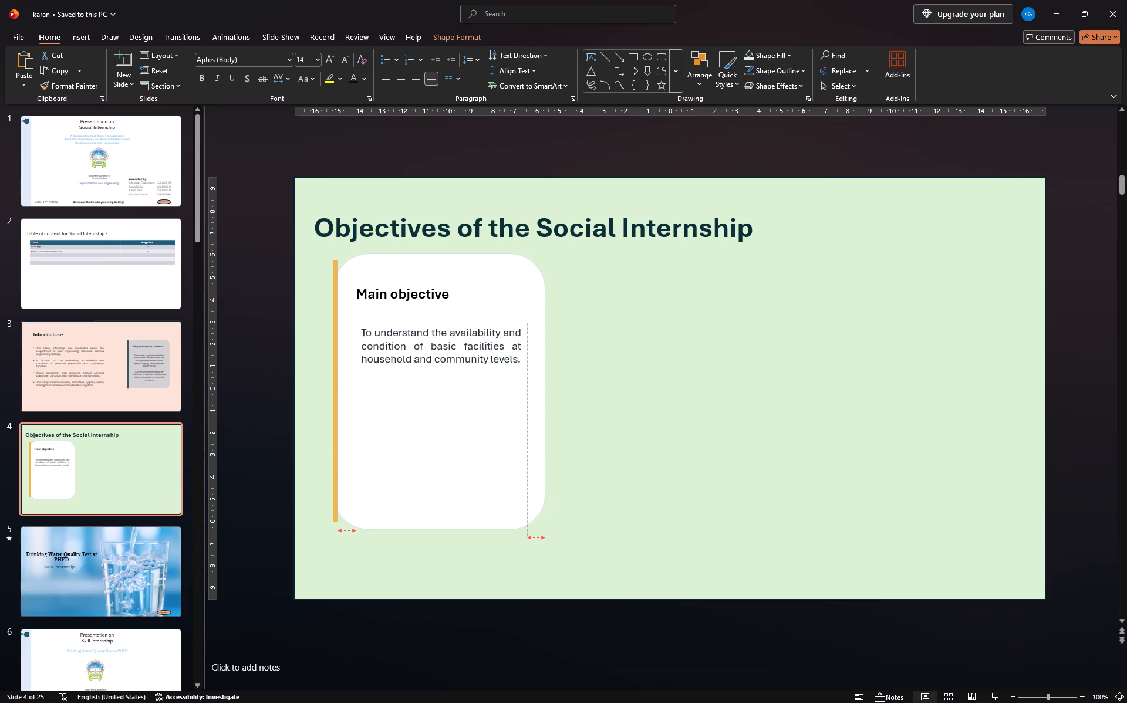
pyautogui.moveTo(383, 320); pyautogui.dragTo(383, 315)
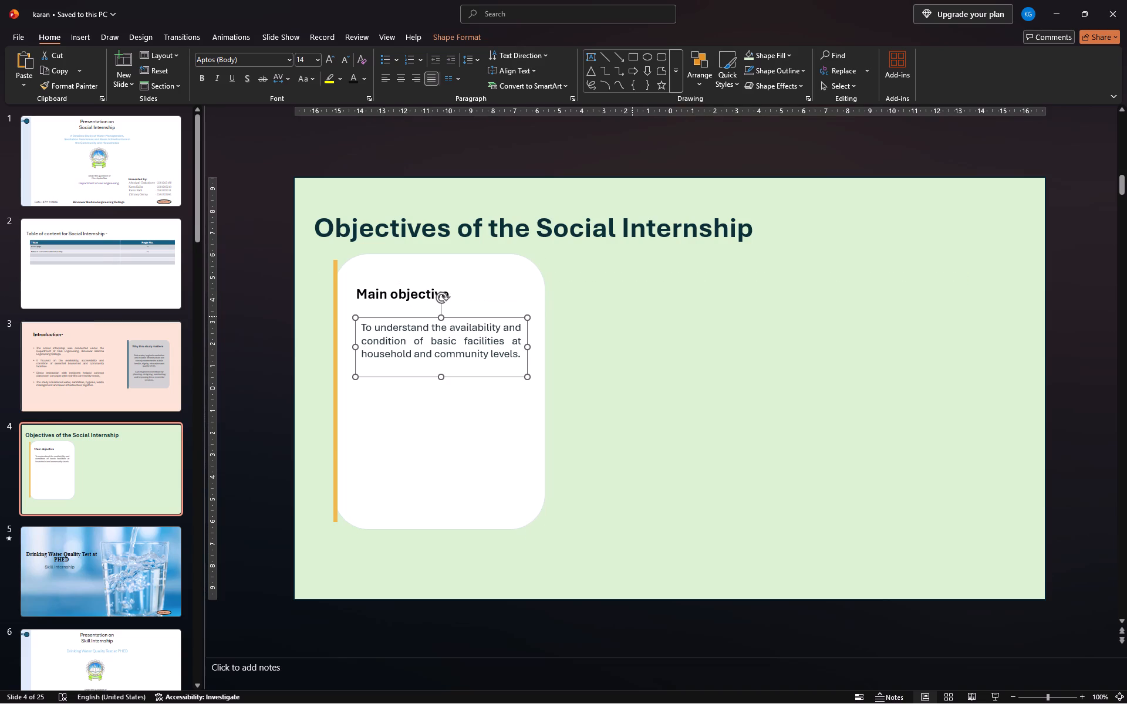
pyautogui.click(632, 316)
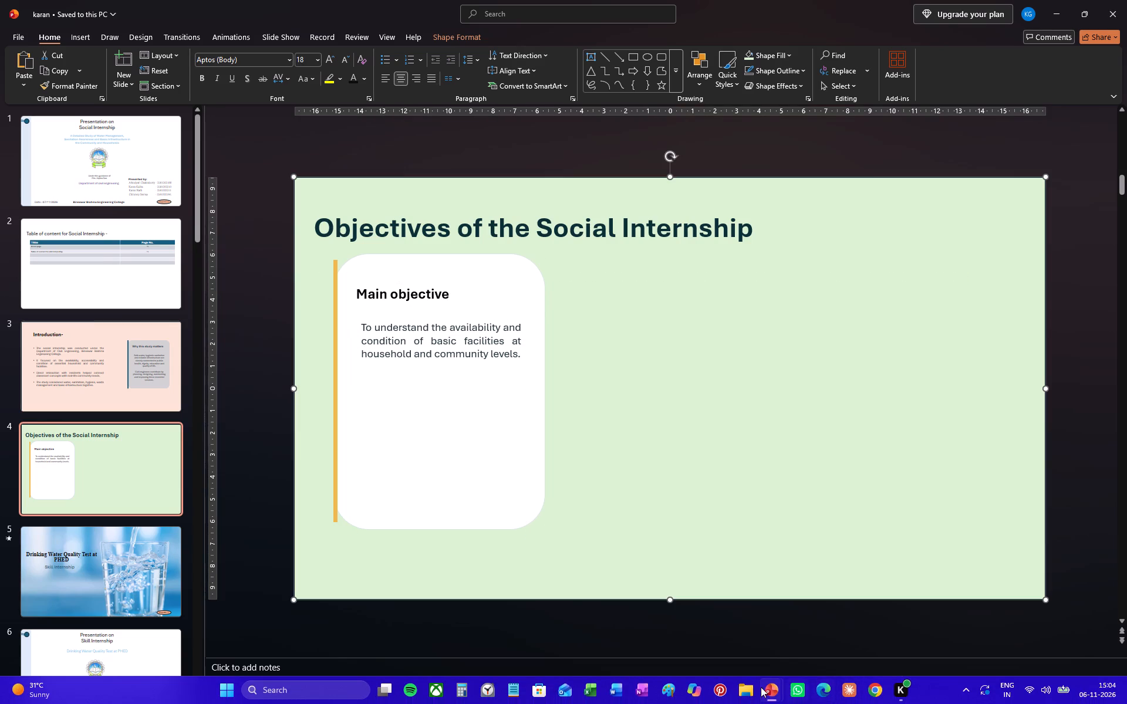
# Copy the bulleted objectives text box from the reference deck's Objectives slide and paste it beside the white card on slide 4.
pyautogui.click(770, 691)
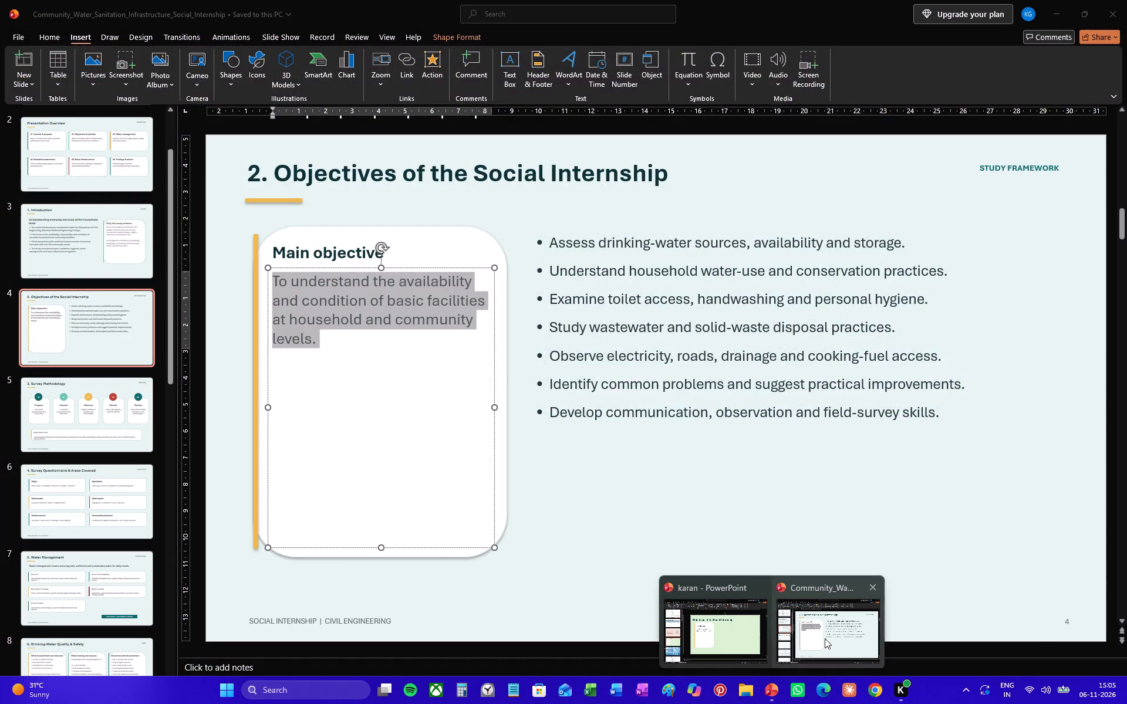
pyautogui.click(840, 638)
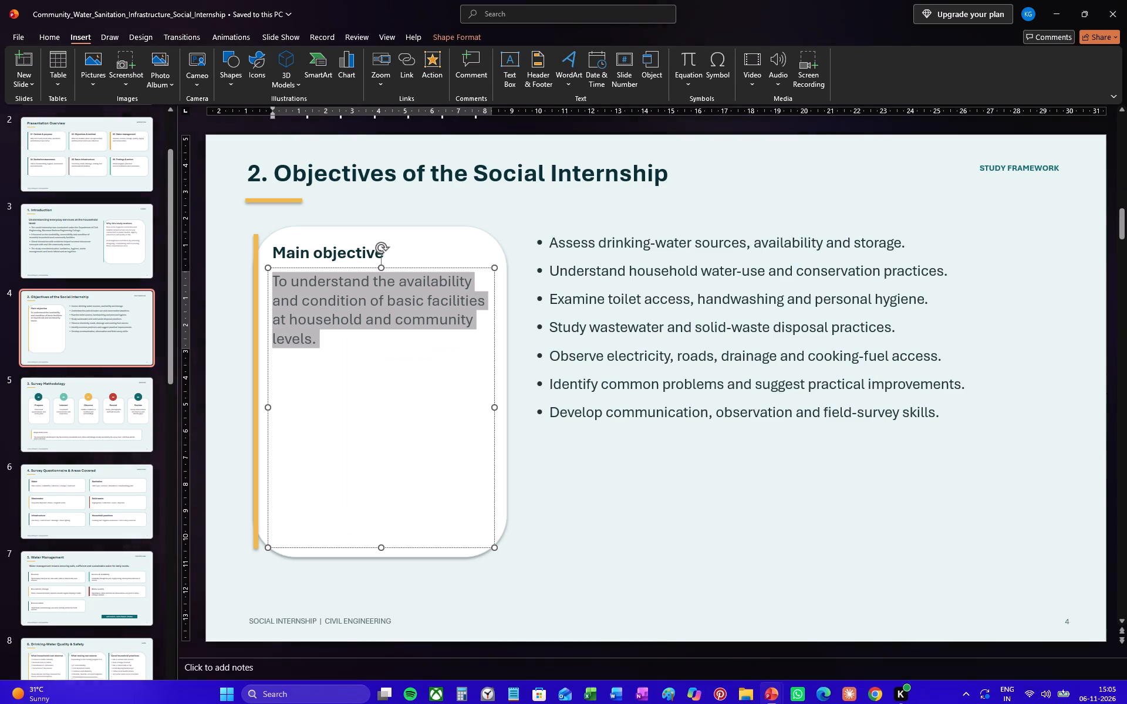
pyautogui.click(751, 246)
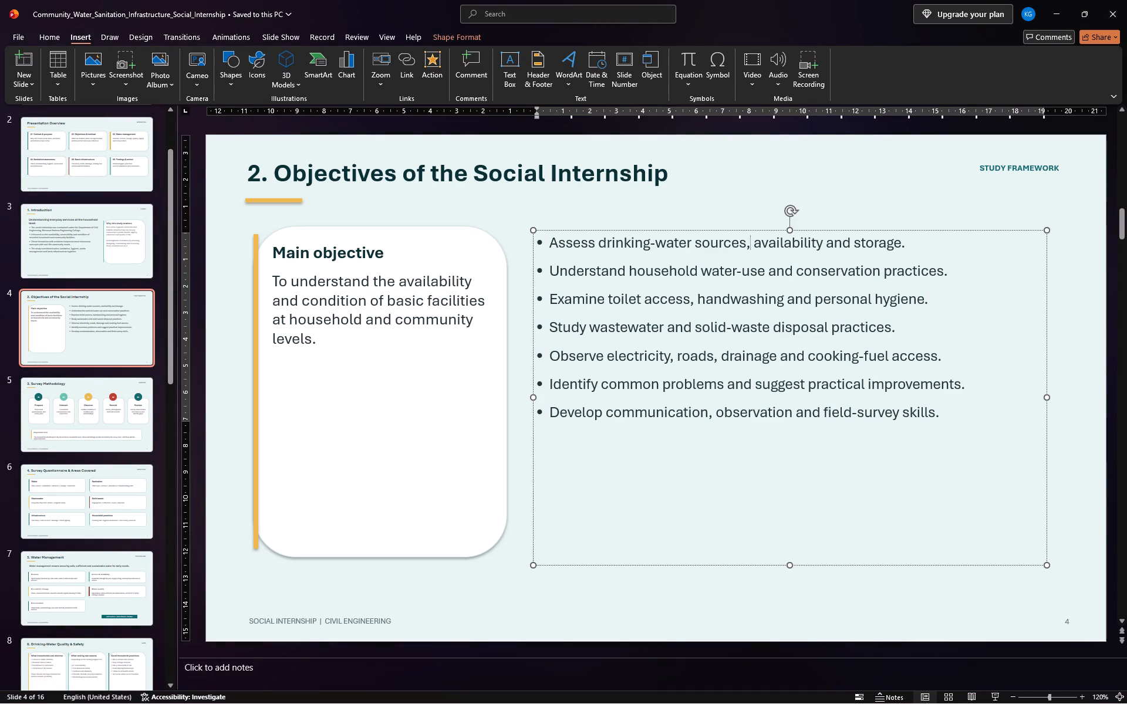
pyautogui.click(750, 227)
pyautogui.click(743, 229)
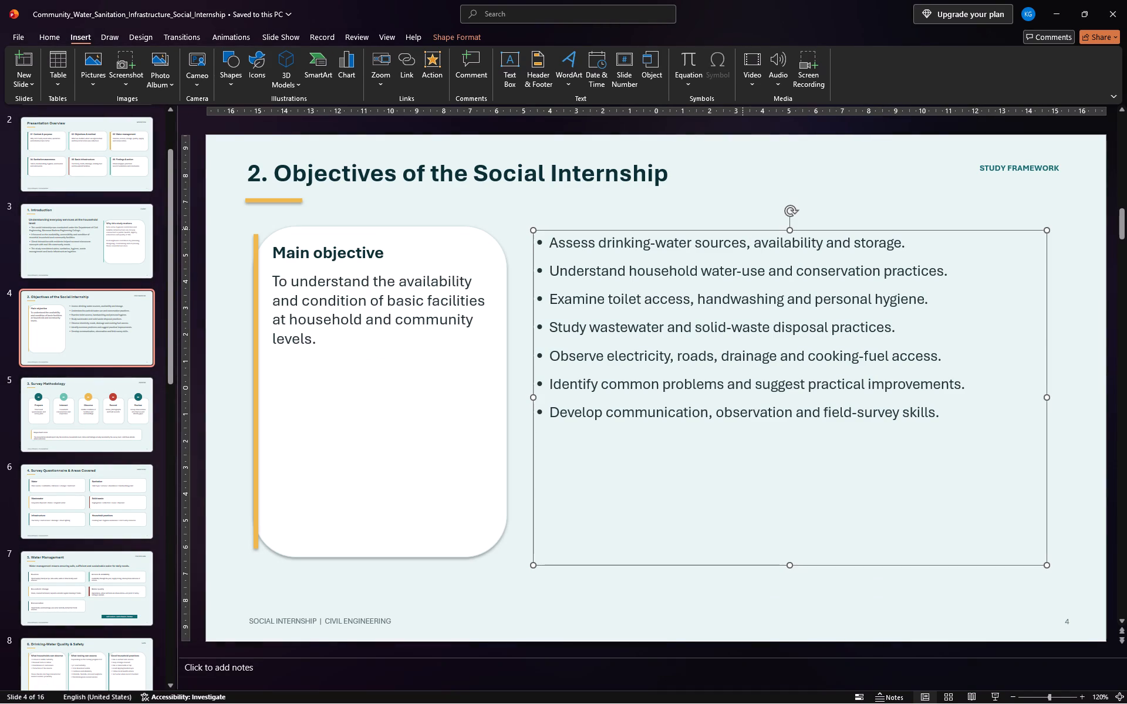
pyautogui.hotkey('ctrl', 'c')
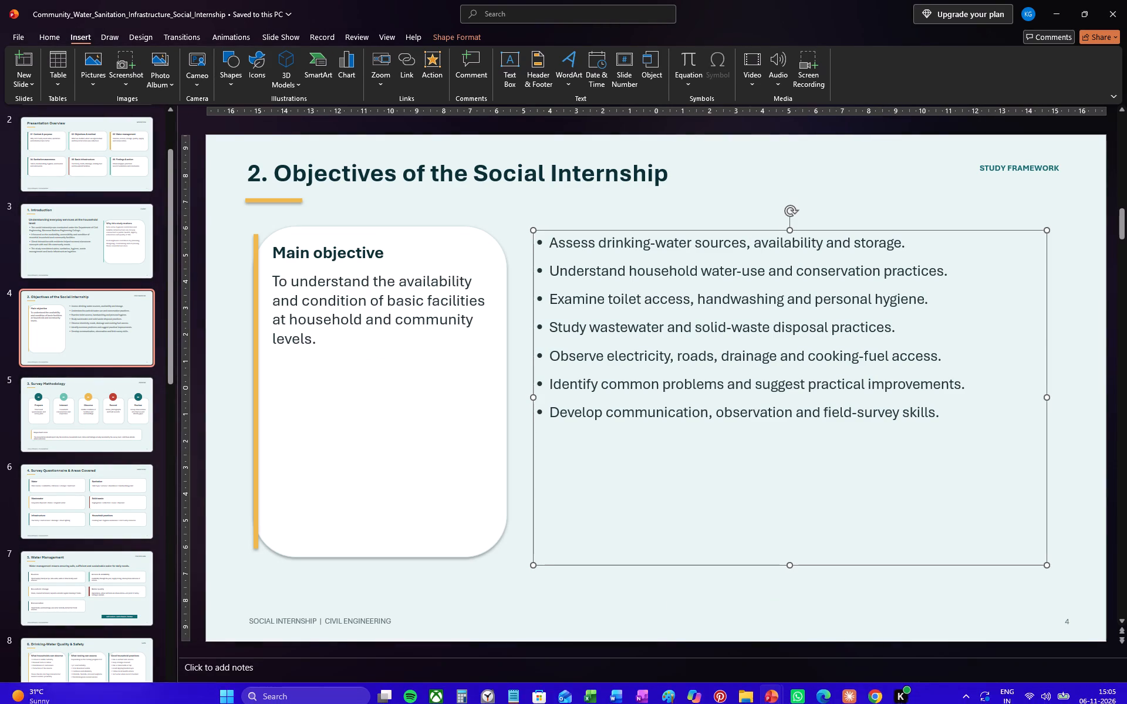
pyautogui.click(770, 683)
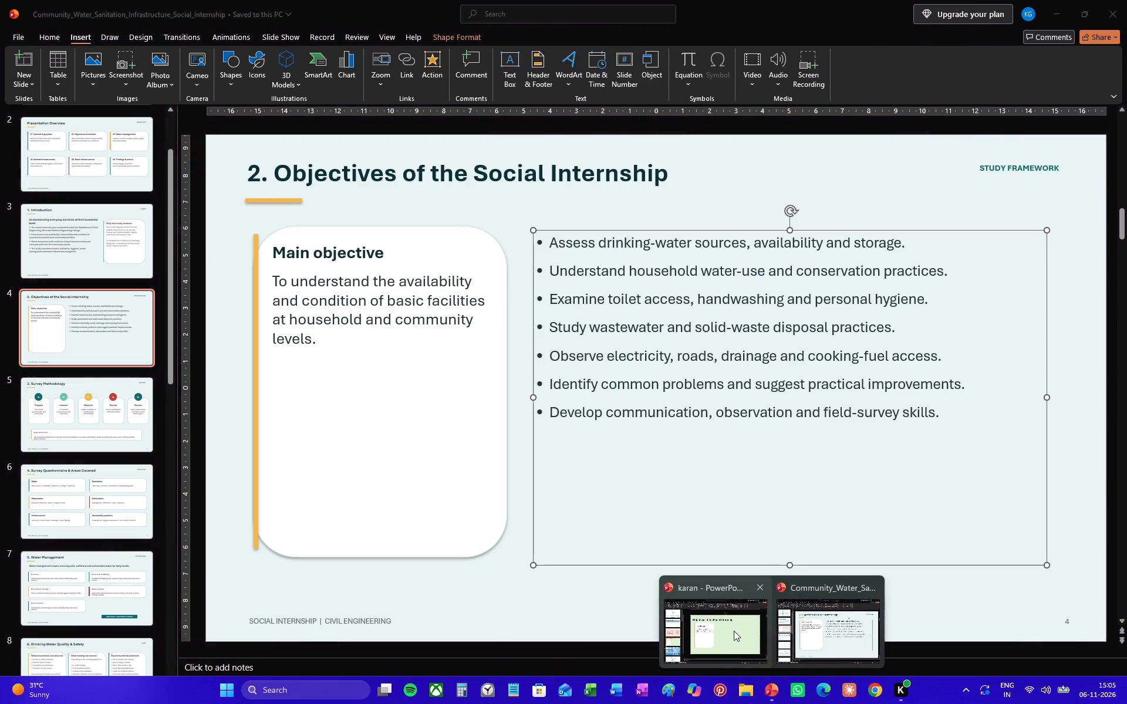
pyautogui.moveTo(733, 630); pyautogui.dragTo(735, 365)
pyautogui.click(735, 365)
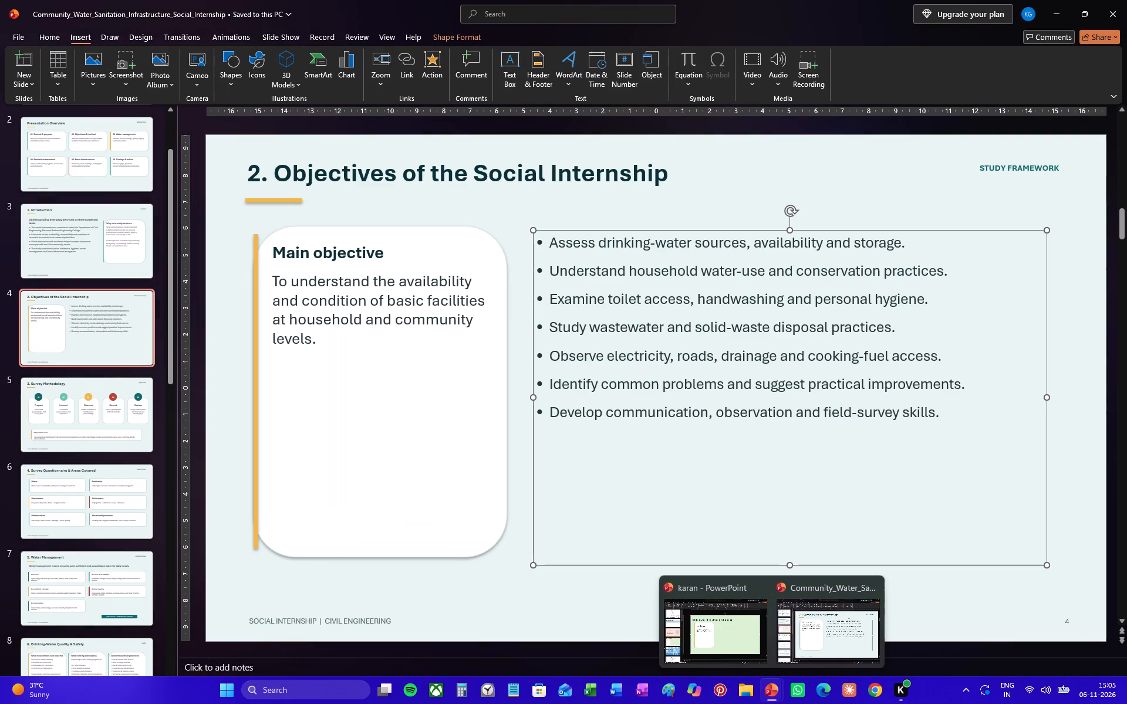
pyautogui.click(718, 624)
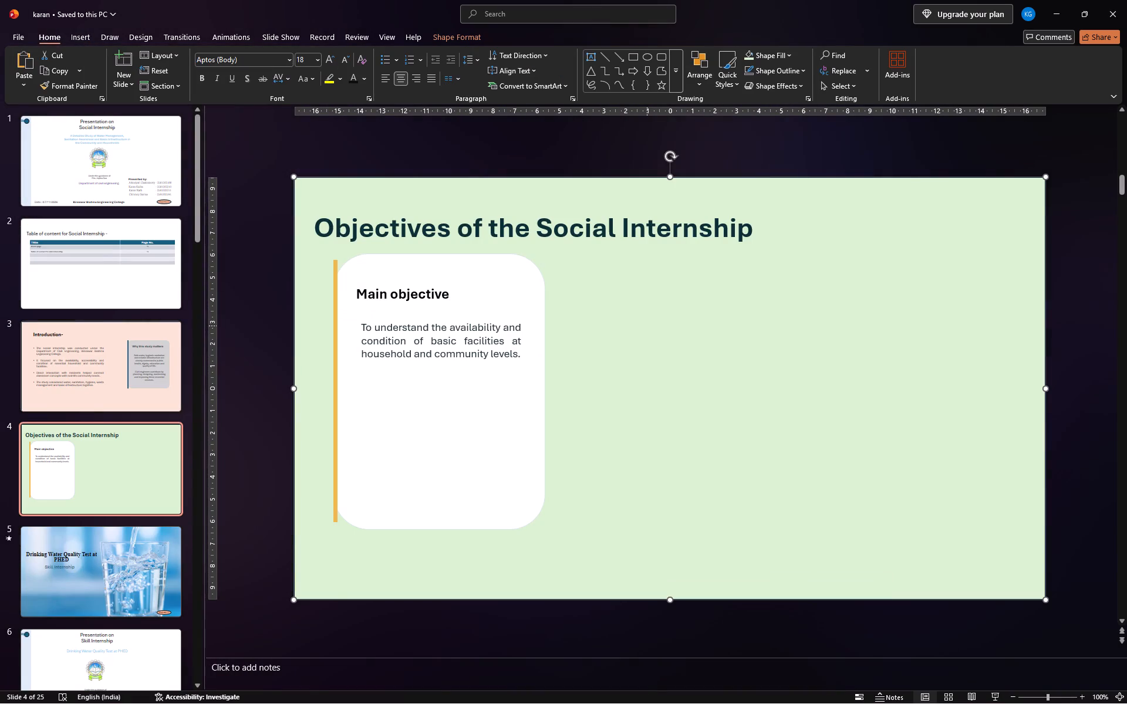
pyautogui.click(647, 326)
pyautogui.hotkey('ctrl', 'v')
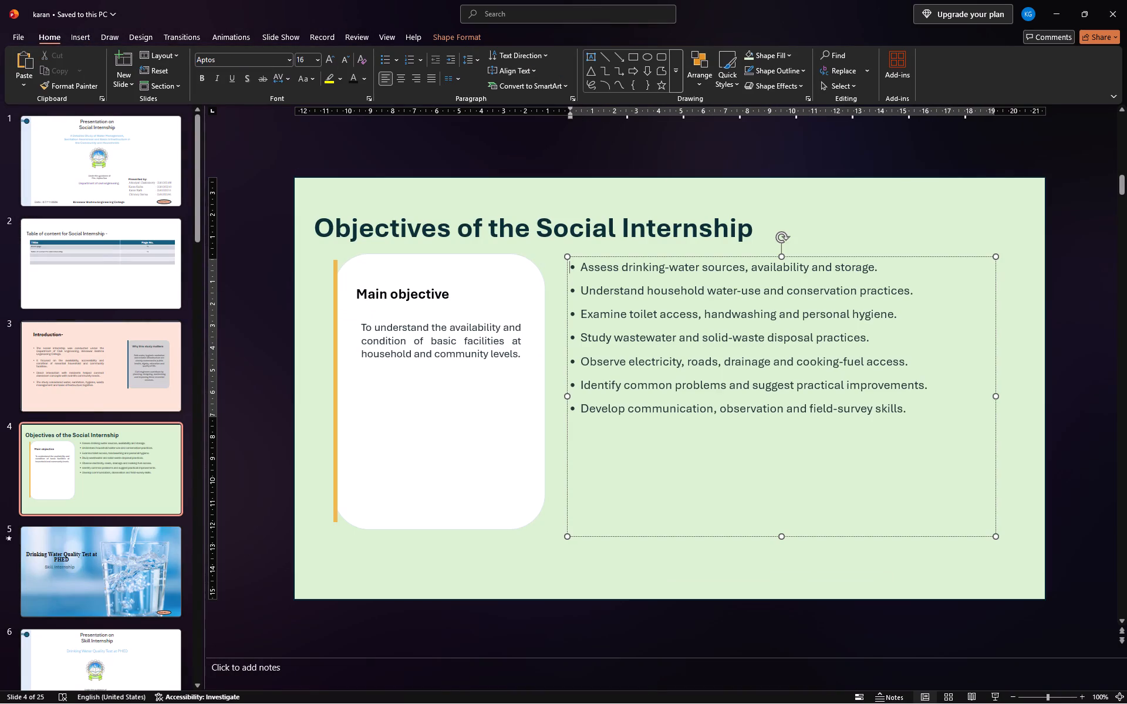
# Fill the pasted objectives text box on slide 4 with Green, Accent 6, Lighter 60%.
pyautogui.moveTo(910, 408); pyautogui.dragTo(572, 273)
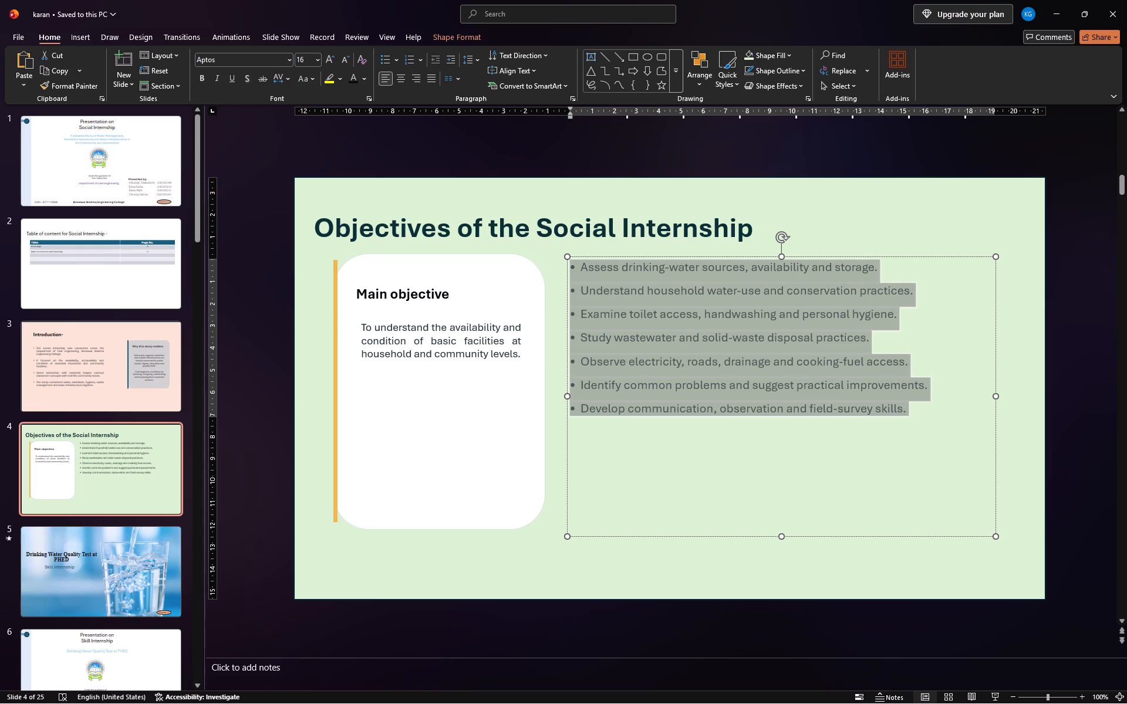
pyautogui.moveTo(572, 273); pyautogui.dragTo(571, 273)
pyautogui.rightClick(717, 469)
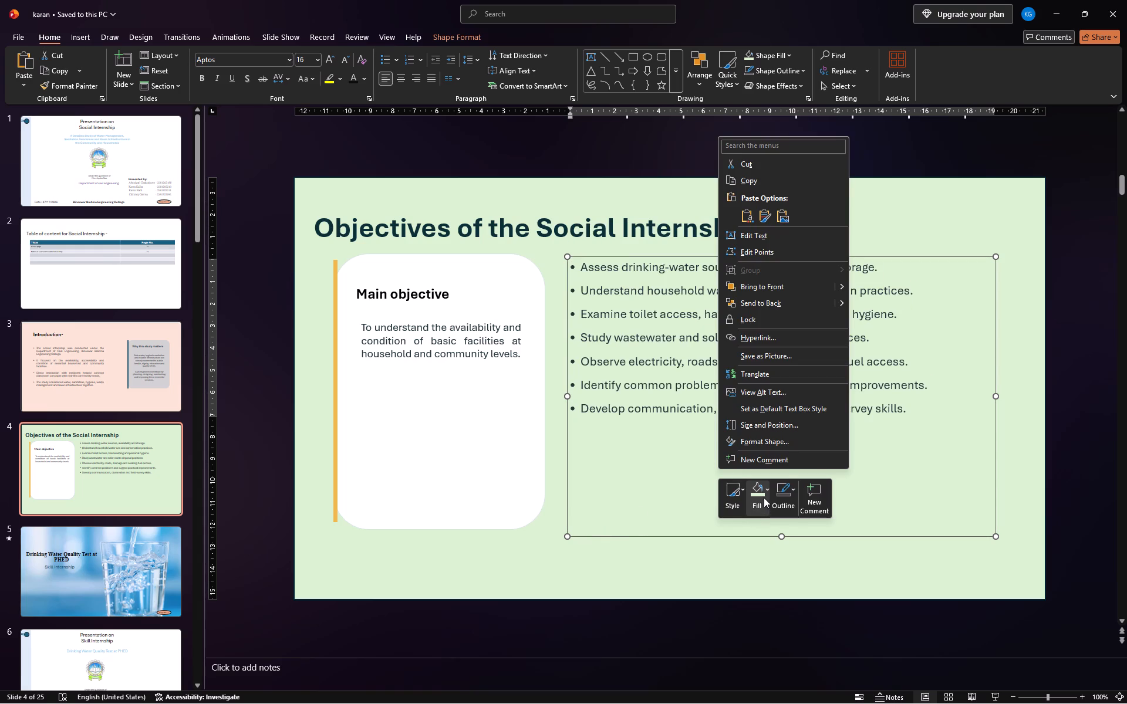
pyautogui.click(755, 495)
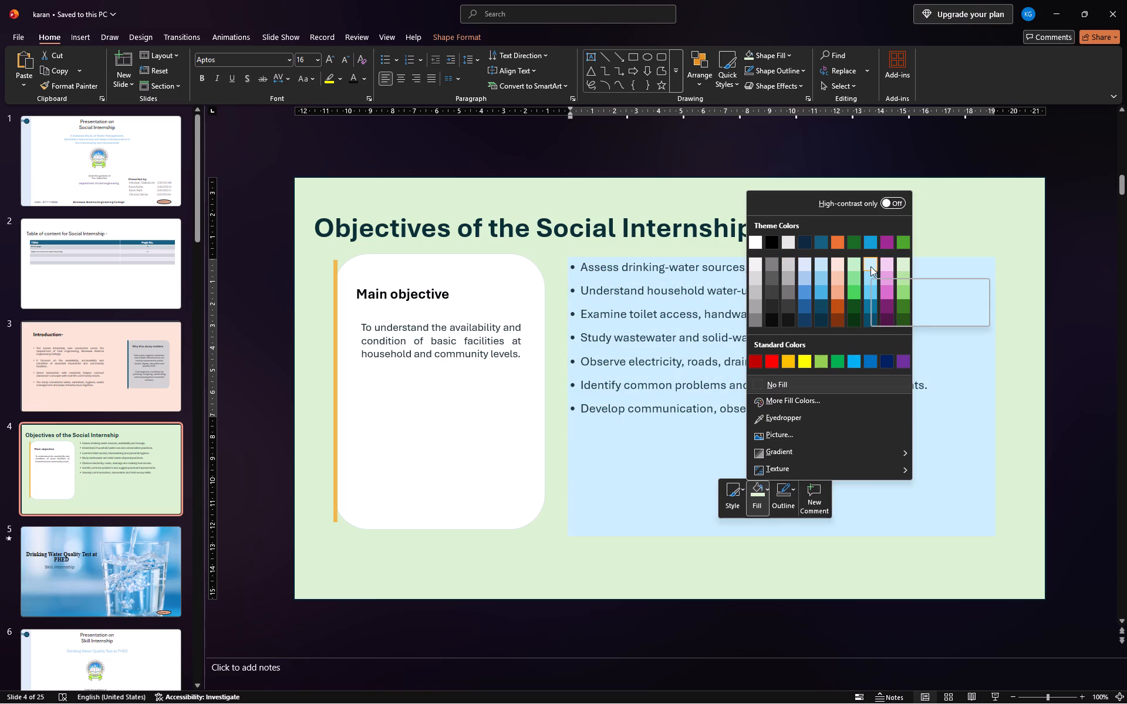
pyautogui.click(901, 277)
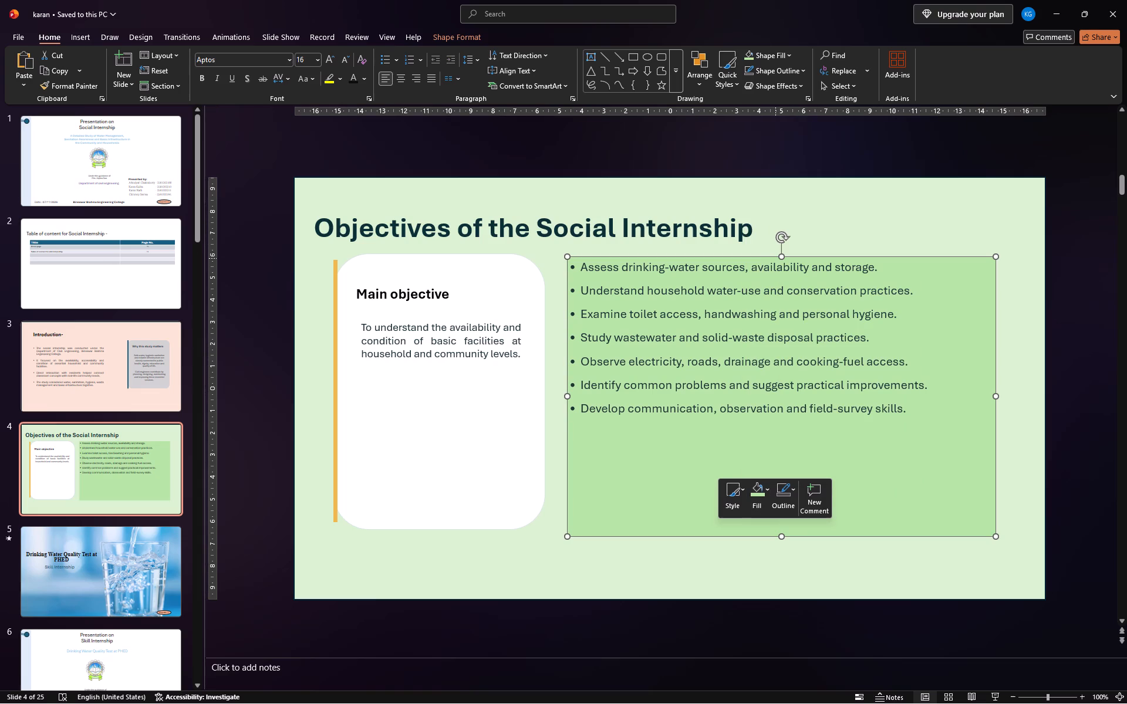
# Move the green objectives box slightly down and away from the white card, and shrink it to fit its seven bullets.
pyautogui.moveTo(780, 256); pyautogui.dragTo(792, 310)
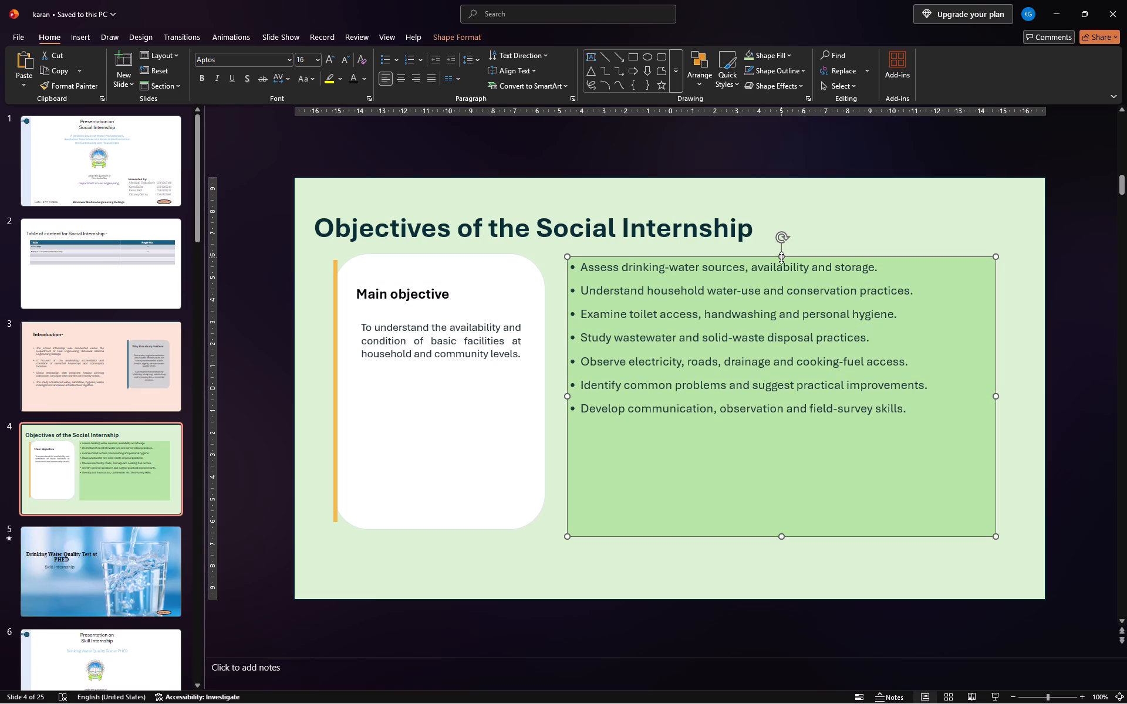
pyautogui.moveTo(781, 258); pyautogui.dragTo(794, 335)
pyautogui.moveTo(780, 534); pyautogui.dragTo(782, 435)
pyautogui.moveTo(841, 256); pyautogui.dragTo(852, 295)
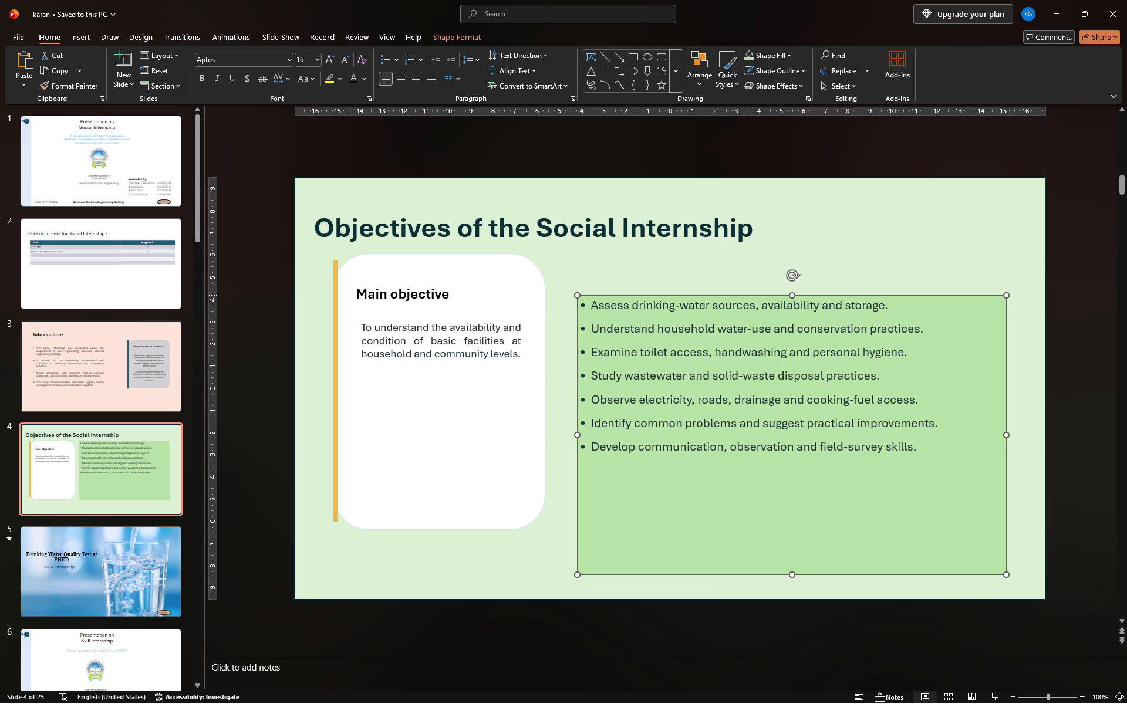
pyautogui.moveTo(1007, 574); pyautogui.dragTo(944, 497)
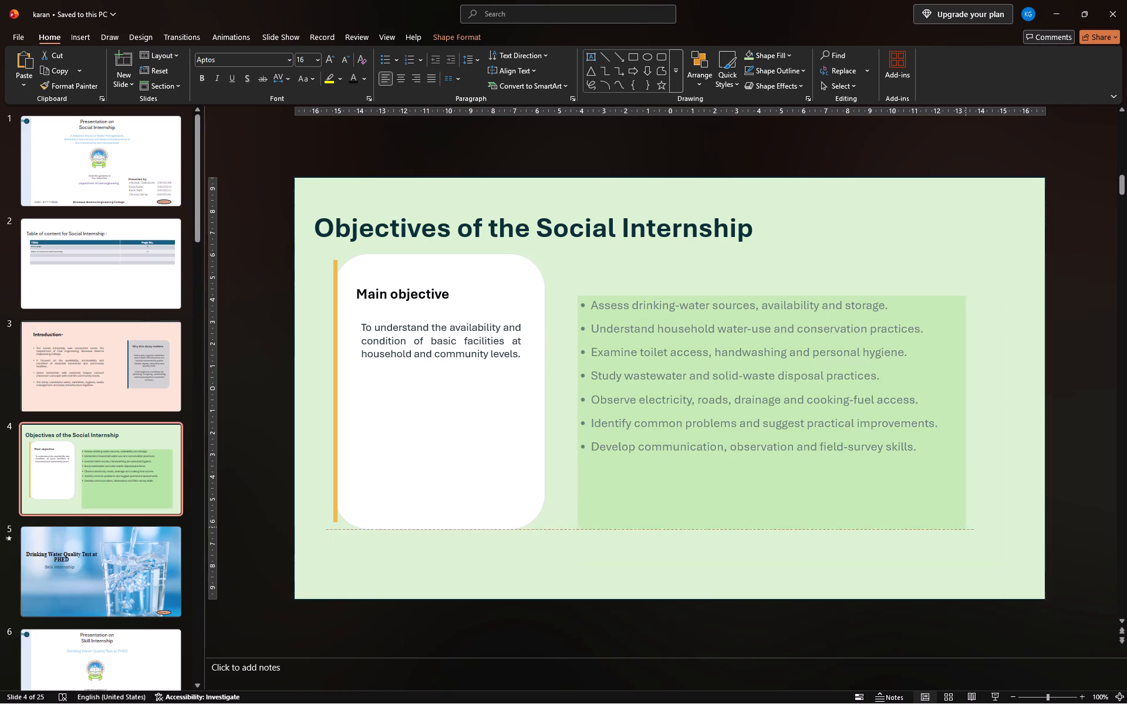
pyautogui.moveTo(944, 497); pyautogui.dragTo(974, 493)
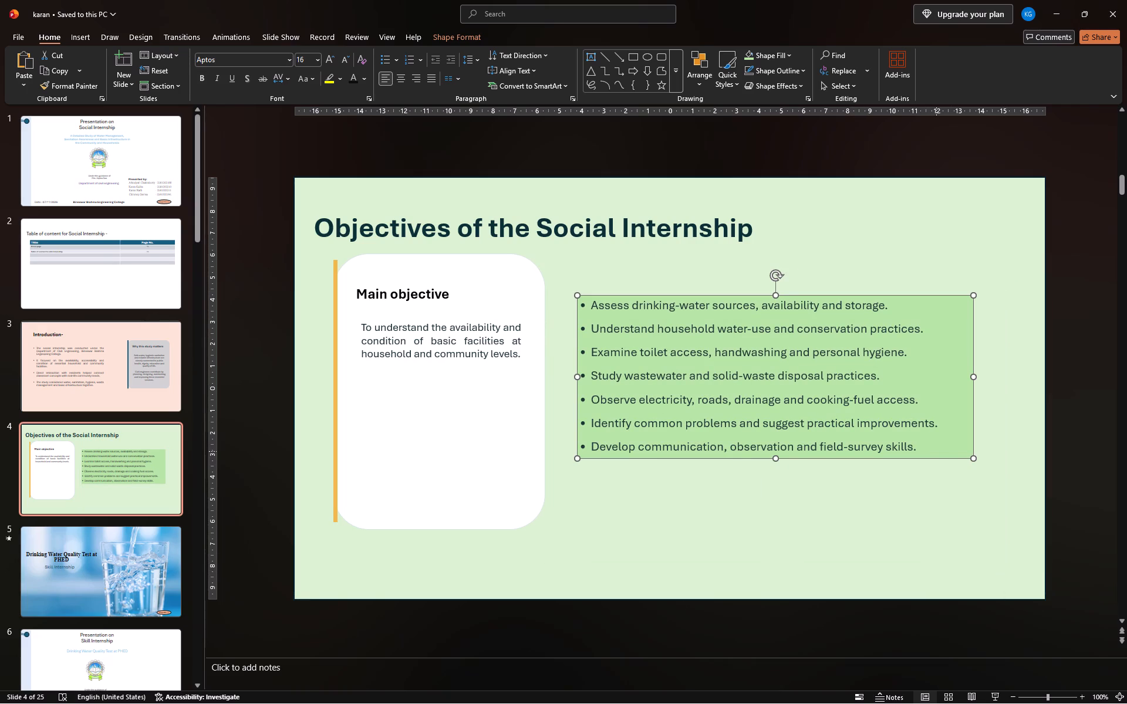
# Try centred and left alignment on all the bulleted objectives, and settle on justified alignment.
pyautogui.moveTo(936, 451); pyautogui.dragTo(585, 297)
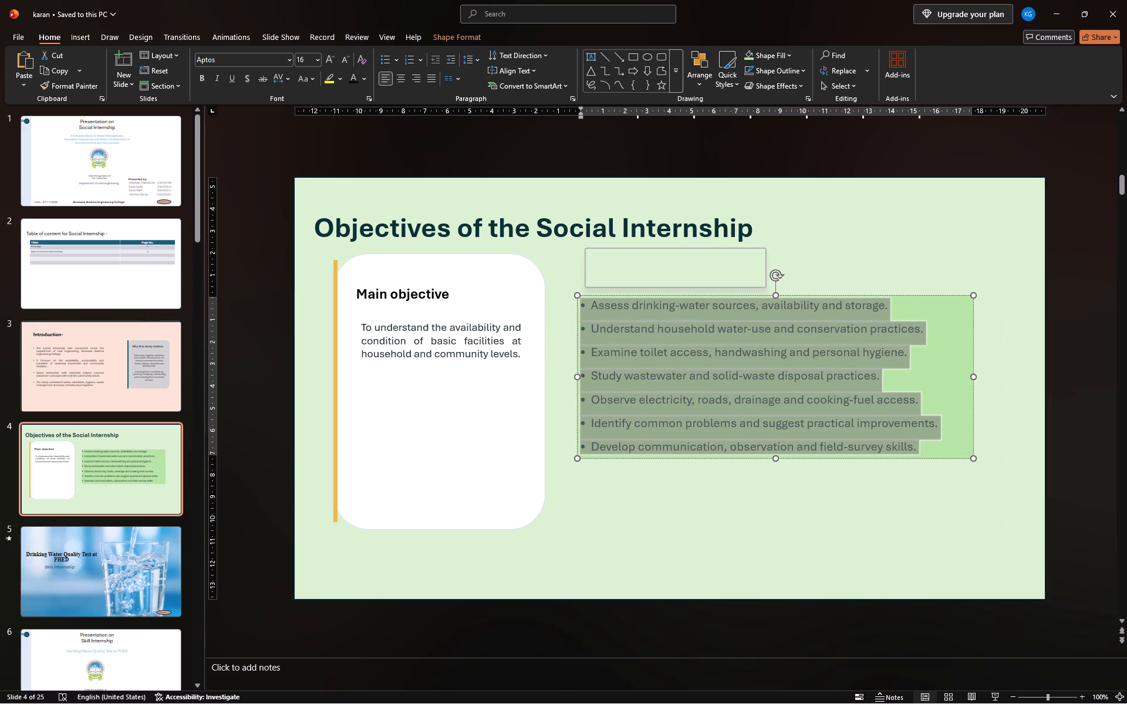
pyautogui.click(401, 78)
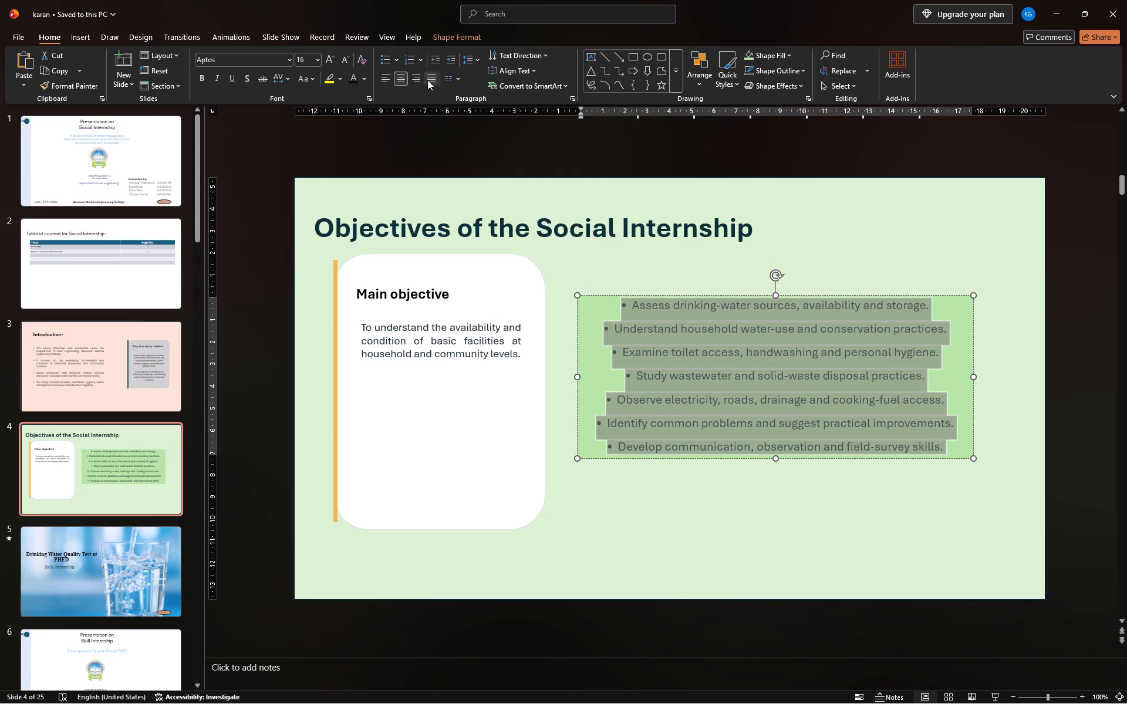
pyautogui.click(427, 80)
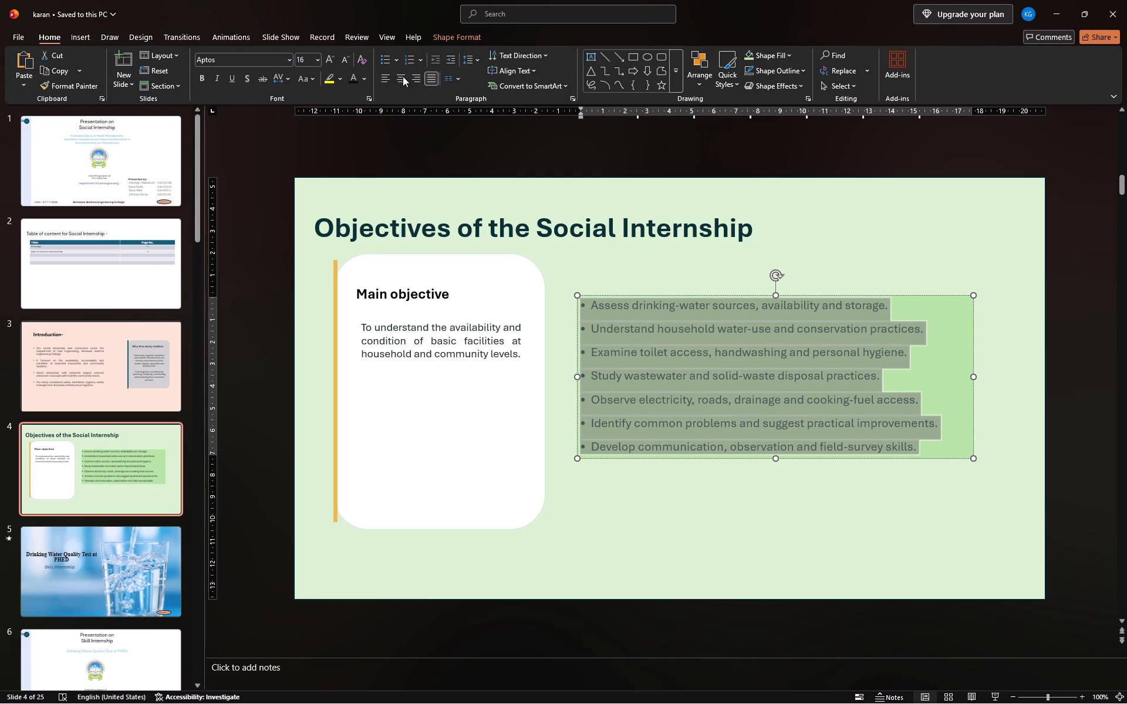
pyautogui.click(382, 77)
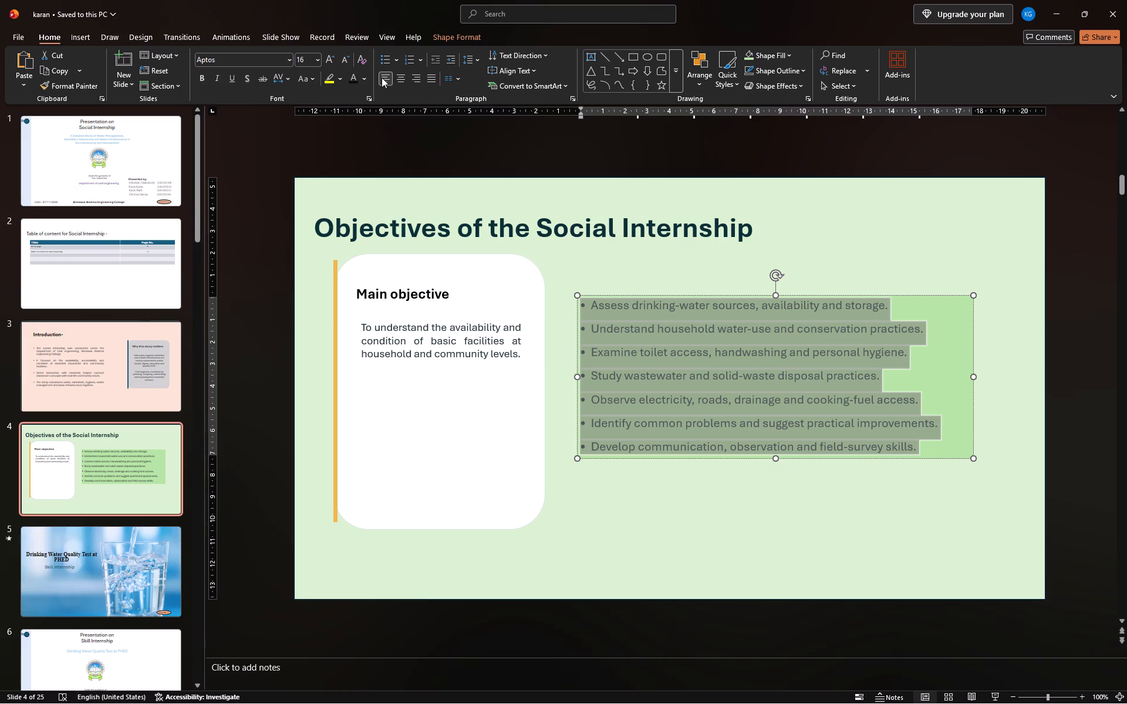
pyautogui.click(382, 77)
pyautogui.click(430, 77)
pyautogui.click(845, 147)
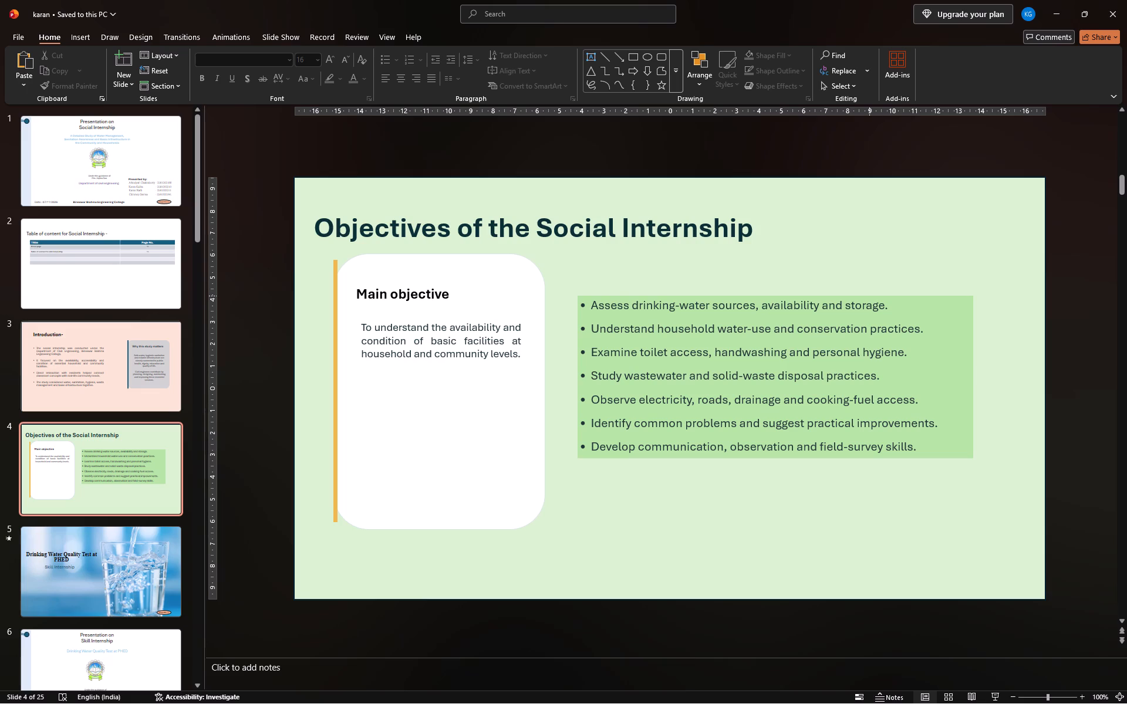
# Nudge the green objectives box slightly further down and away from the white card.
pyautogui.moveTo(869, 296); pyautogui.dragTo(873, 309)
pyautogui.click(859, 138)
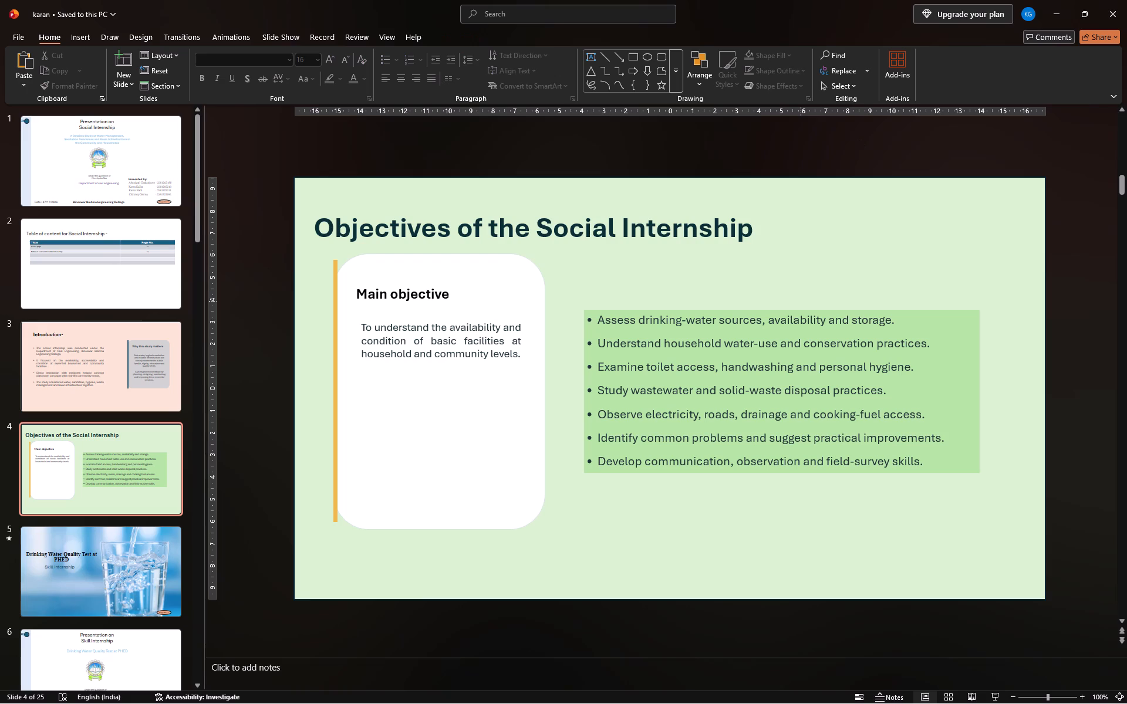
# Add a new slide after slide 4.
pyautogui.click(124, 61)
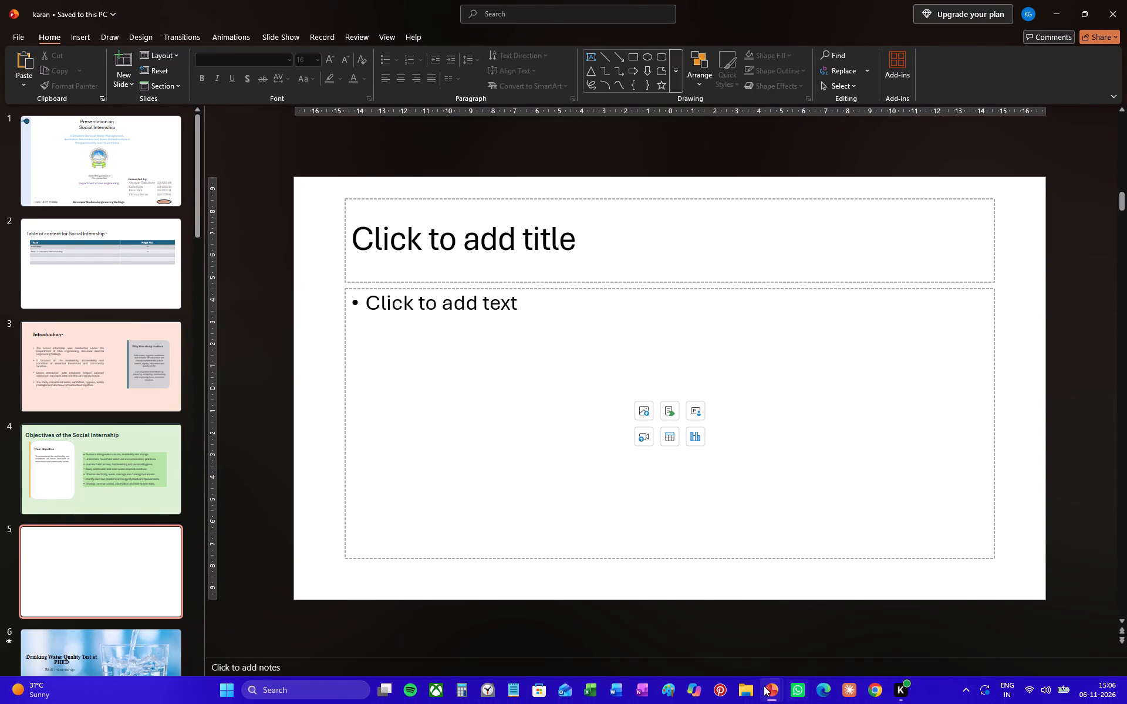
# Switch to the reference deck, look over its two survey slides, and copy the title text "Survey Methodology" without its number.
pyautogui.click(800, 634)
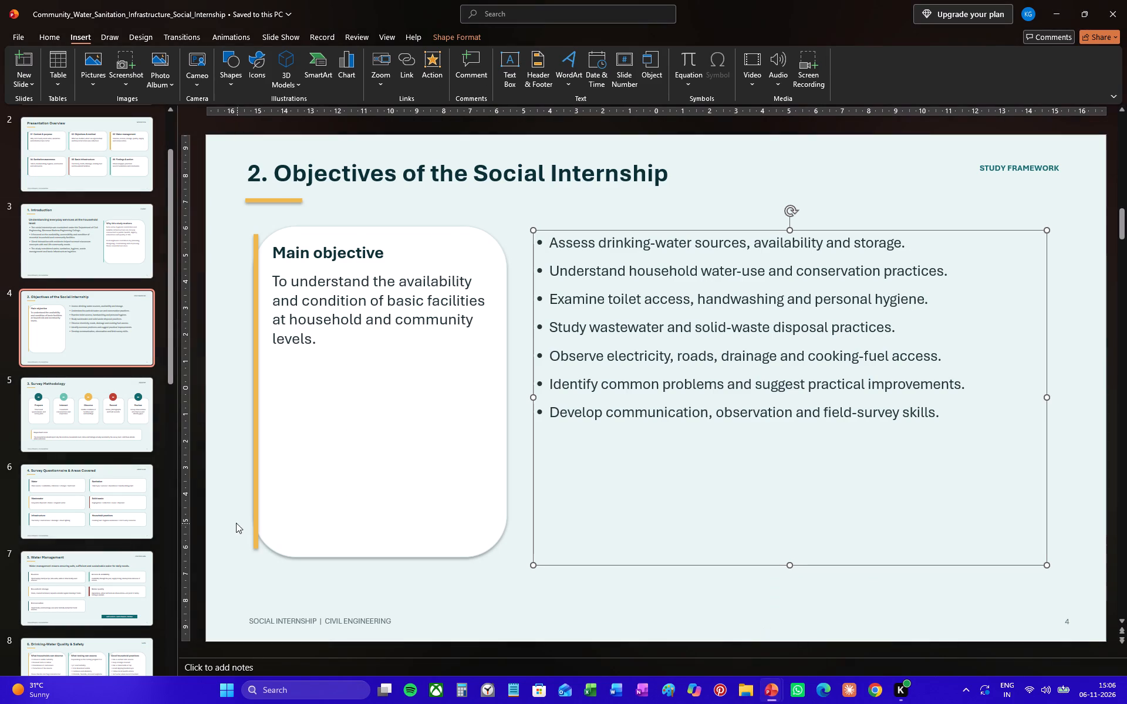
pyautogui.click(75, 414)
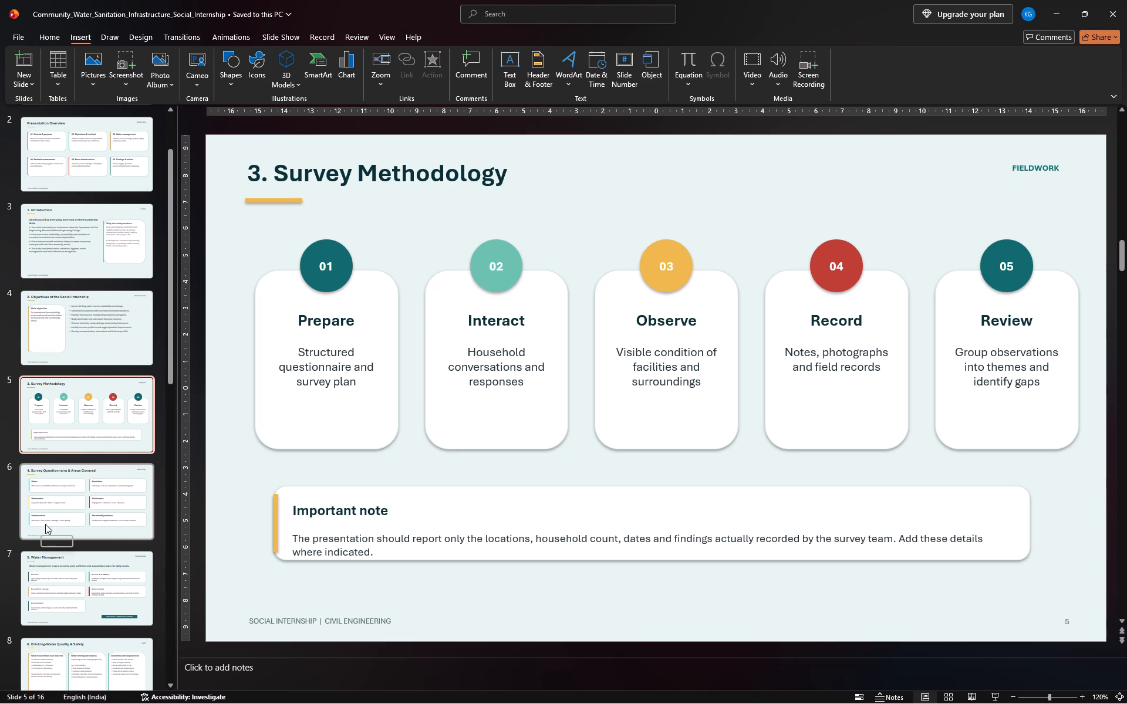
pyautogui.click(115, 496)
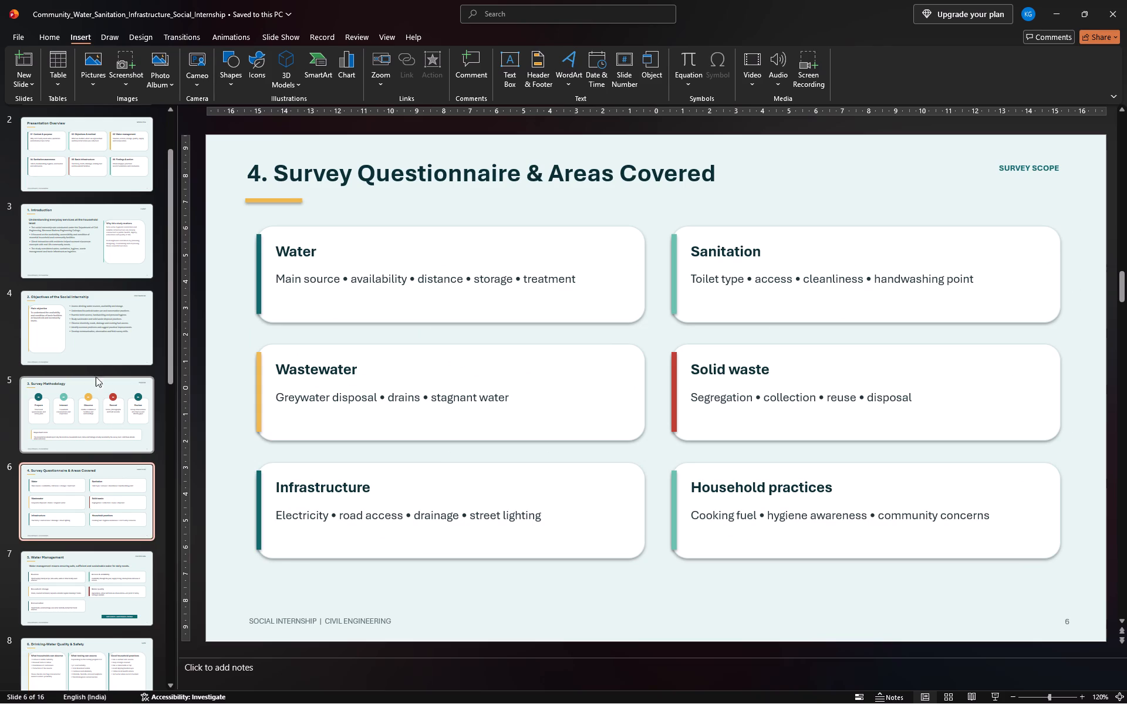
pyautogui.click(98, 357)
pyautogui.click(95, 393)
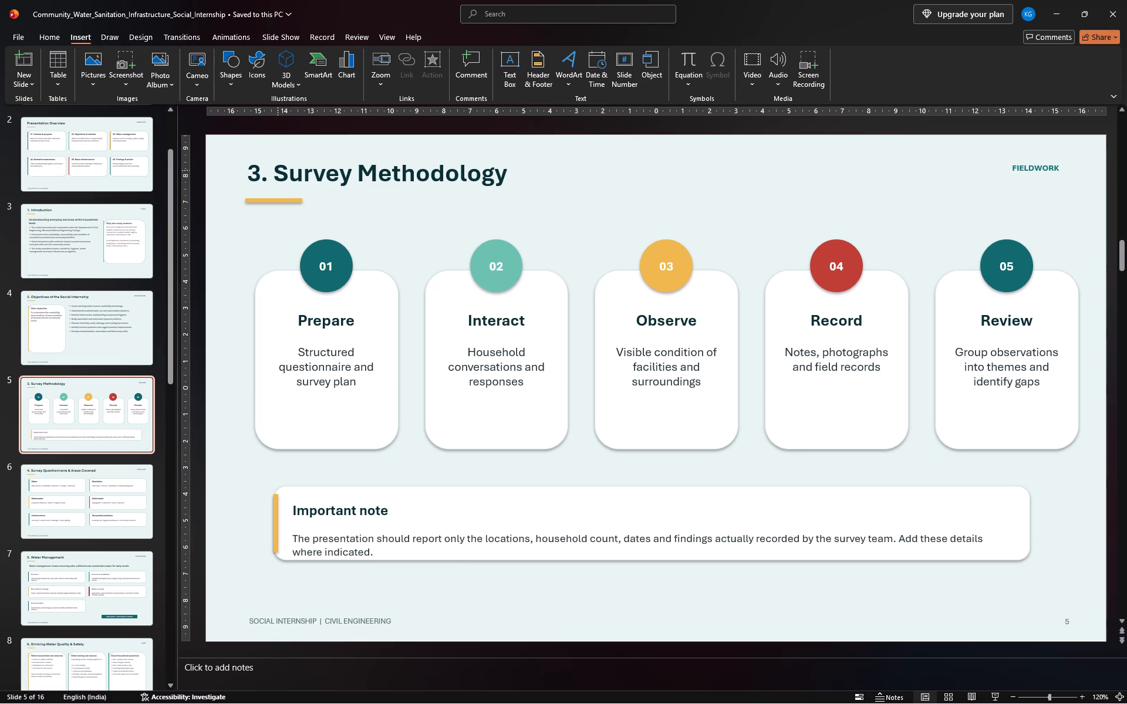
pyautogui.moveTo(278, 171); pyautogui.dragTo(541, 174)
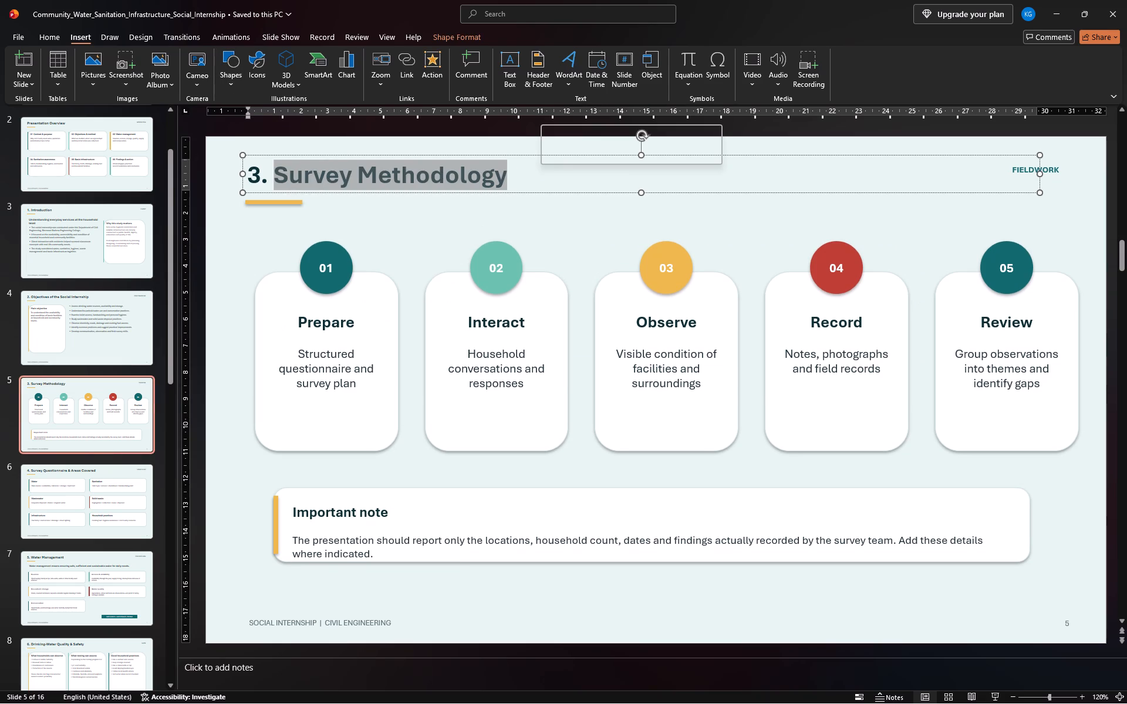
pyautogui.hotkey('ctrl', 'c')
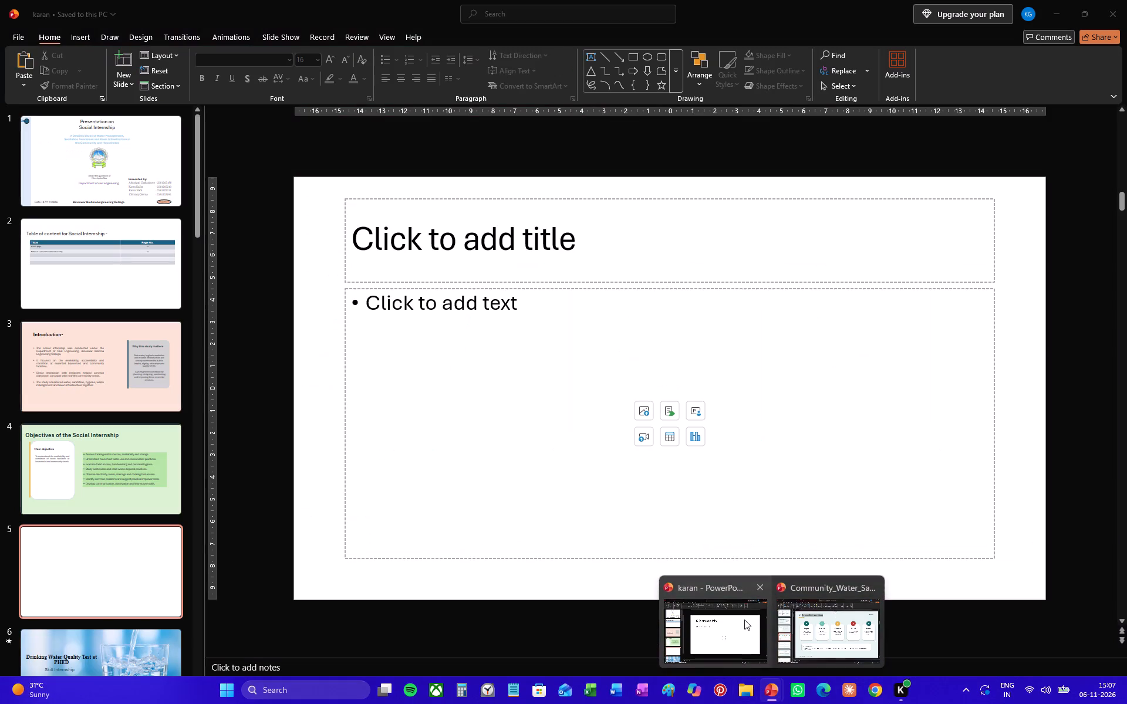
# Return to the karan presentation and delete the content and title placeholders from the new slide 5.
pyautogui.click(744, 620)
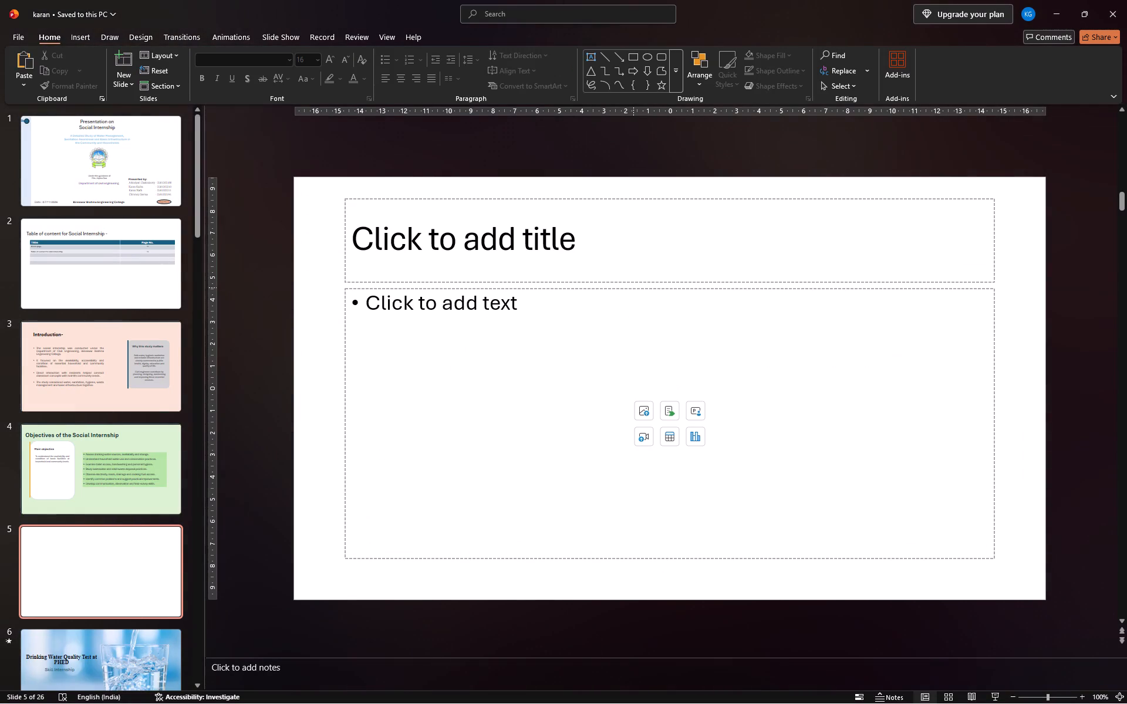
pyautogui.click(633, 287)
pyautogui.press('Delete')
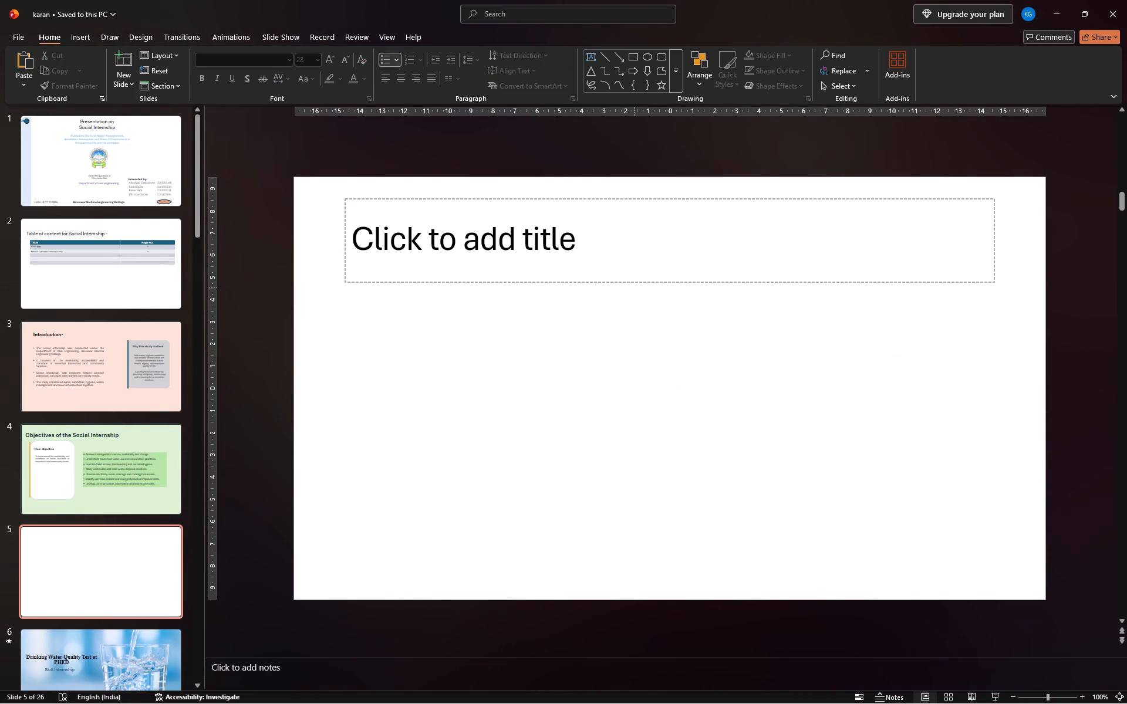
pyautogui.click(640, 282)
pyautogui.press('Delete')
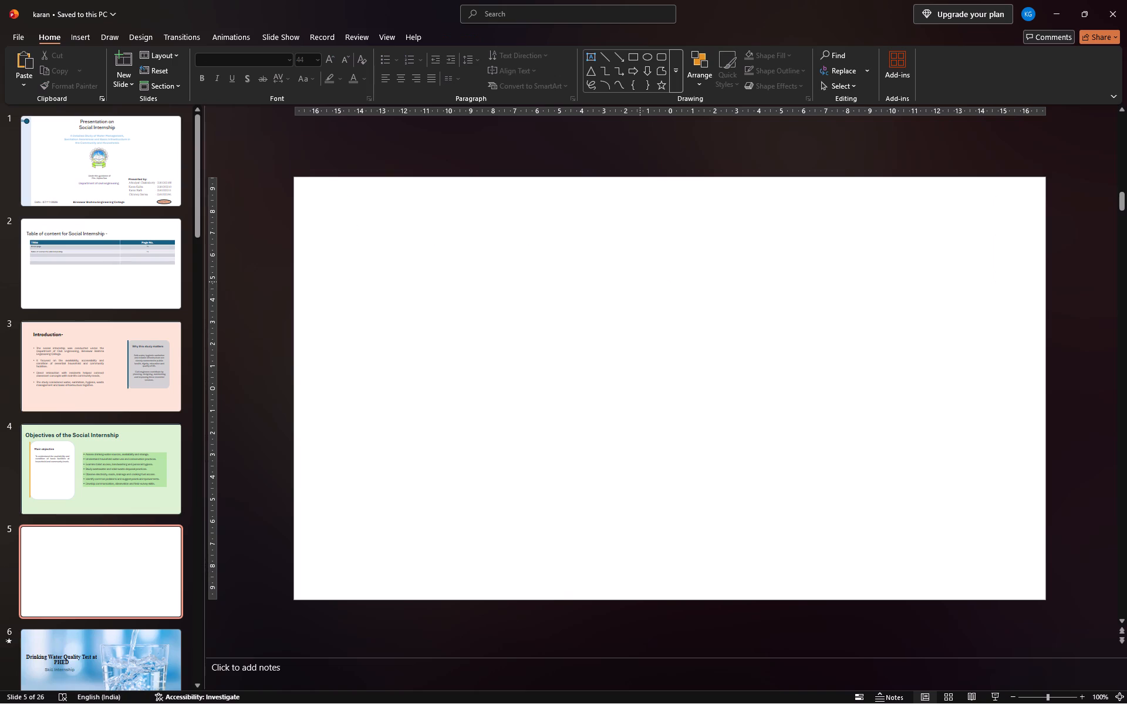
# Draw a rectangle on slide 5 and enlarge it to cover the whole slide, 33.87 cm wide by 19.05 cm high.
pyautogui.click(77, 38)
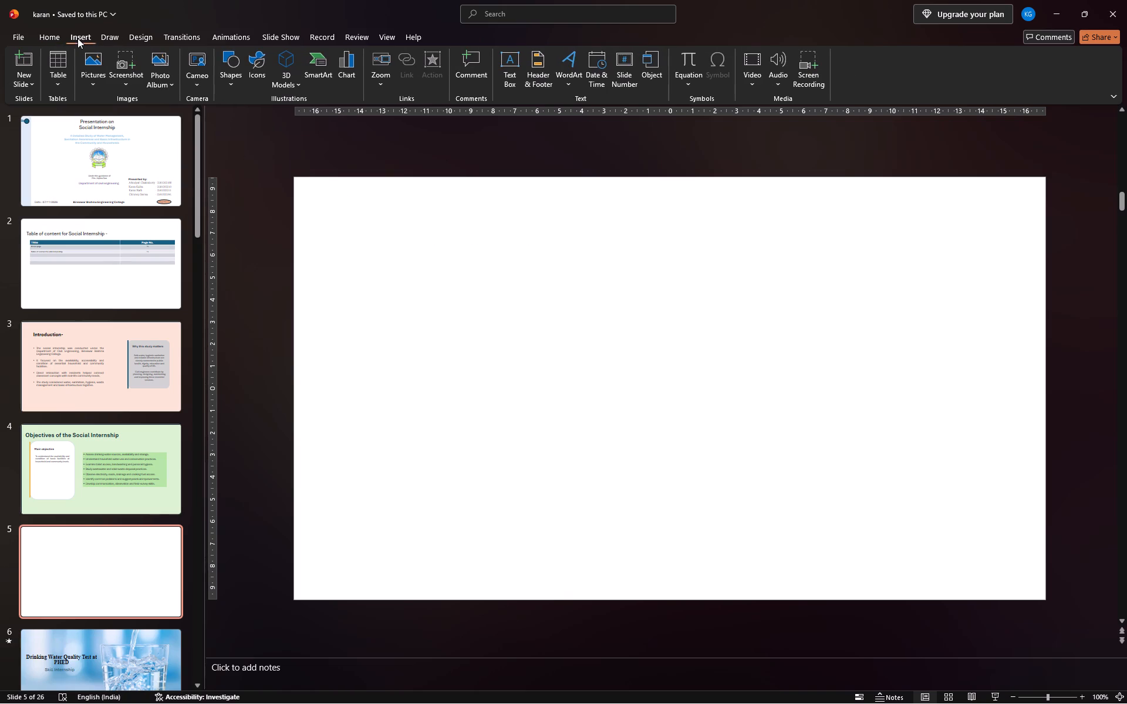
pyautogui.click(55, 34)
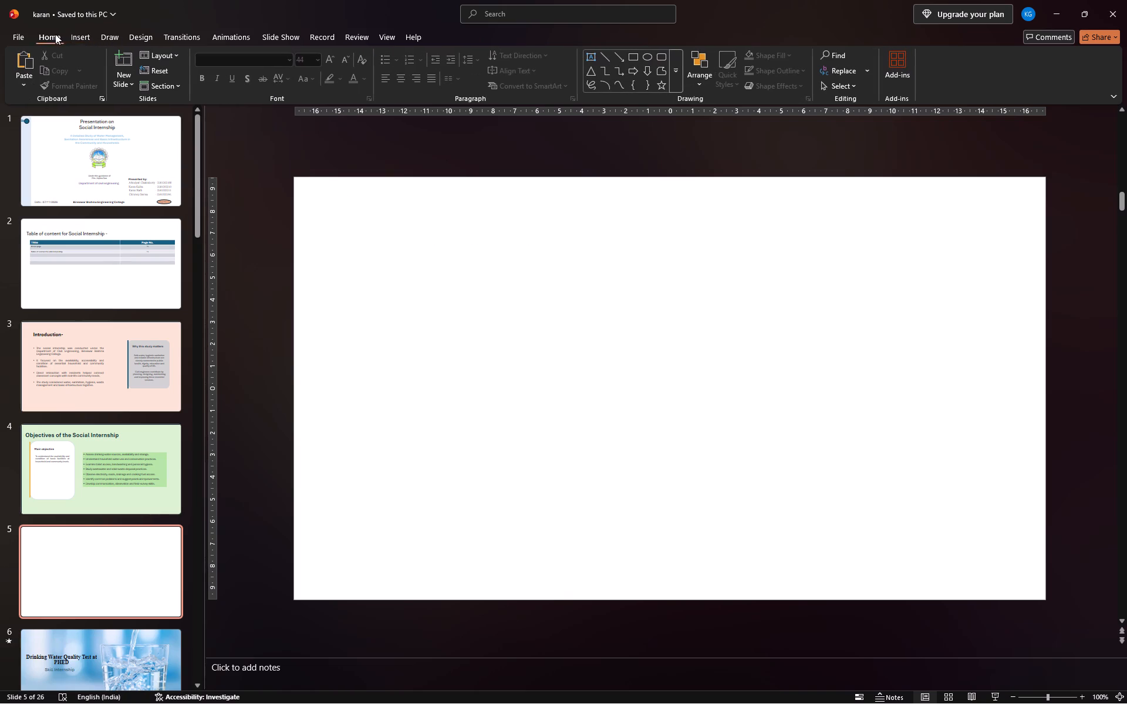
pyautogui.click(636, 54)
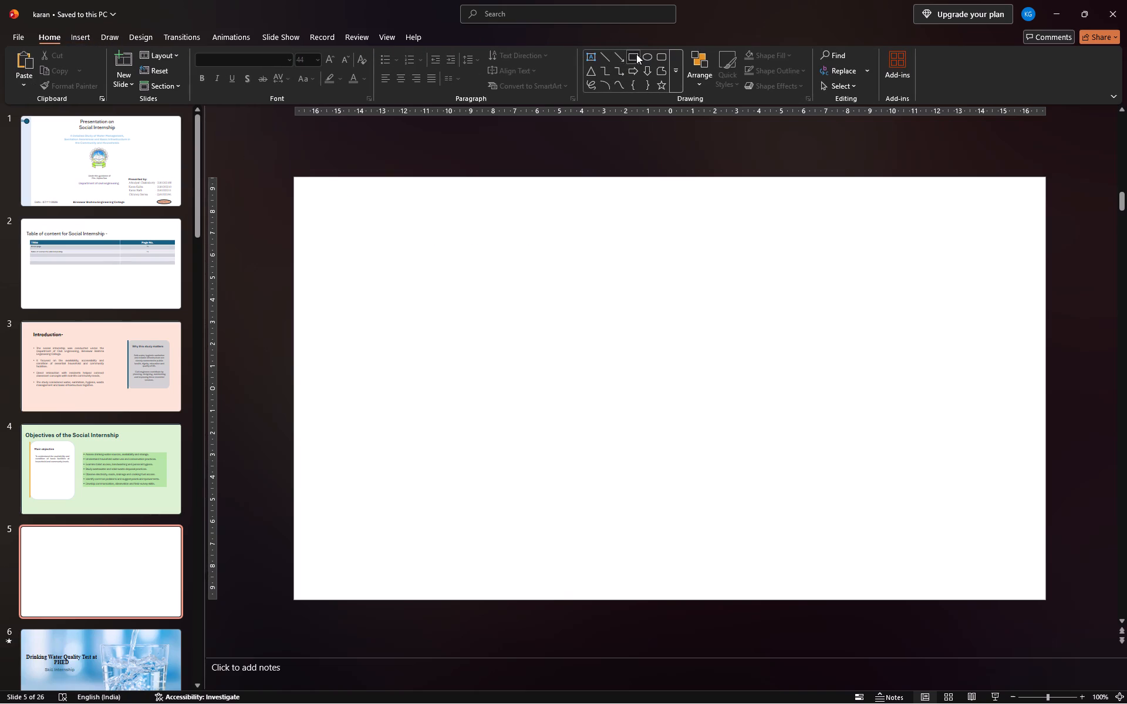
pyautogui.click(293, 177)
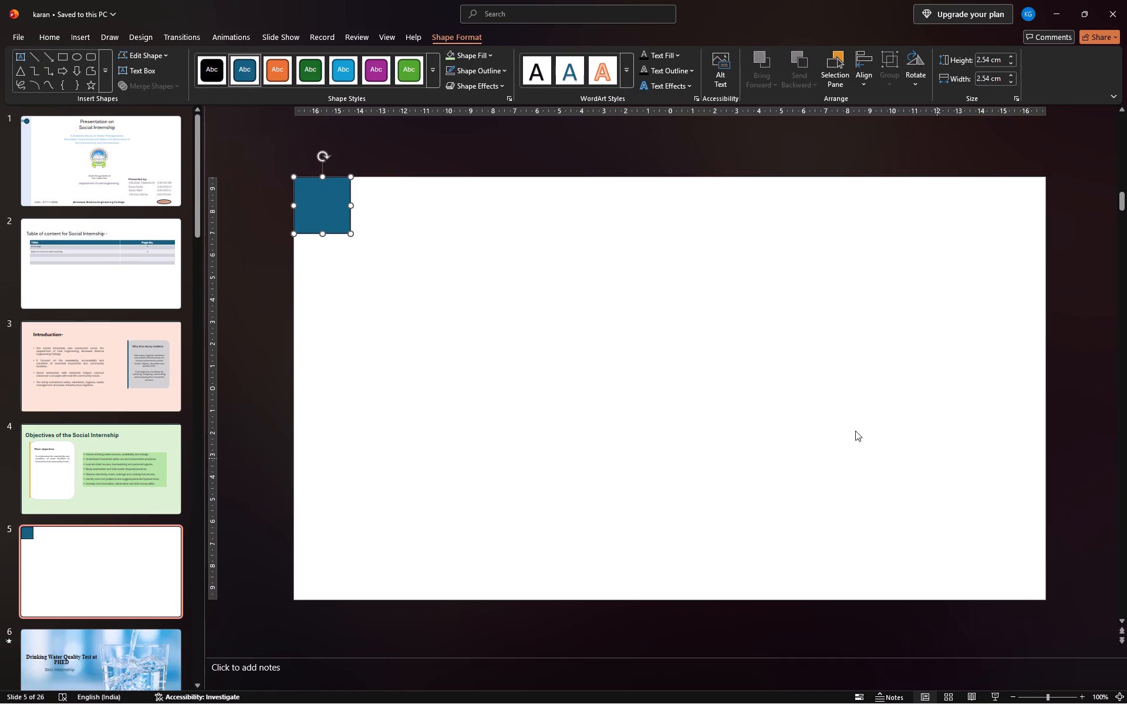
pyautogui.moveTo(349, 233); pyautogui.dragTo(428, 289)
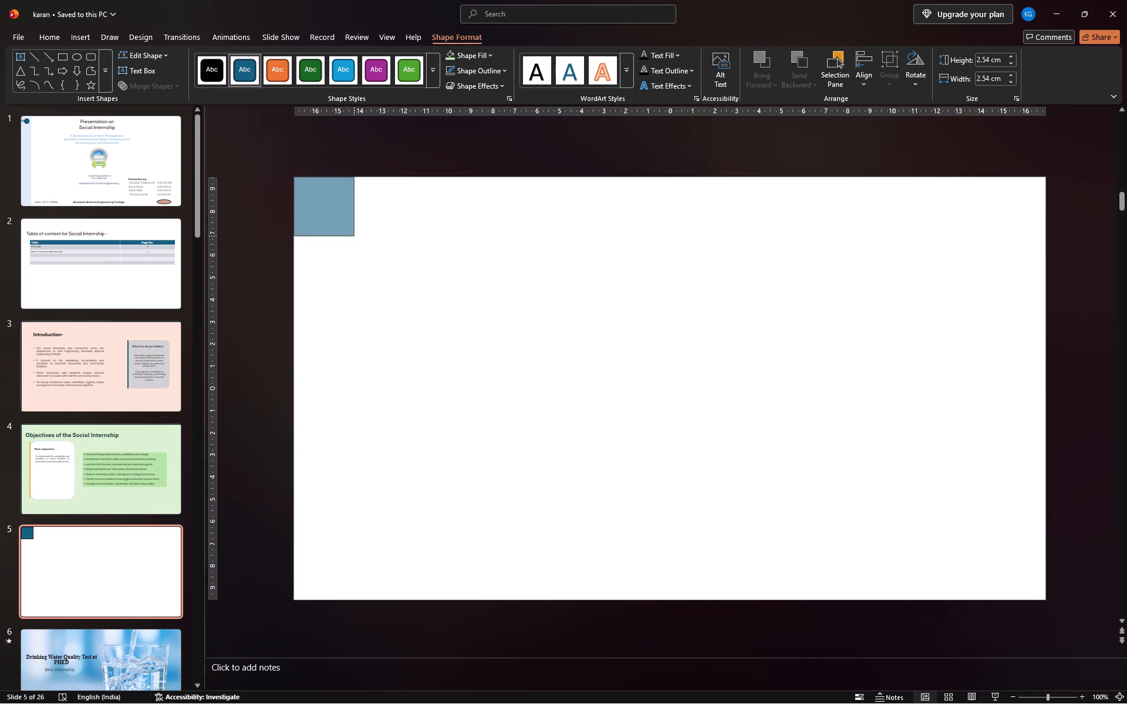
pyautogui.moveTo(428, 289); pyautogui.dragTo(1043, 601)
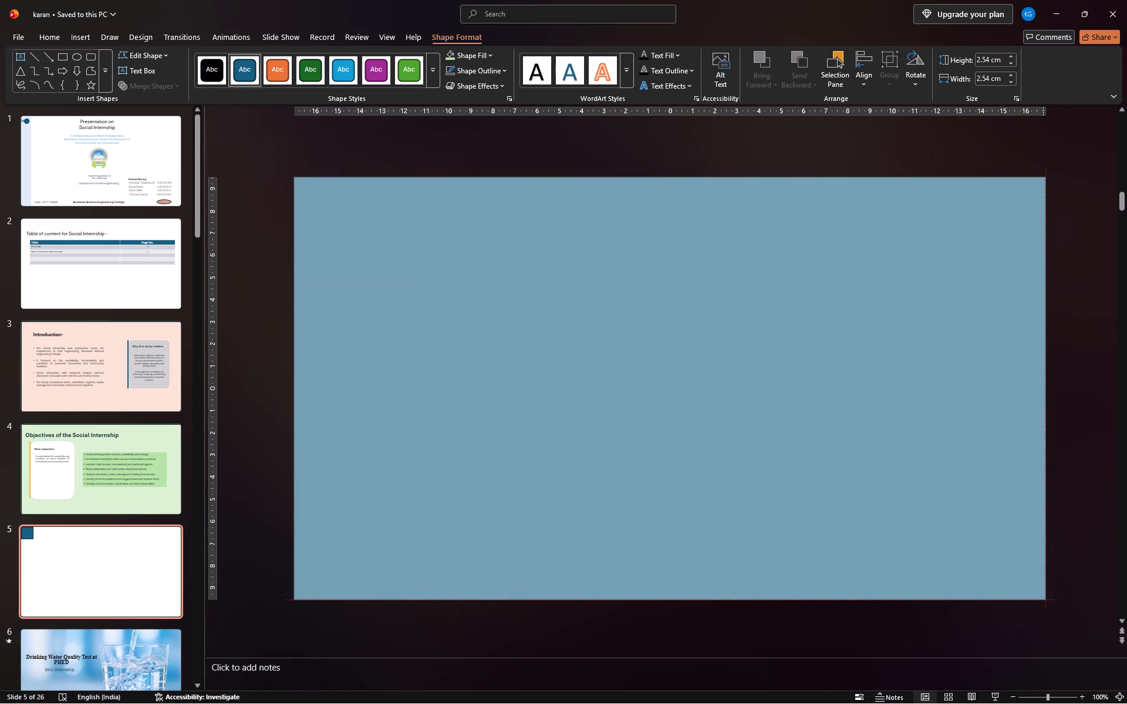
pyautogui.moveTo(1043, 601); pyautogui.dragTo(1045, 599)
pyautogui.click(1045, 599)
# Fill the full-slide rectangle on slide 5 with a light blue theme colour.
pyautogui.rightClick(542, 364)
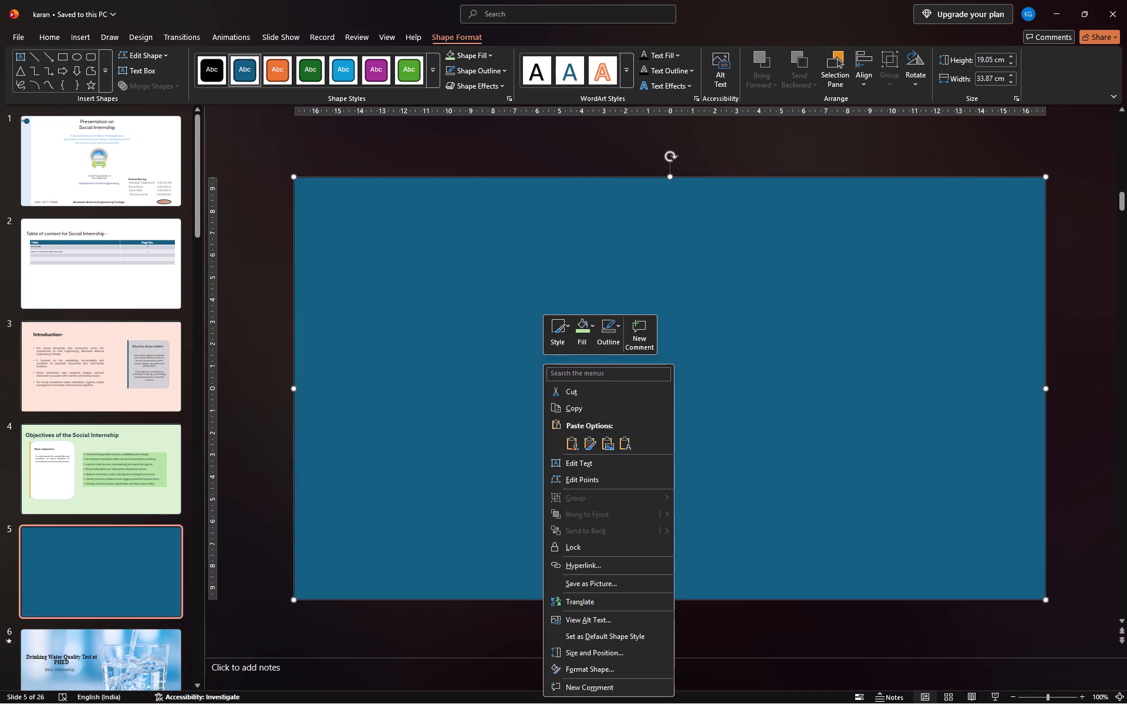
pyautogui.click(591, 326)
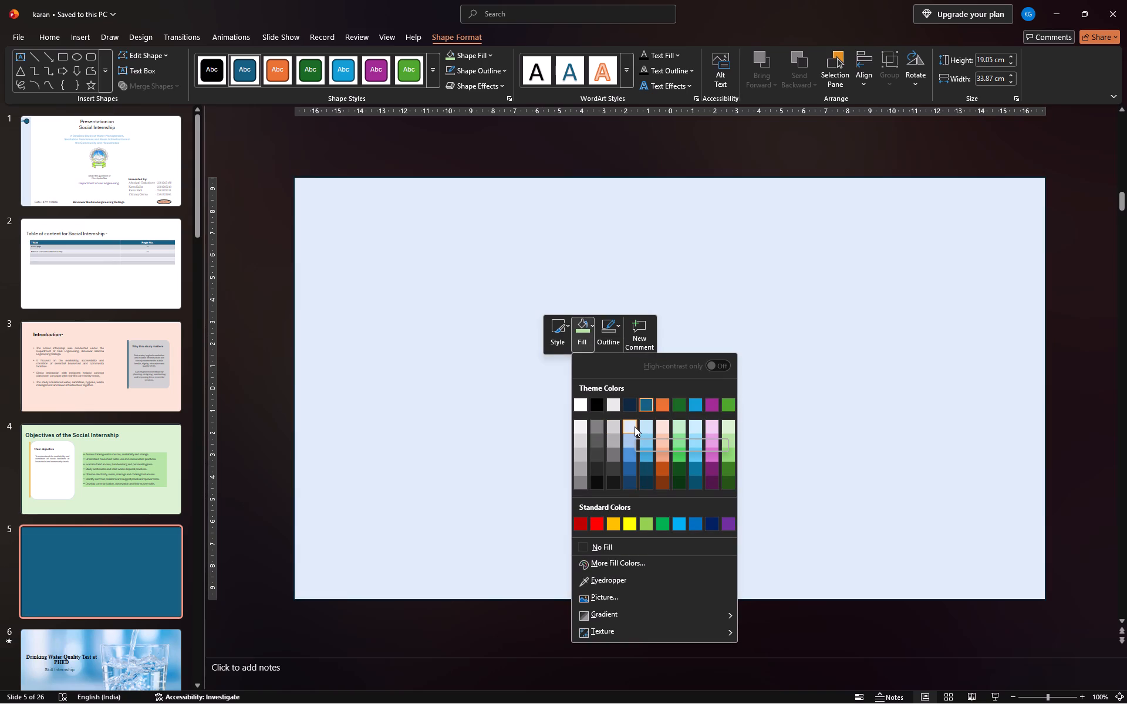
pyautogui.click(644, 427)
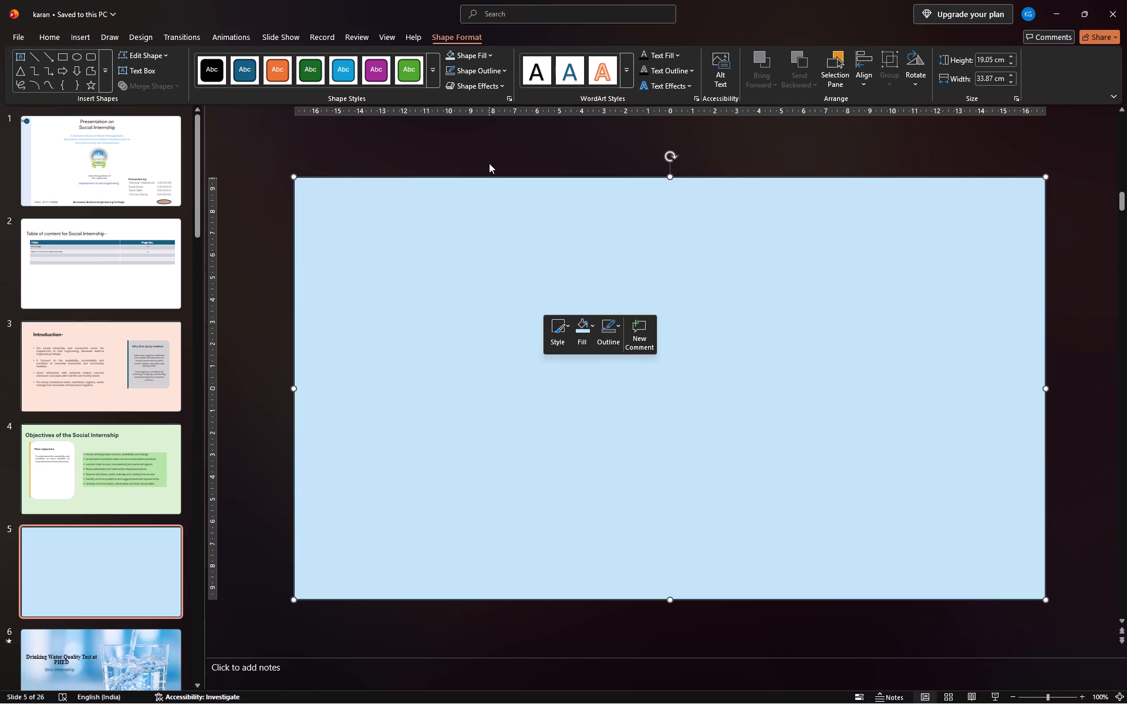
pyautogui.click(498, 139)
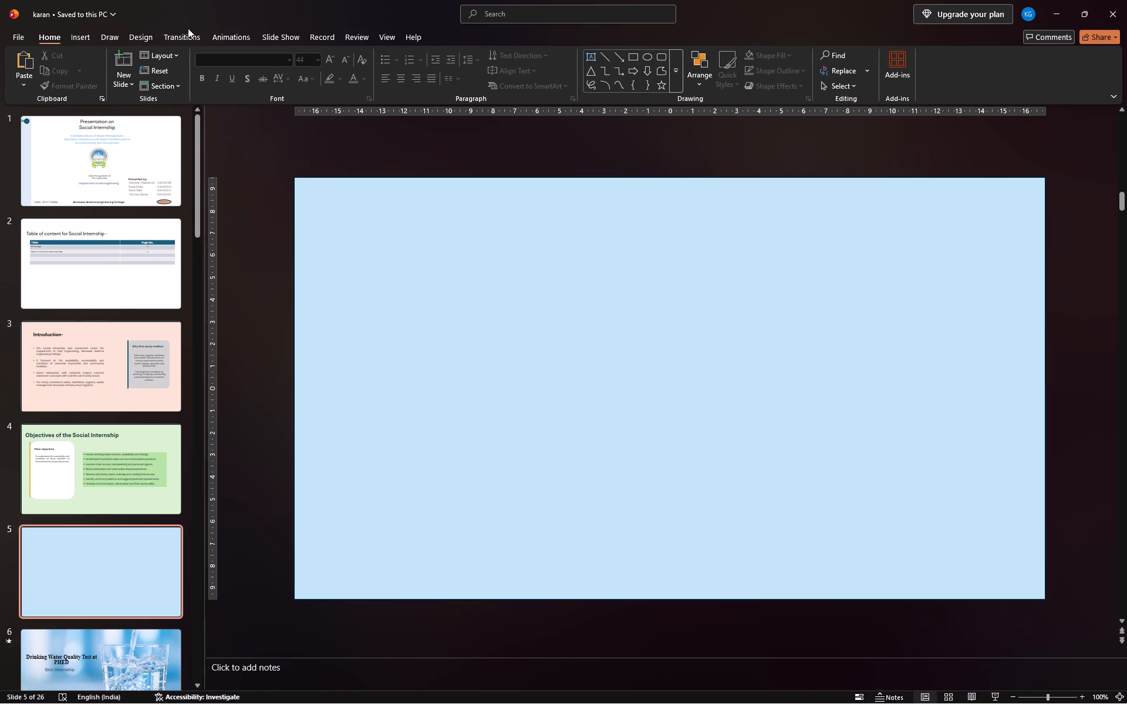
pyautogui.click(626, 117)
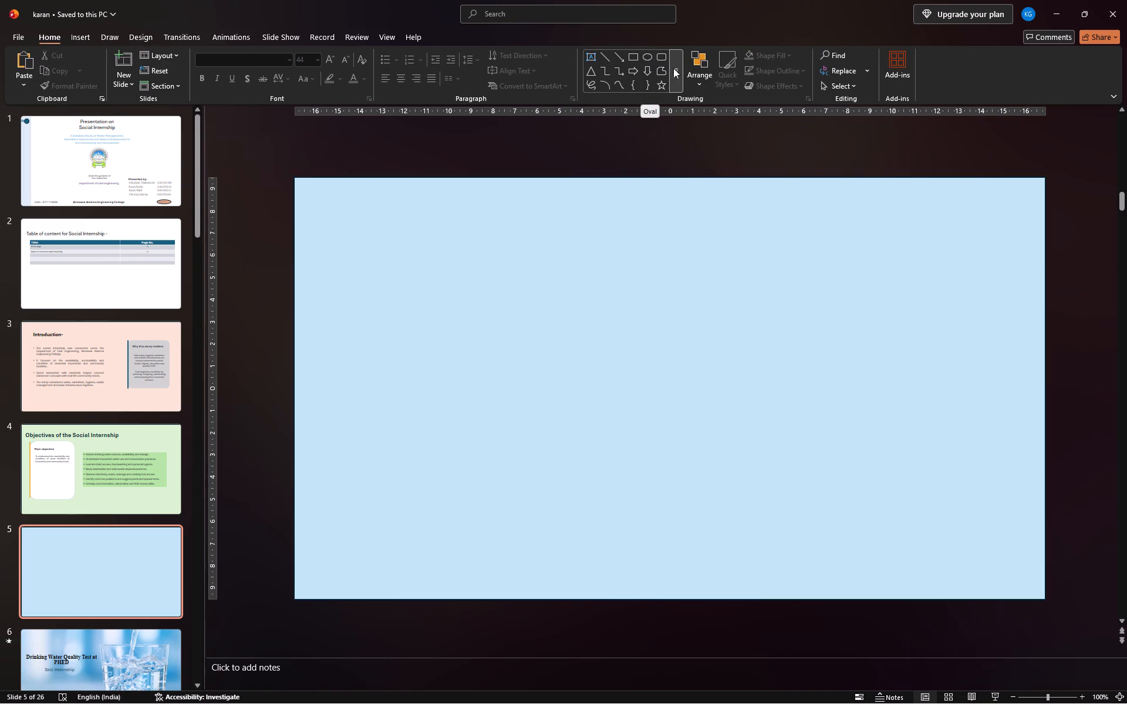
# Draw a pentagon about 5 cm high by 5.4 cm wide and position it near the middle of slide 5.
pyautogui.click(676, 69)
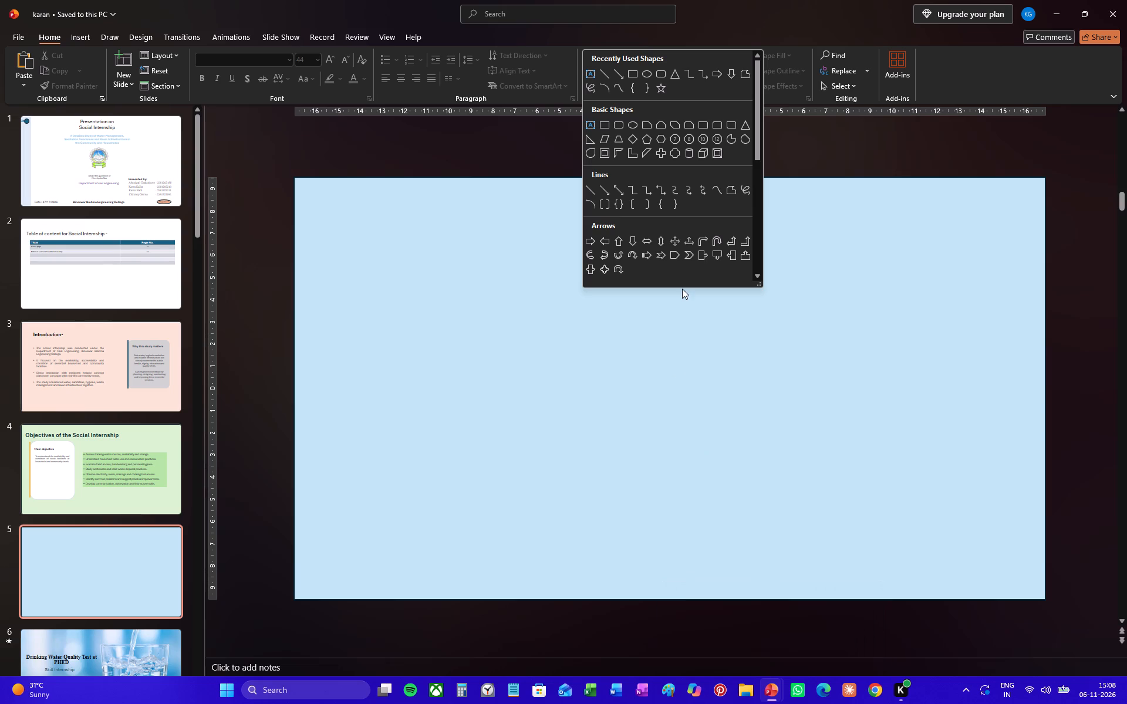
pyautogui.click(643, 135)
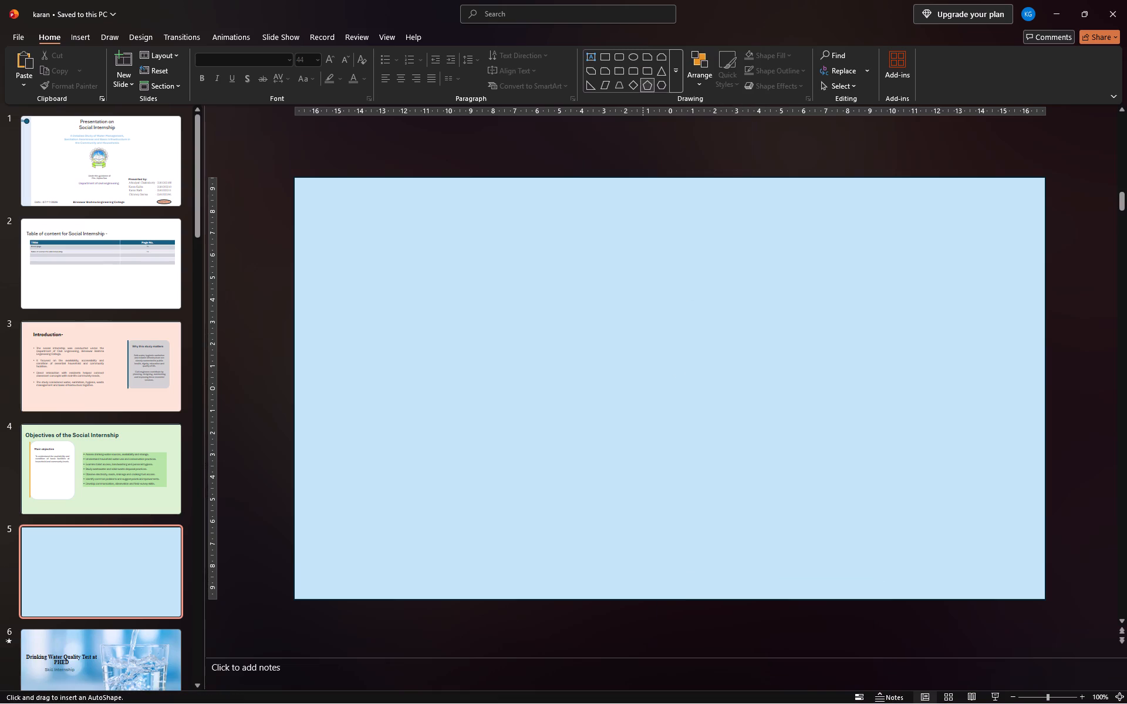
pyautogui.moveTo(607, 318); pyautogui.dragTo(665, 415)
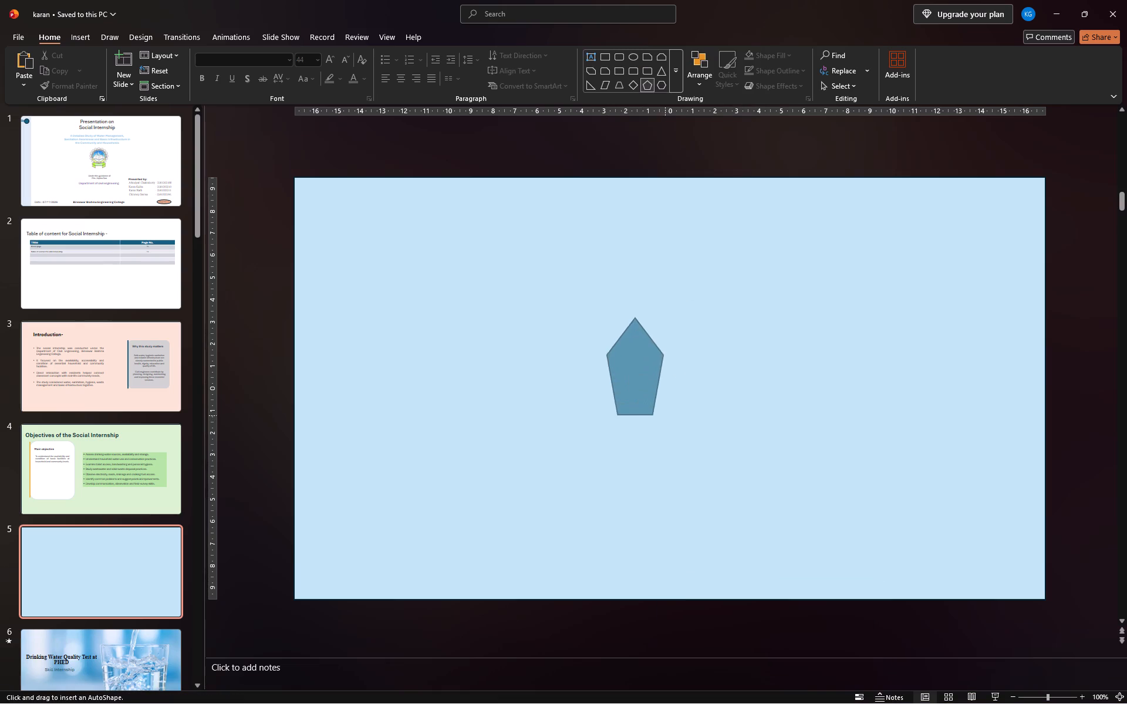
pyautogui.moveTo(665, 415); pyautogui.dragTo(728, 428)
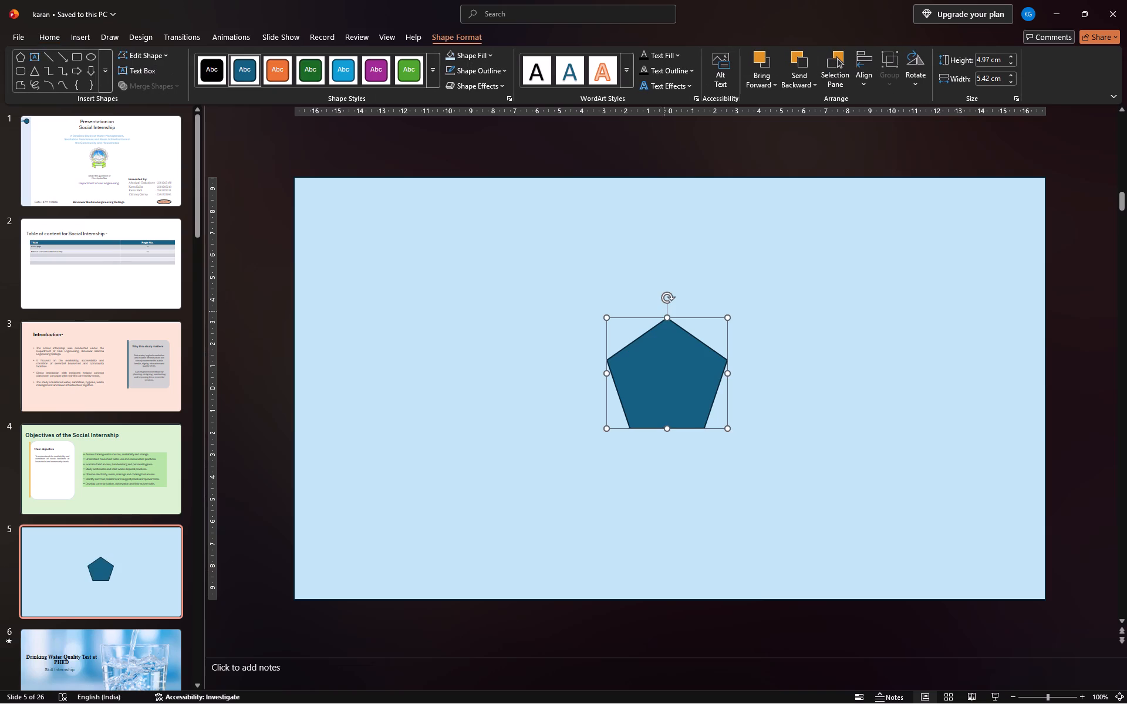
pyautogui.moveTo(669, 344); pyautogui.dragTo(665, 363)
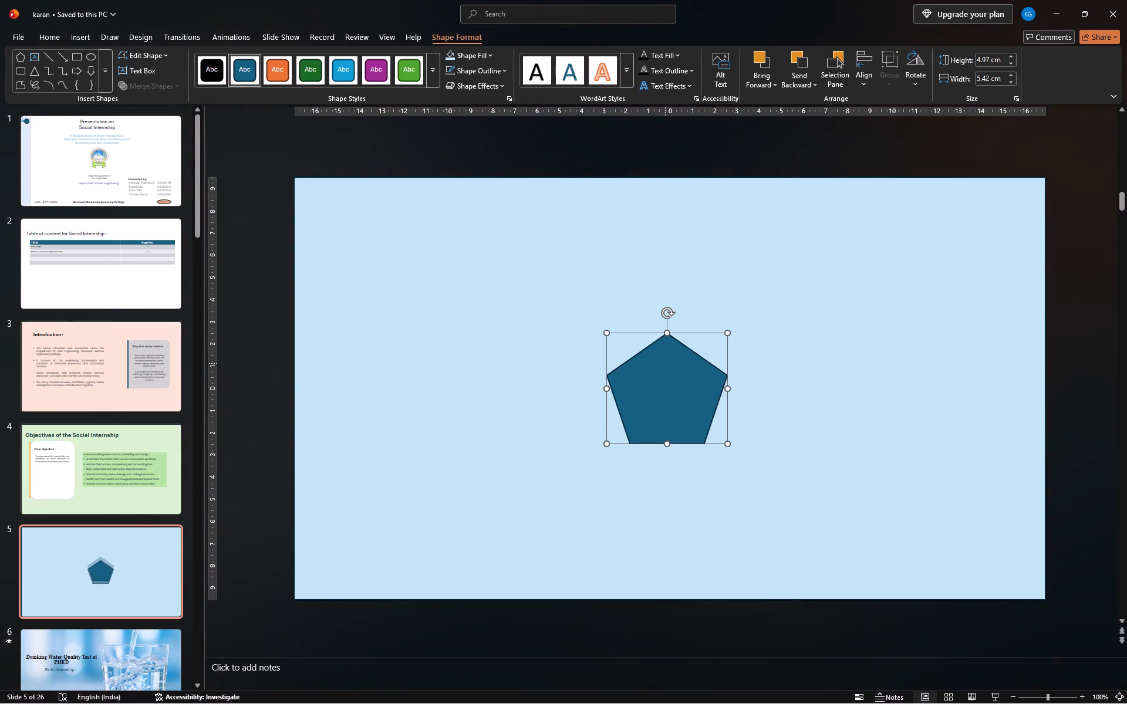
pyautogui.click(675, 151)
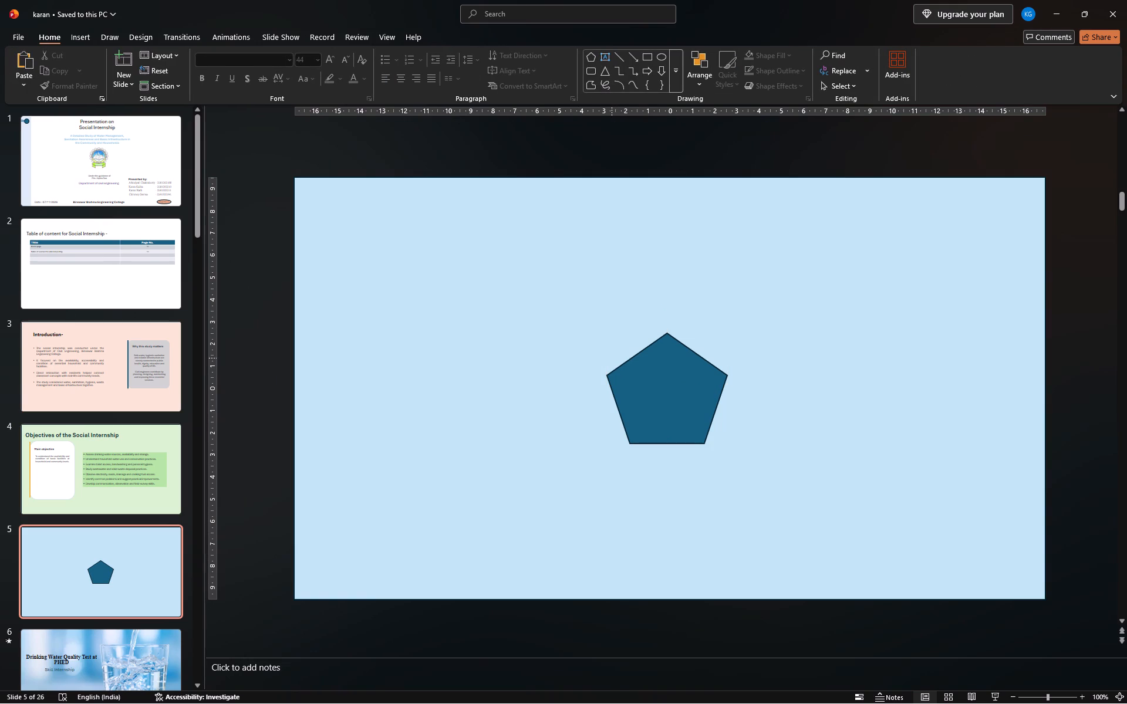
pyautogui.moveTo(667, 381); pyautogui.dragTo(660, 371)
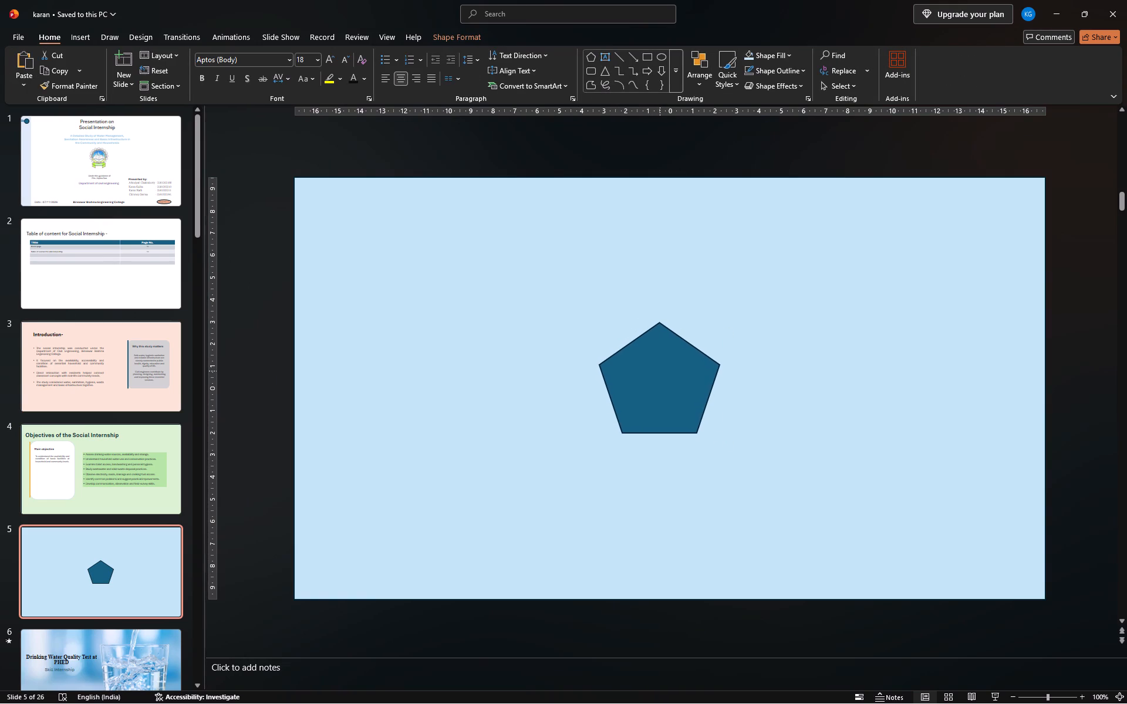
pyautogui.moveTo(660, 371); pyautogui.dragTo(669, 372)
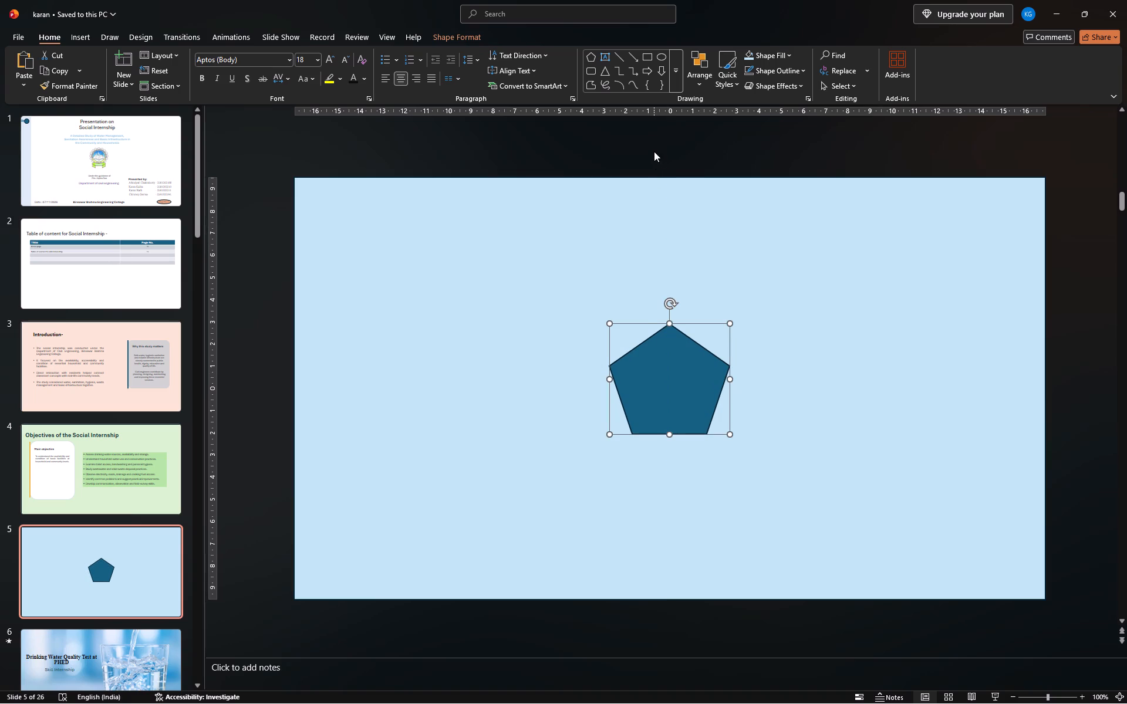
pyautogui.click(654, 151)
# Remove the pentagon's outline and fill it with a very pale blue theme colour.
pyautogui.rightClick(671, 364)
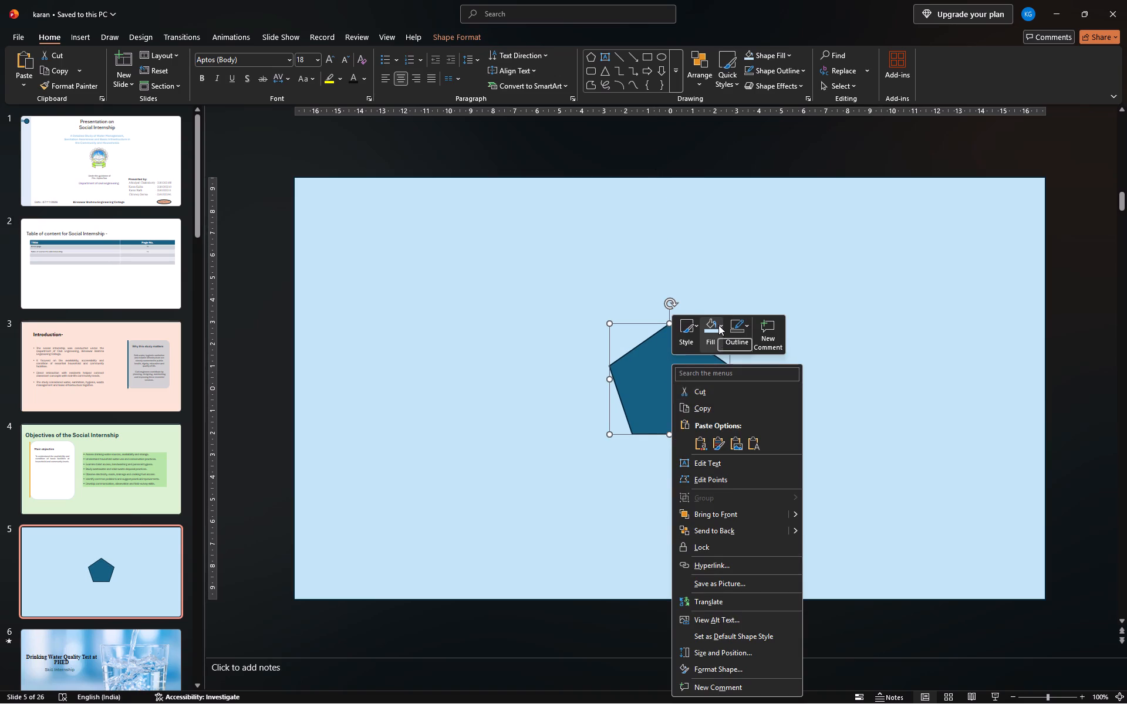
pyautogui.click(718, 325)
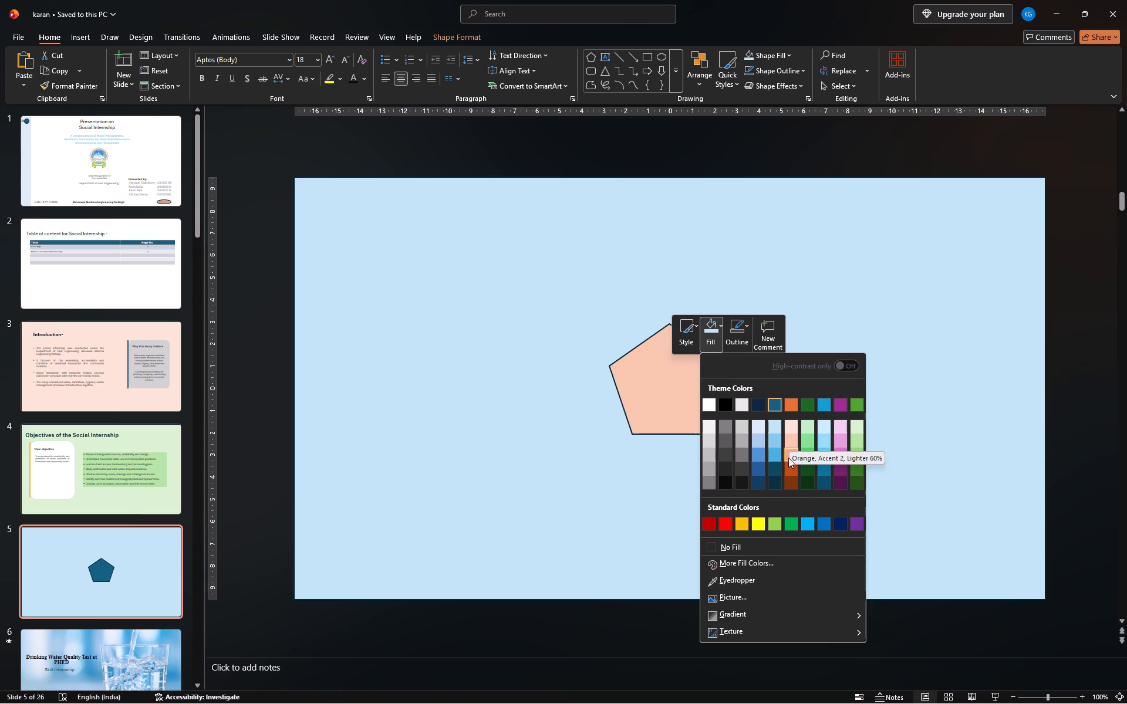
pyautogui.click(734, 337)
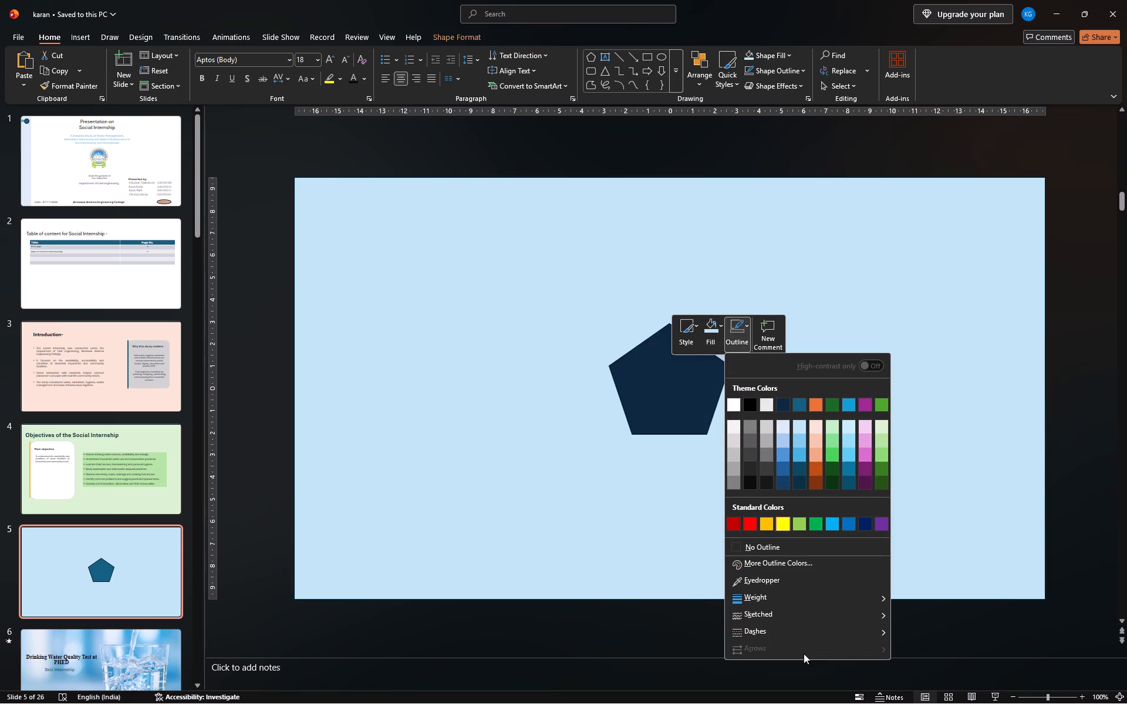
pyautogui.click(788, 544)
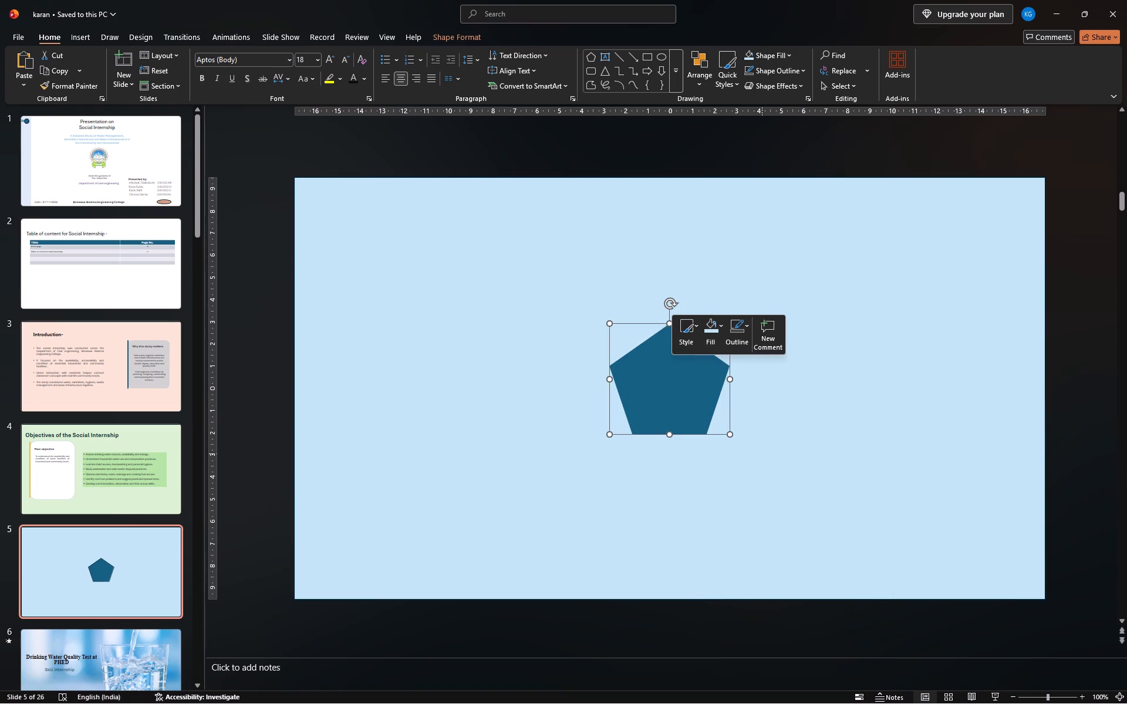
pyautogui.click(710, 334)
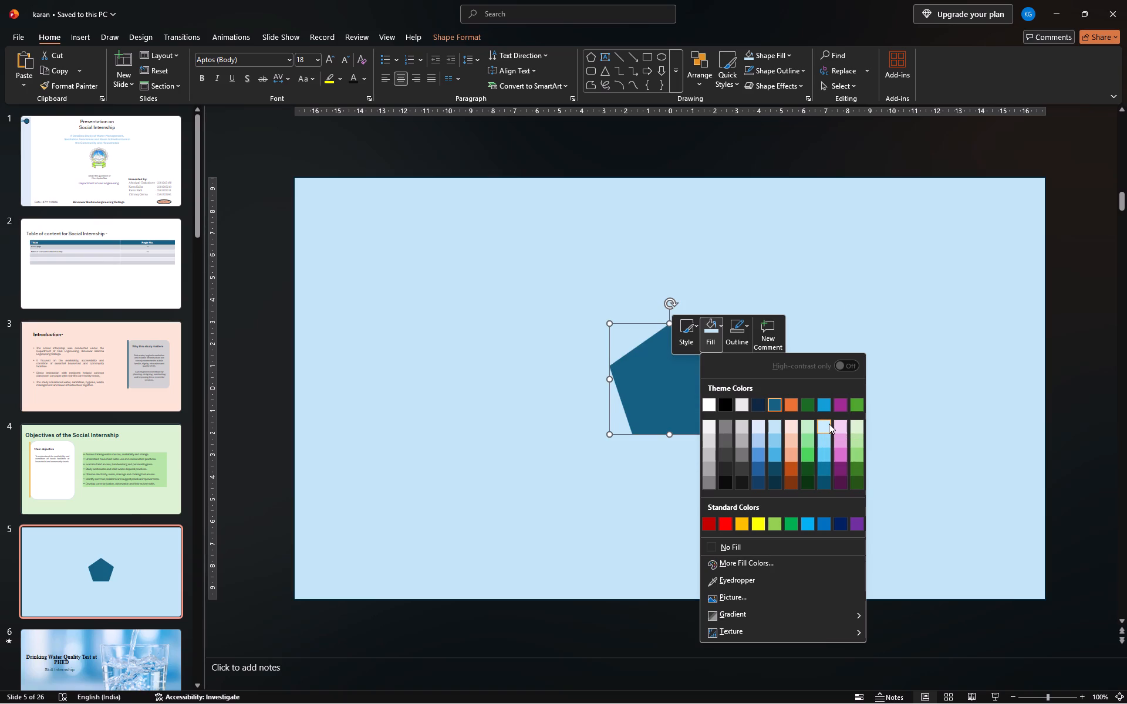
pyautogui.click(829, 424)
# Fill the full-slide background rectangle on slide 5 with Orange, Accent 2, Lighter 60%.
pyautogui.click(852, 307)
pyautogui.rightClick(852, 307)
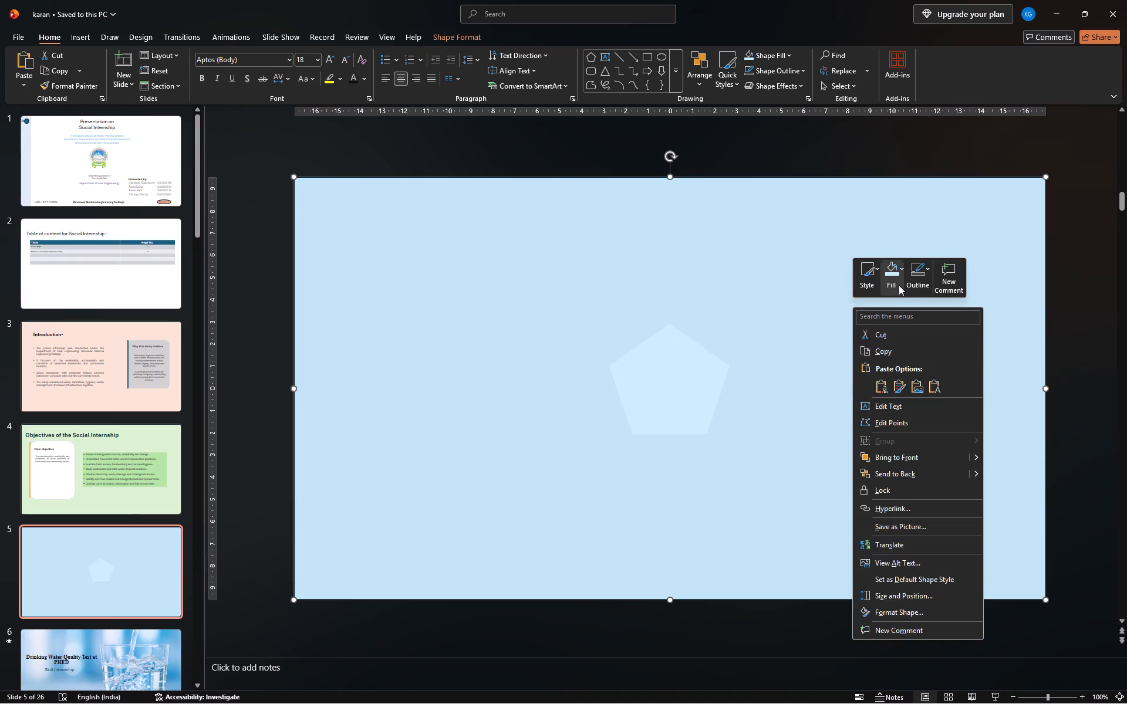
pyautogui.click(899, 285)
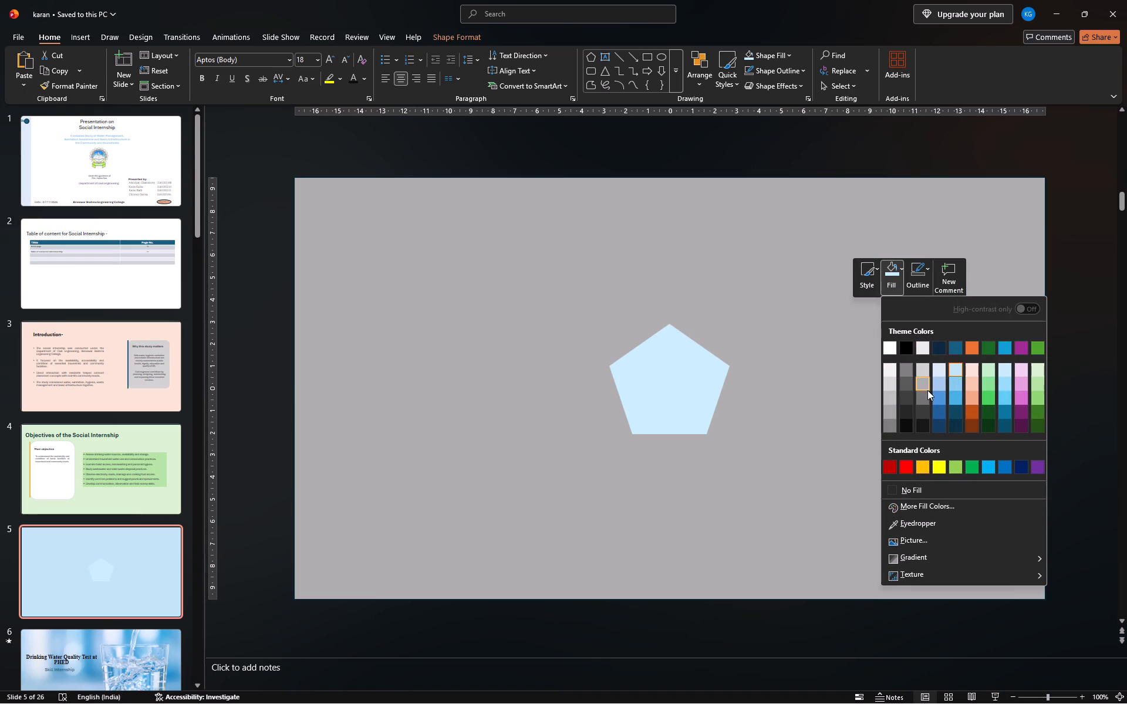
pyautogui.click(971, 378)
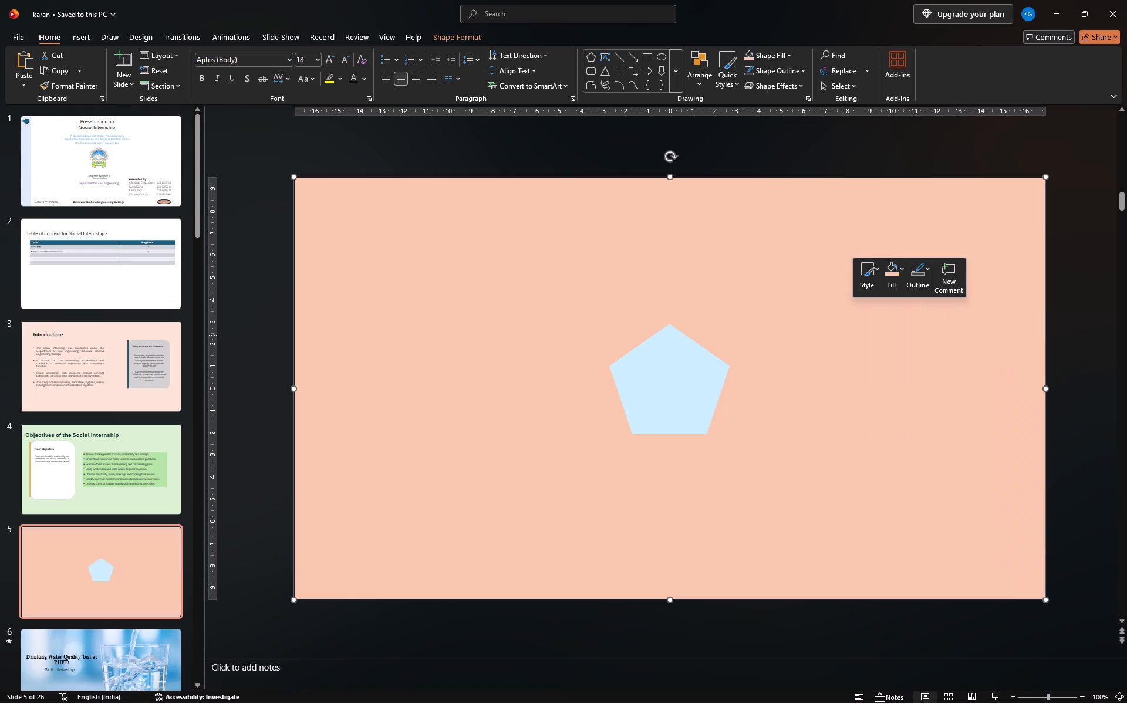
pyautogui.click(742, 142)
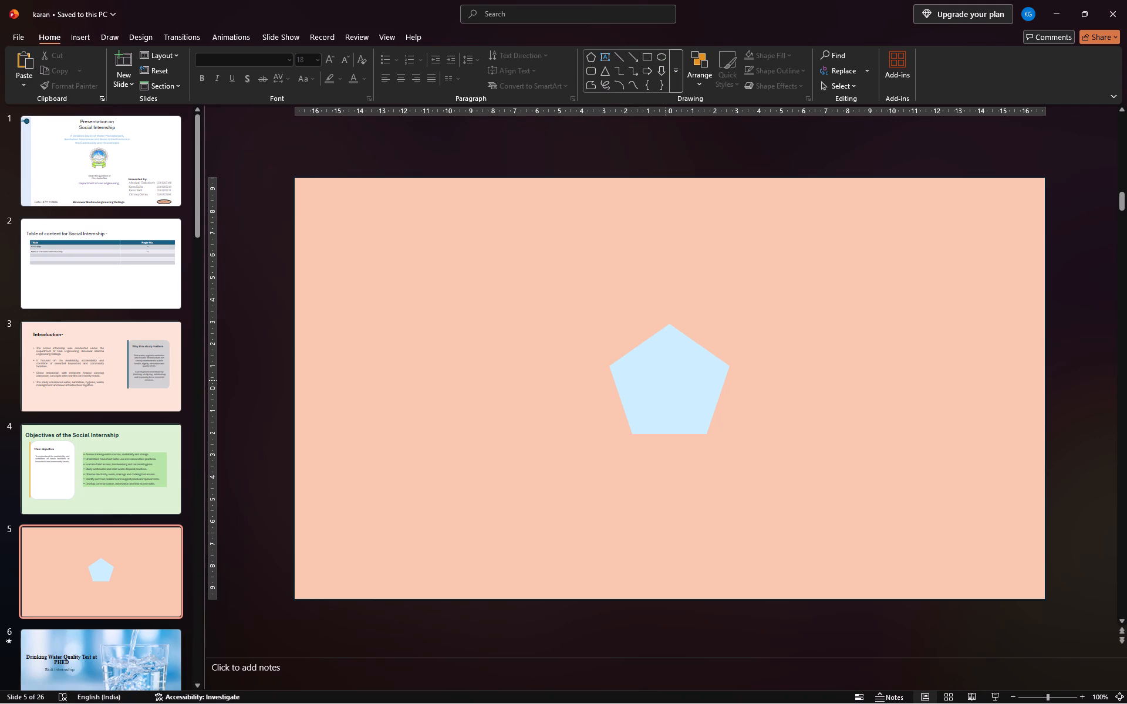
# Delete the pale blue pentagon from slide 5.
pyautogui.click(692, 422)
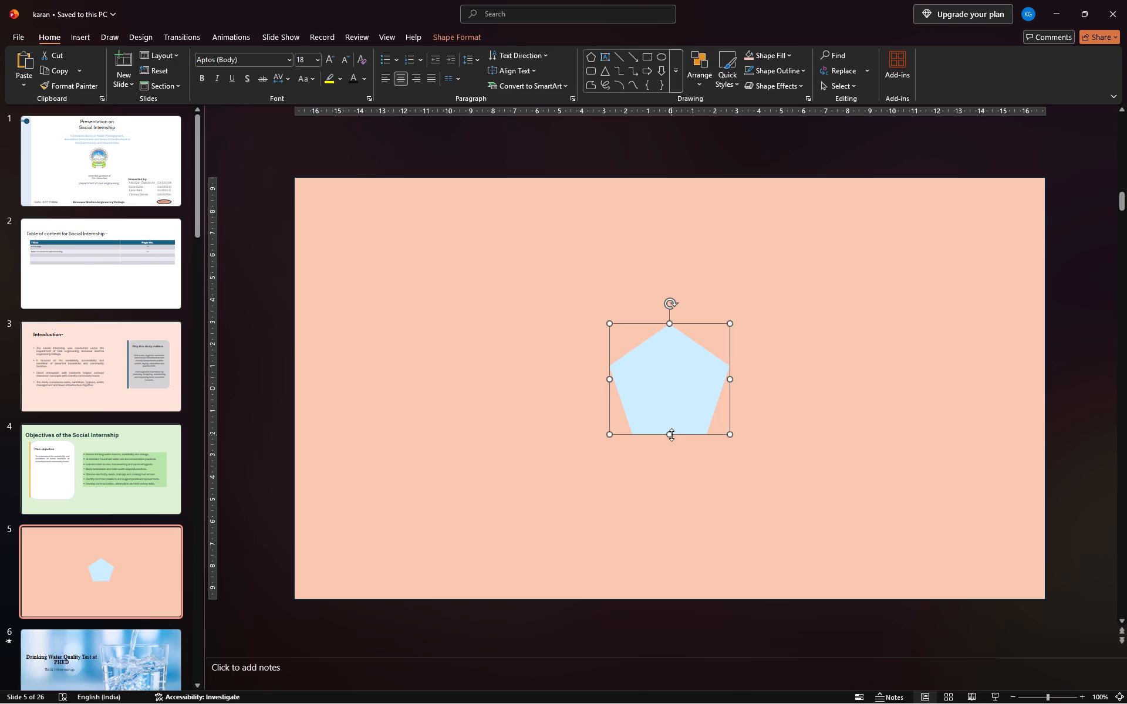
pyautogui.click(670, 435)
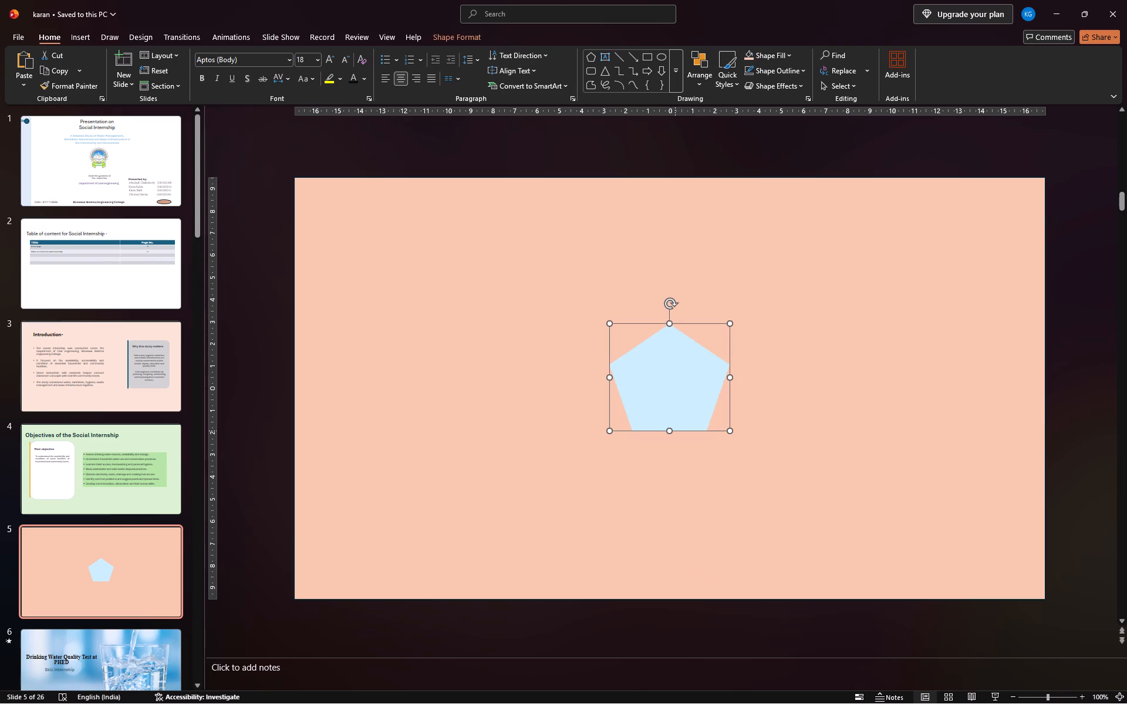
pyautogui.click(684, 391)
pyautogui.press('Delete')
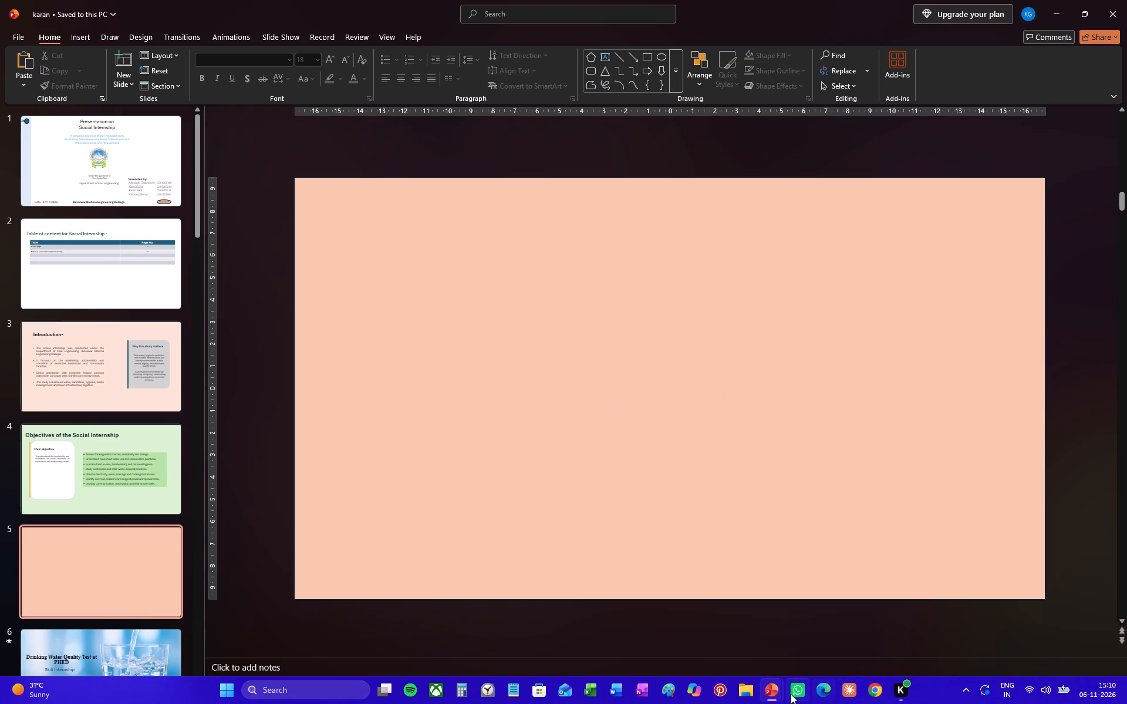
# Check the reference deck's Survey Methodology cards, and back in the karan presentation draw a rounded rectangle about 5.6 cm high by 5.5 cm wide on slide 5.
pyautogui.click(818, 638)
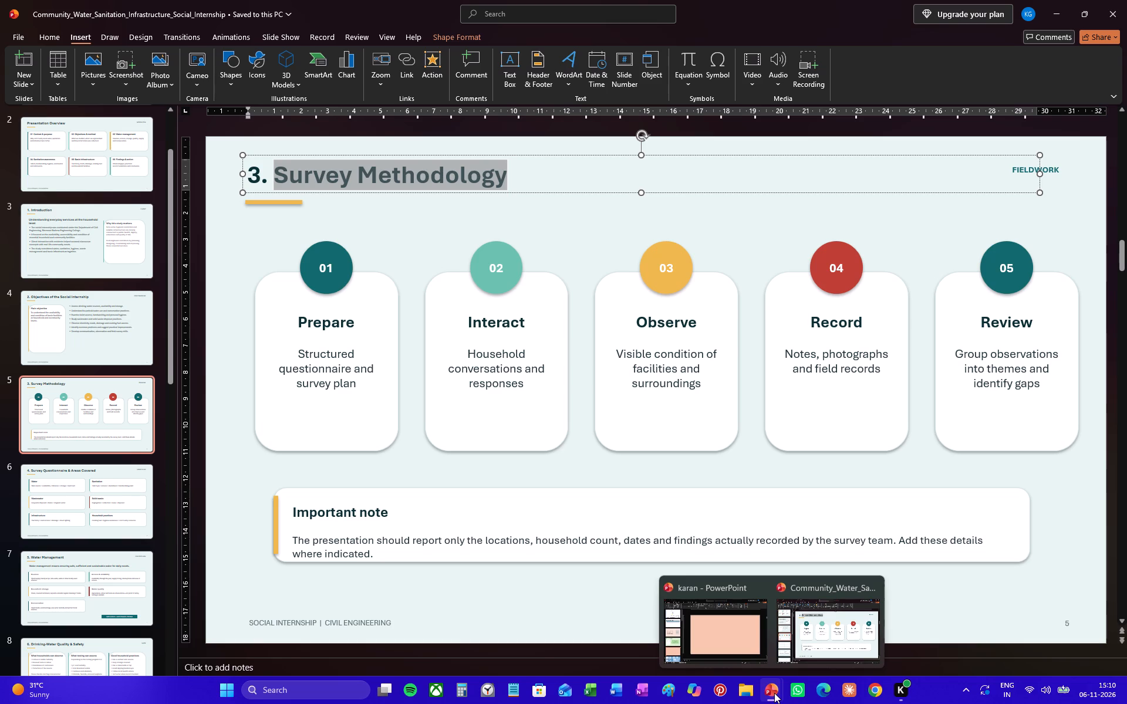
pyautogui.click(677, 419)
pyautogui.click(698, 446)
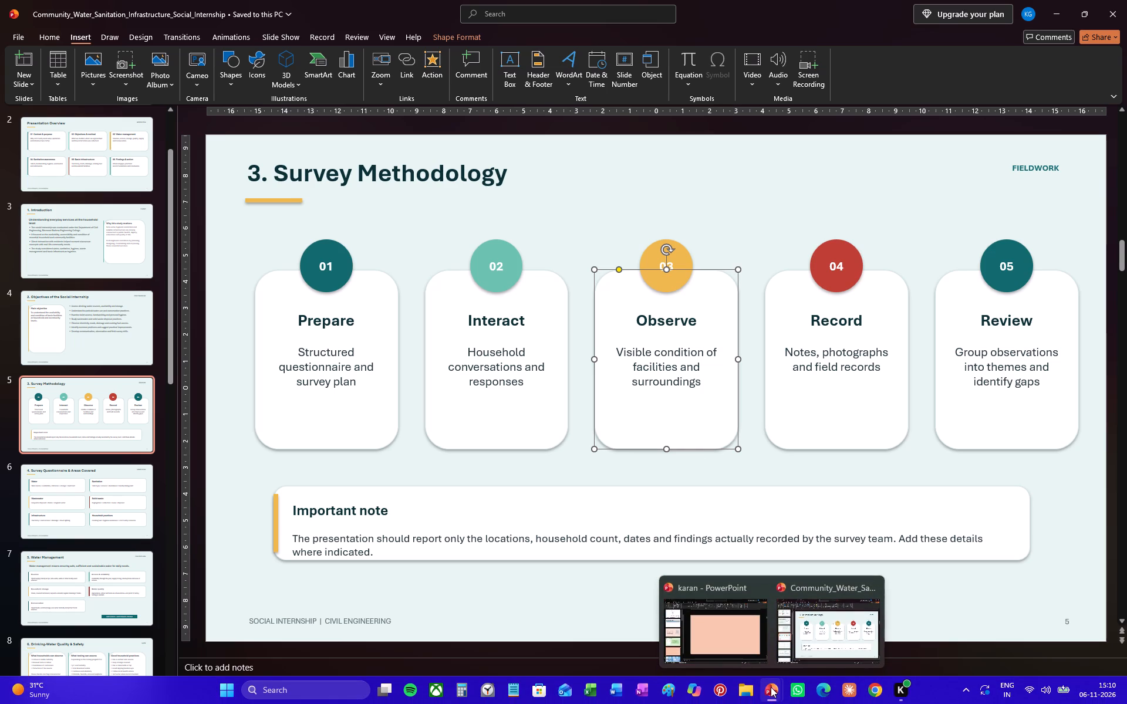
pyautogui.click(727, 634)
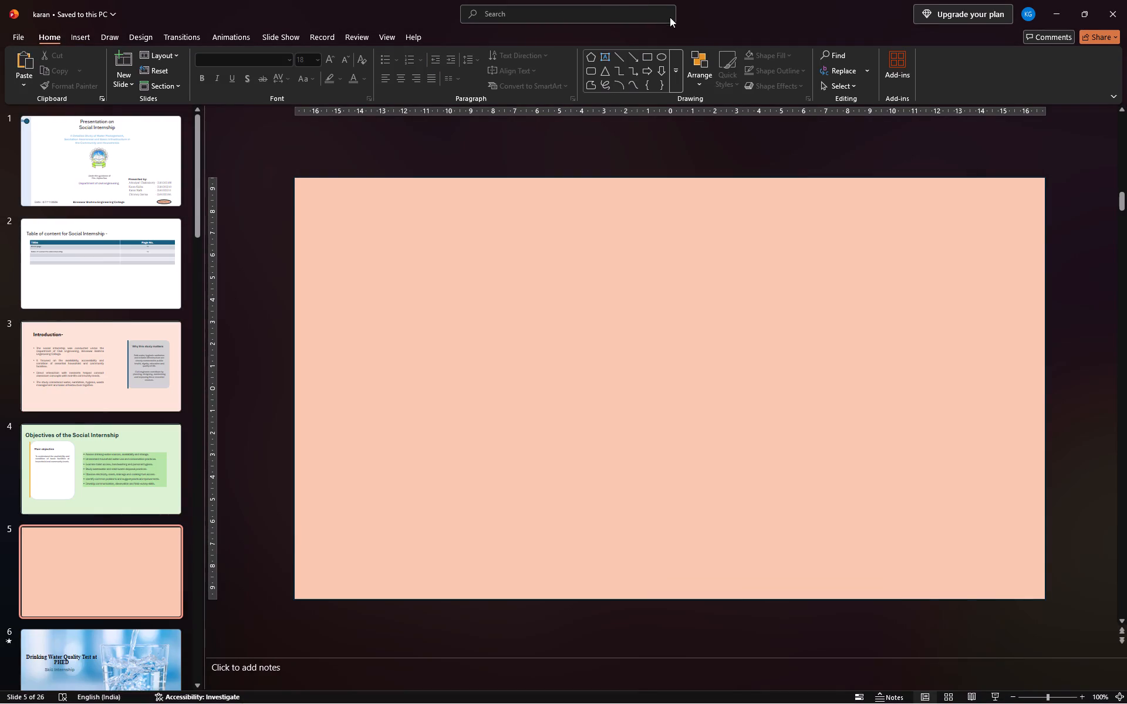
pyautogui.click(642, 58)
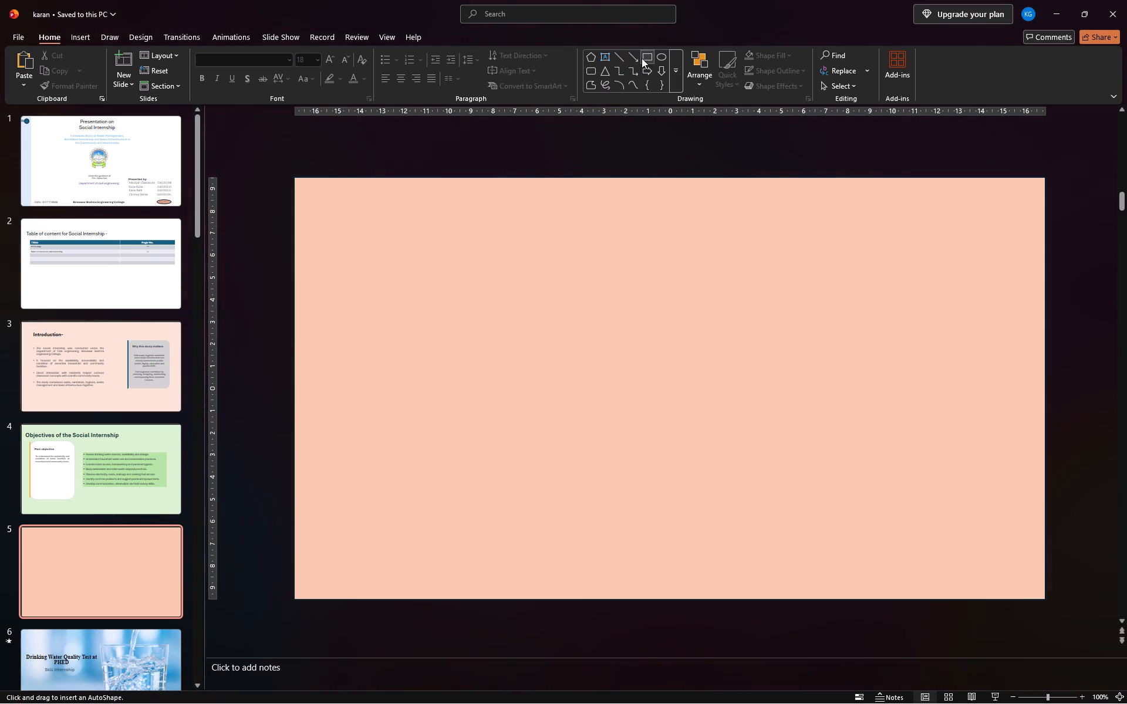
pyautogui.click(592, 72)
pyautogui.moveTo(585, 342); pyautogui.dragTo(661, 443)
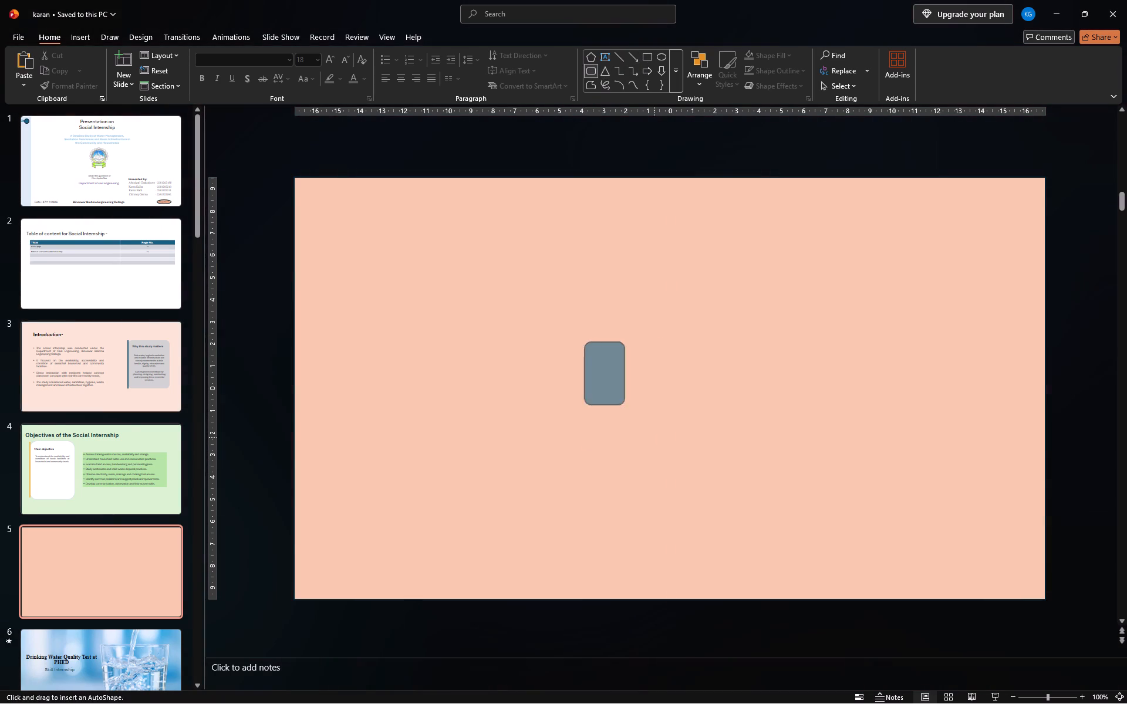
pyautogui.moveTo(661, 443); pyautogui.dragTo(699, 467)
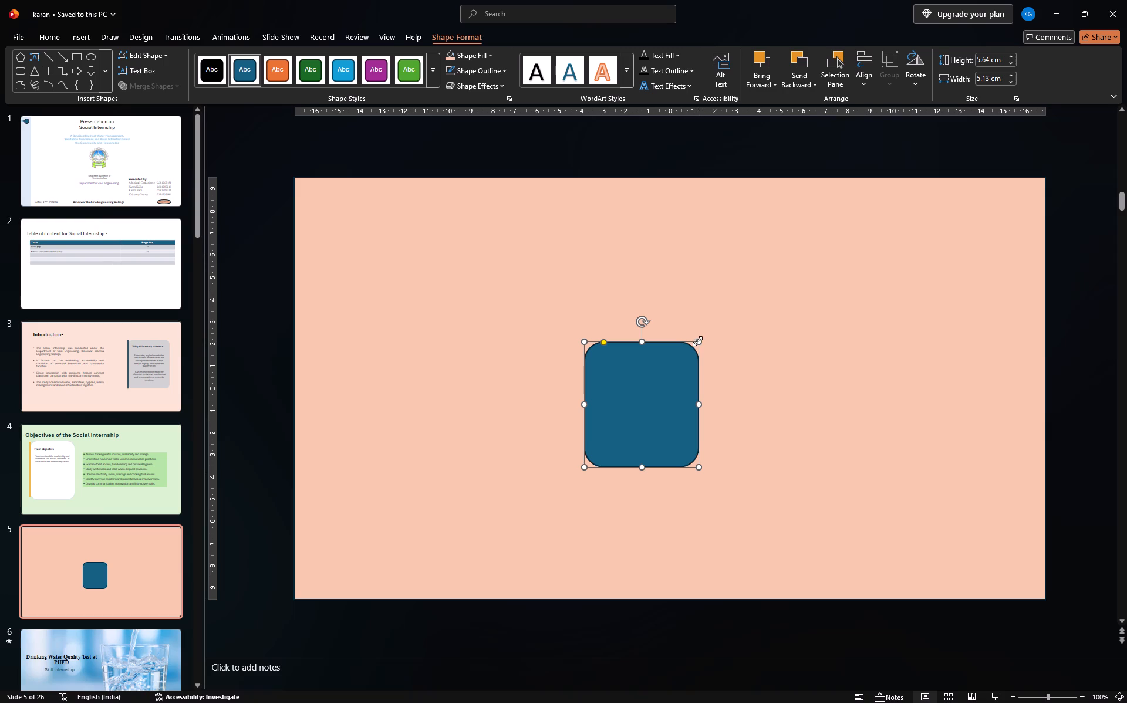
pyautogui.moveTo(697, 341); pyautogui.dragTo(711, 341)
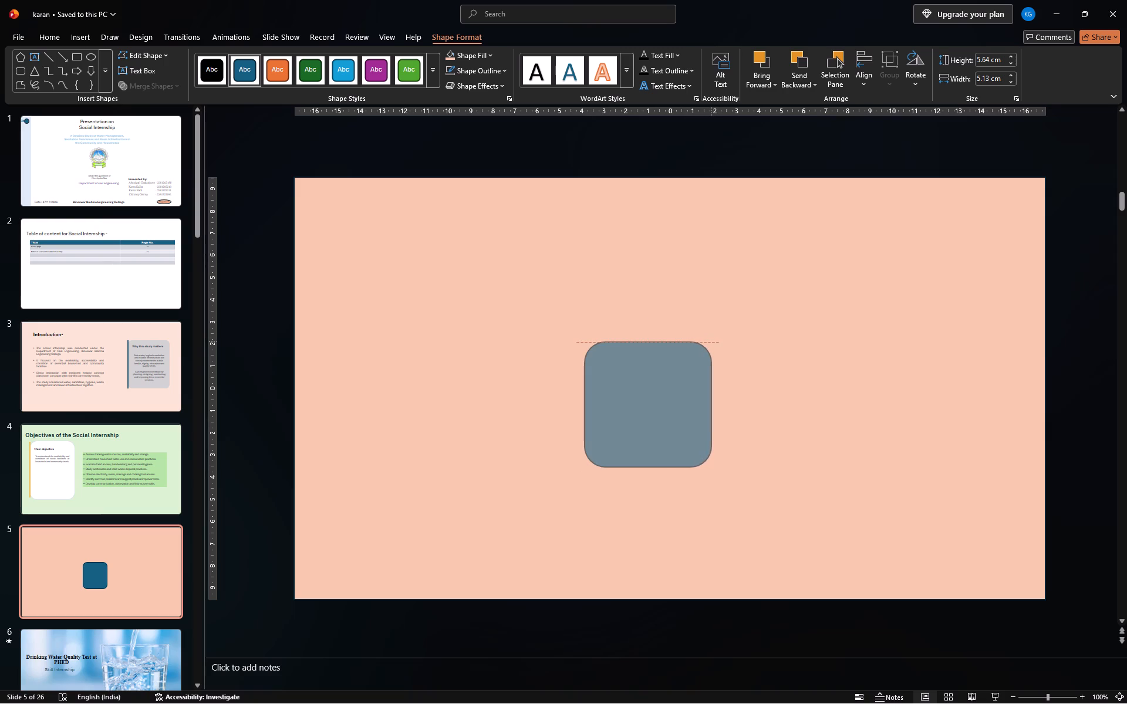
pyautogui.moveTo(711, 341); pyautogui.dragTo(707, 342)
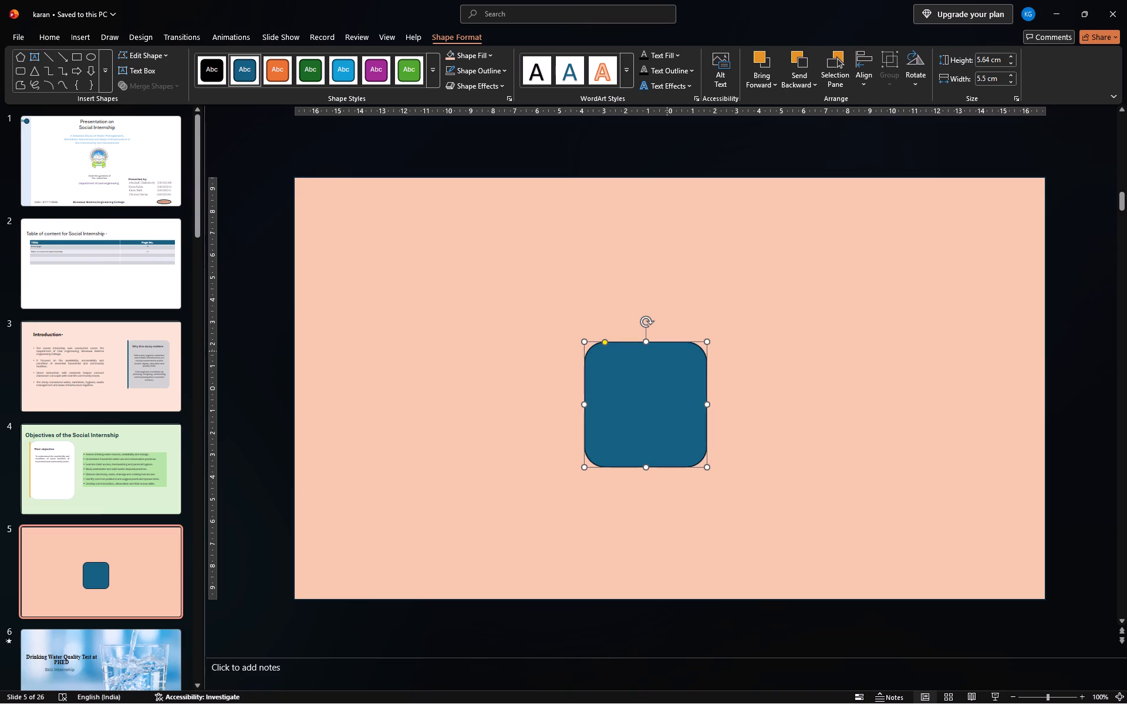
# Move the rounded rectangle on slide 5 to the centre of the slide and reduce the rounding of its corners.
pyautogui.moveTo(666, 351); pyautogui.dragTo(692, 329)
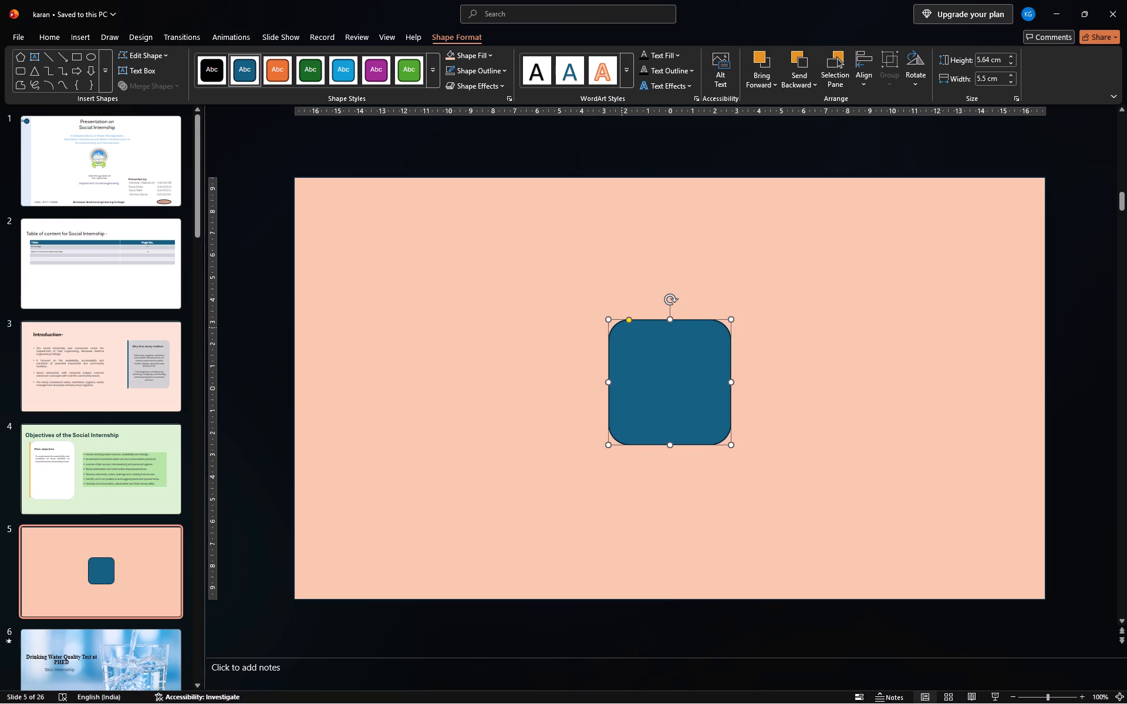
pyautogui.moveTo(628, 320); pyautogui.dragTo(619, 321)
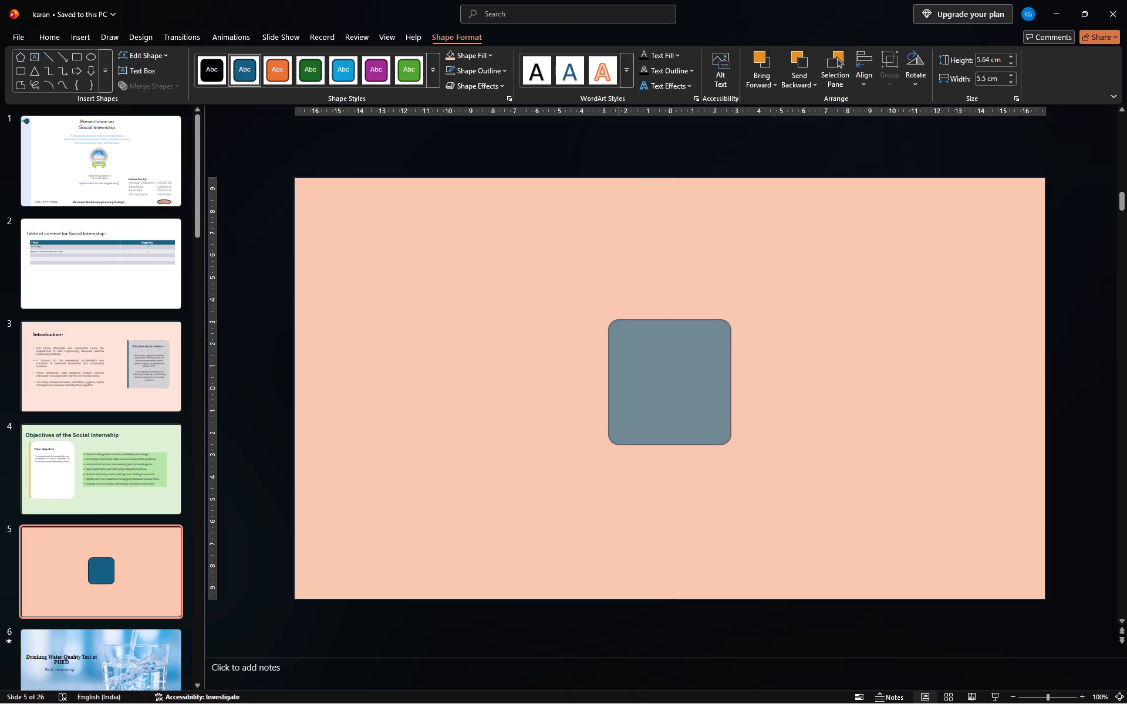
pyautogui.moveTo(619, 321); pyautogui.dragTo(620, 321)
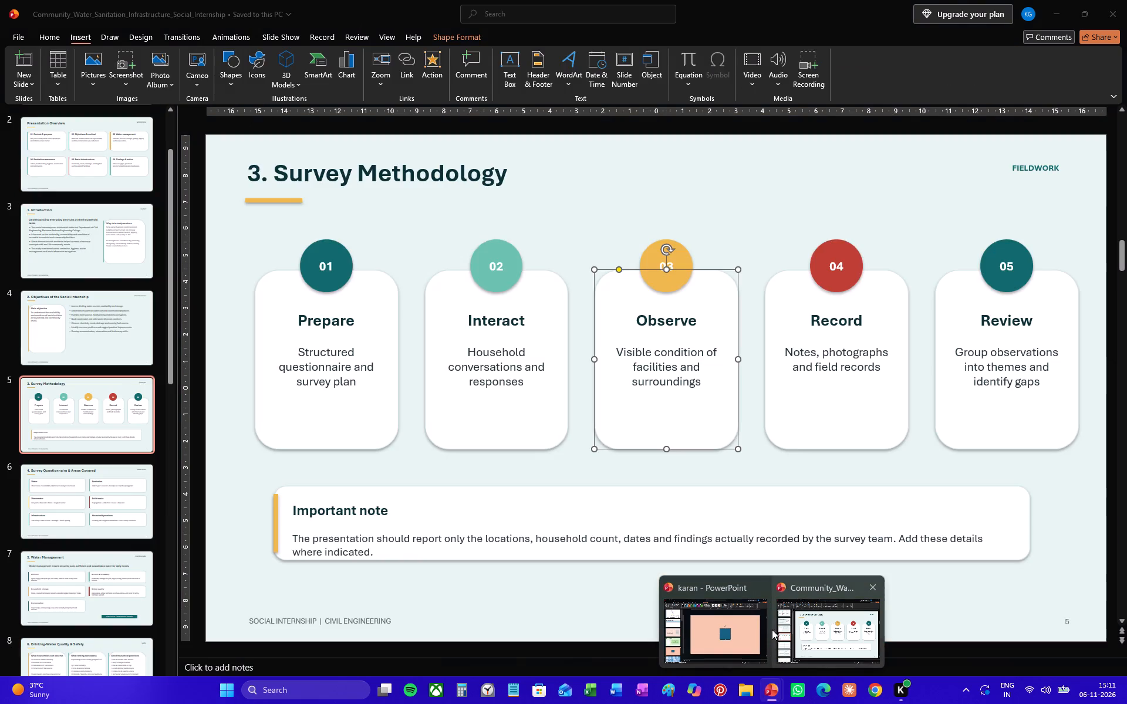
# Remove the rounded rectangle's outline and fill it with the palest light blue theme colour.
pyautogui.rightClick(712, 402)
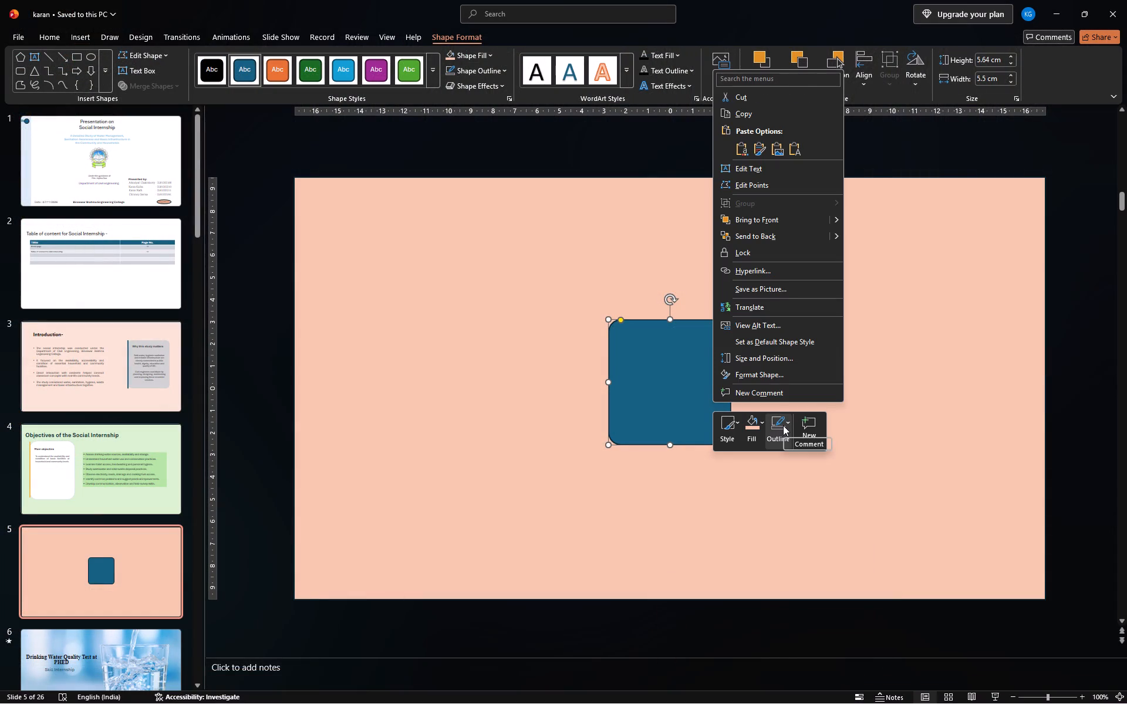
pyautogui.click(783, 425)
pyautogui.click(815, 297)
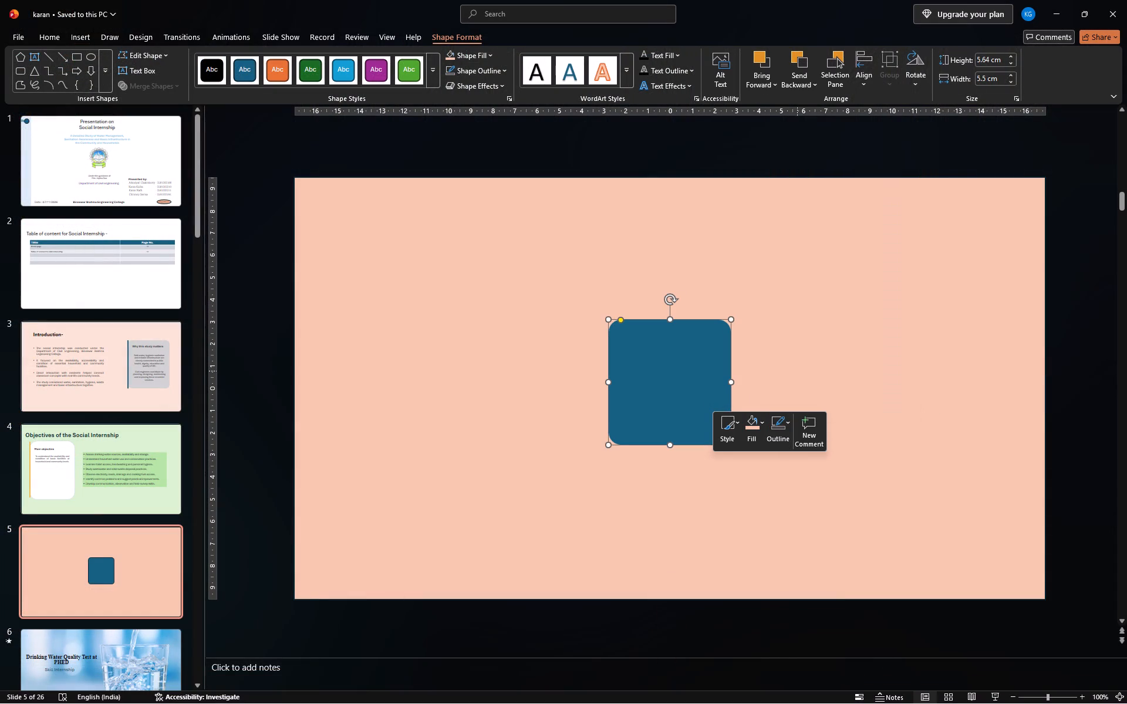
pyautogui.click(755, 428)
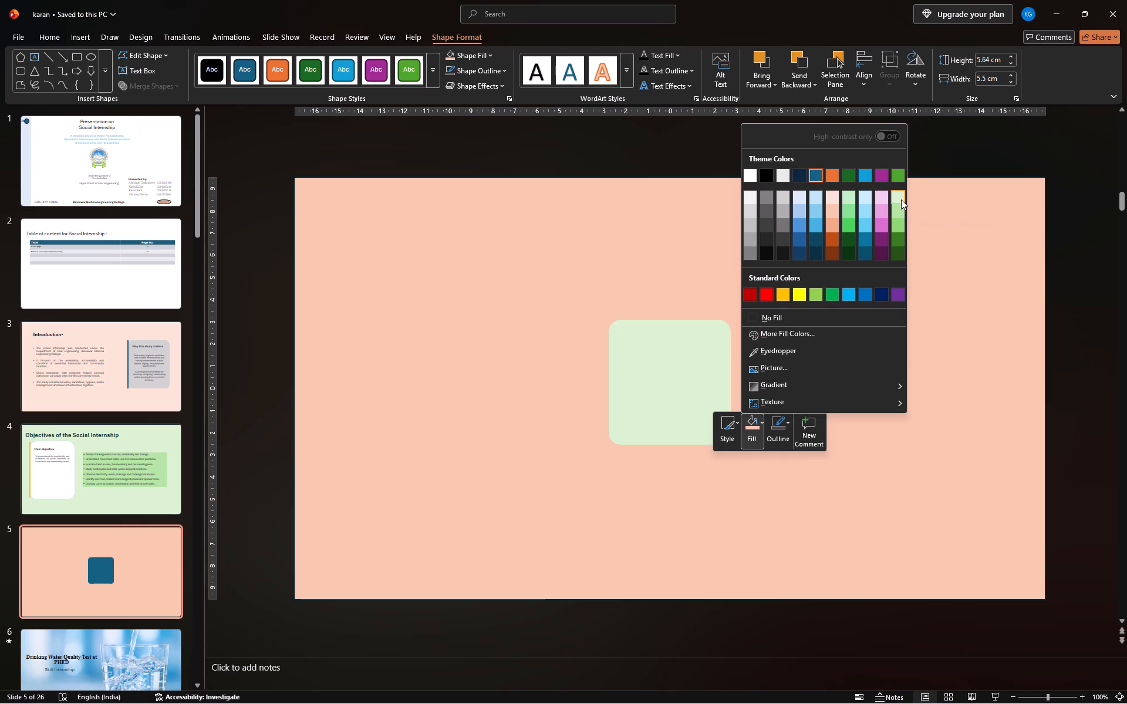
pyautogui.click(863, 200)
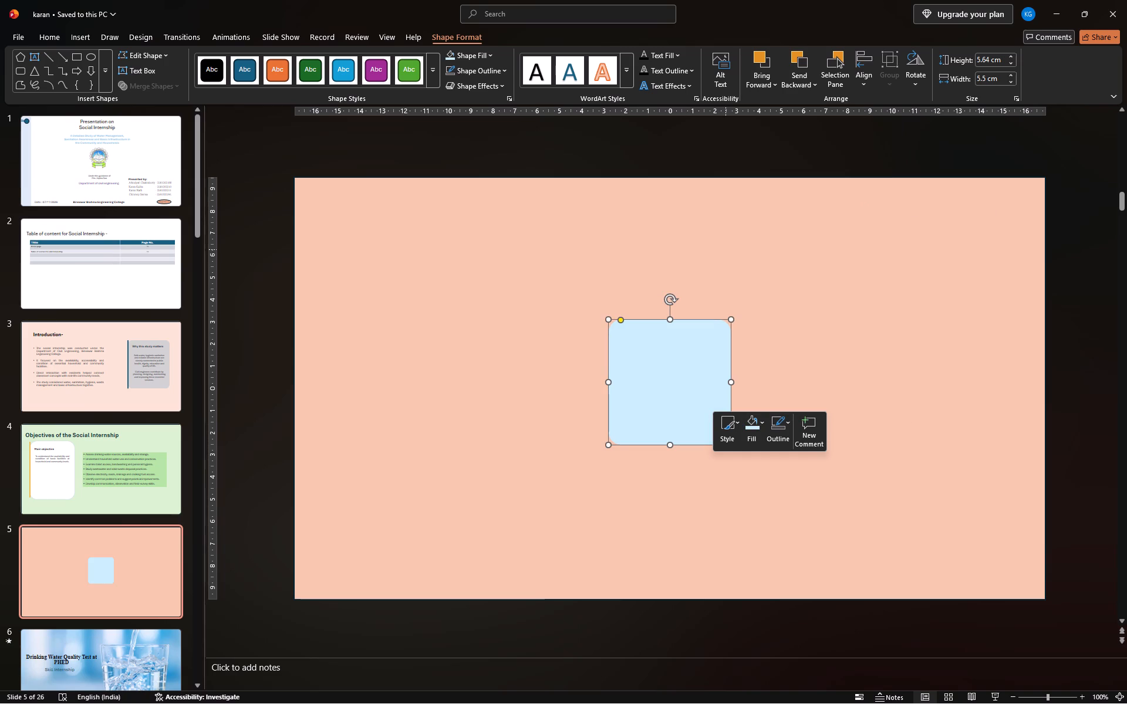
# Paste the copied heading "Survey Methodology" as text inside the light blue rounded rectangle.
pyautogui.doubleClick(659, 378)
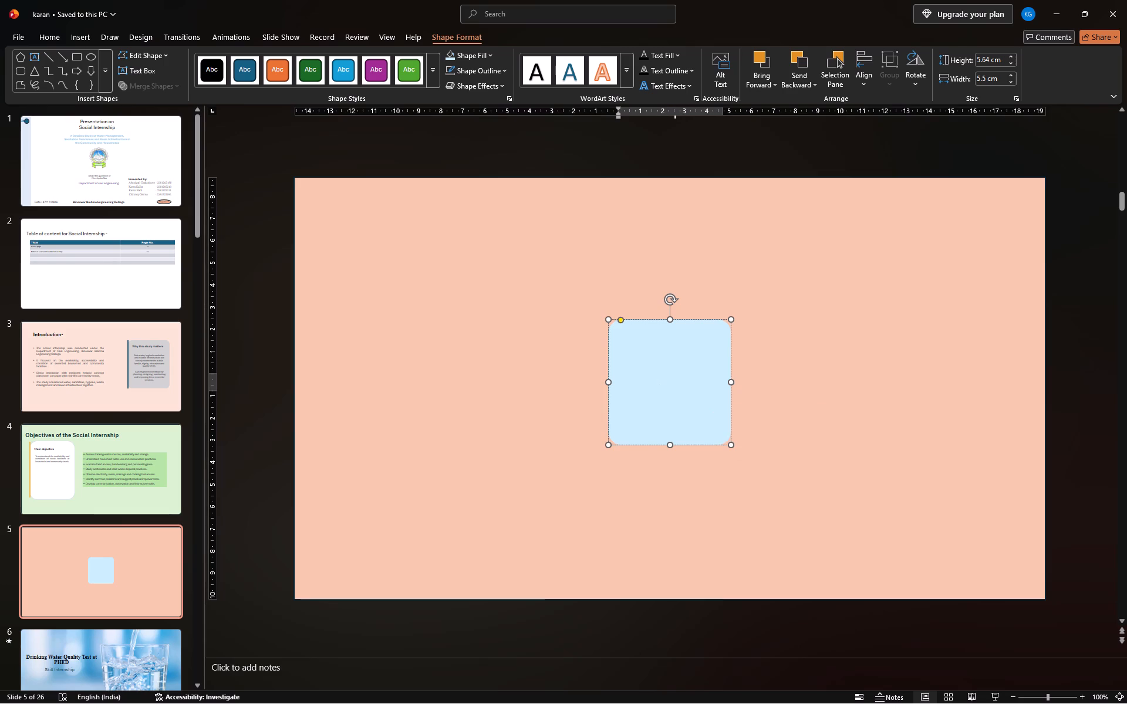
pyautogui.hotkey('ctrl', 'v')
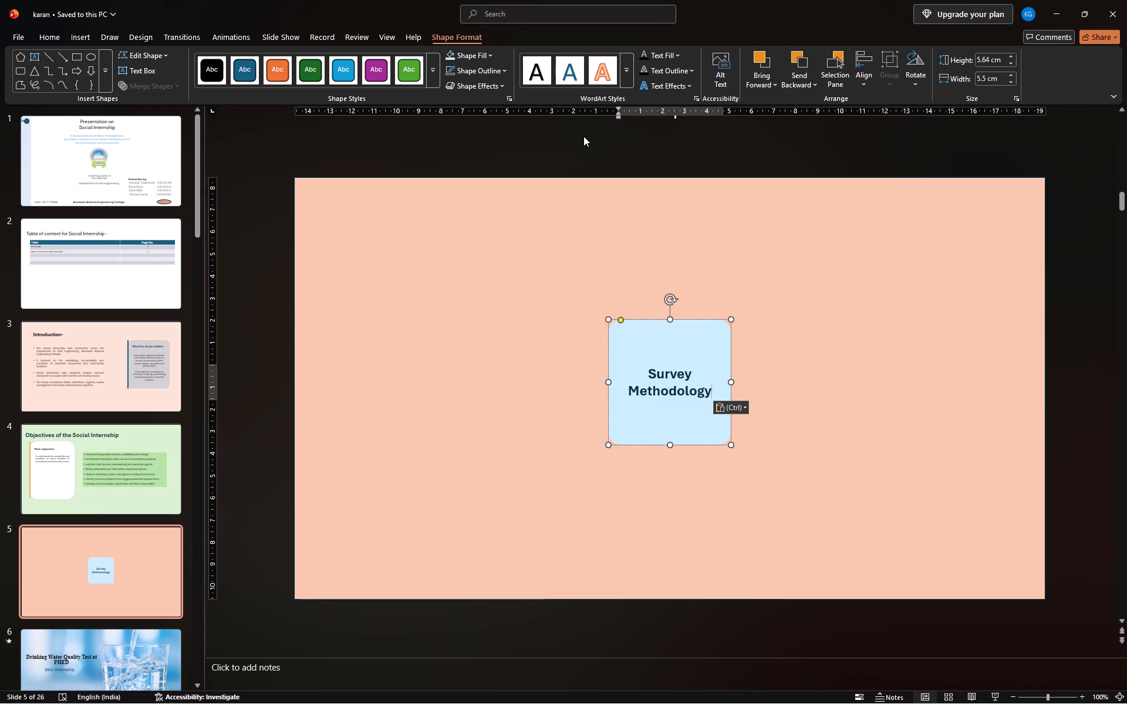
pyautogui.click(671, 158)
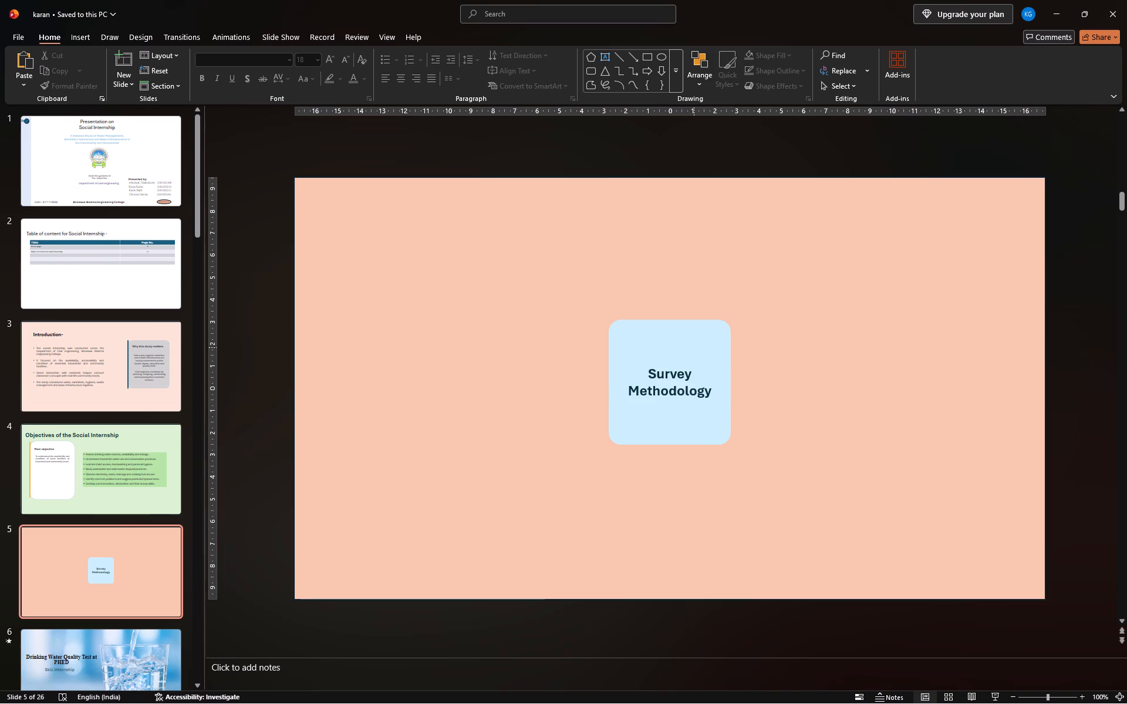
# Duplicate slide 5, which holds the Survey Methodology card, and go to the copy as slide 6.
pyautogui.rightClick(110, 574)
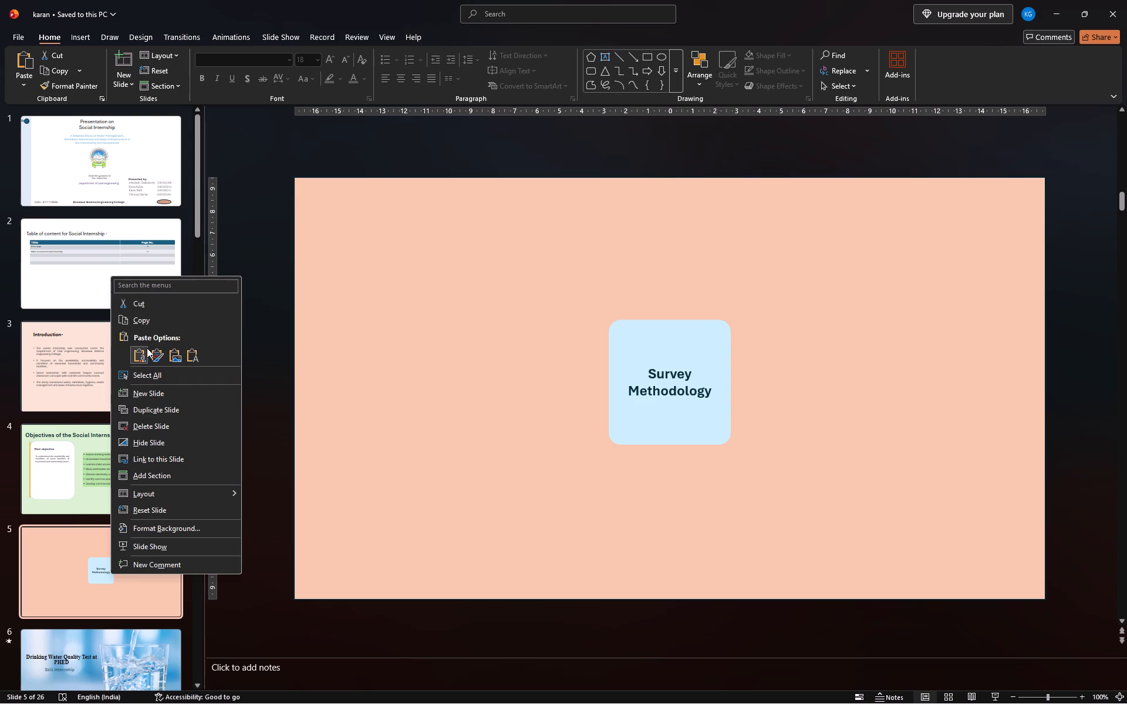
pyautogui.click(191, 406)
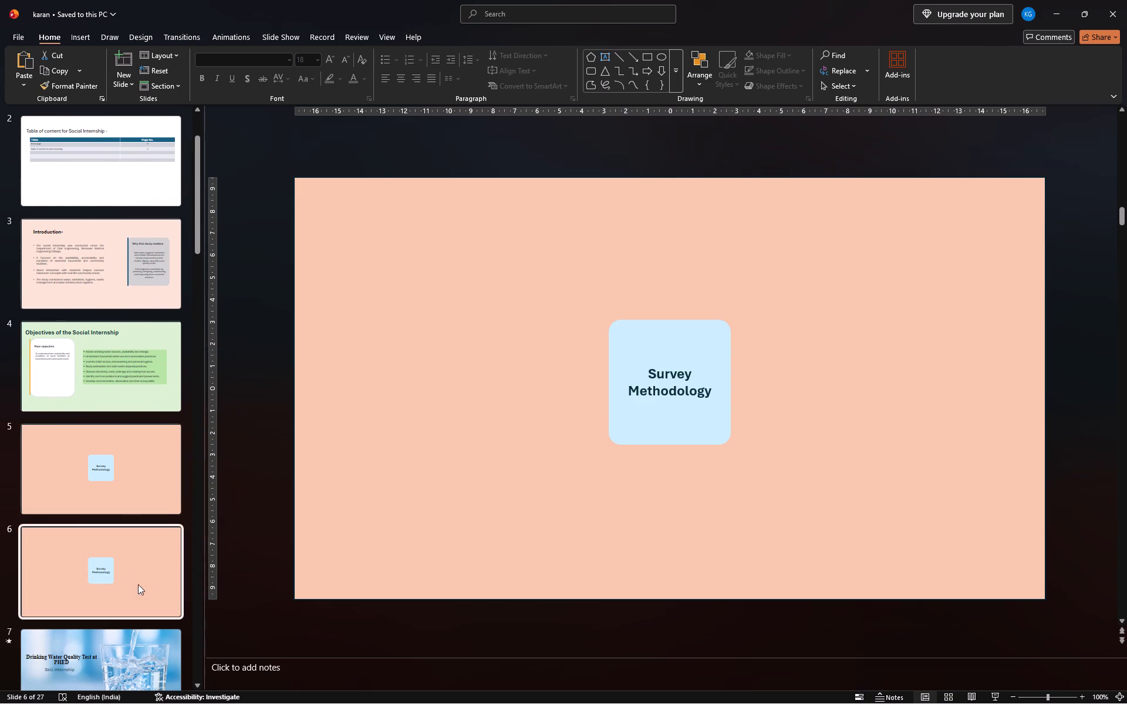
pyautogui.click(156, 582)
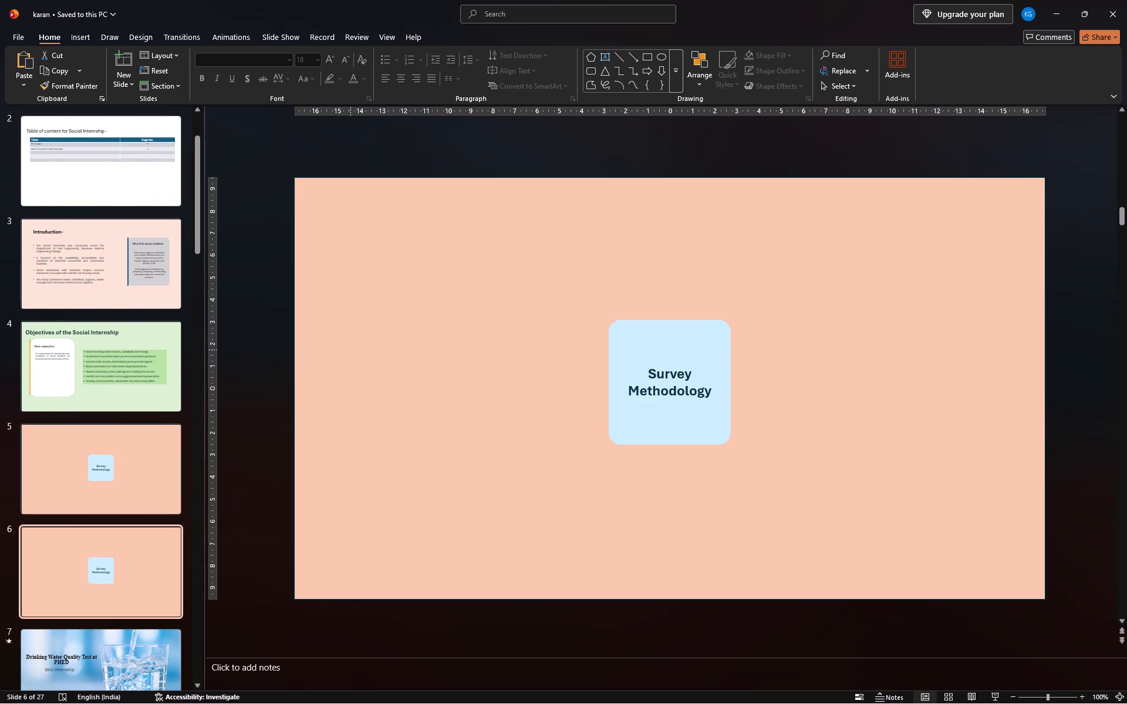
# Draw a circle about 5.3 cm across on slide 6, placed just above the Survey Methodology card.
pyautogui.click(662, 54)
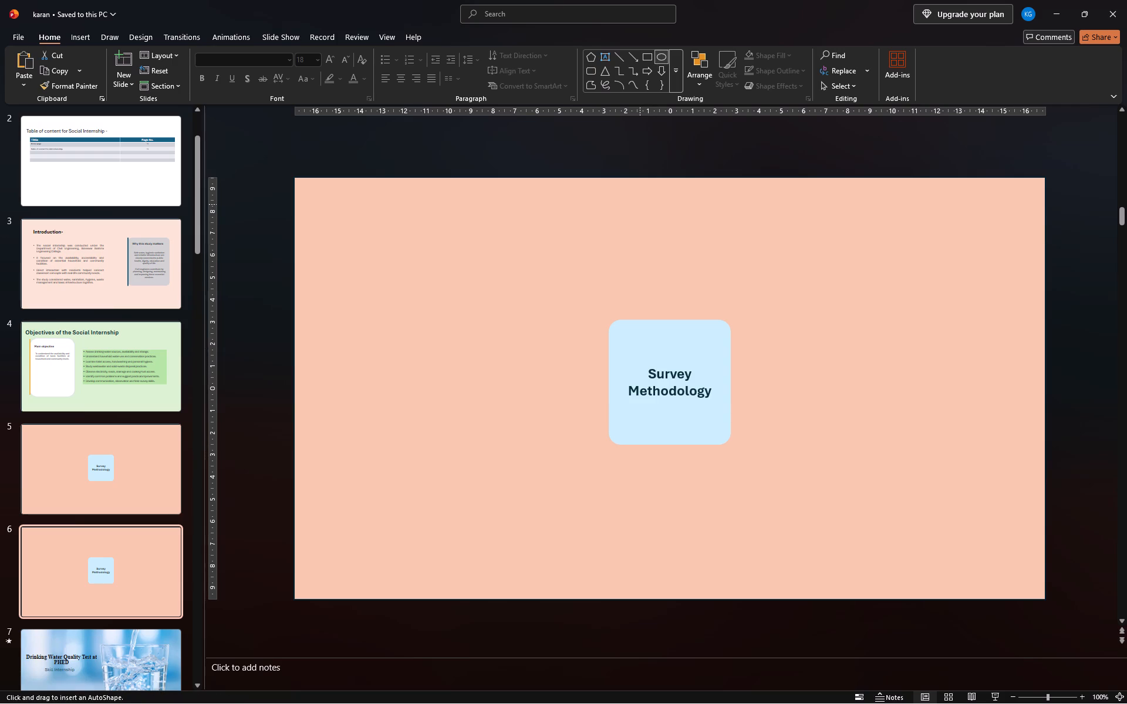
pyautogui.moveTo(640, 203); pyautogui.dragTo(716, 285)
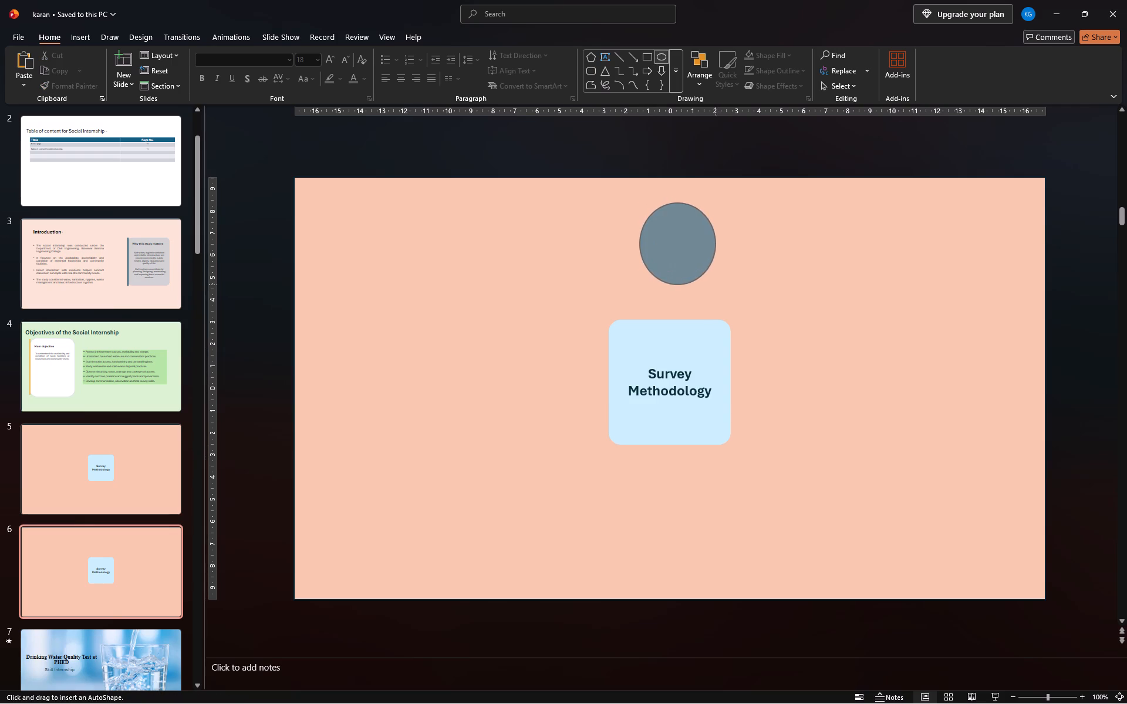
pyautogui.moveTo(716, 285); pyautogui.dragTo(760, 289)
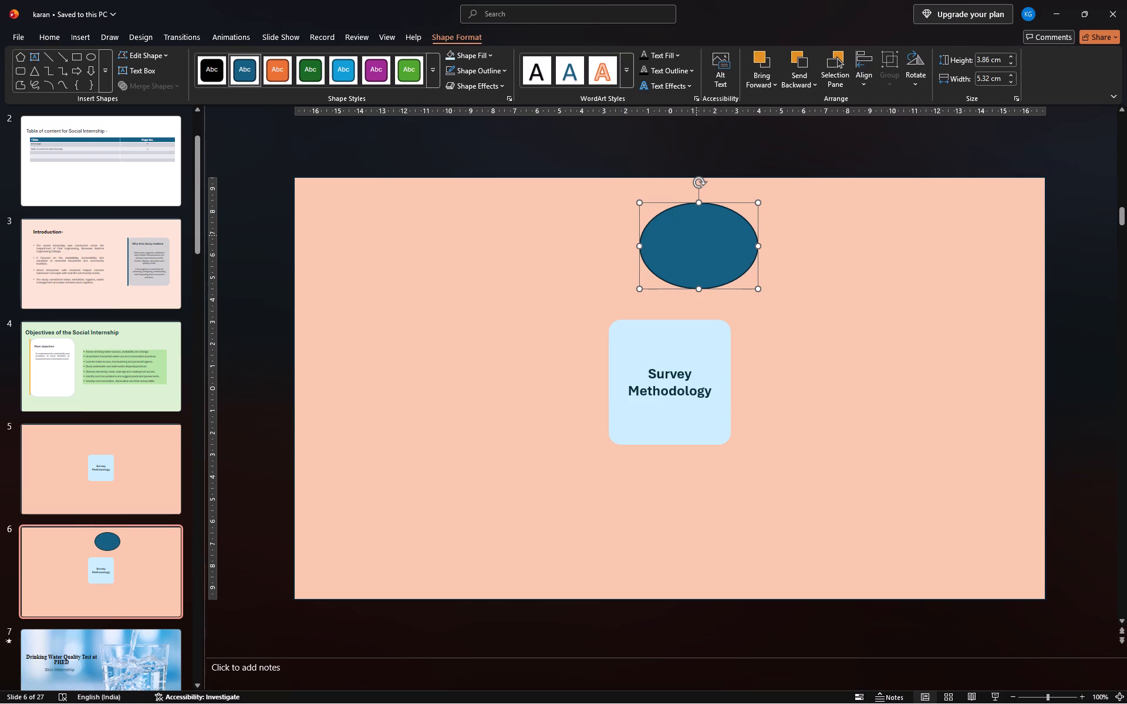
pyautogui.moveTo(694, 232); pyautogui.dragTo(669, 233)
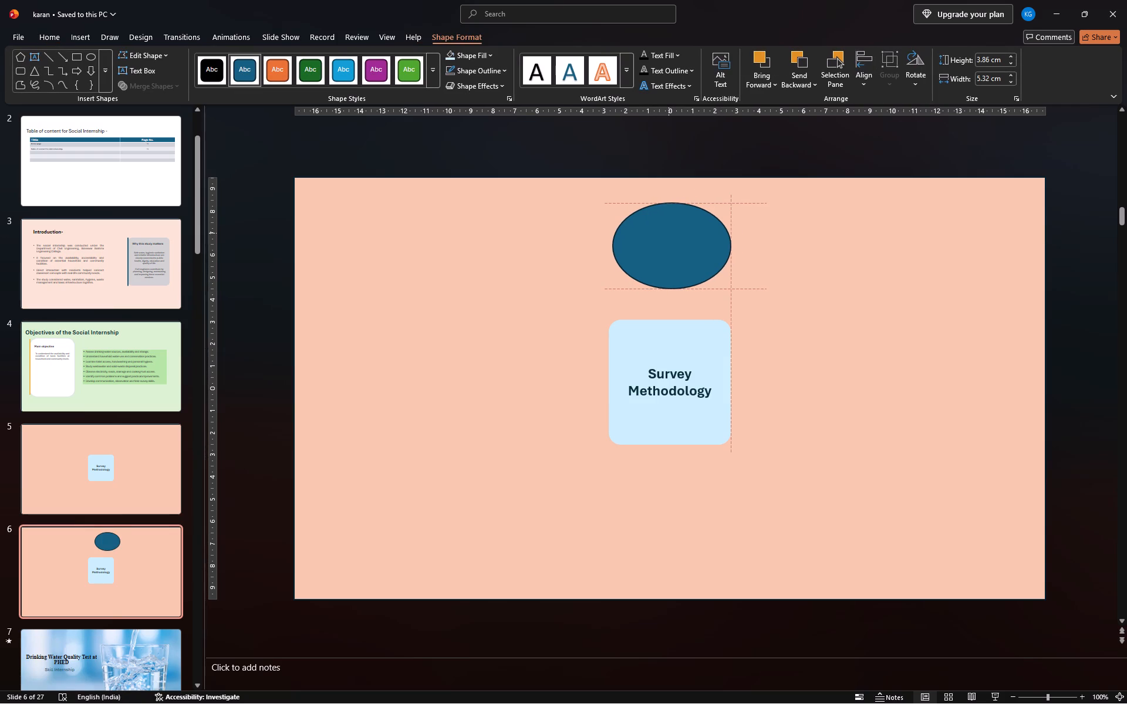
pyautogui.moveTo(669, 233); pyautogui.dragTo(669, 233)
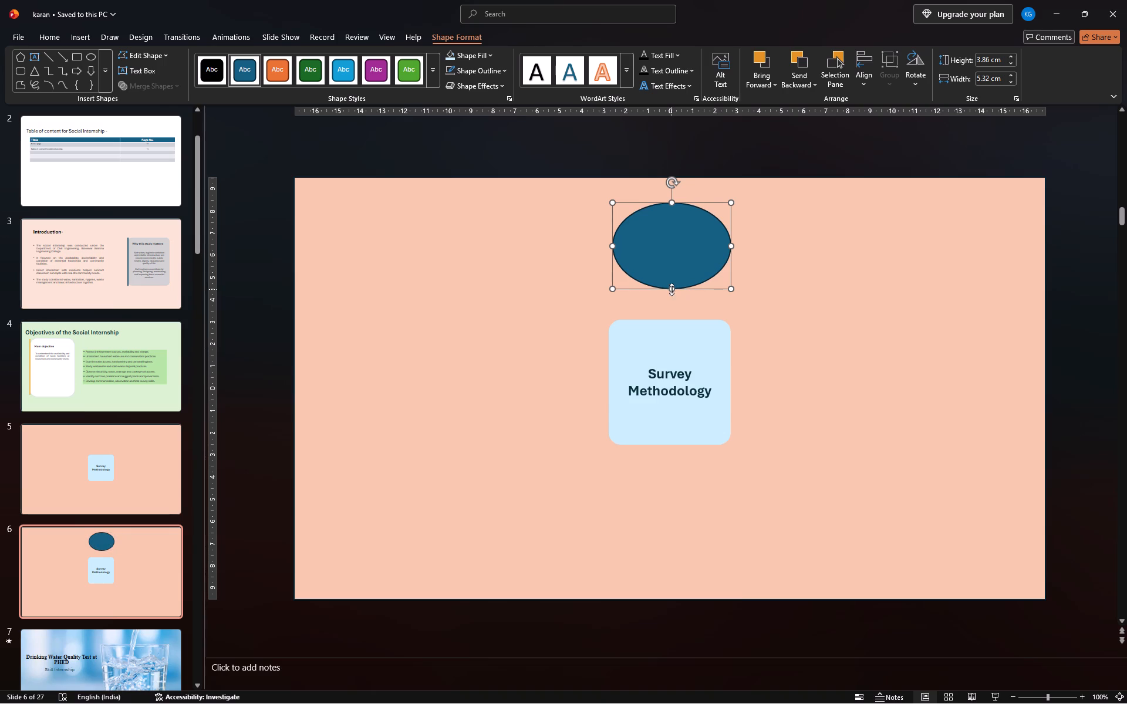
pyautogui.moveTo(672, 289); pyautogui.dragTo(671, 306)
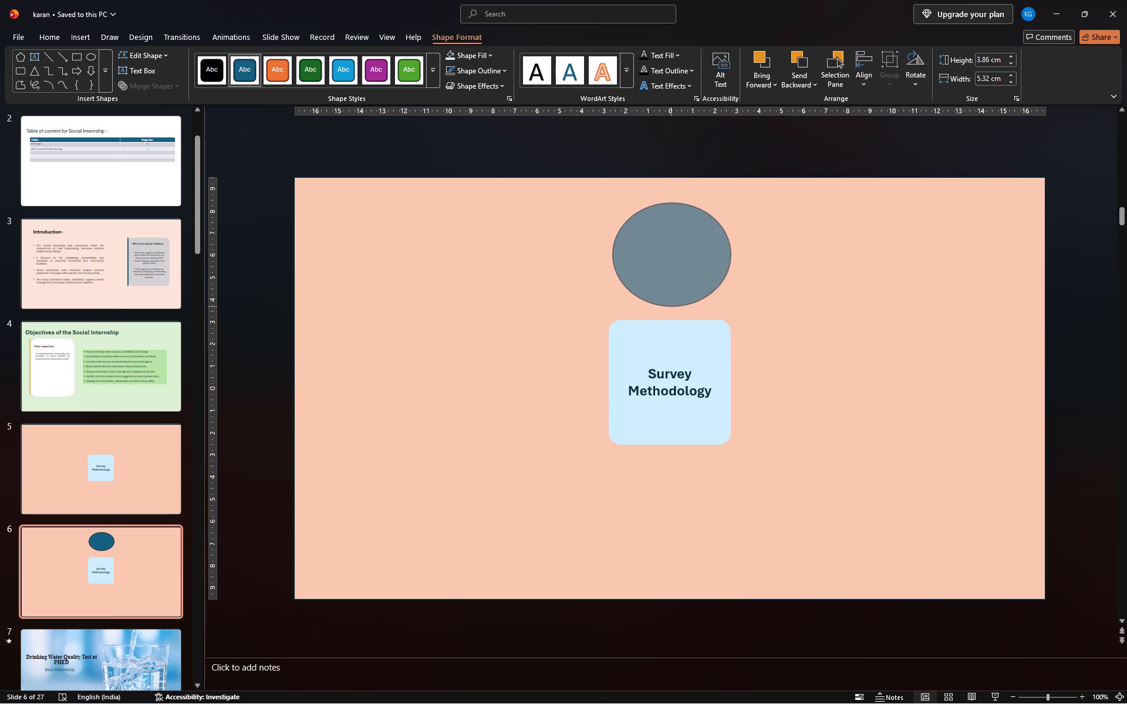
pyautogui.moveTo(671, 306); pyautogui.dragTo(672, 314)
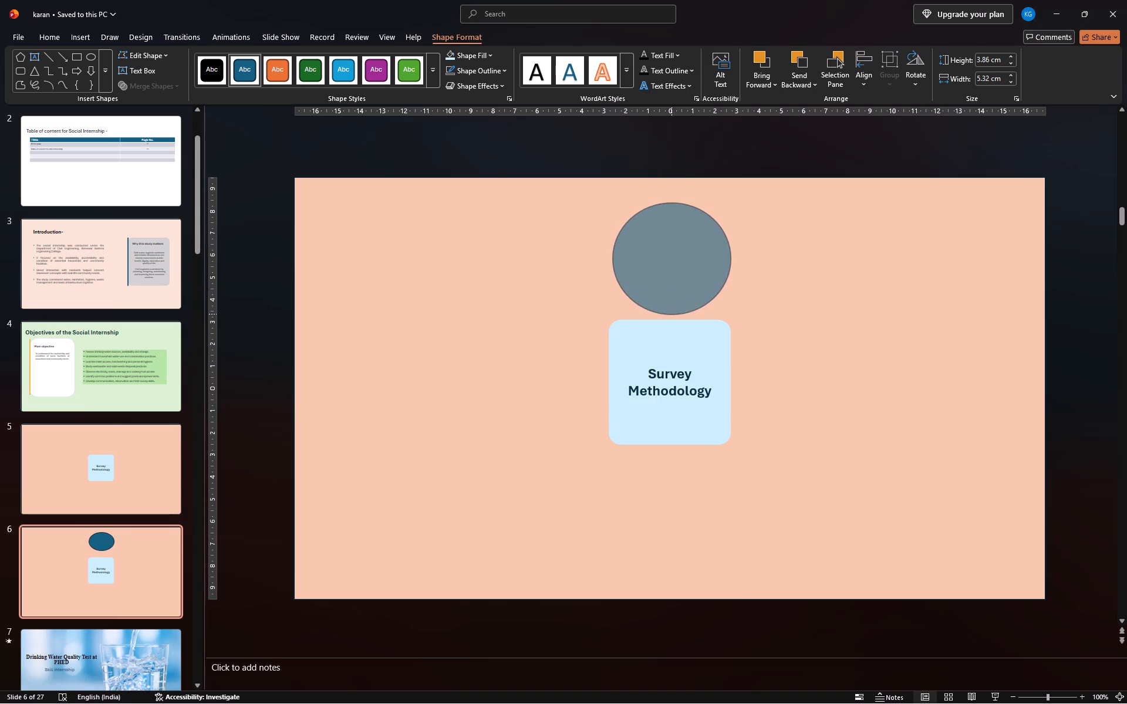
pyautogui.moveTo(672, 314); pyautogui.dragTo(672, 318)
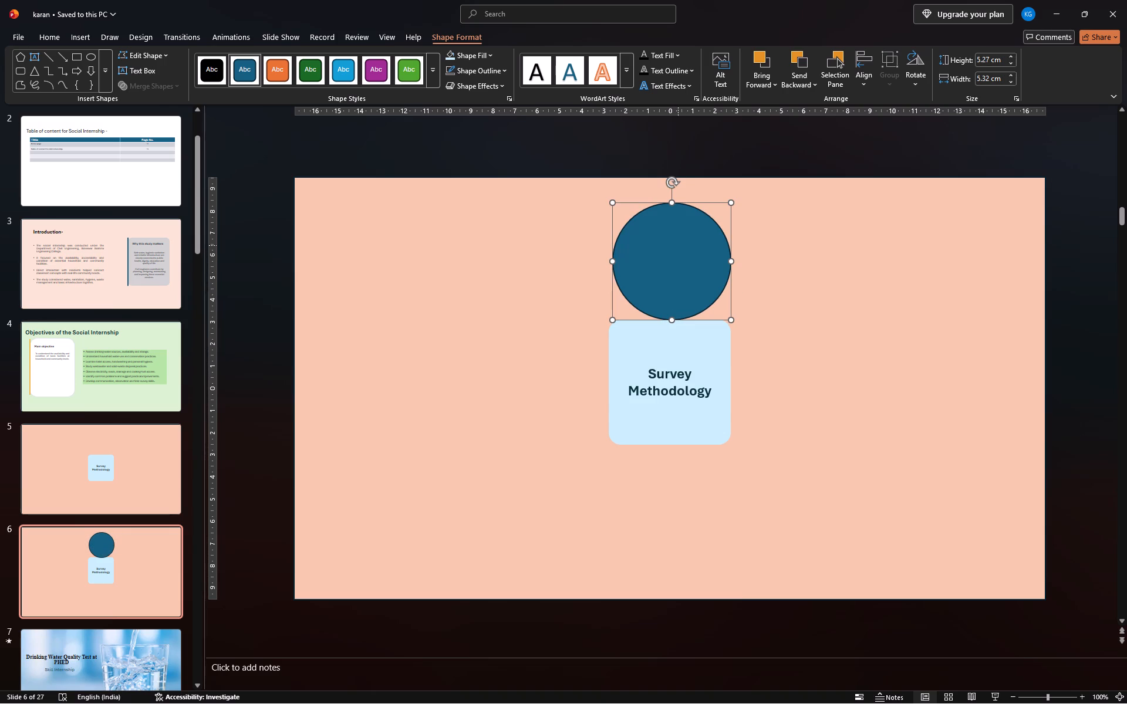
pyautogui.click(679, 245)
pyautogui.moveTo(671, 228); pyautogui.dragTo(667, 209)
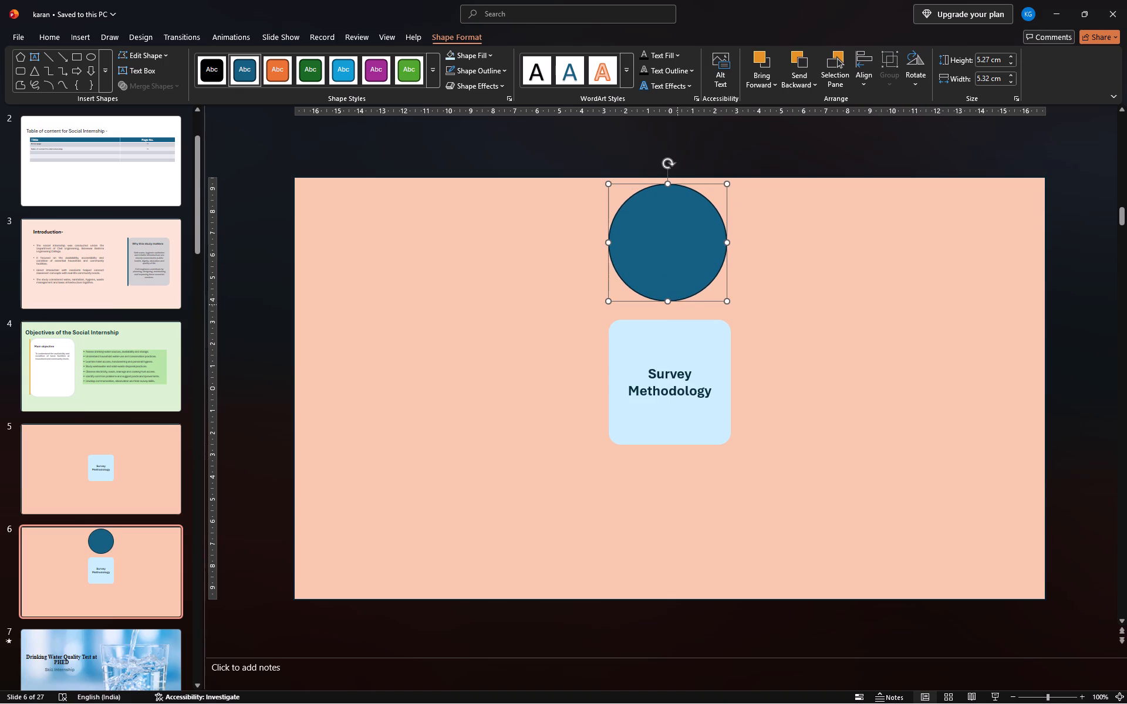
# Copy the circle and place one duplicate by the card's upper-right corner and another by its upper-left corner at the same height.
pyautogui.click(674, 253)
pyautogui.hotkey('ctrl', 'c')
pyautogui.hotkey('ctrl', 'v')
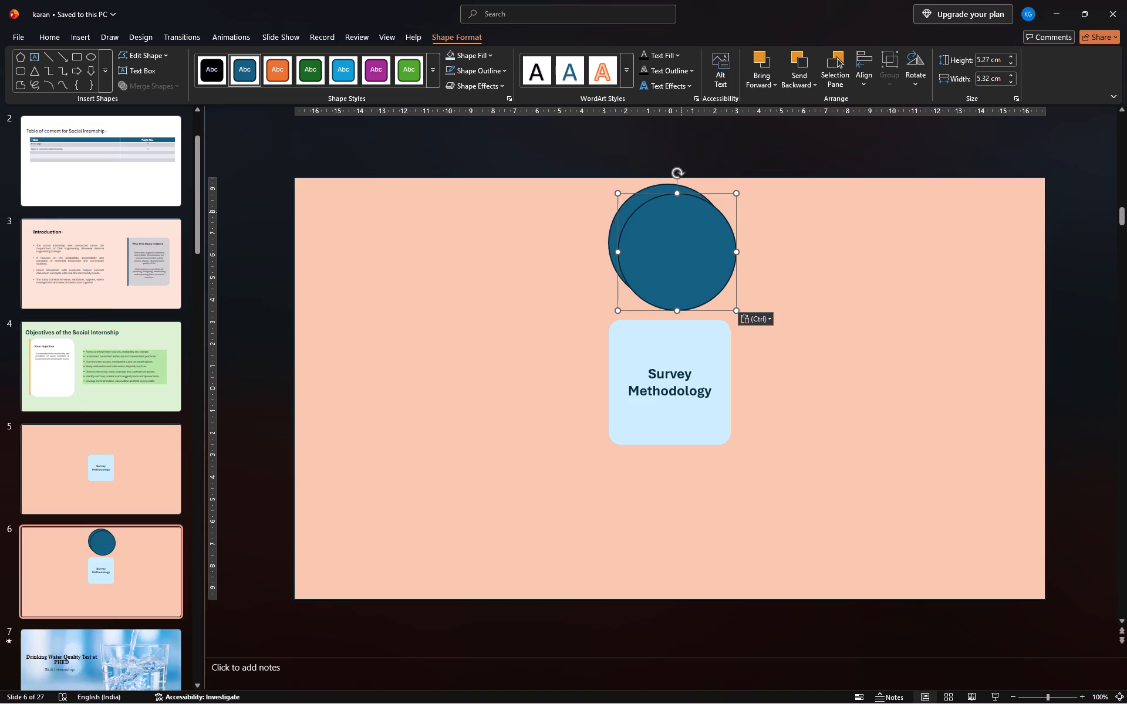
pyautogui.moveTo(677, 214); pyautogui.dragTo(803, 266)
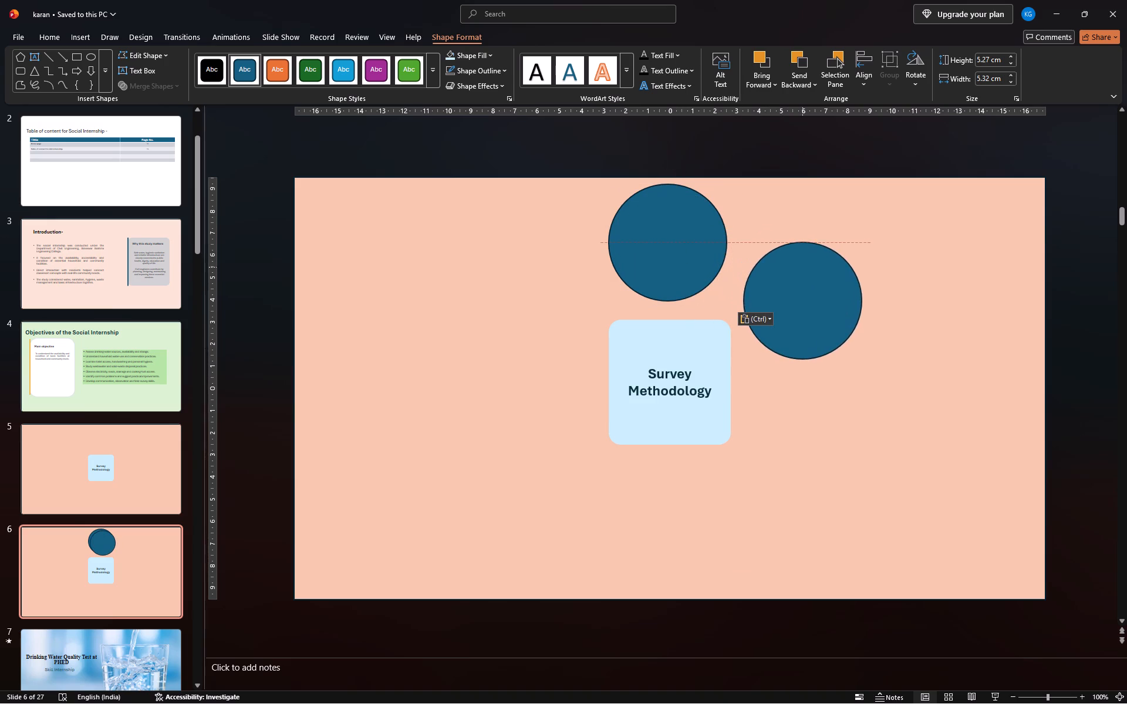
pyautogui.moveTo(803, 266); pyautogui.dragTo(788, 262)
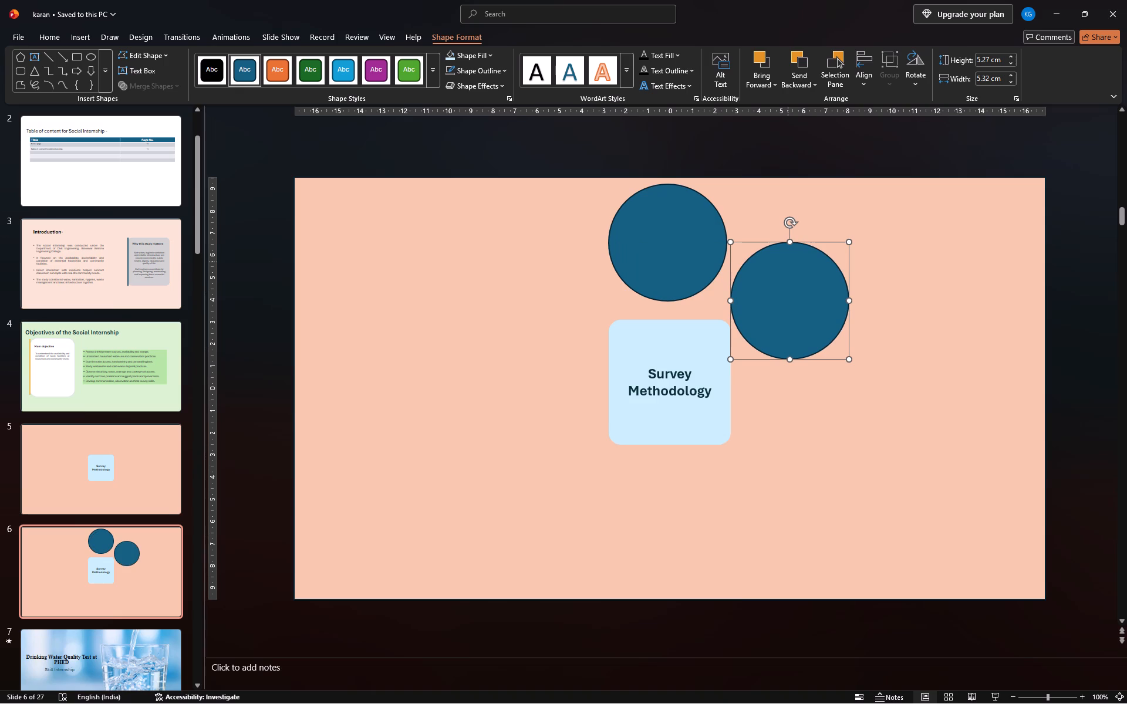
pyautogui.hotkey('ctrl', 'v')
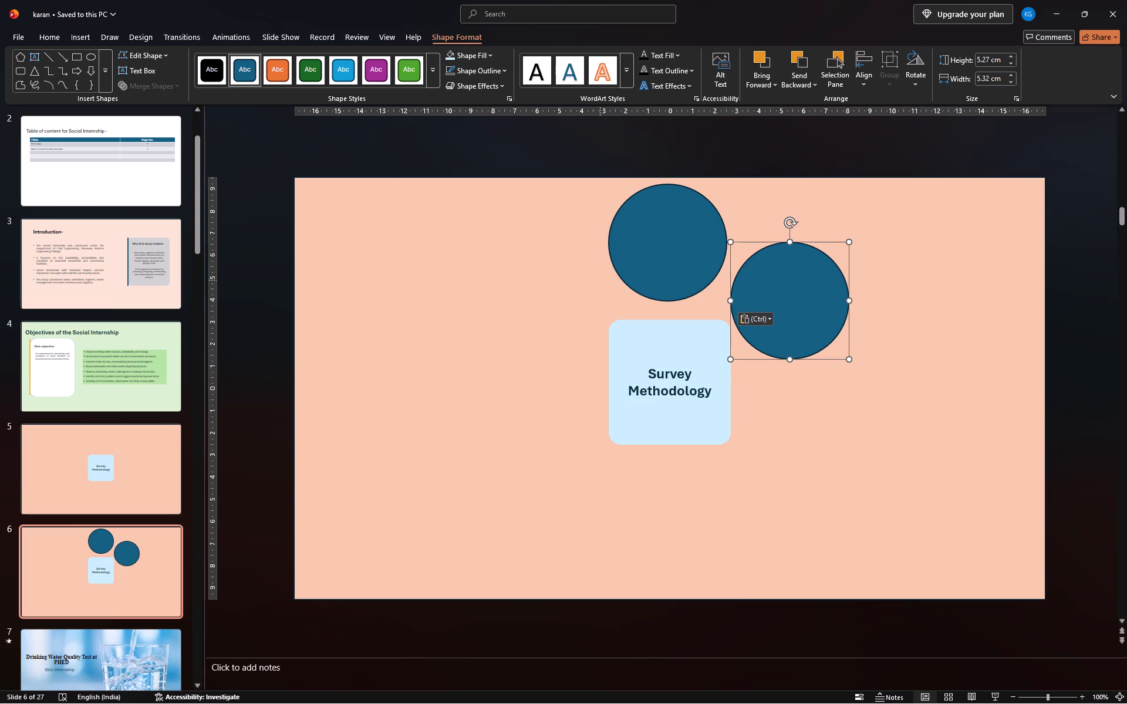
pyautogui.moveTo(666, 259); pyautogui.dragTo(566, 277)
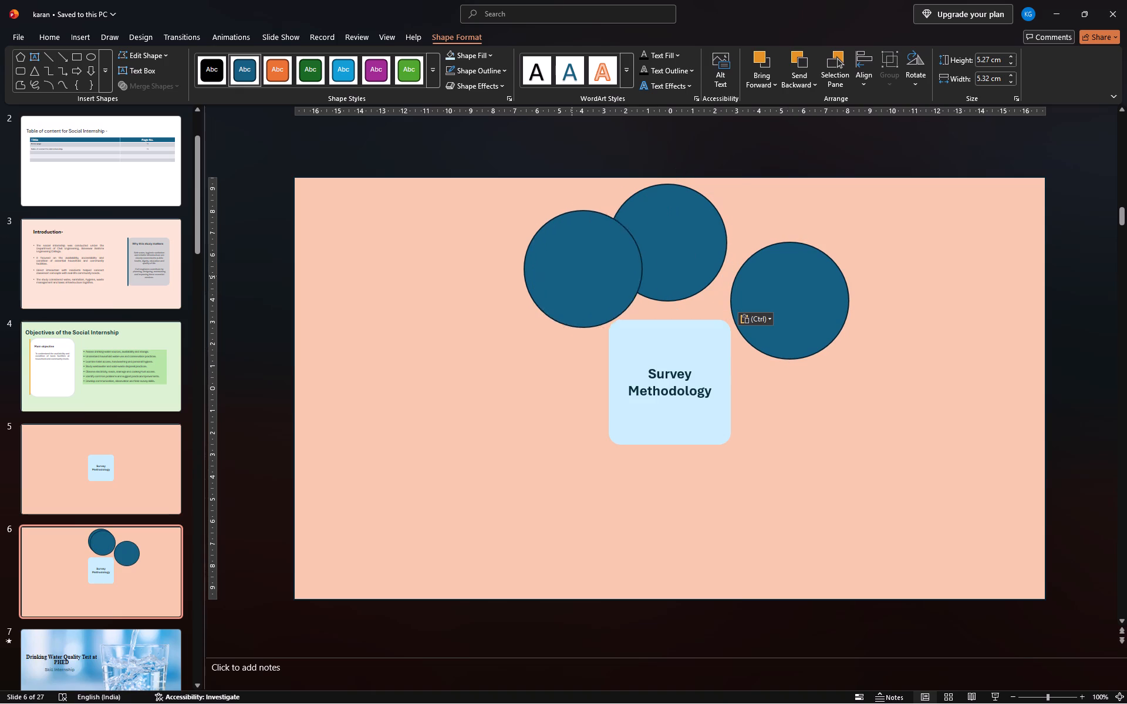
pyautogui.moveTo(566, 277); pyautogui.dragTo(534, 304)
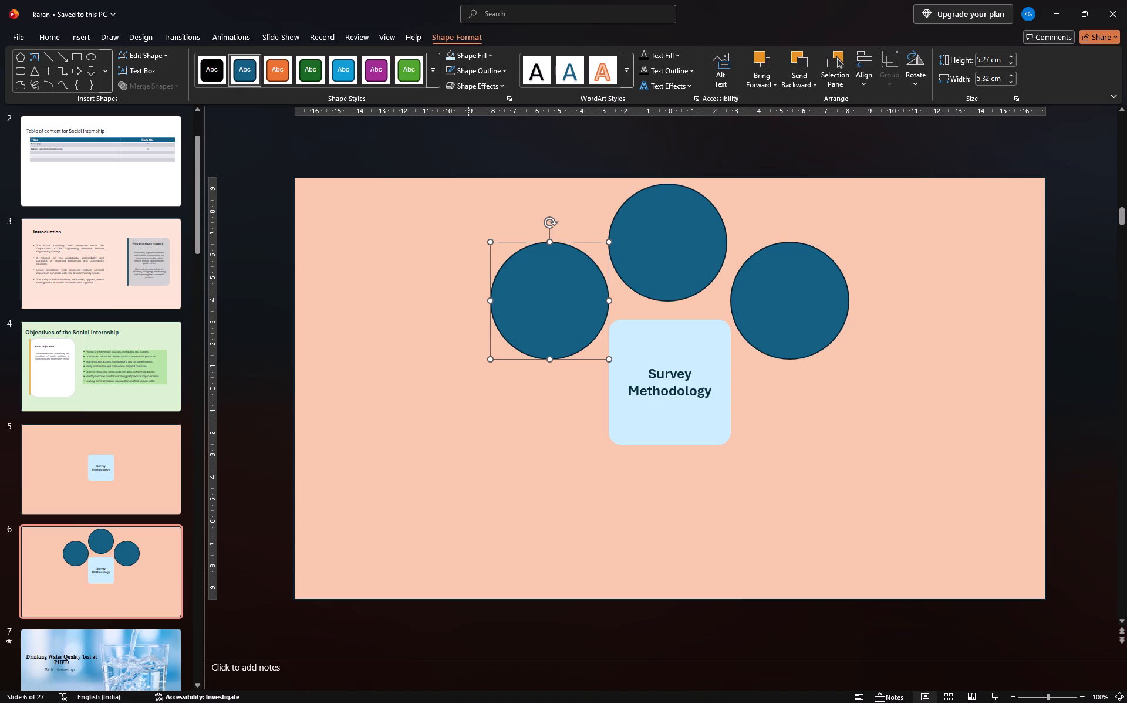
# Paste two more copies of the circle on slide 6, one by the card's lower-left corner and one by its lower-right corner at matching height.
pyautogui.hotkey('ctrl', 'v')
pyautogui.moveTo(693, 251); pyautogui.dragTo(558, 459)
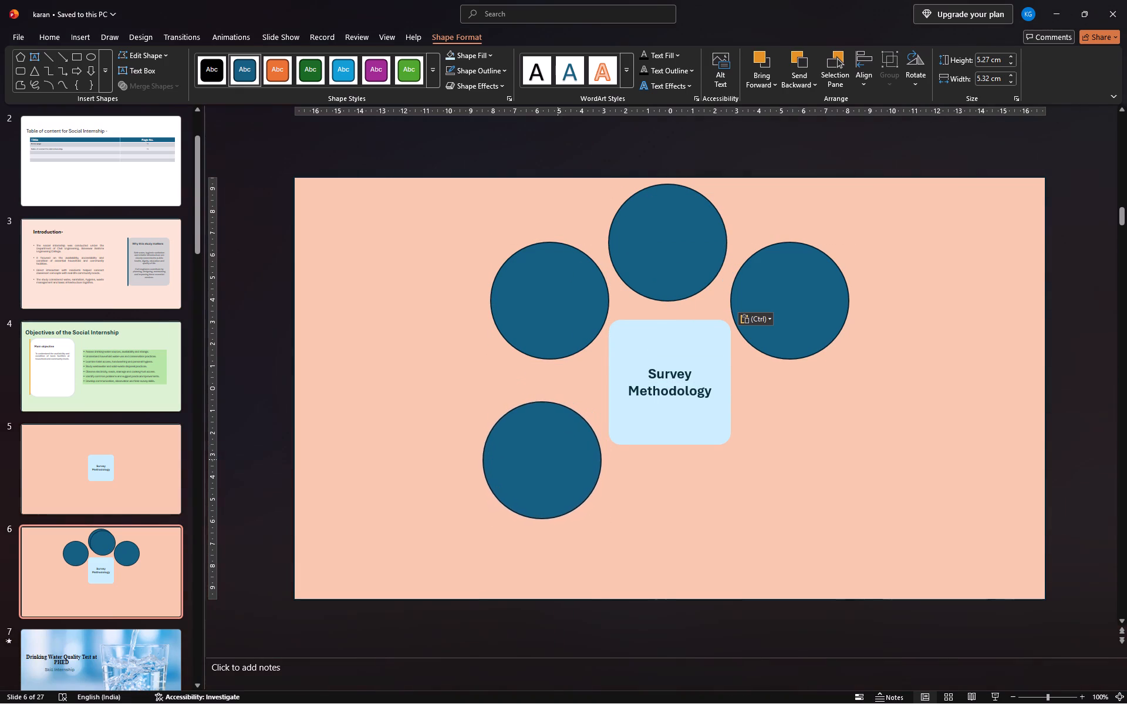
pyautogui.moveTo(558, 459); pyautogui.dragTo(566, 464)
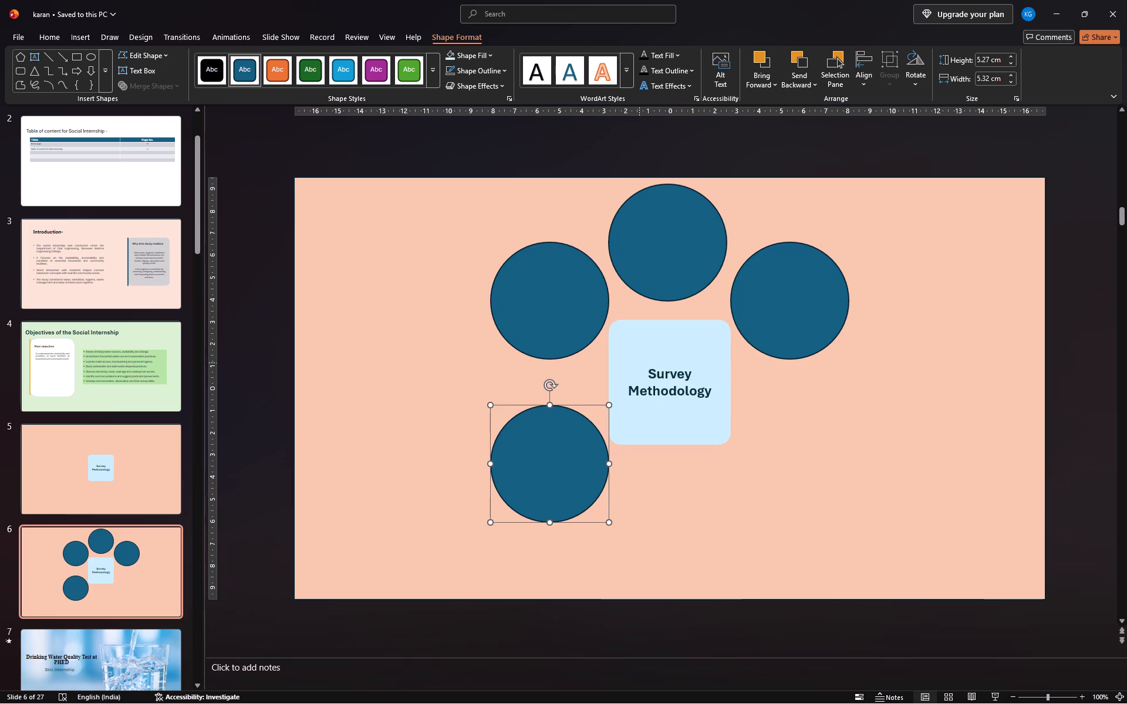
pyautogui.hotkey('ctrl', 'v')
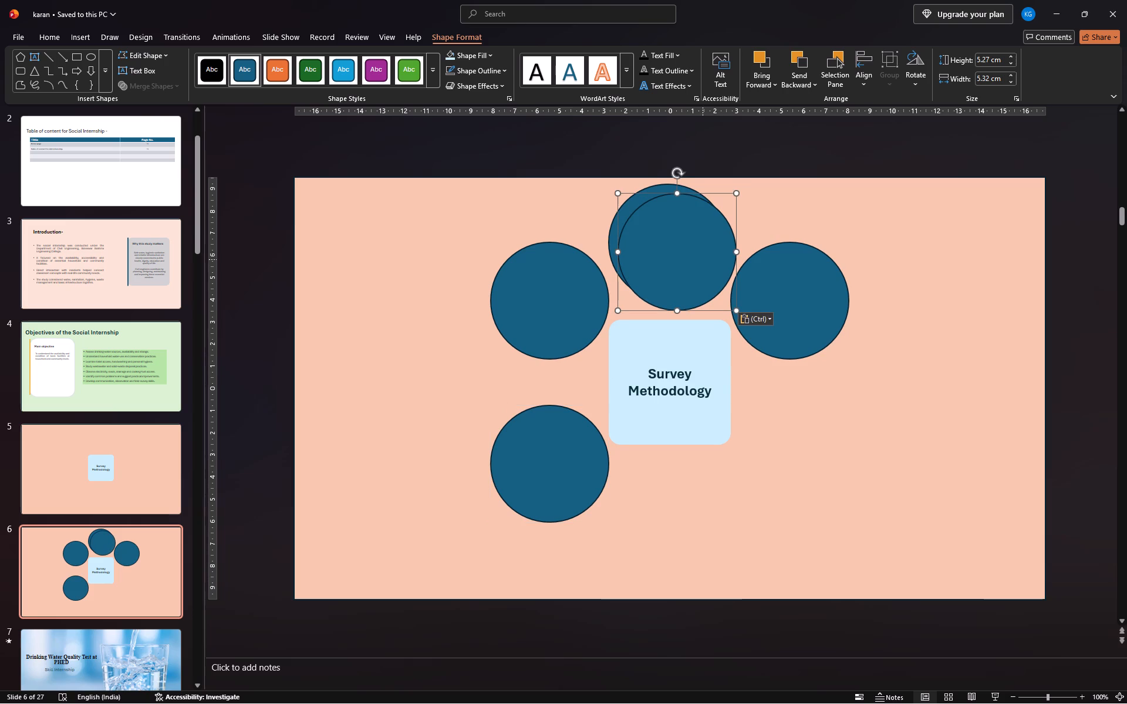
pyautogui.moveTo(703, 259); pyautogui.dragTo(814, 496)
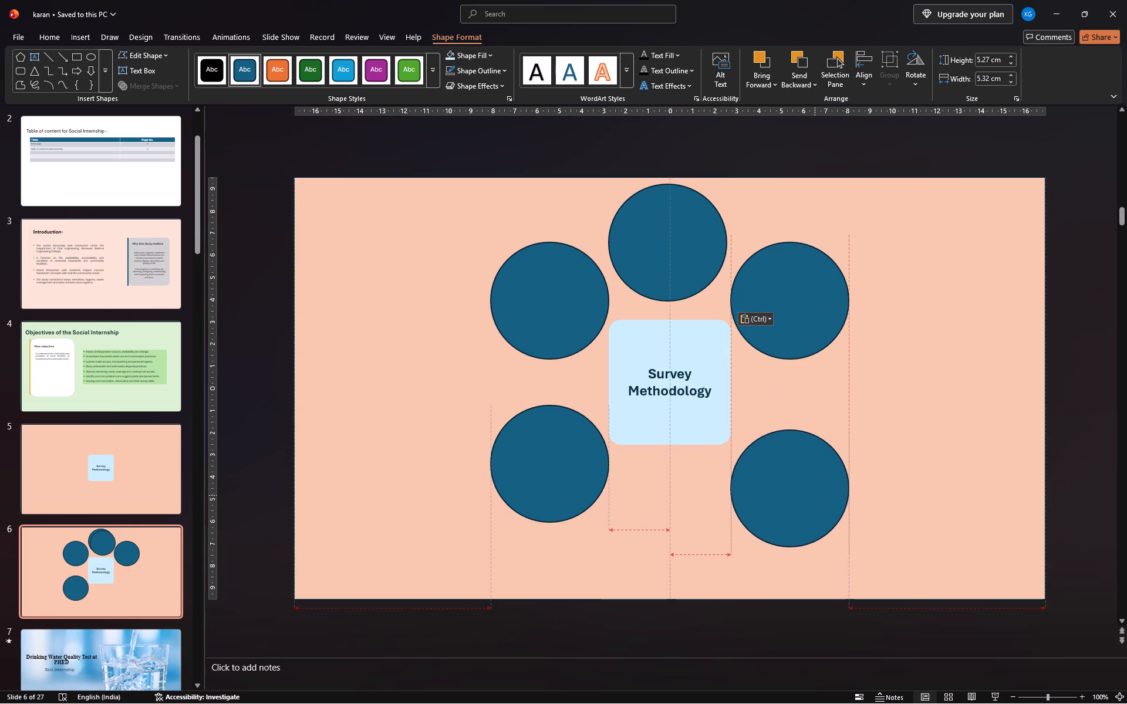
pyautogui.moveTo(814, 496); pyautogui.dragTo(813, 478)
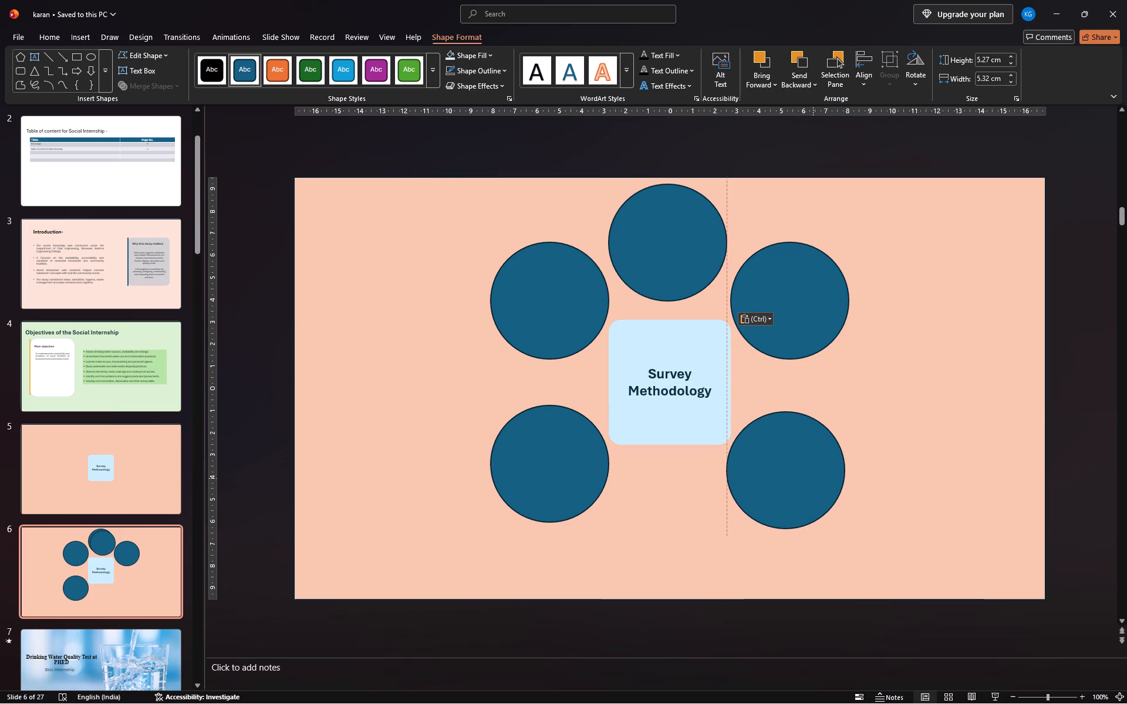
pyautogui.moveTo(813, 478); pyautogui.dragTo(814, 477)
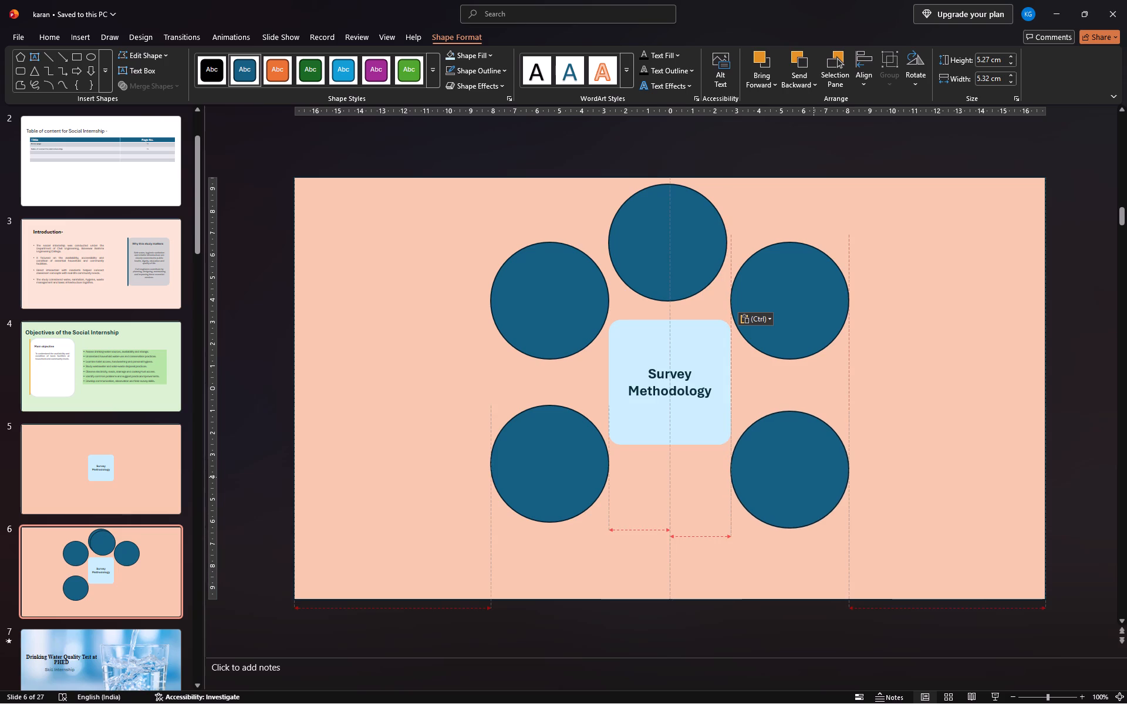
pyautogui.moveTo(814, 477); pyautogui.dragTo(813, 469)
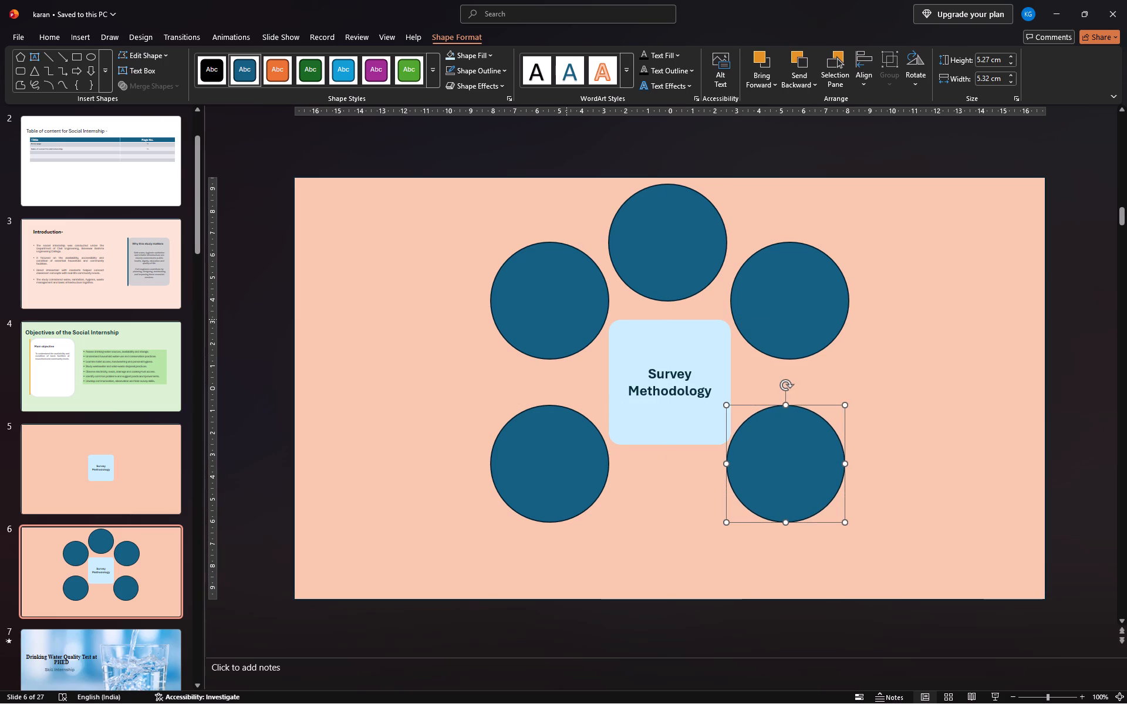
# Move the upper-left circle on slide 6 farther out from the Survey Methodology card and slightly higher.
pyautogui.moveTo(559, 315); pyautogui.dragTo(516, 309)
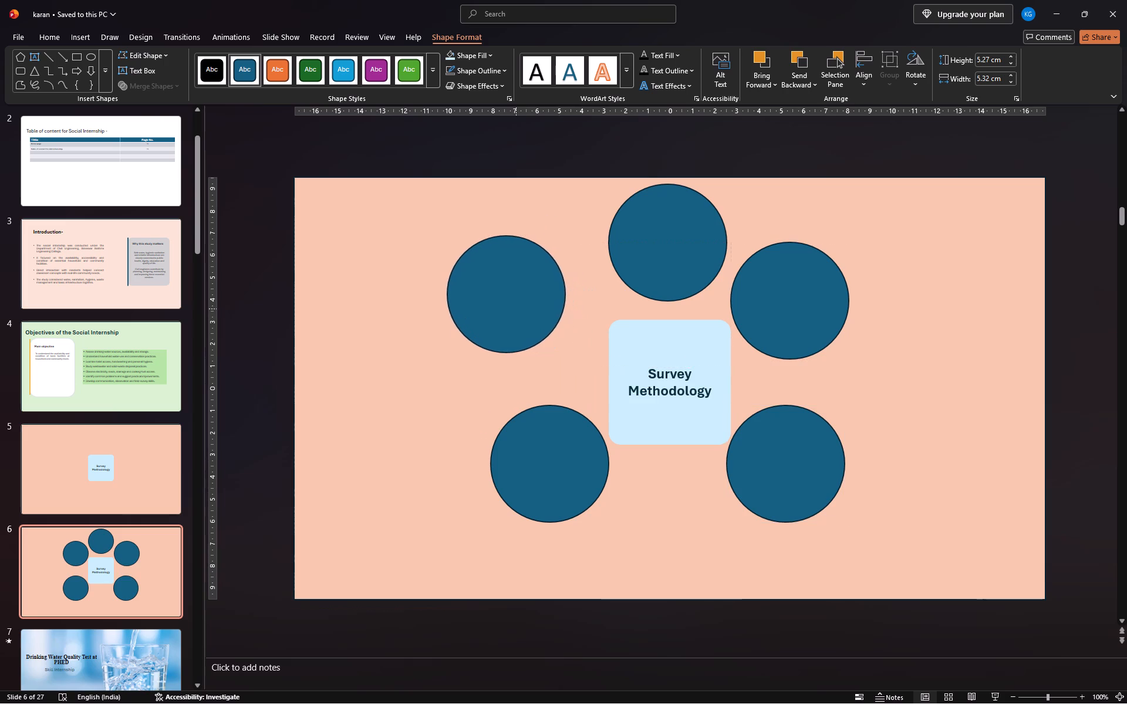
pyautogui.moveTo(516, 309); pyautogui.dragTo(508, 319)
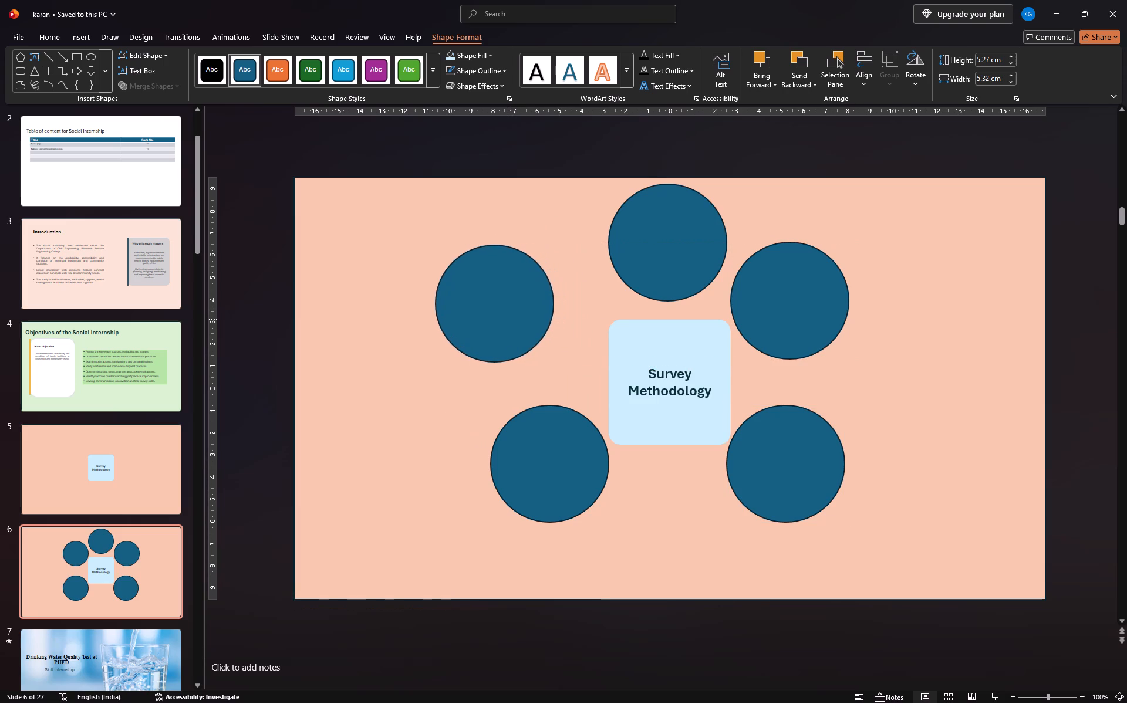
pyautogui.moveTo(508, 319); pyautogui.dragTo(511, 313)
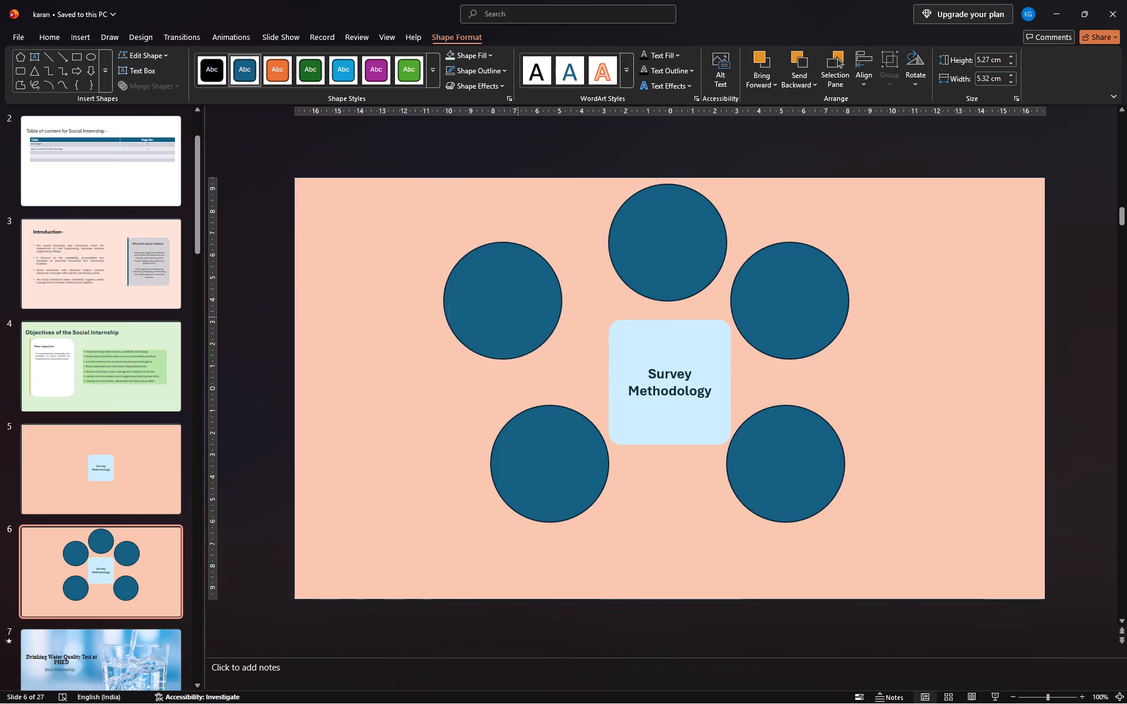
pyautogui.moveTo(511, 313); pyautogui.dragTo(683, 393)
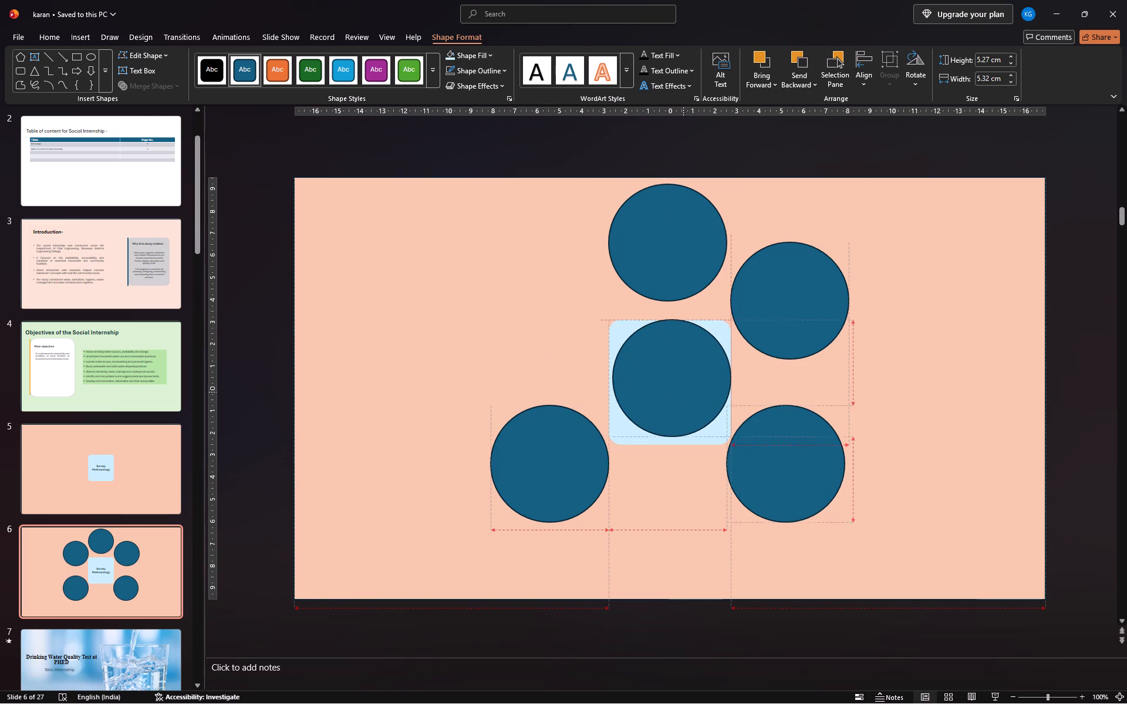
pyautogui.moveTo(683, 393); pyautogui.dragTo(510, 299)
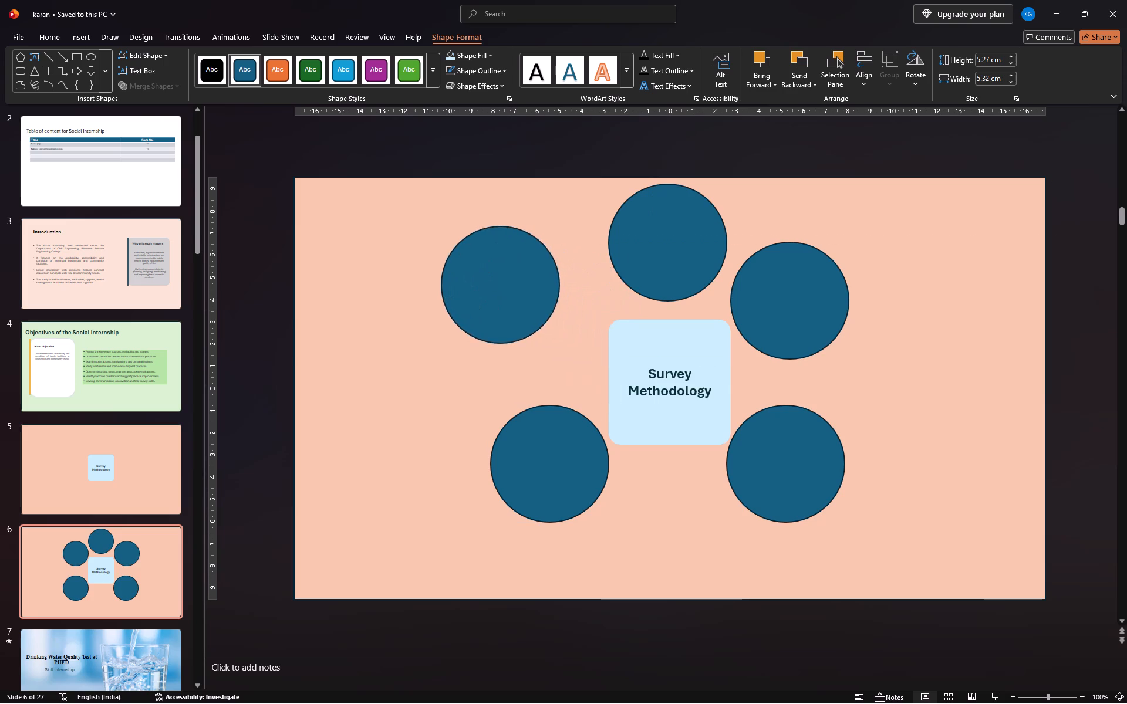
pyautogui.moveTo(510, 299); pyautogui.dragTo(545, 307)
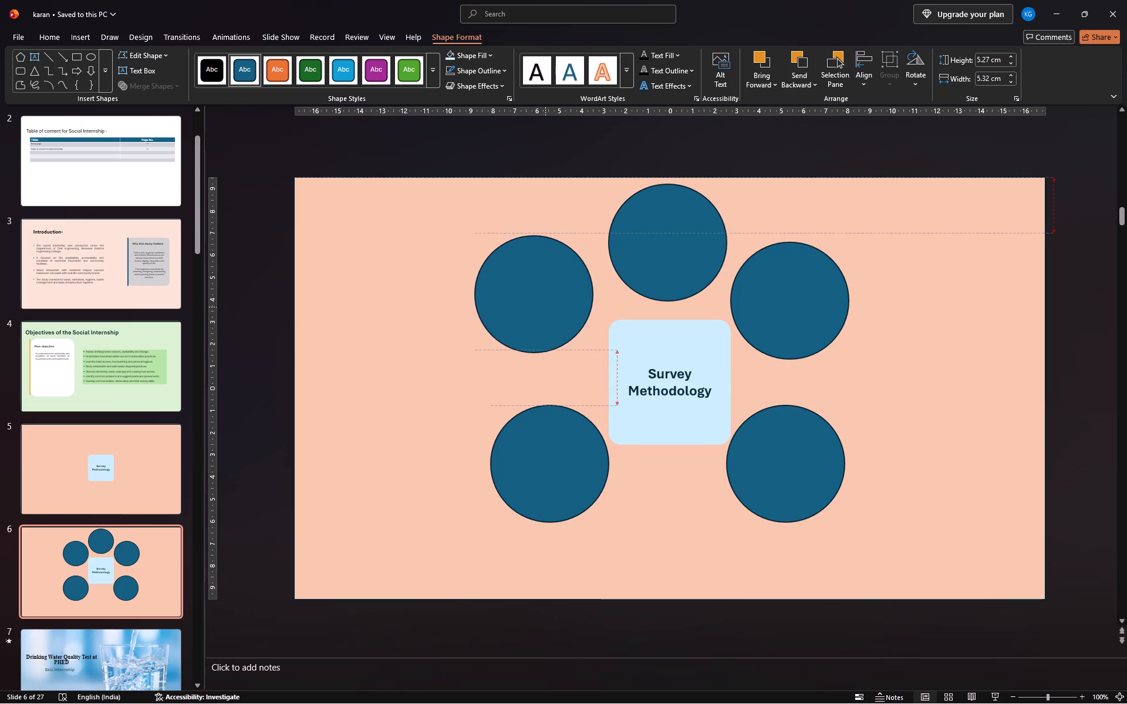
pyautogui.moveTo(545, 307); pyautogui.dragTo(537, 303)
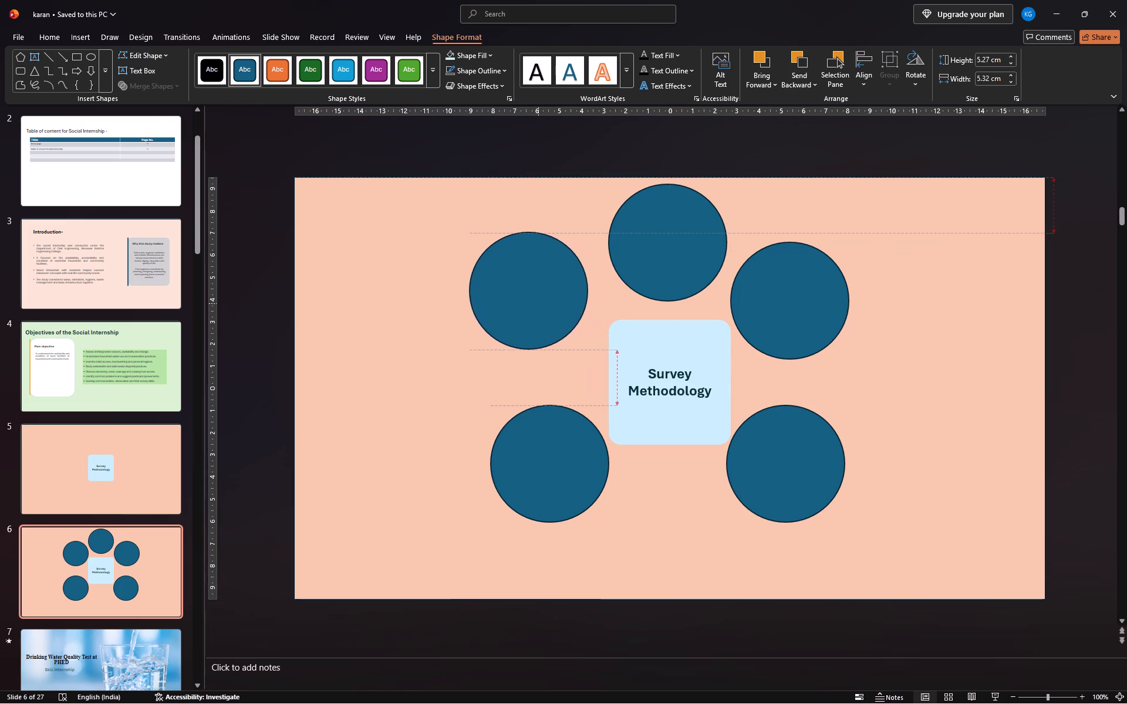
pyautogui.moveTo(537, 303); pyautogui.dragTo(512, 296)
pyautogui.click(675, 341)
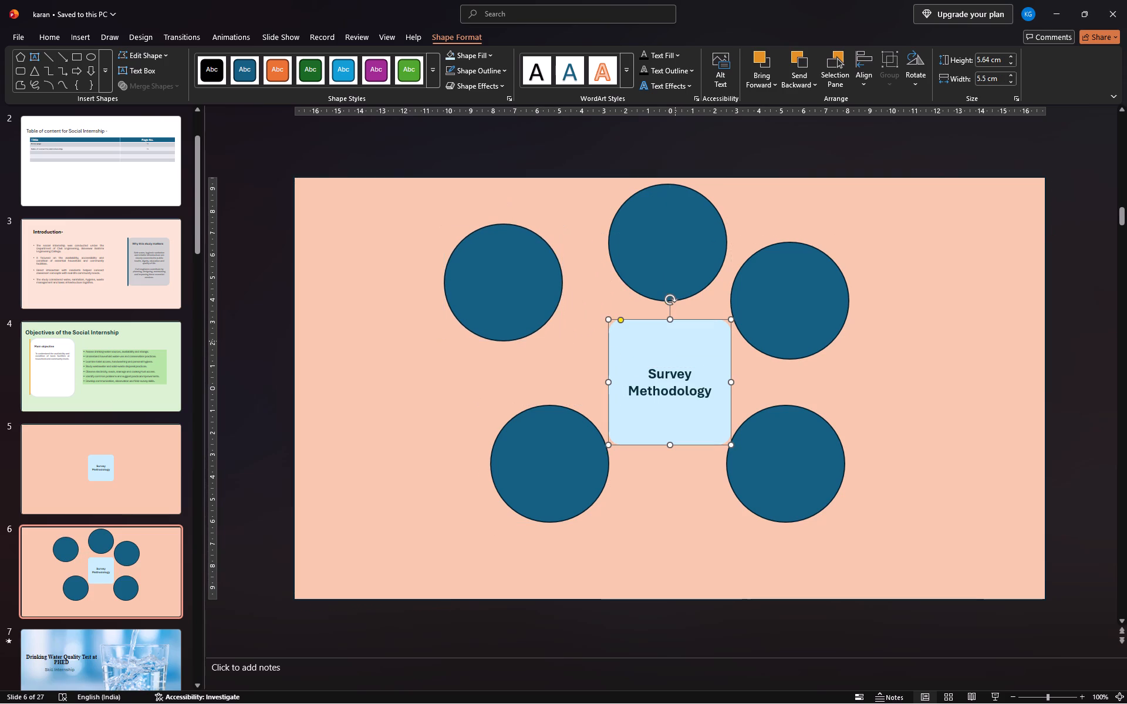
# Delete the Survey Methodology card from slide 5.
pyautogui.click(129, 486)
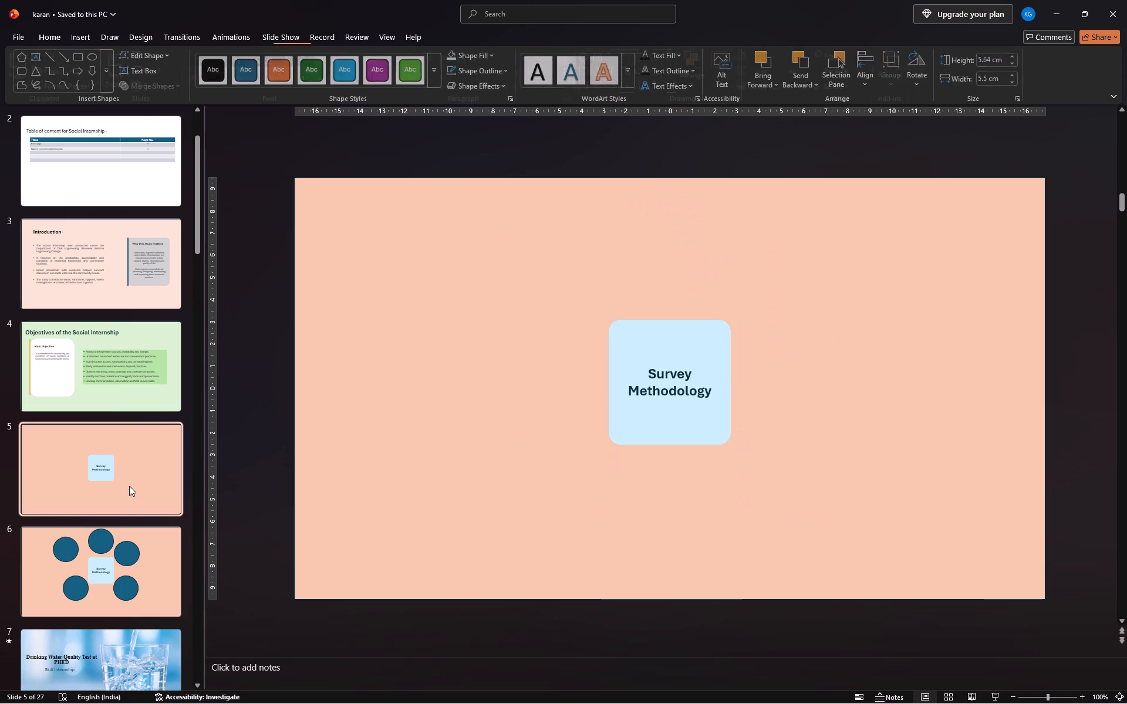
pyautogui.click(102, 459)
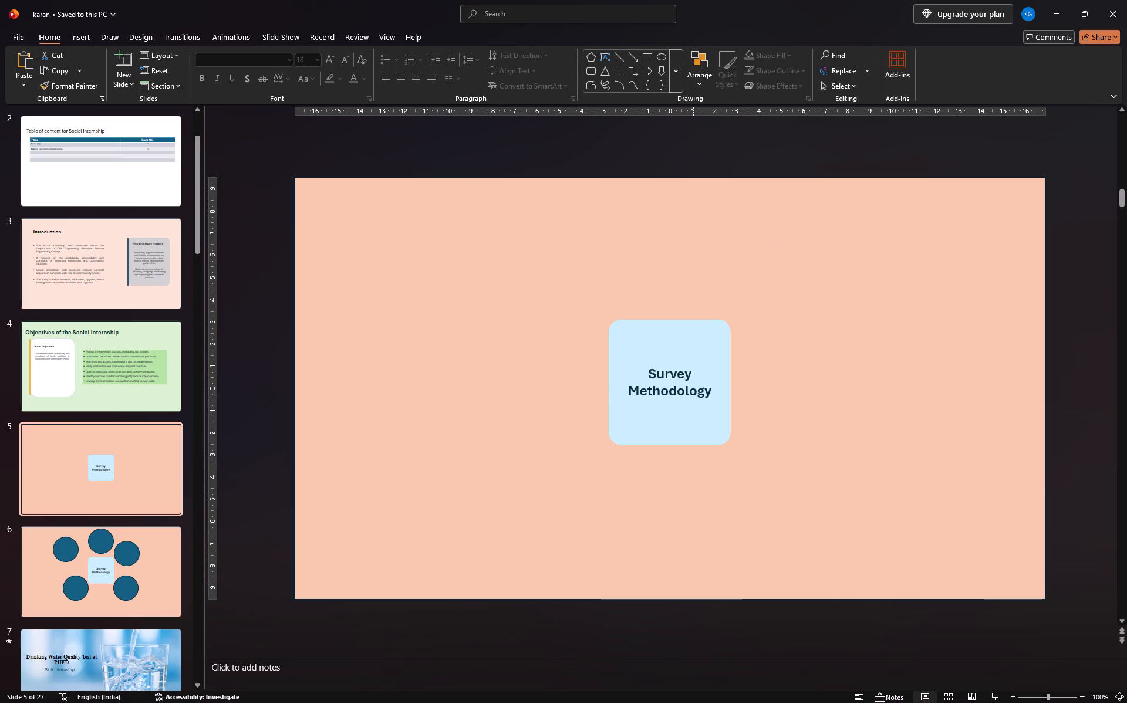
pyautogui.click(685, 347)
pyautogui.press('Delete')
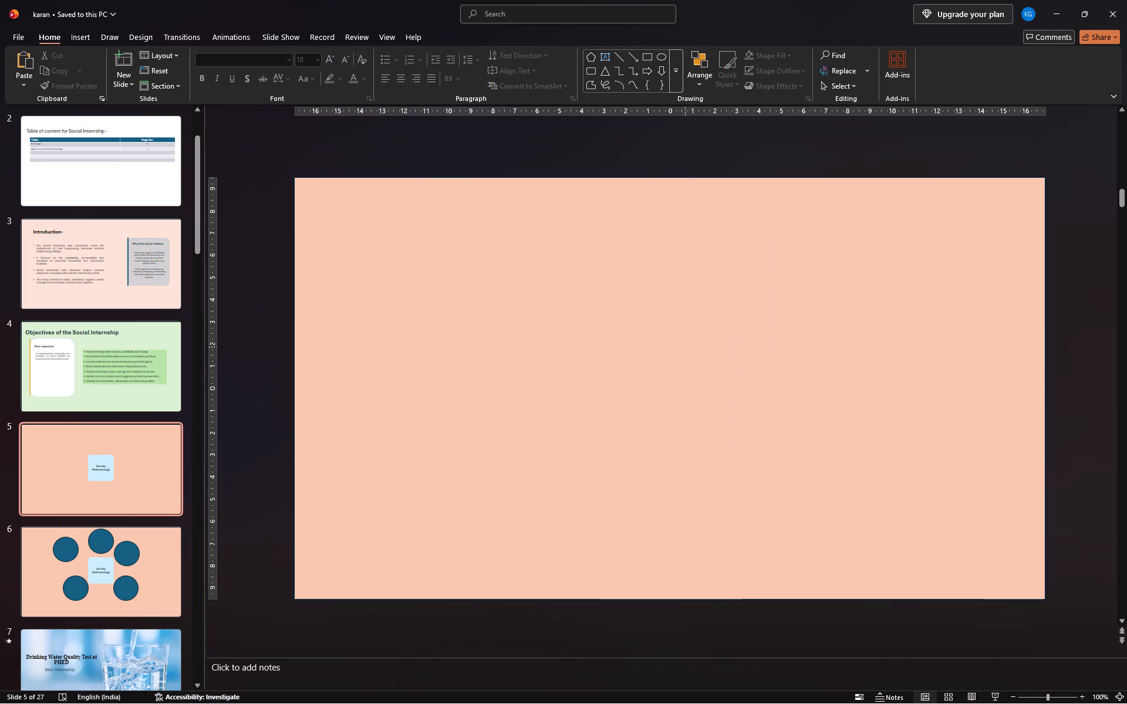
# Delete the Survey Methodology card from slide 6, keeping the five circles.
pyautogui.click(75, 544)
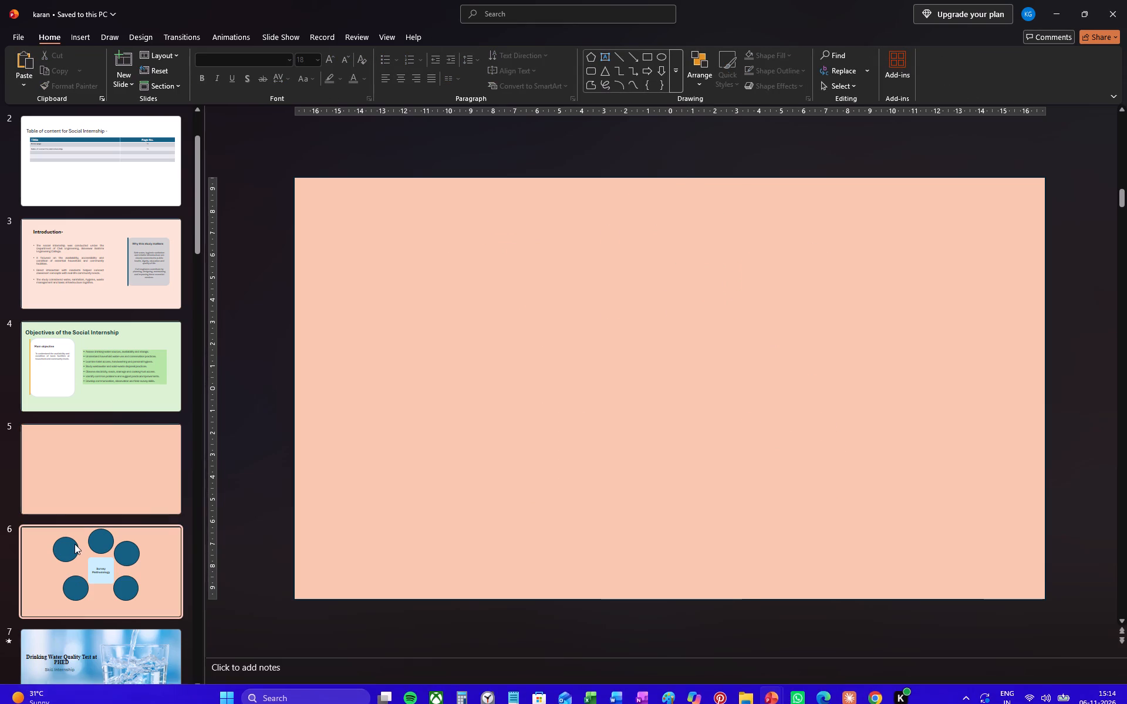
pyautogui.click(656, 339)
pyautogui.press('Delete')
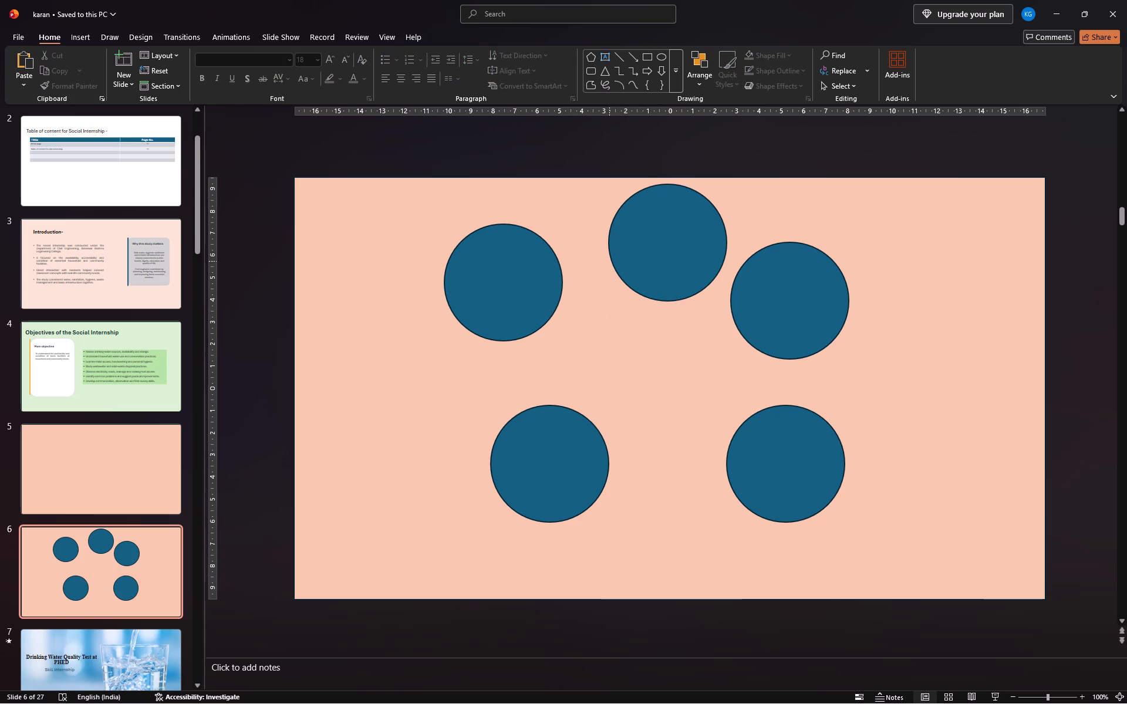
# Paste the copied circle onto the empty slide 5 and centre it horizontally and vertically on the slide.
pyautogui.click(646, 255)
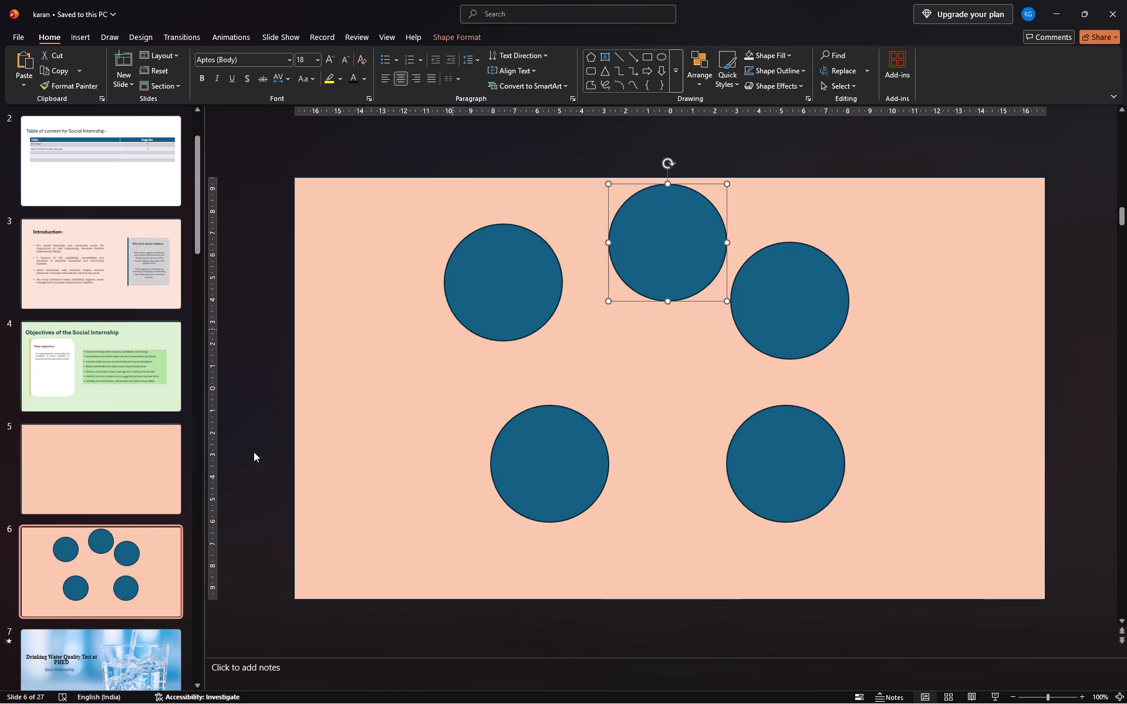
pyautogui.click(124, 470)
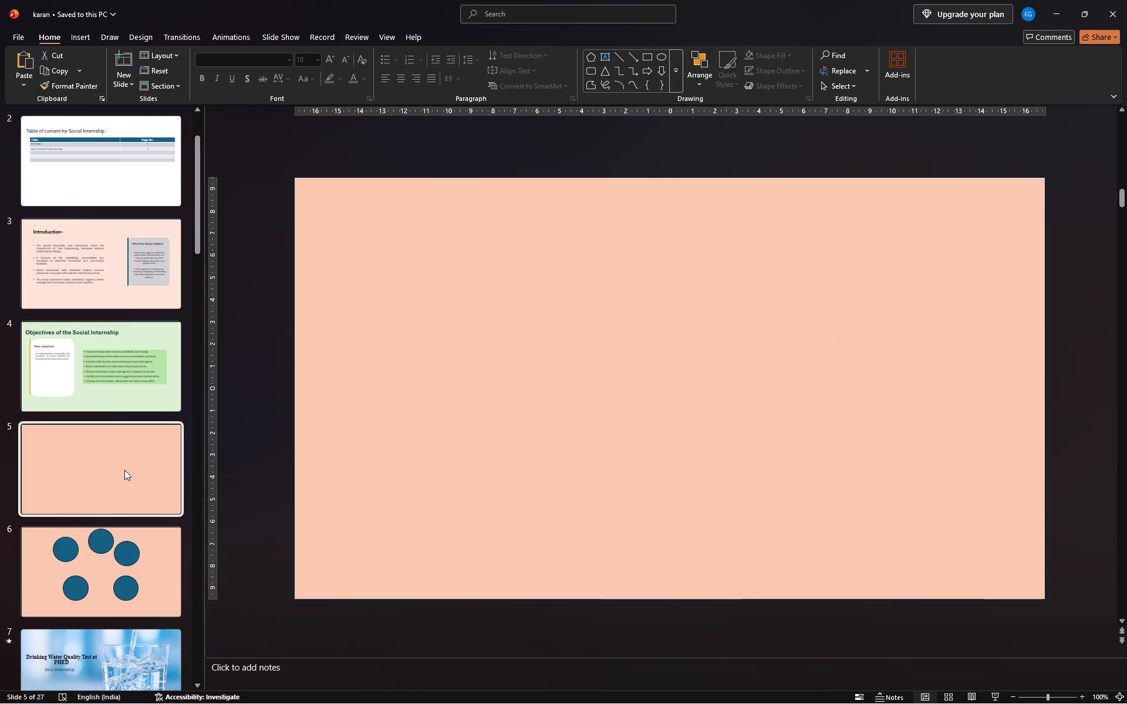
pyautogui.hotkey('ctrl', 'v')
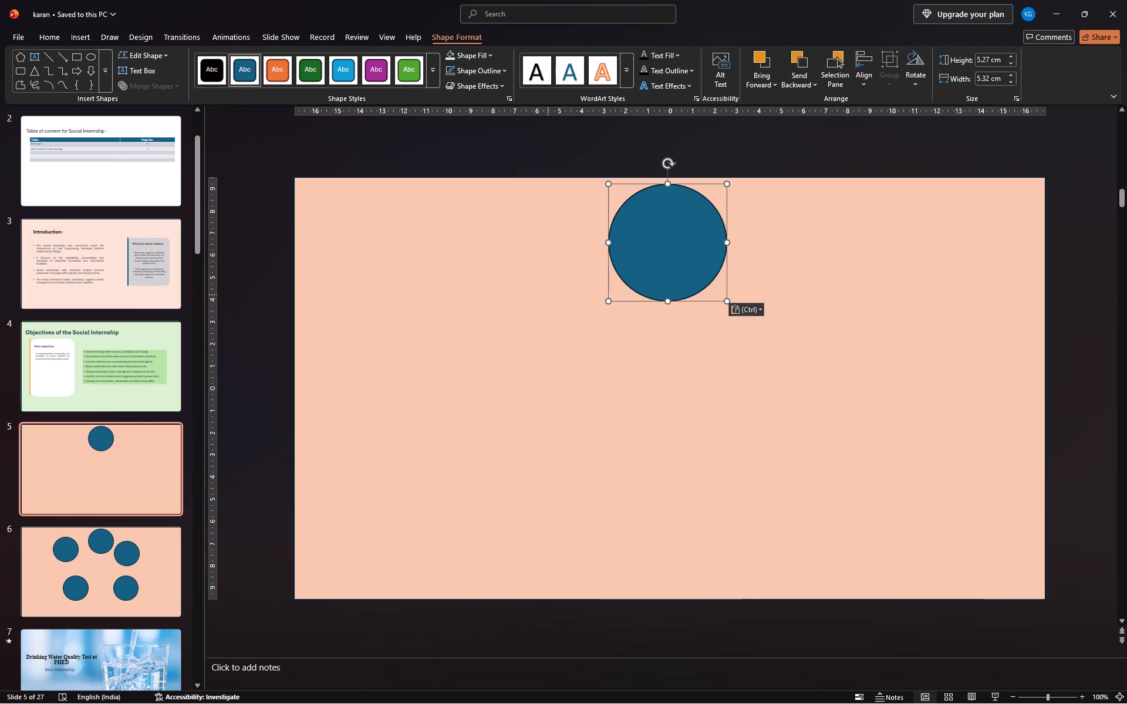
pyautogui.moveTo(676, 228); pyautogui.dragTo(654, 331)
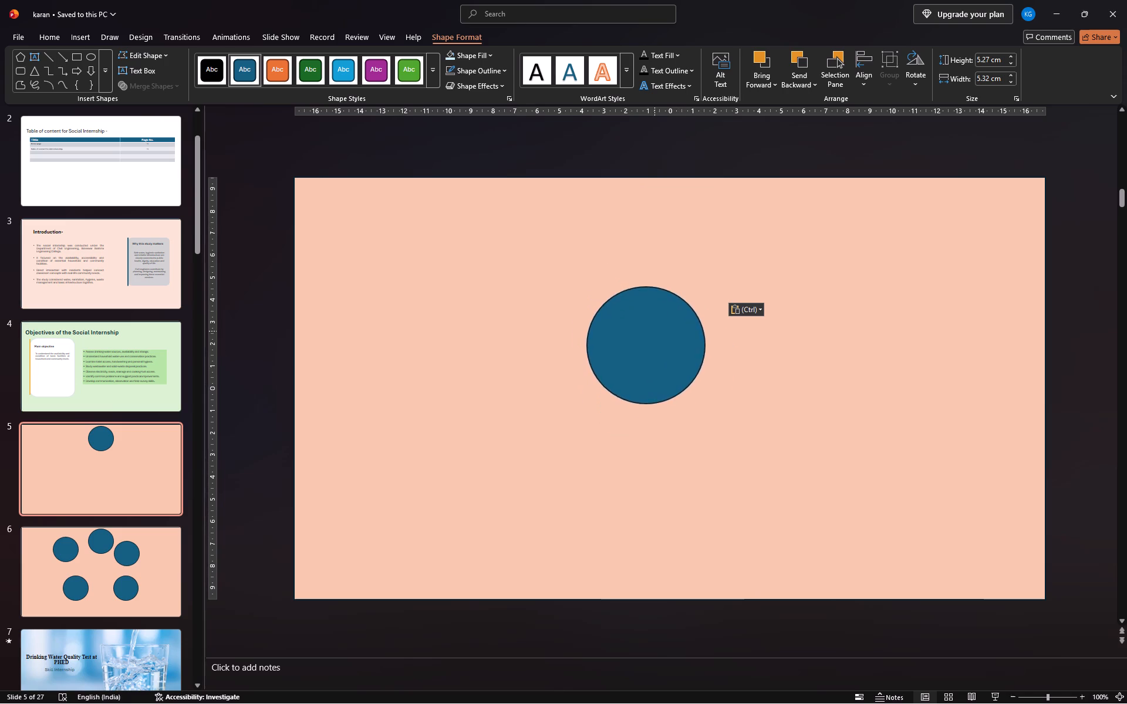
pyautogui.moveTo(654, 331); pyautogui.dragTo(674, 337)
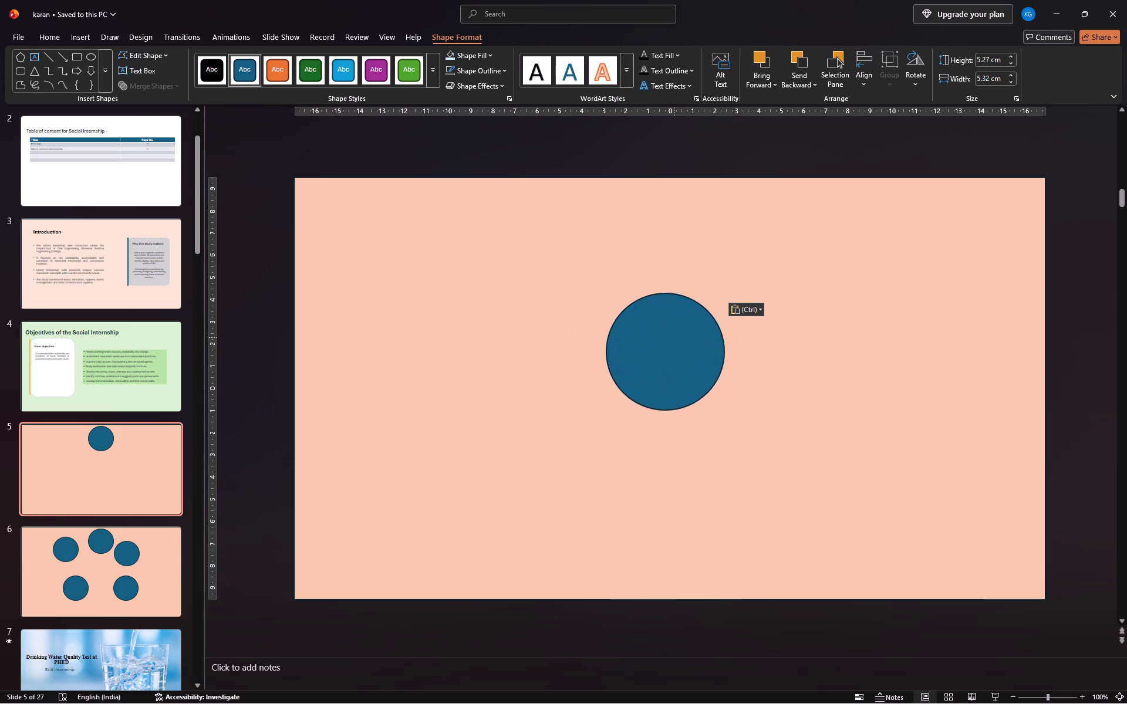
pyautogui.moveTo(674, 337); pyautogui.dragTo(681, 363)
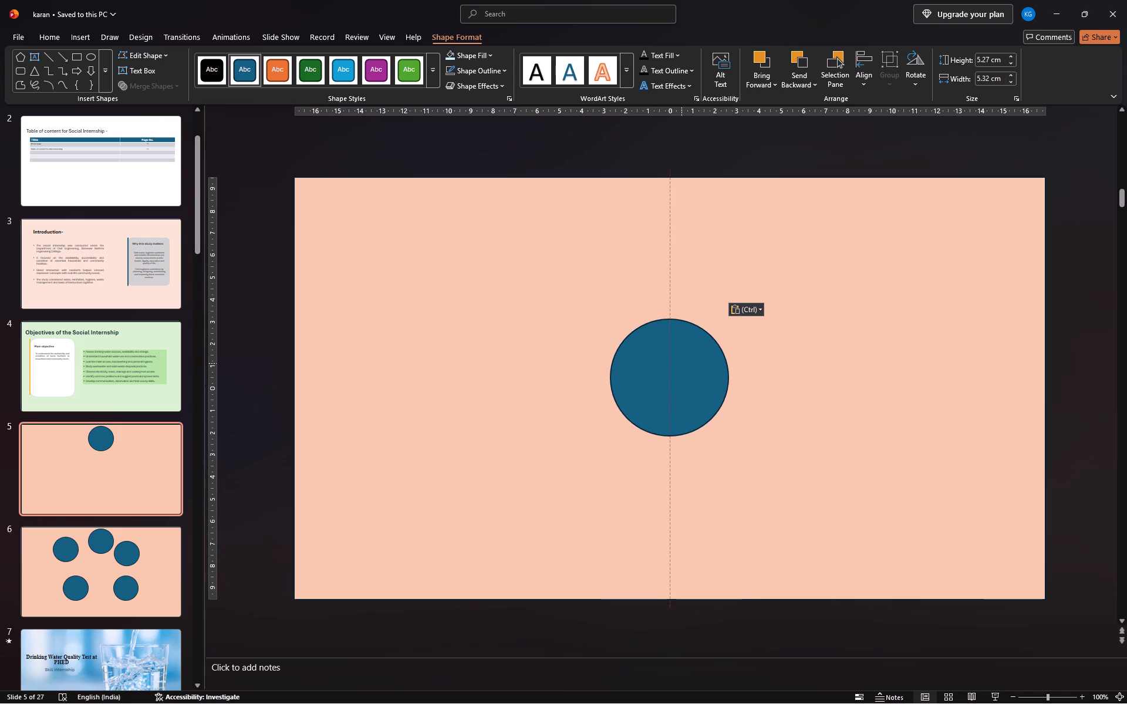
pyautogui.moveTo(681, 363); pyautogui.dragTo(681, 374)
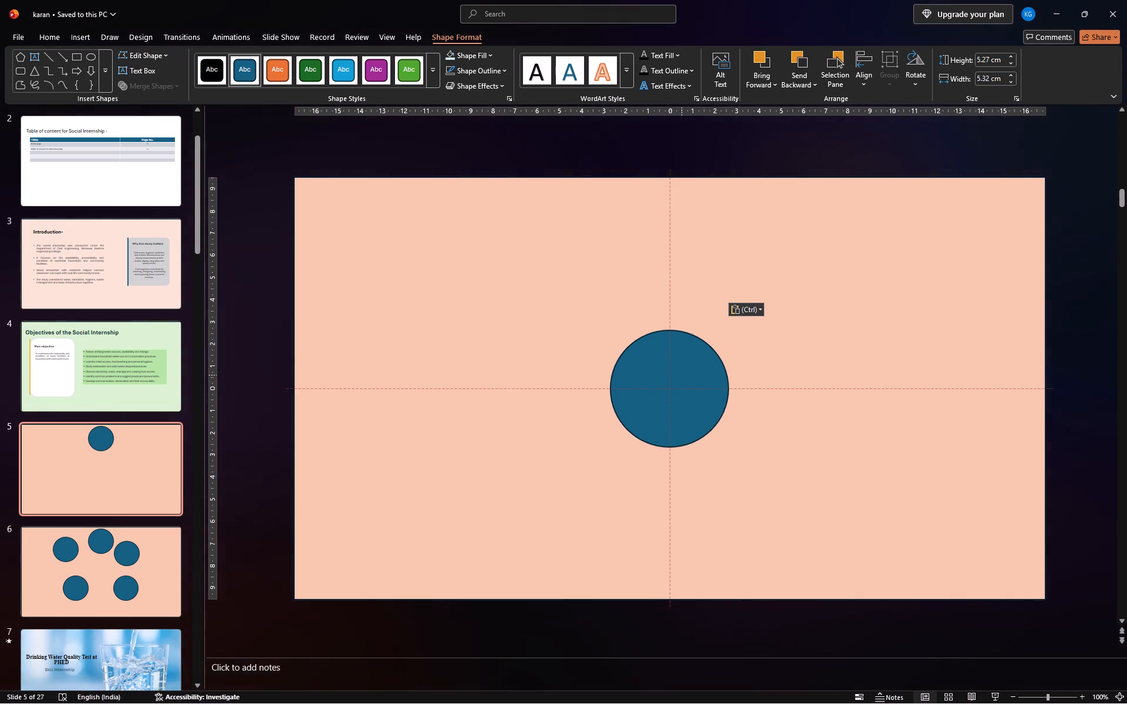
pyautogui.moveTo(681, 374); pyautogui.dragTo(681, 375)
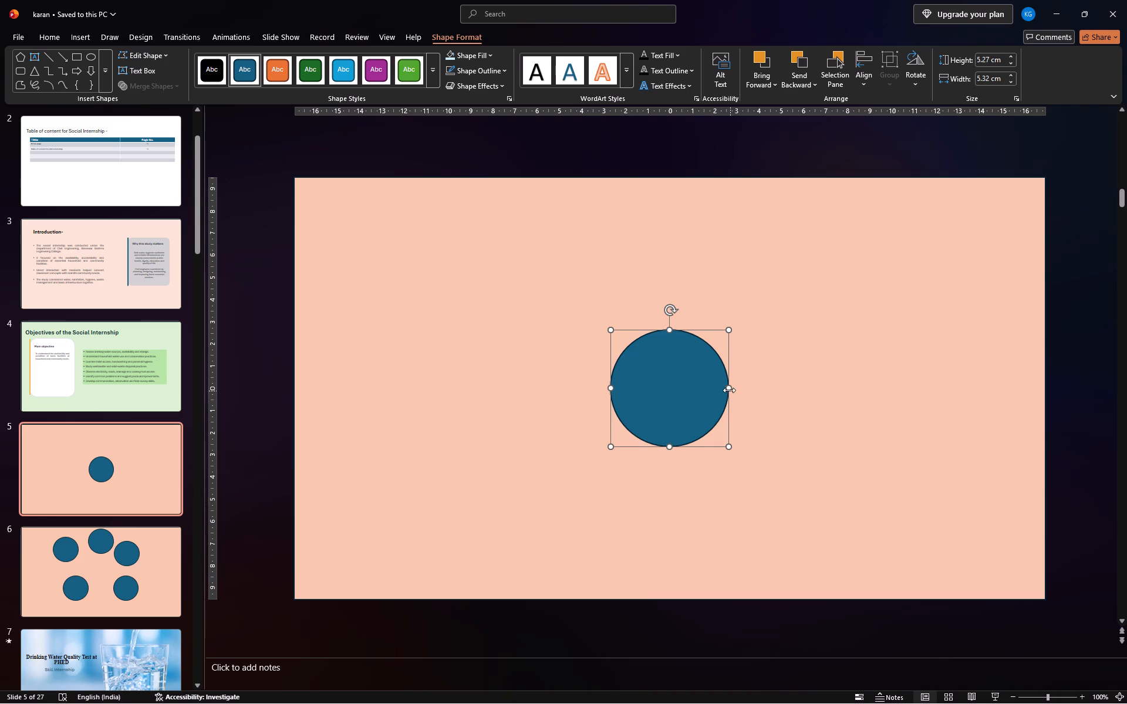
# Enlarge the circle on slide 5 to about 8.4 cm high by 8.6 cm wide and recentre it on the slide.
pyautogui.moveTo(728, 448); pyautogui.dragTo(748, 461)
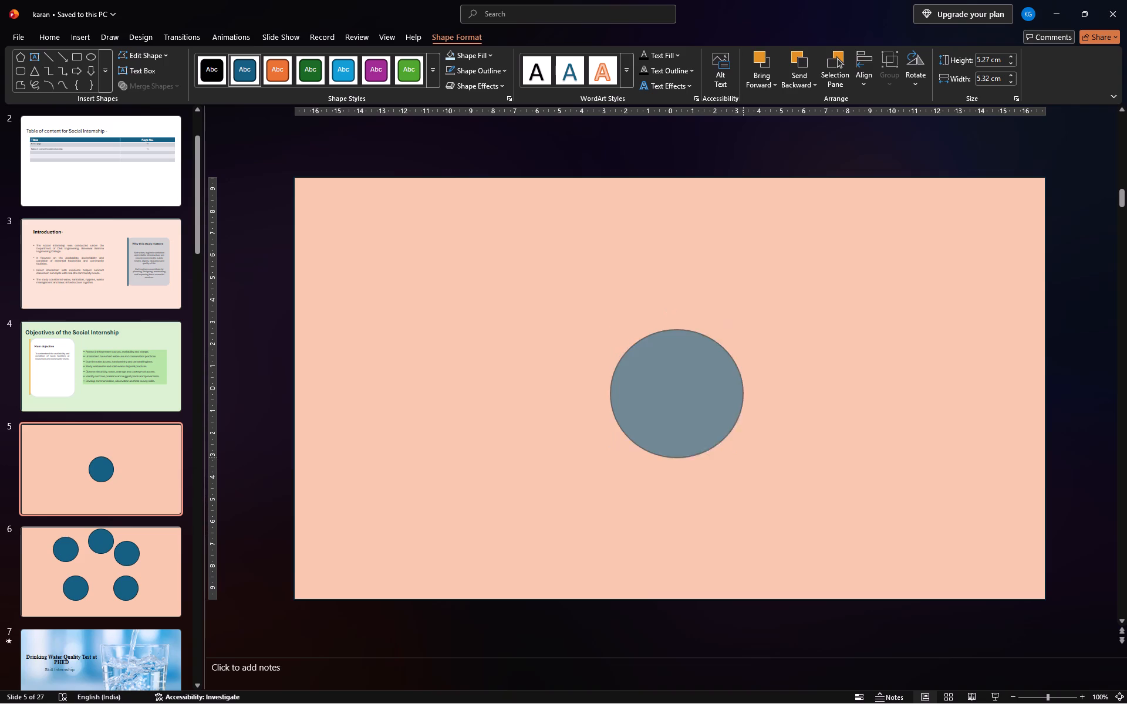
pyautogui.moveTo(748, 461); pyautogui.dragTo(797, 517)
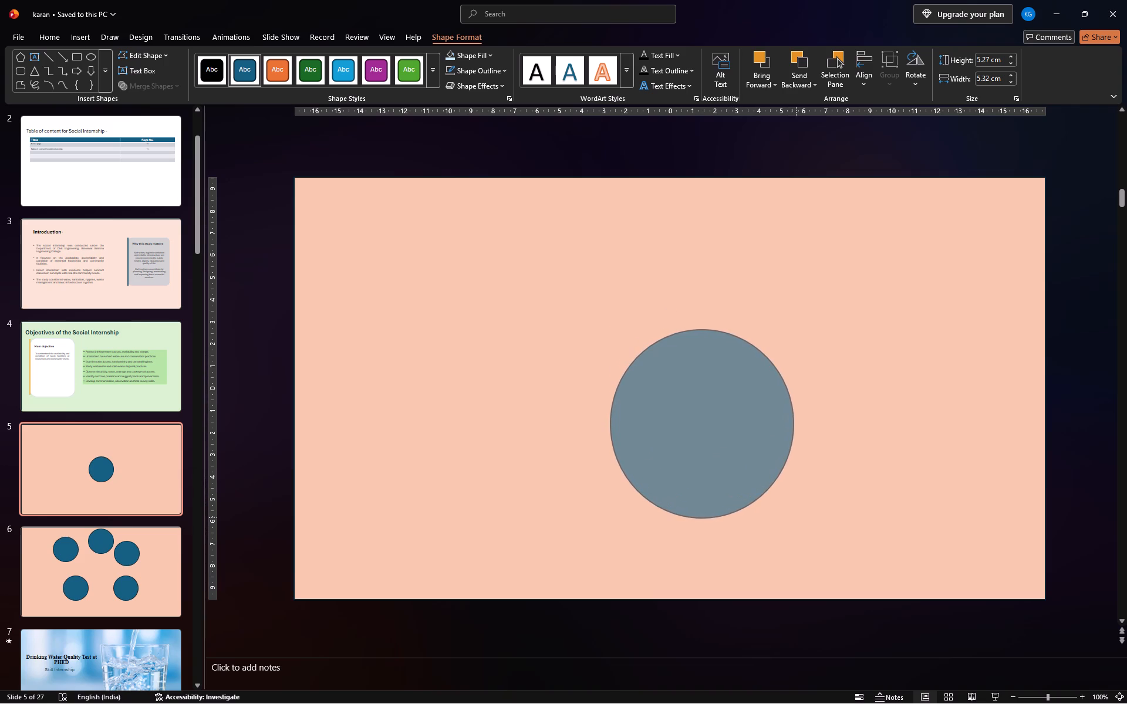
pyautogui.moveTo(797, 517); pyautogui.dragTo(801, 517)
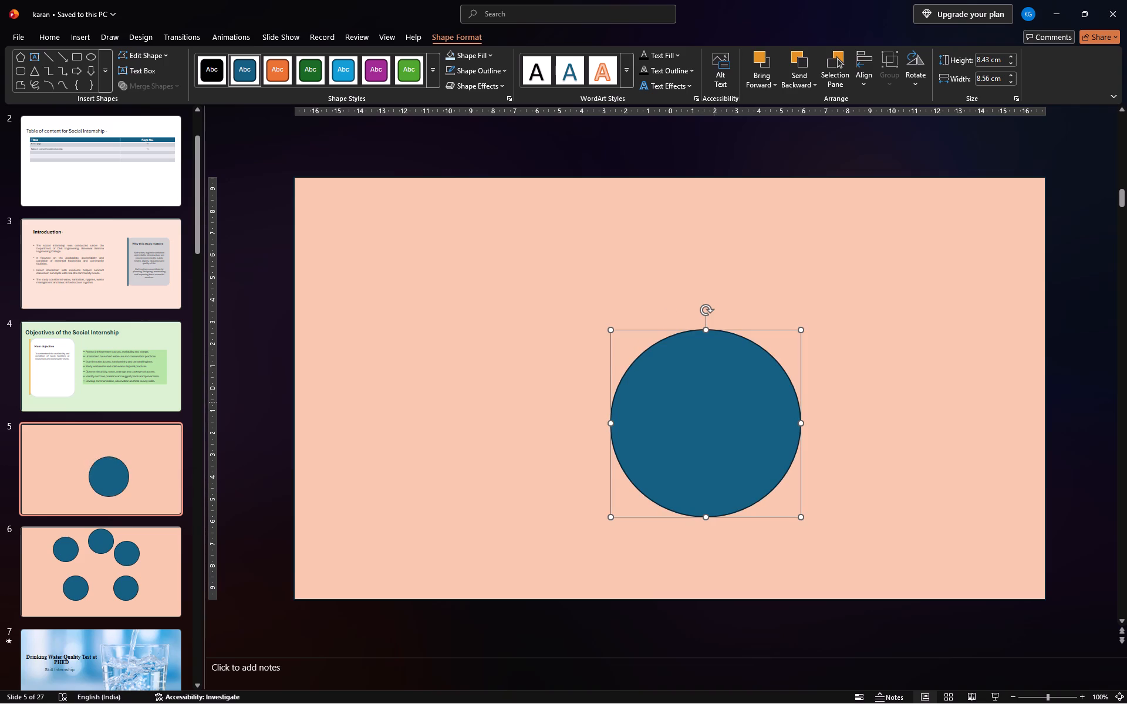
pyautogui.moveTo(714, 402); pyautogui.dragTo(679, 367)
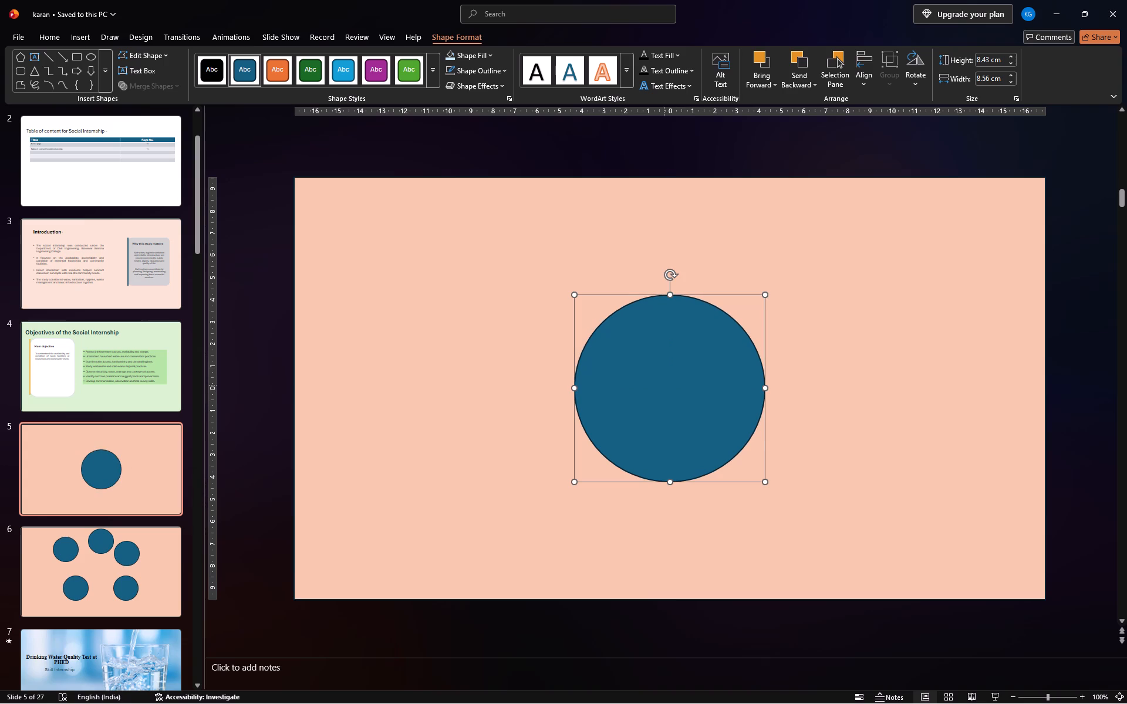
# Fill the large circle on slide 5 with the lightest theme blue tint.
pyautogui.rightClick(664, 384)
pyautogui.click(704, 407)
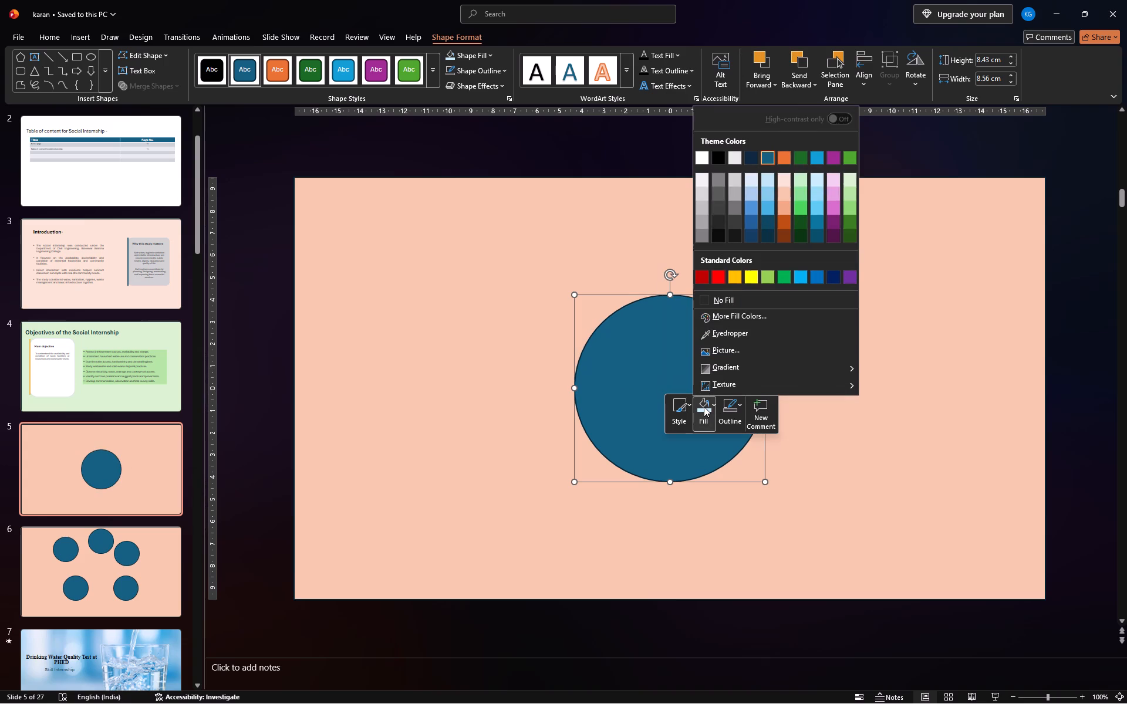
pyautogui.click(764, 180)
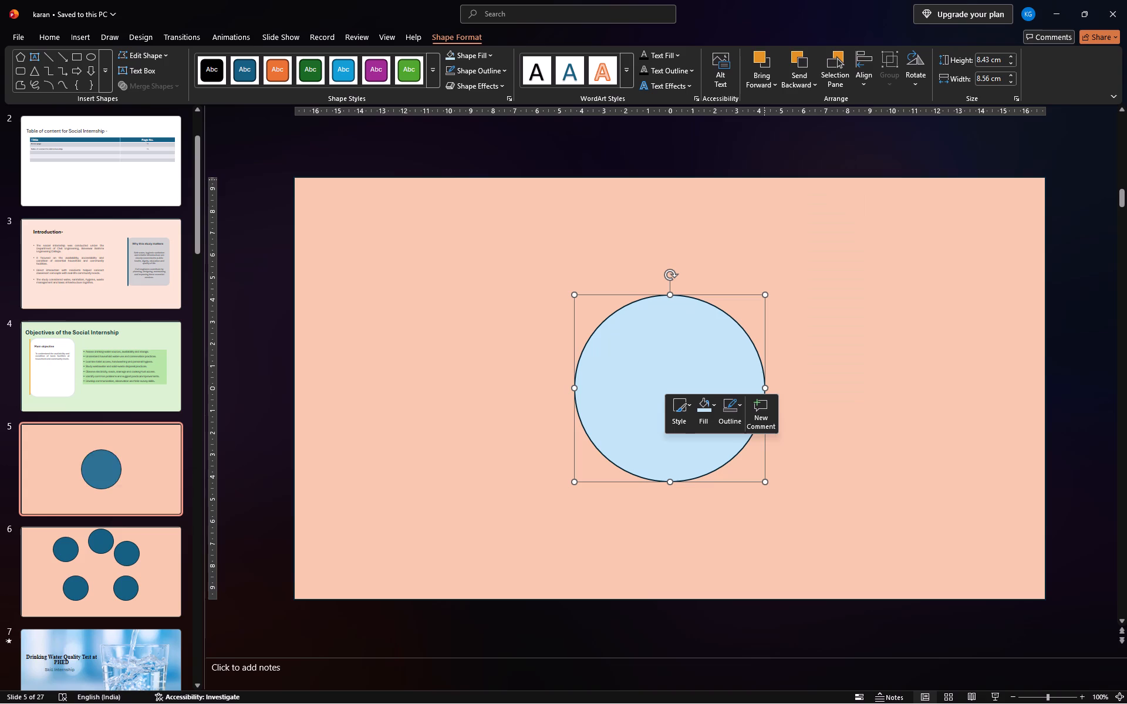
# Remove the outline from the large light blue circle on slide 5.
pyautogui.click(728, 414)
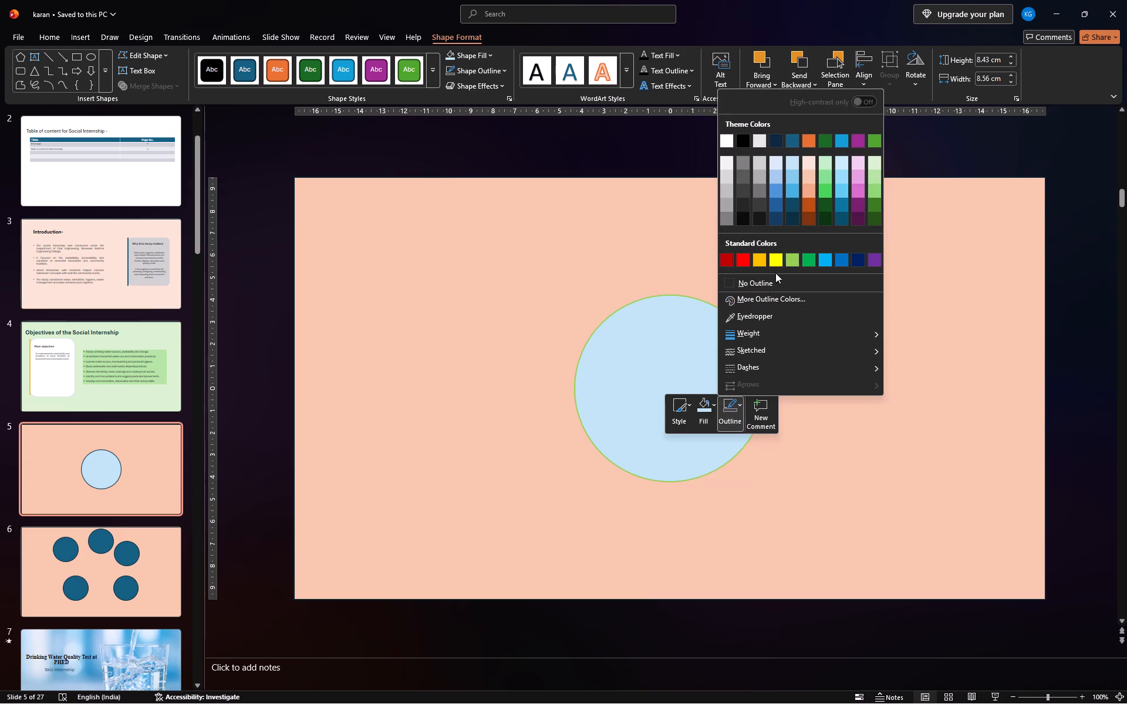
pyautogui.click(767, 286)
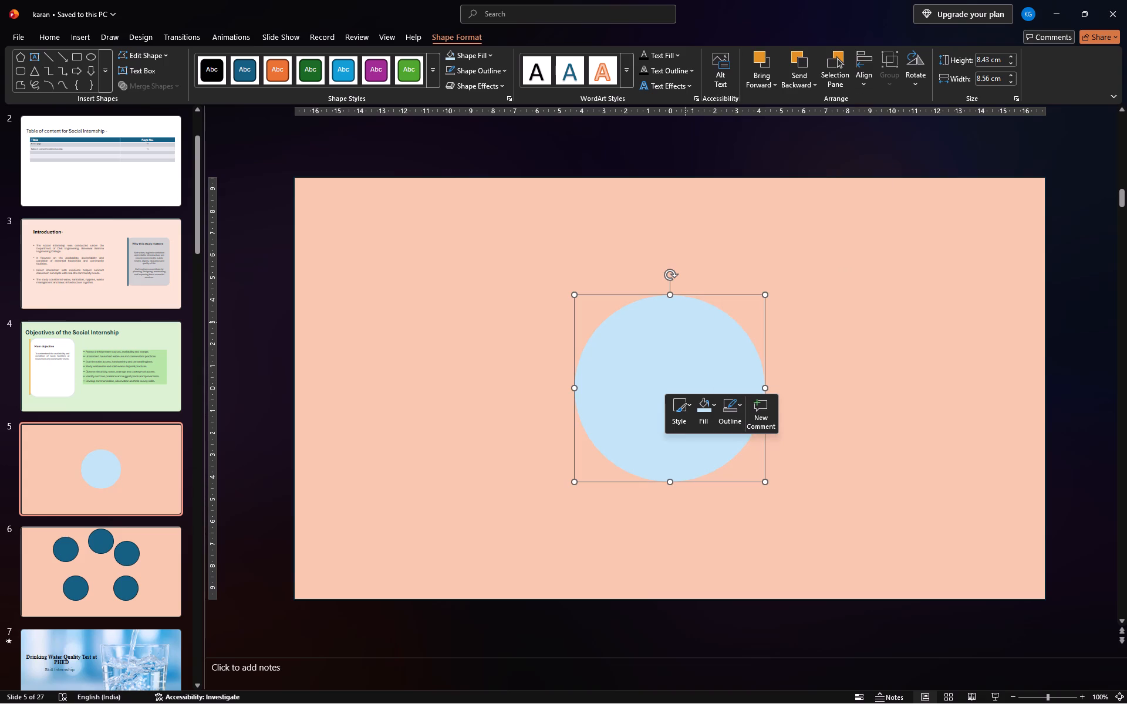
# Copy the title text "Survey Methodology" from slide 5 of the Community_Water_Sanitation reference deck into the large circle on slide 5 of the karan deck.
pyautogui.doubleClick(643, 360)
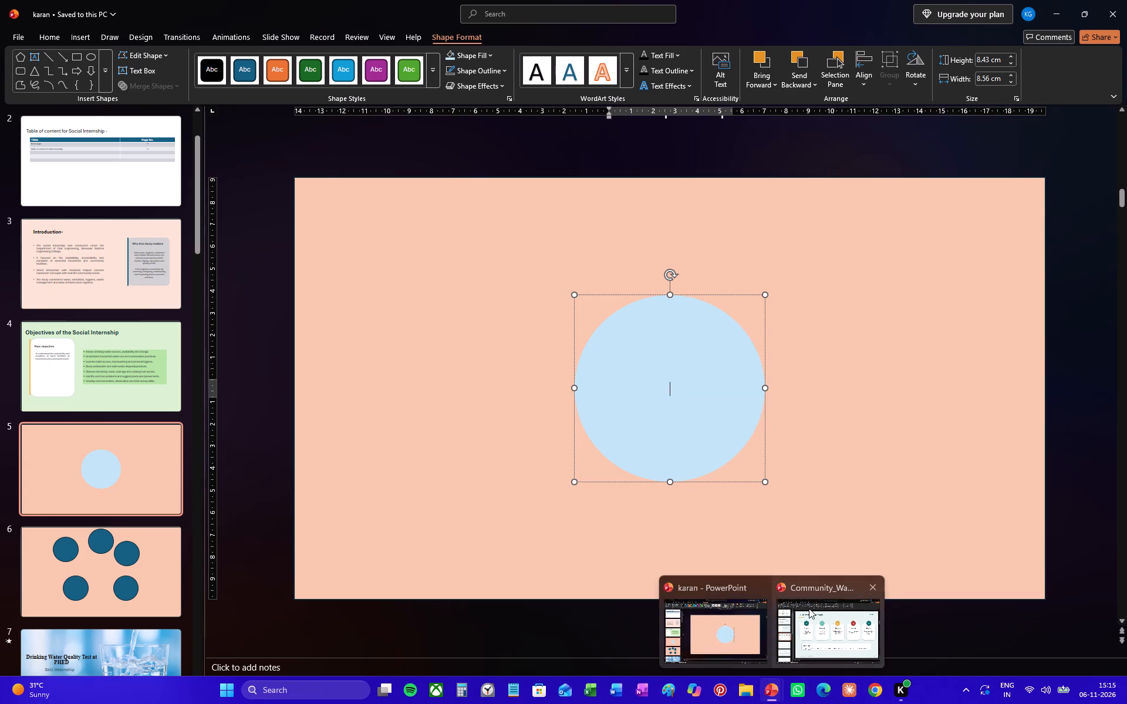
pyautogui.click(811, 623)
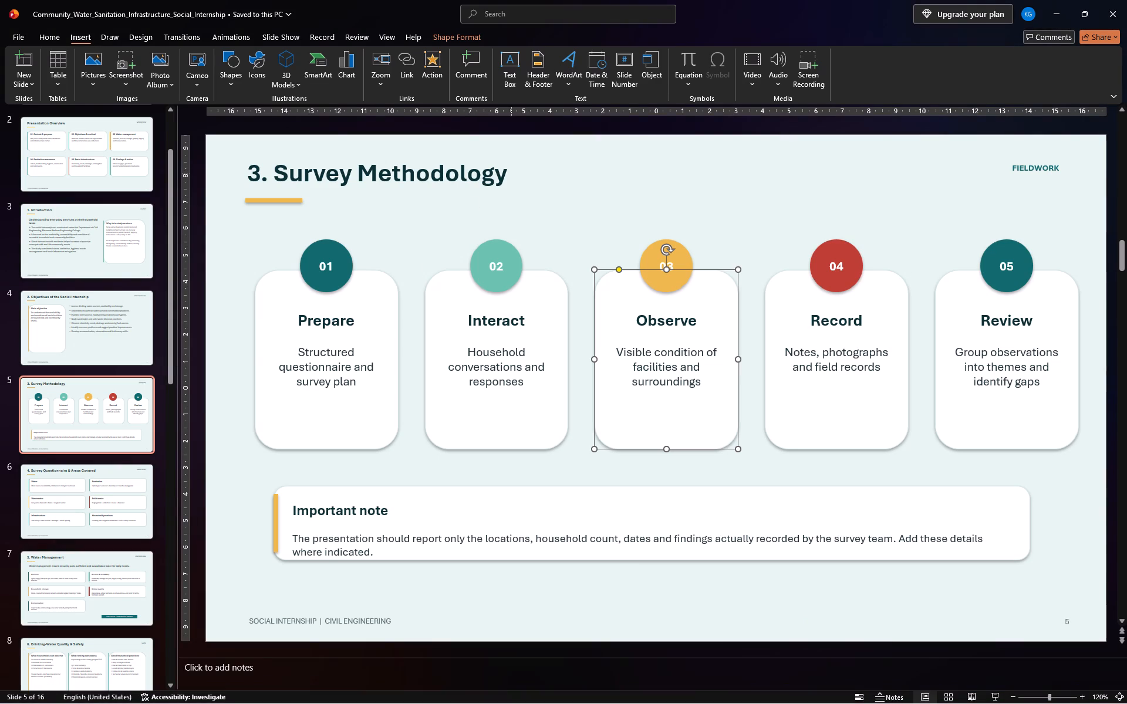
pyautogui.moveTo(272, 167); pyautogui.dragTo(521, 177)
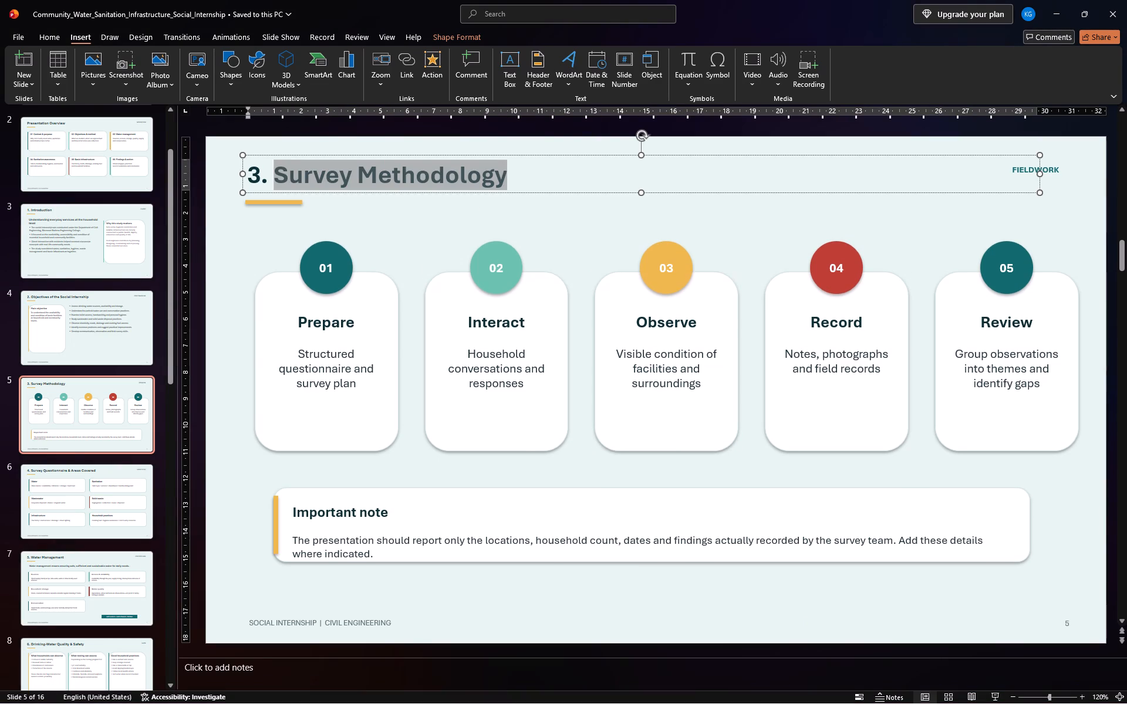
pyautogui.moveTo(521, 177); pyautogui.dragTo(532, 176)
pyautogui.hotkey('ctrl', 'c')
pyautogui.click(775, 692)
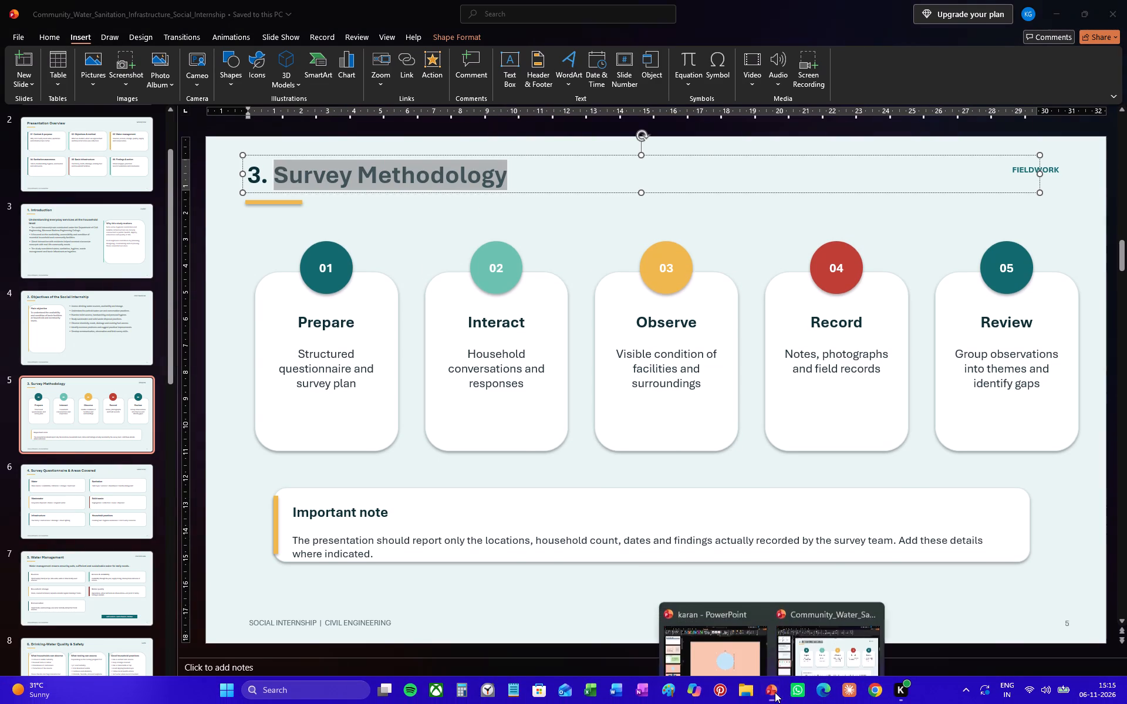
pyautogui.click(740, 634)
pyautogui.click(642, 387)
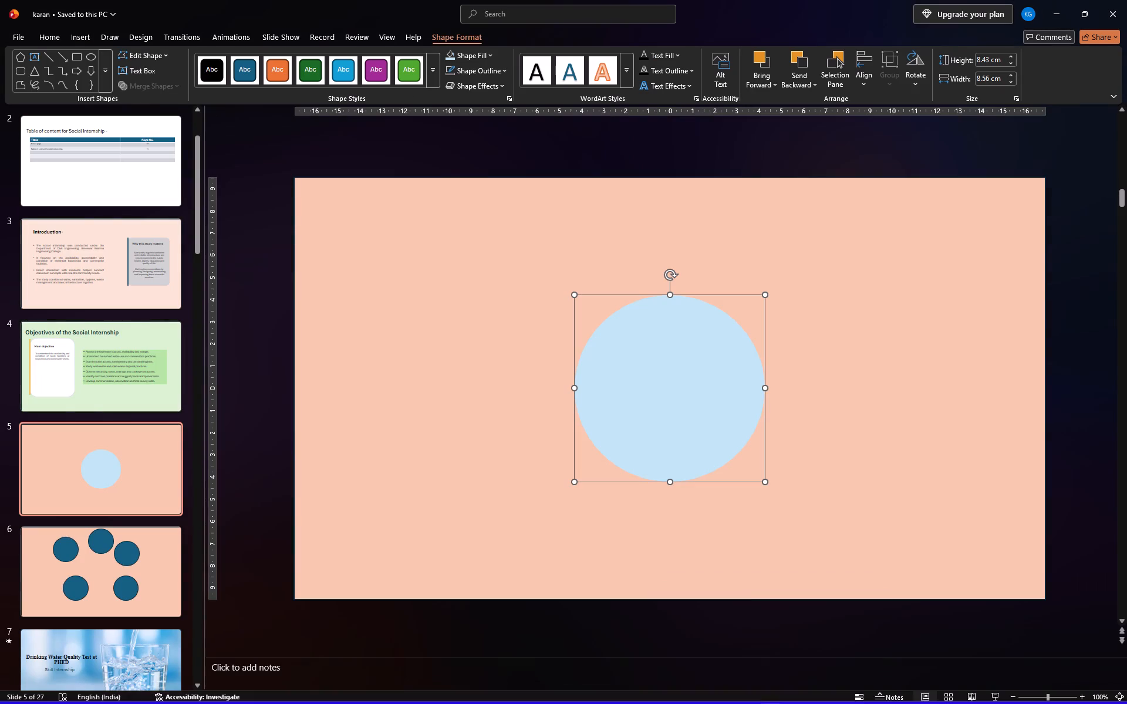
pyautogui.doubleClick(642, 387)
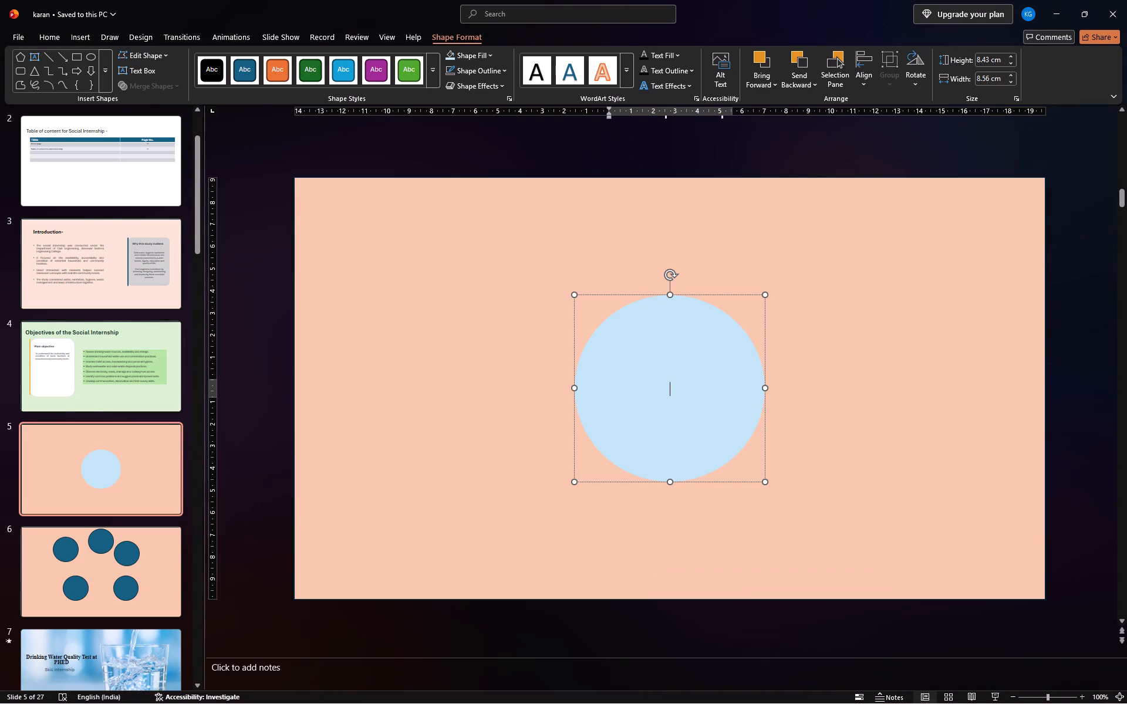
pyautogui.hotkey('ctrl', 'v')
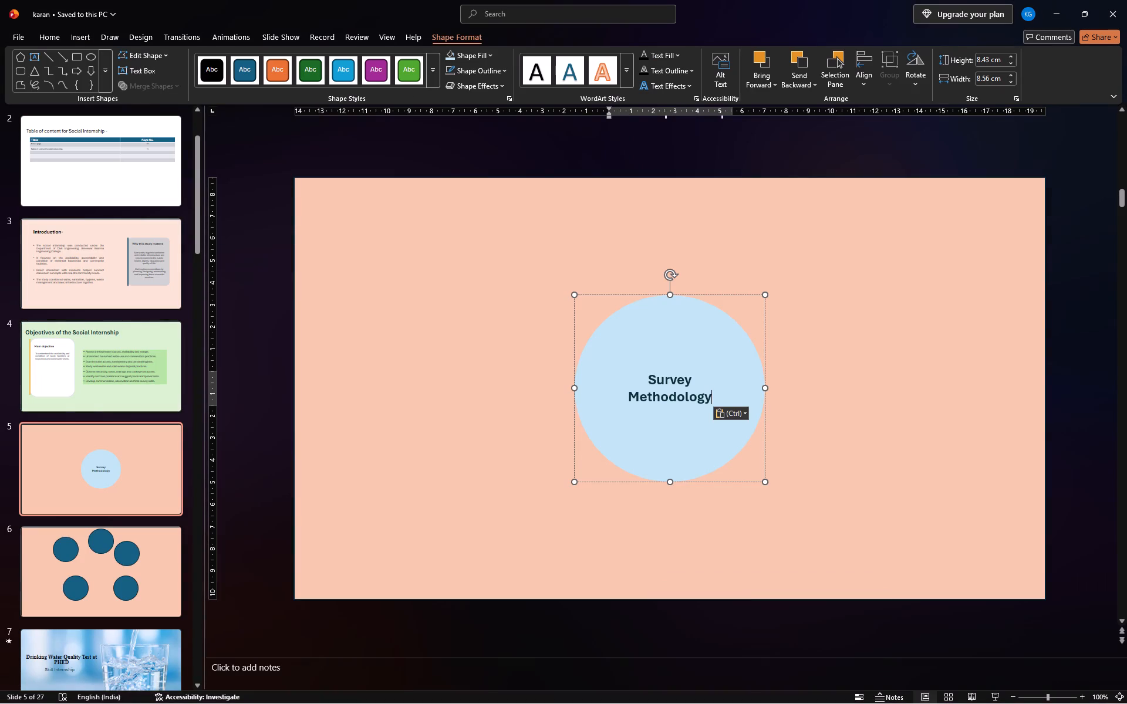
# Copy the Survey Methodology circle from slide 5 and paste it onto slide 6 with the five blue circles.
pyautogui.click(130, 493)
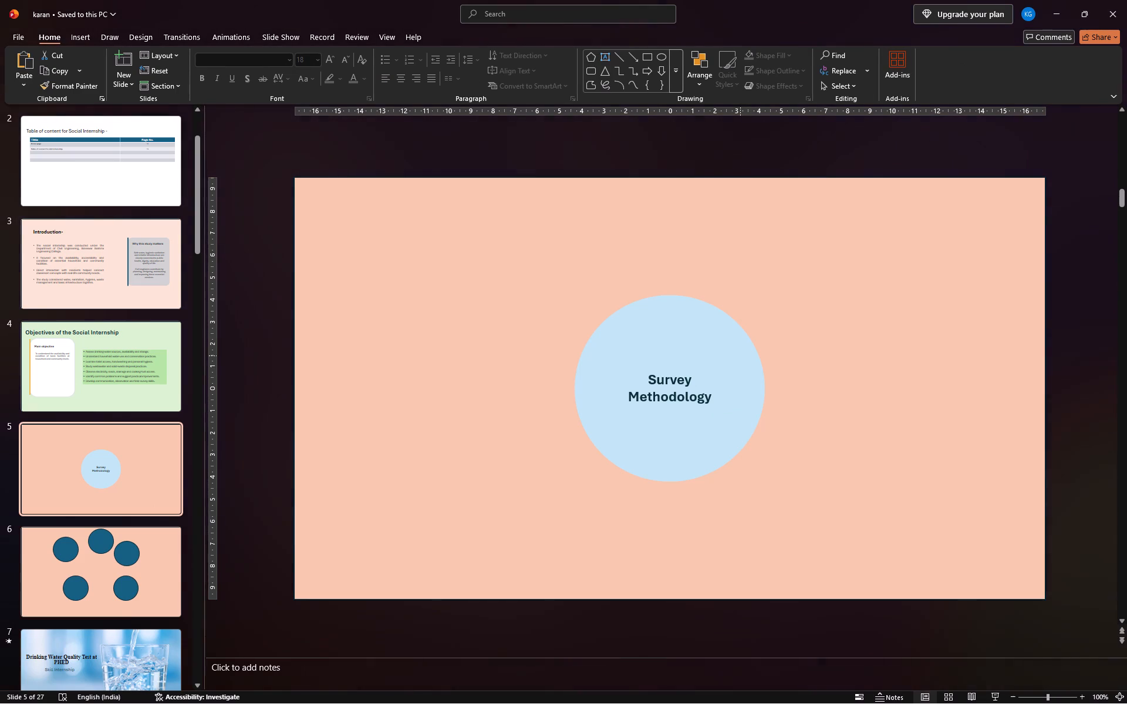
pyautogui.click(738, 356)
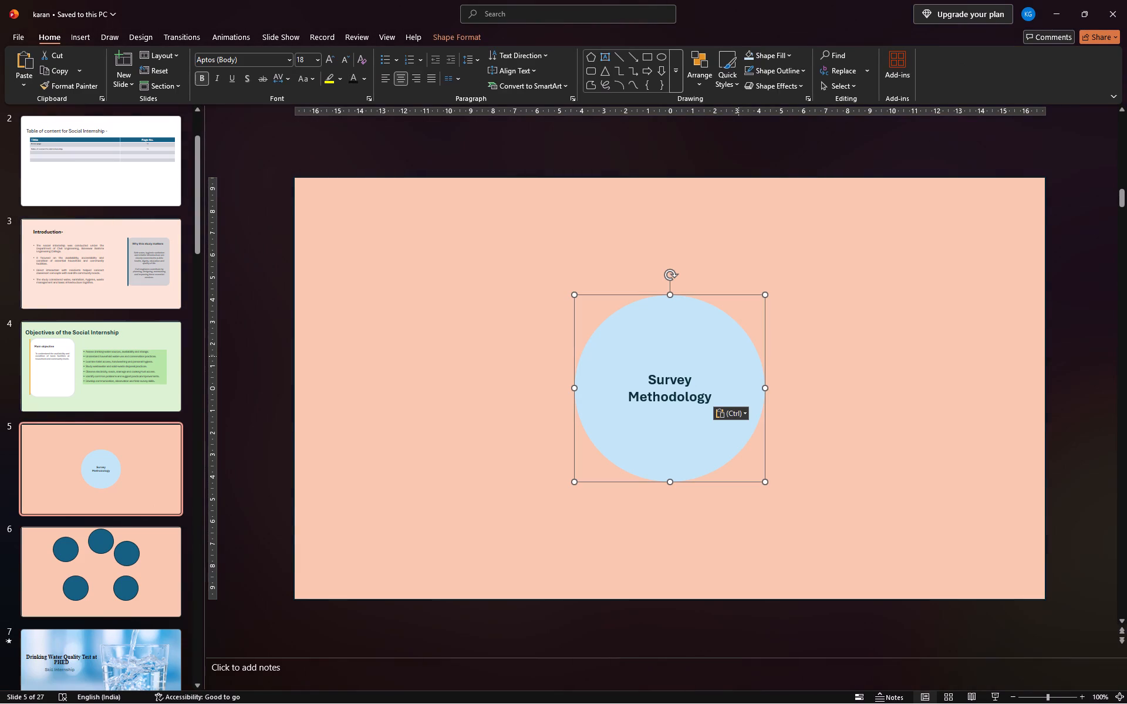
pyautogui.hotkey('ctrl', 'c')
pyautogui.click(104, 560)
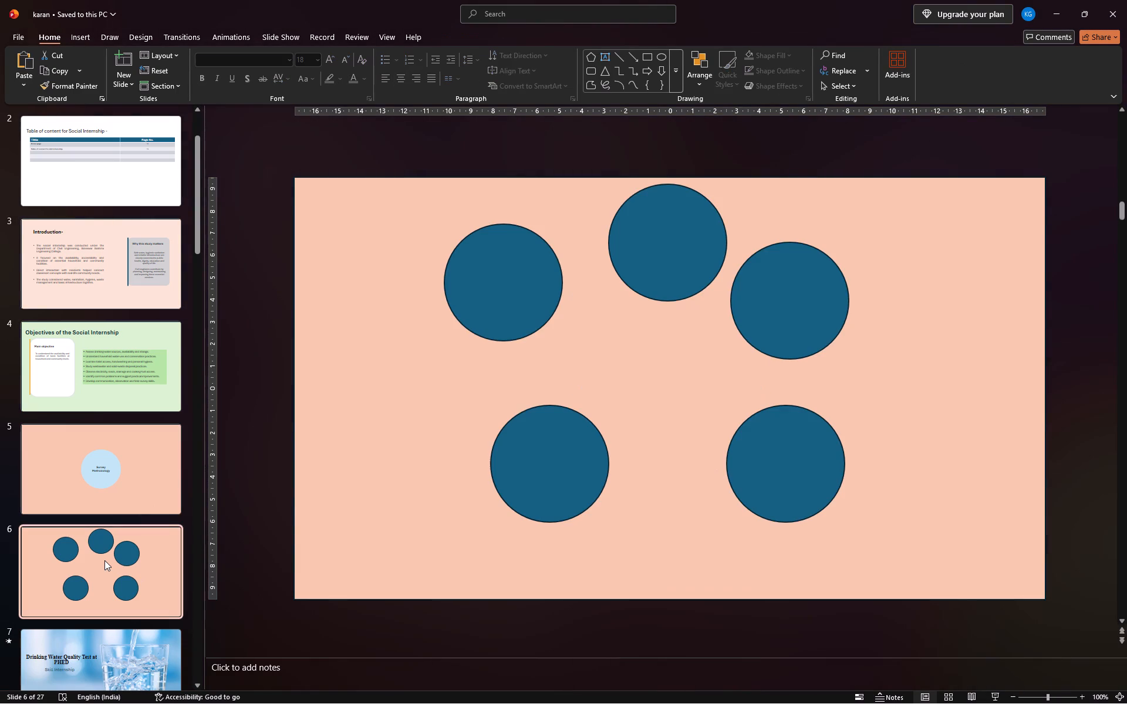
pyautogui.hotkey('ctrl', 'v')
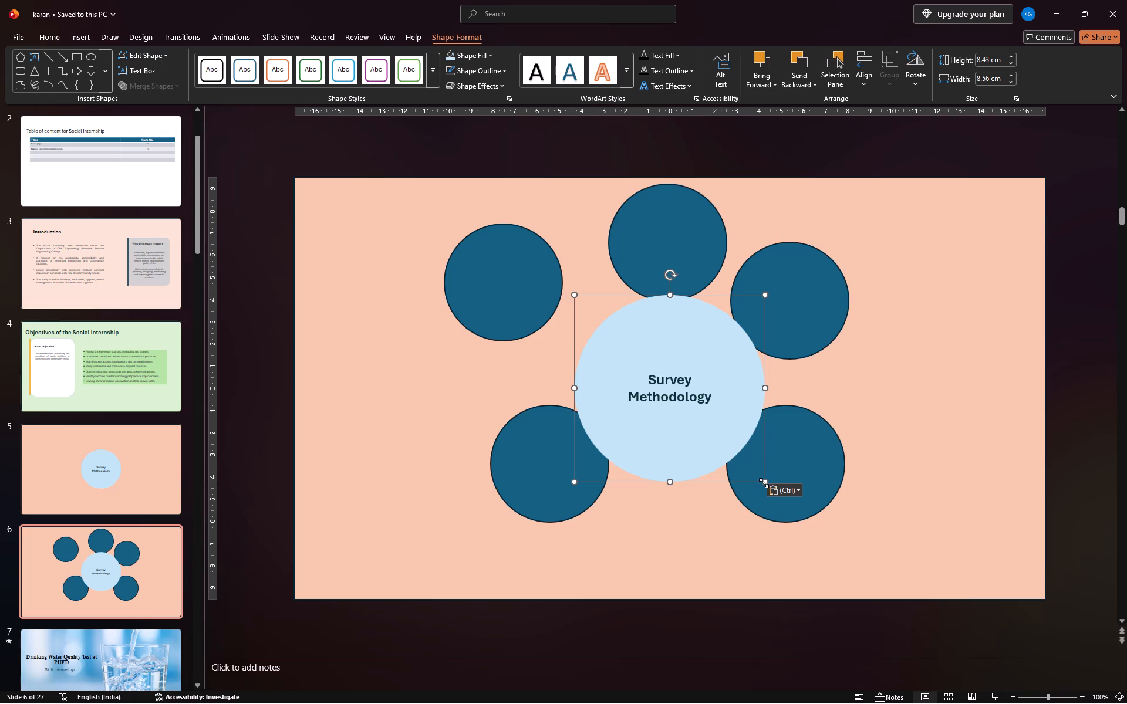
# Shrink the Survey Methodology circle on slide 6 to about 3.6 cm across, placing it in the space between the five blue circles.
pyautogui.moveTo(764, 483); pyautogui.dragTo(701, 422)
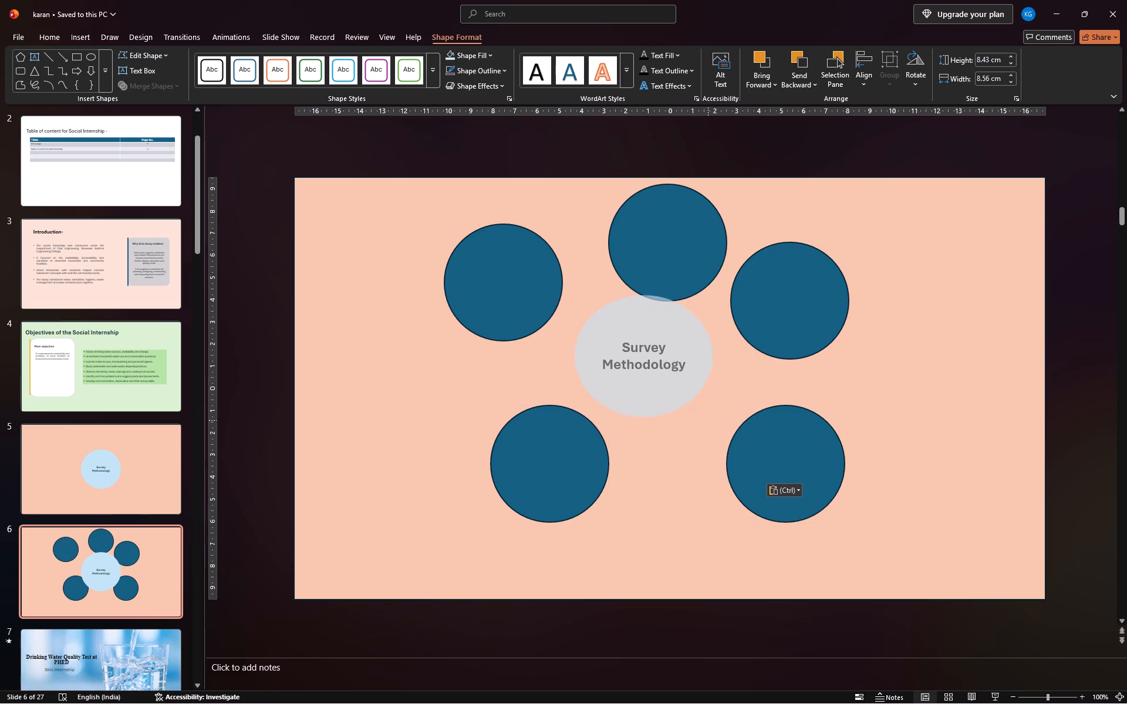
pyautogui.moveTo(701, 422); pyautogui.dragTo(697, 411)
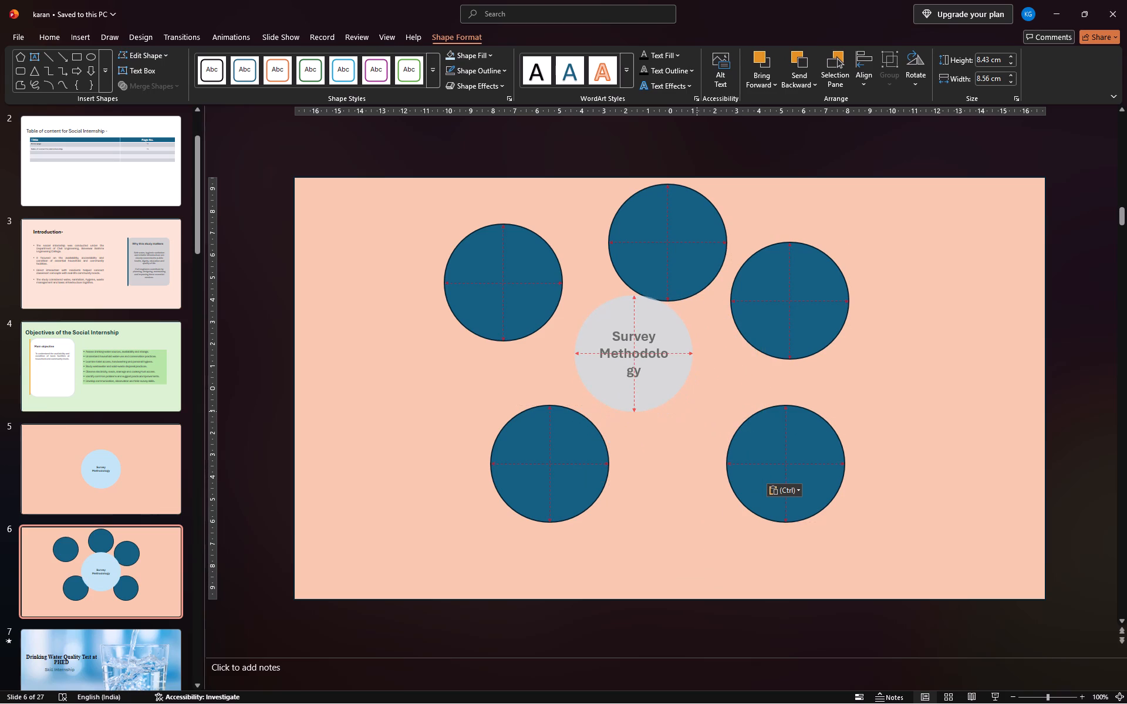
pyautogui.moveTo(697, 411); pyautogui.dragTo(696, 412)
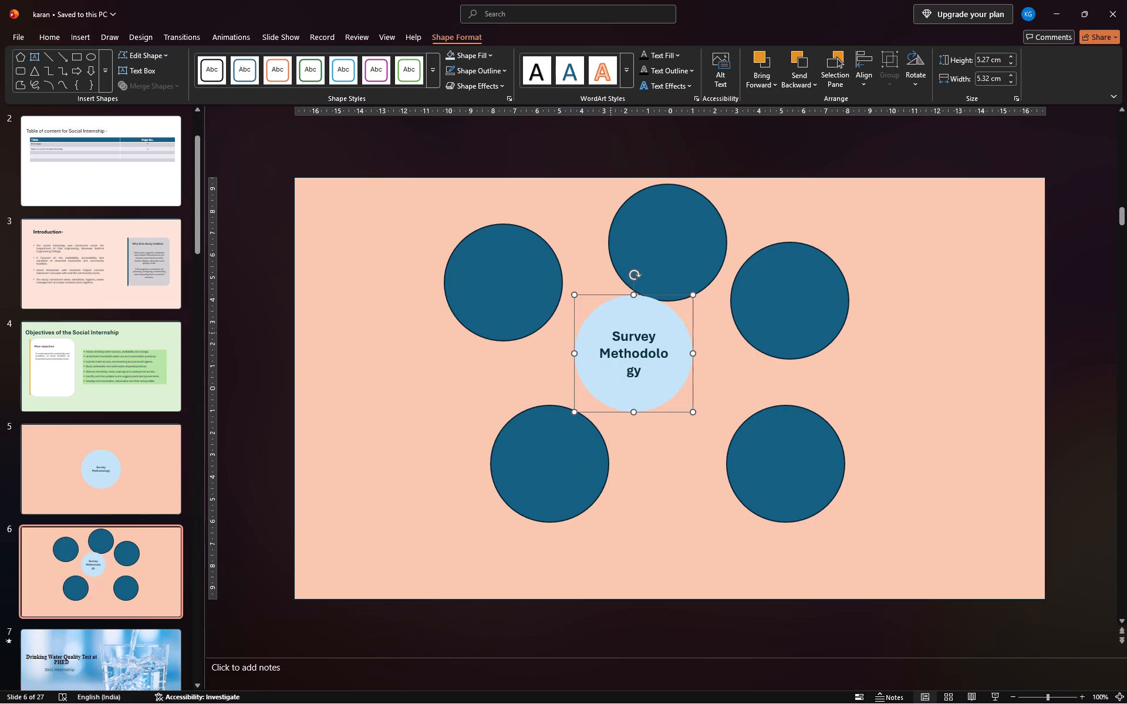
pyautogui.moveTo(602, 316); pyautogui.dragTo(645, 338)
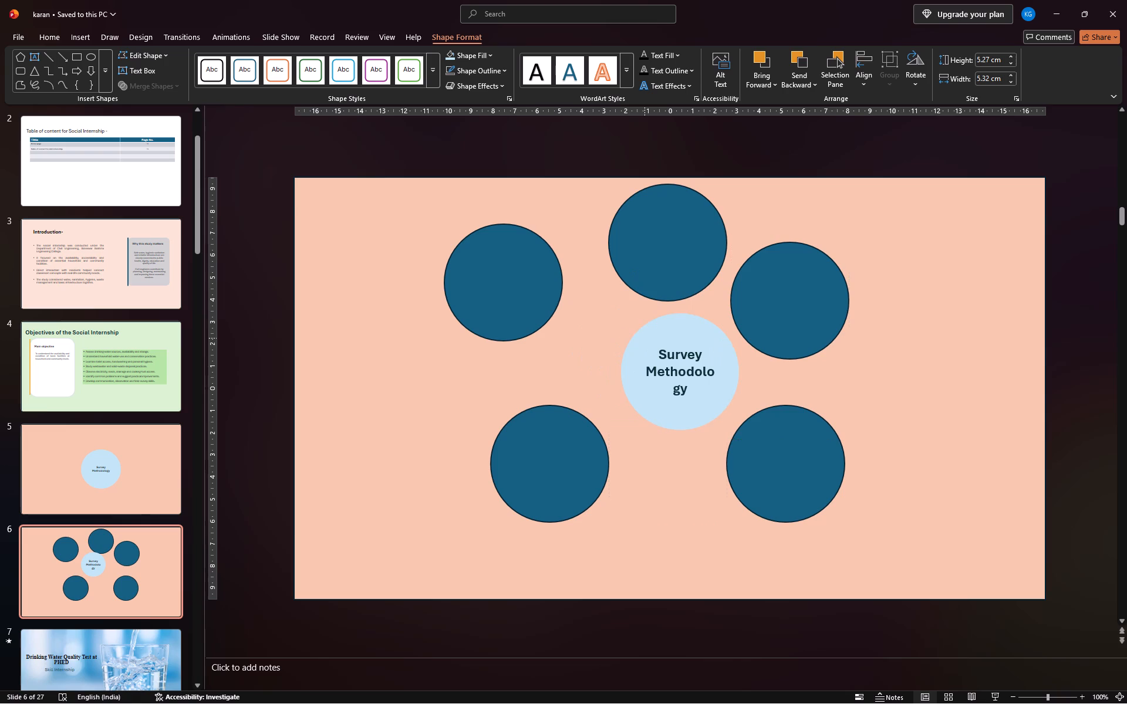
pyautogui.moveTo(645, 338); pyautogui.dragTo(643, 339)
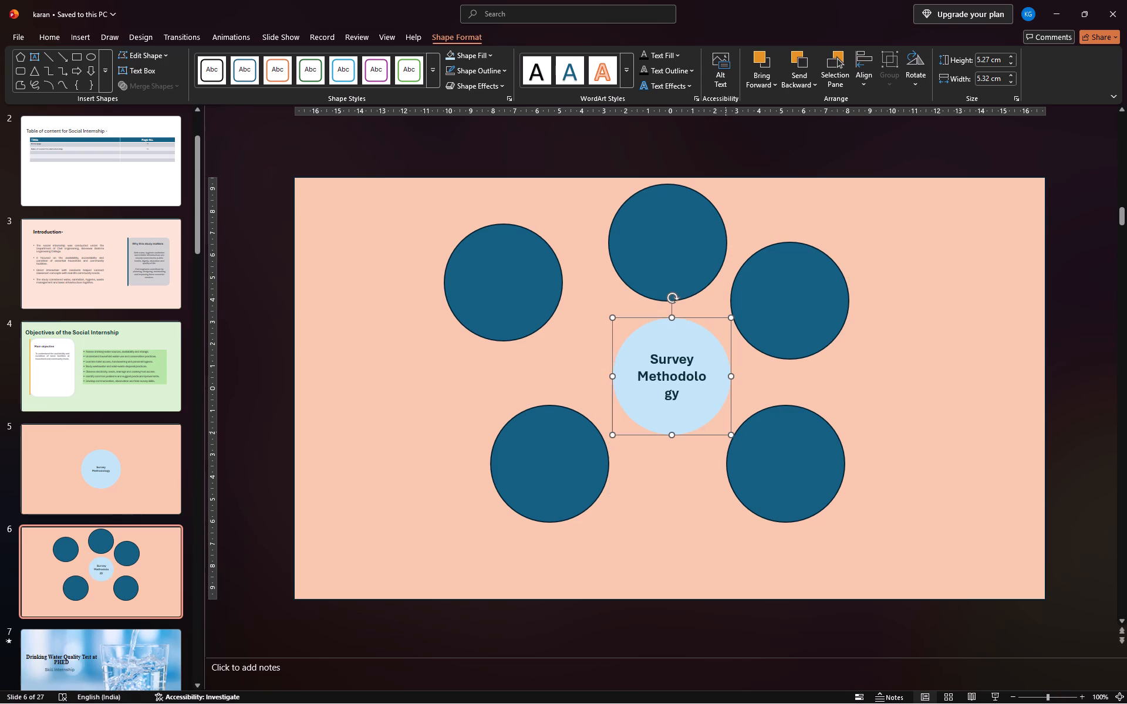
pyautogui.click(731, 435)
pyautogui.moveTo(731, 435); pyautogui.dragTo(710, 403)
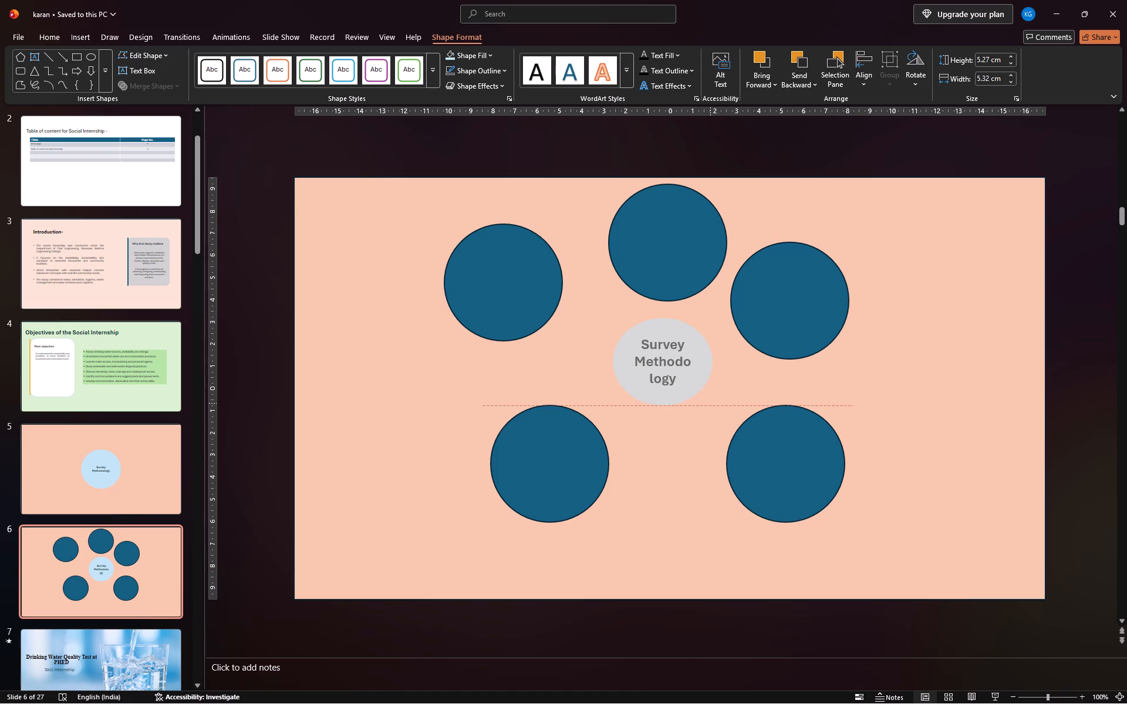
pyautogui.moveTo(710, 403); pyautogui.dragTo(697, 395)
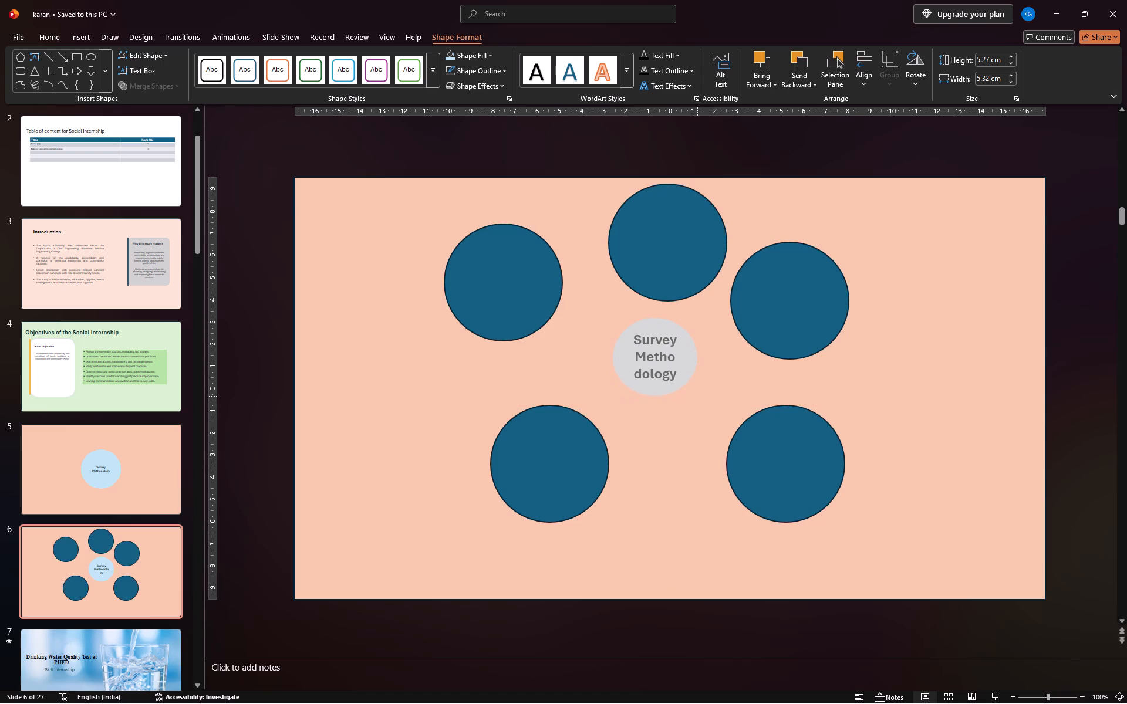
pyautogui.moveTo(697, 395); pyautogui.dragTo(693, 398)
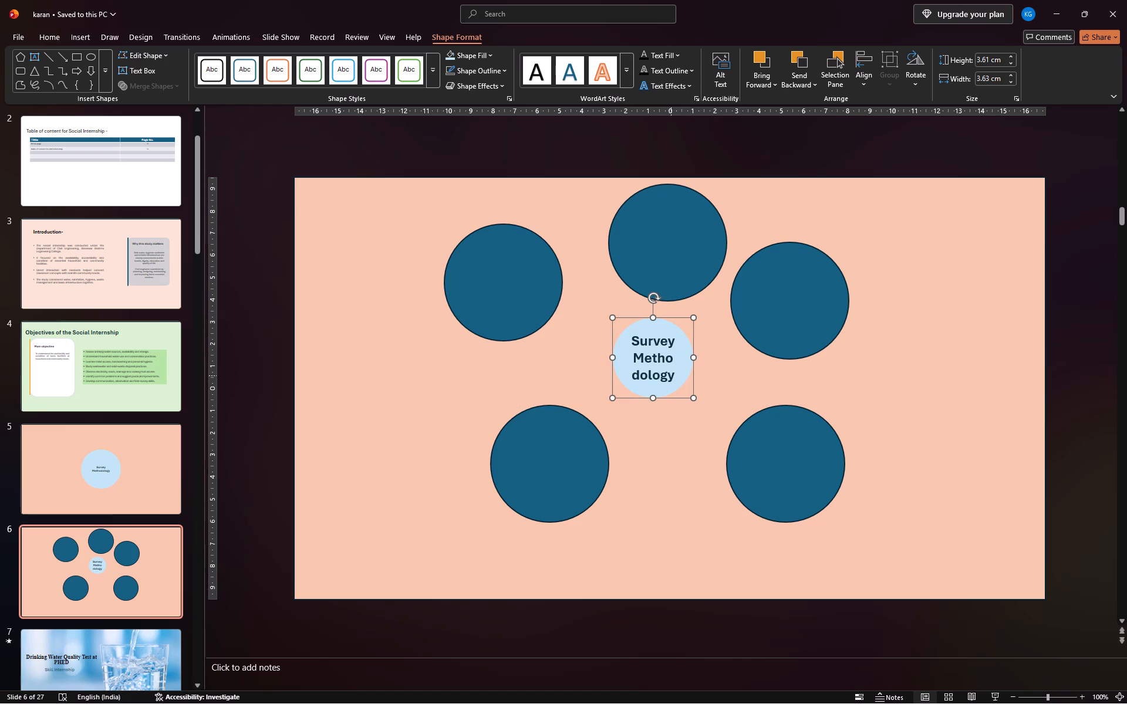
# Set the Survey Methodology text in the small light blue circle on slide 6 to font size 9.
pyautogui.click(671, 375)
pyautogui.moveTo(673, 375); pyautogui.dragTo(609, 329)
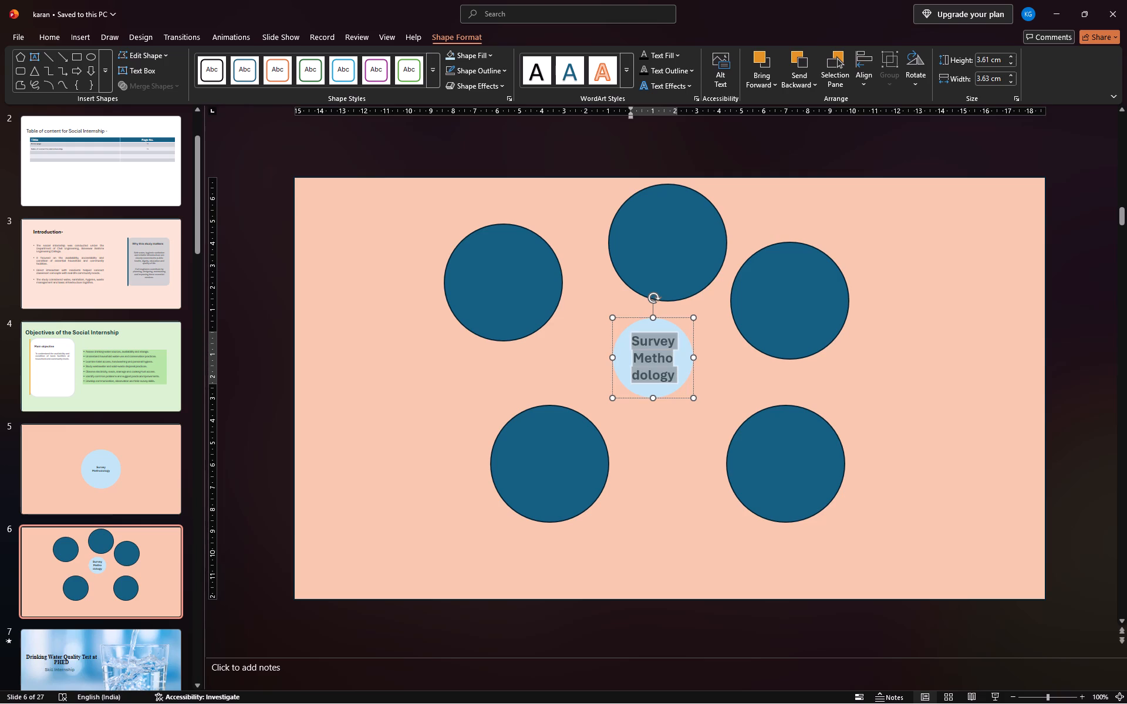
pyautogui.moveTo(609, 329); pyautogui.dragTo(606, 326)
pyautogui.click(690, 289)
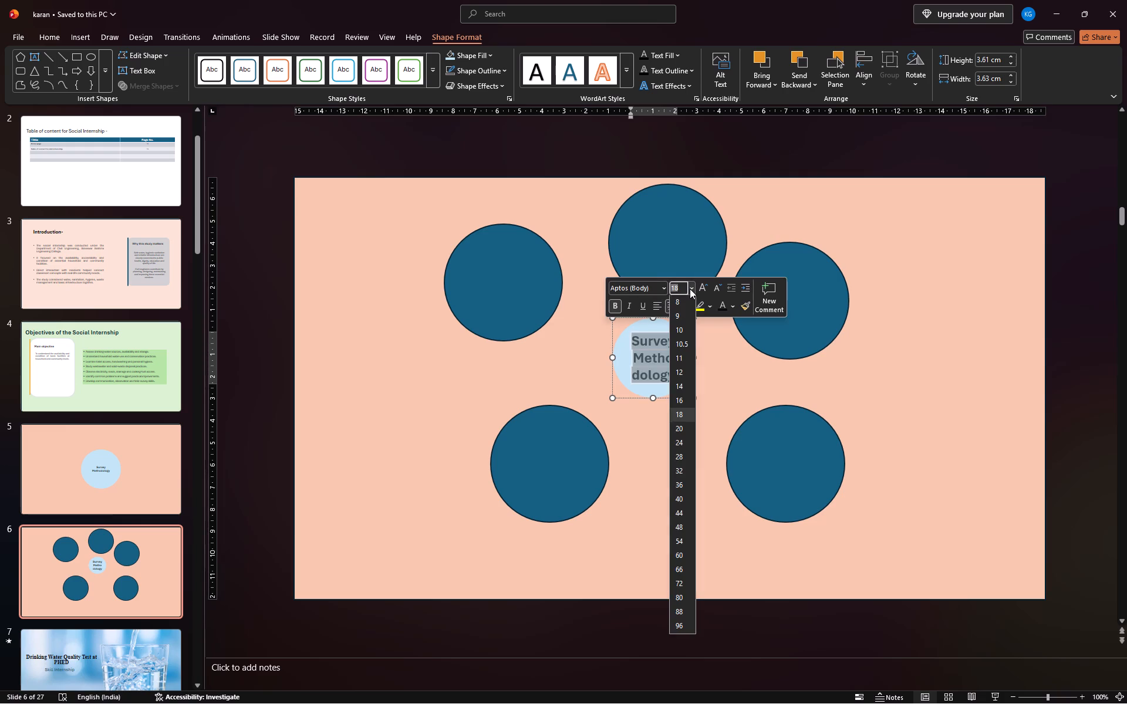
pyautogui.click(685, 321)
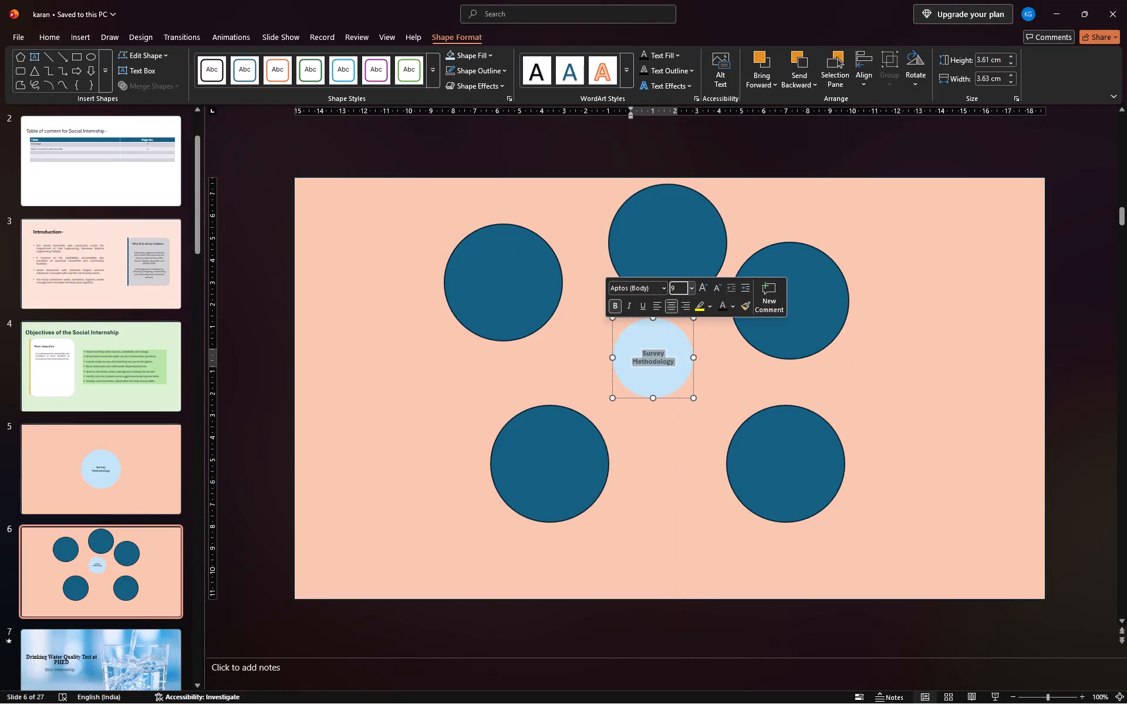
# Move the small Survey Methodology circle to the horizontal and vertical centre of slide 6.
pyautogui.moveTo(678, 339); pyautogui.dragTo(699, 355)
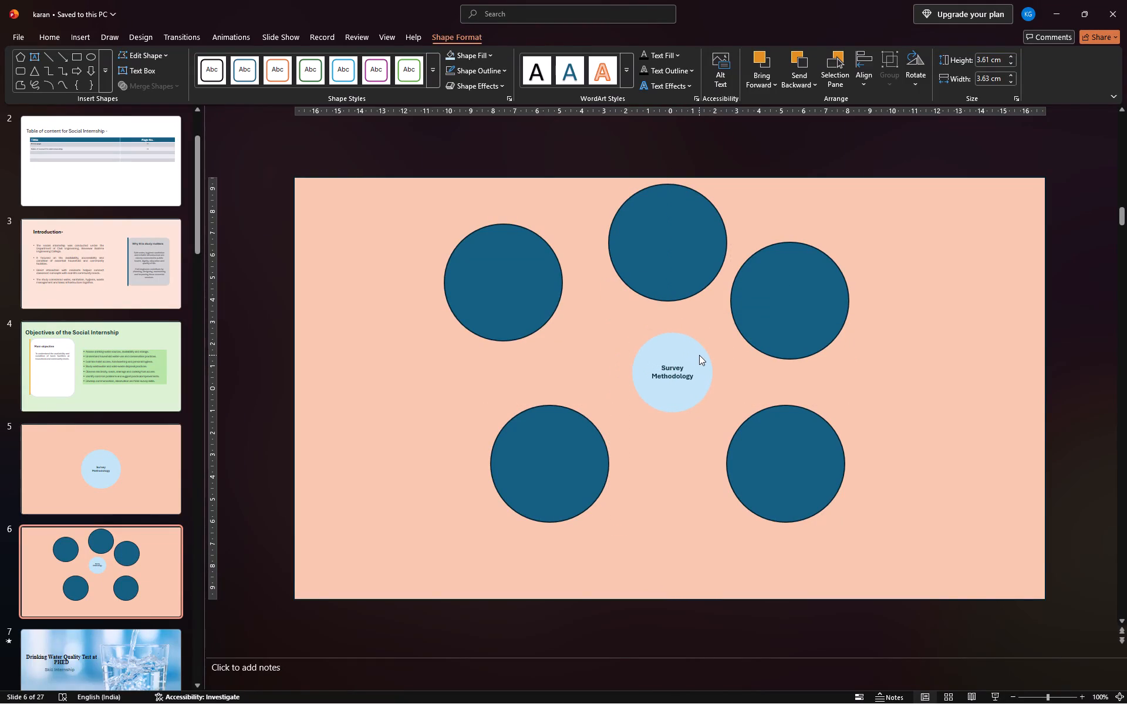
pyautogui.moveTo(699, 355); pyautogui.dragTo(699, 367)
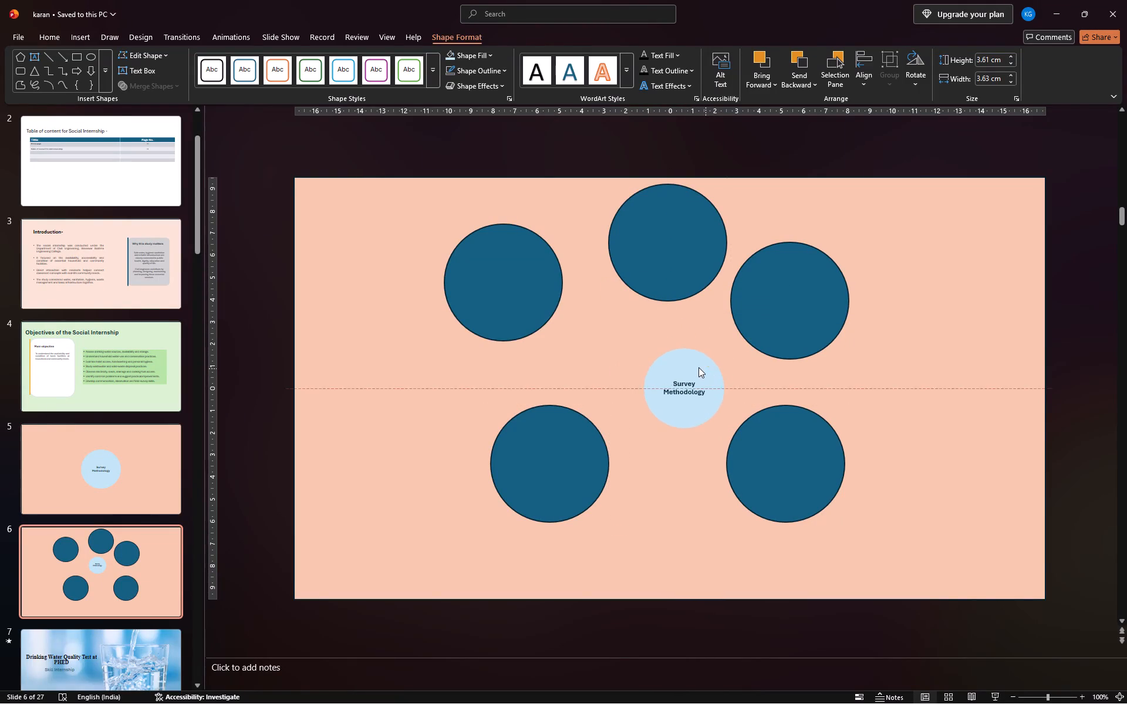
pyautogui.moveTo(699, 367); pyautogui.dragTo(711, 373)
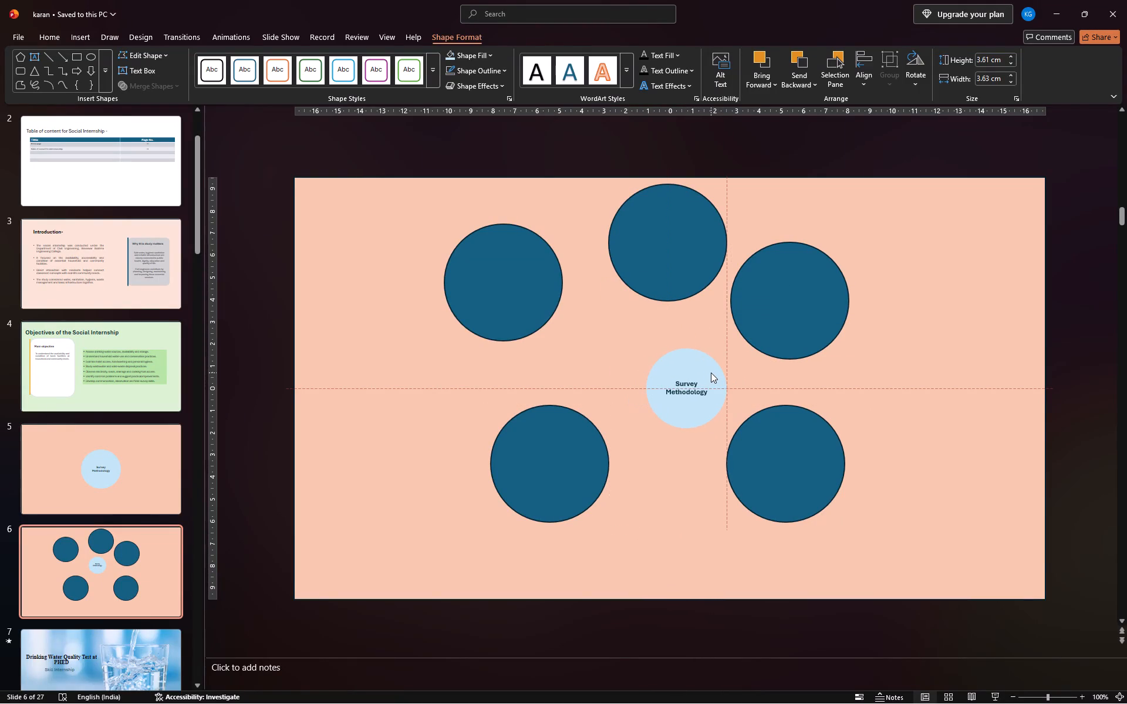
pyautogui.moveTo(711, 373); pyautogui.dragTo(703, 372)
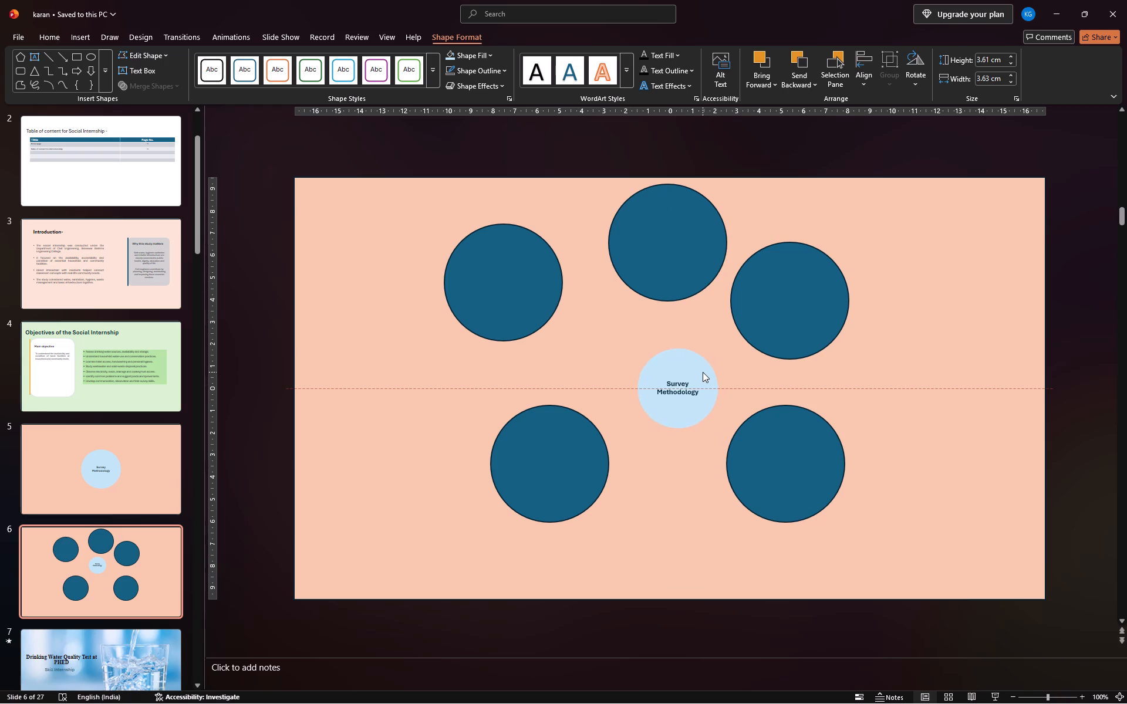
pyautogui.moveTo(703, 372); pyautogui.dragTo(698, 373)
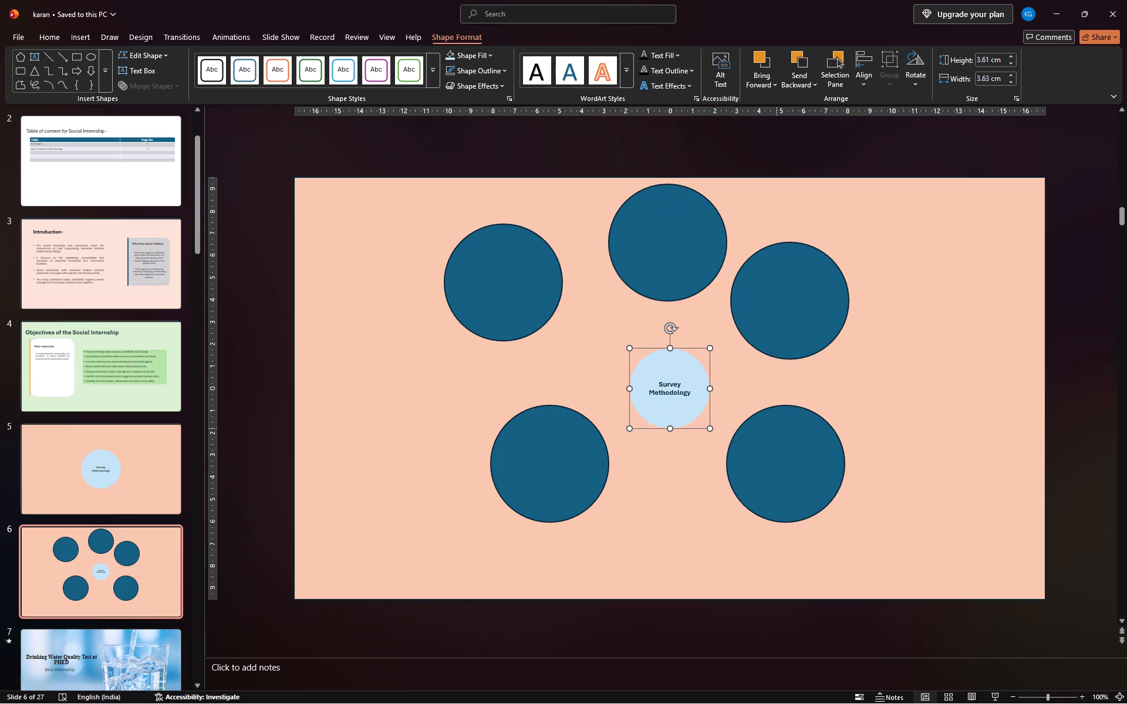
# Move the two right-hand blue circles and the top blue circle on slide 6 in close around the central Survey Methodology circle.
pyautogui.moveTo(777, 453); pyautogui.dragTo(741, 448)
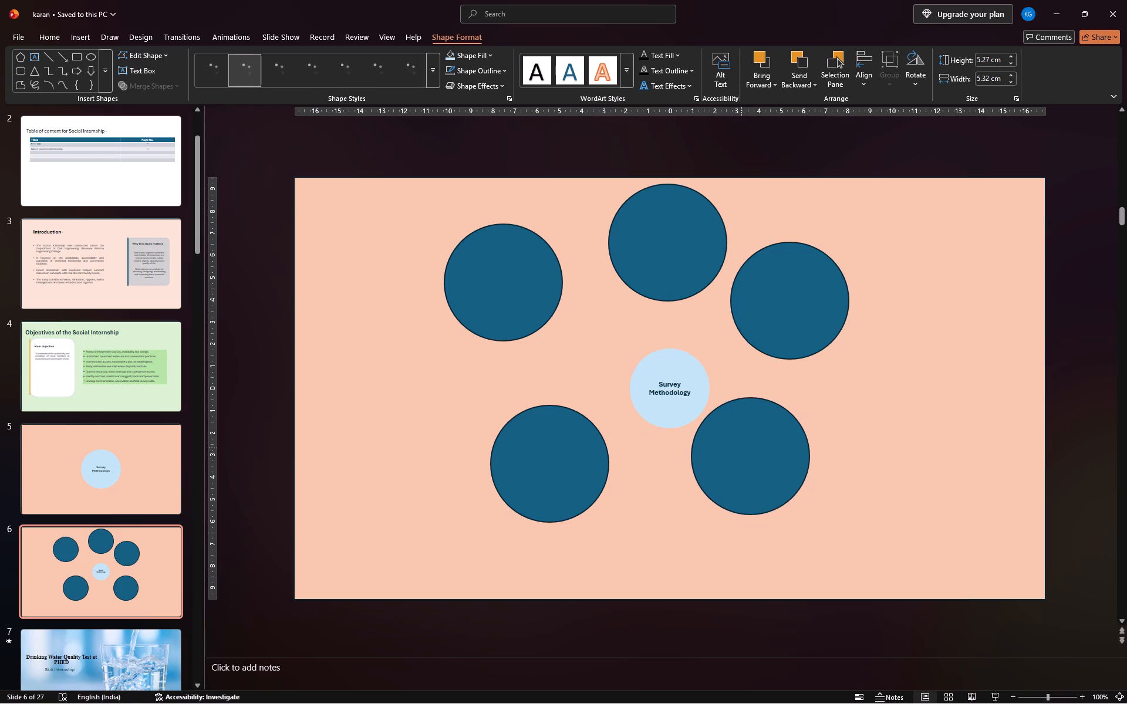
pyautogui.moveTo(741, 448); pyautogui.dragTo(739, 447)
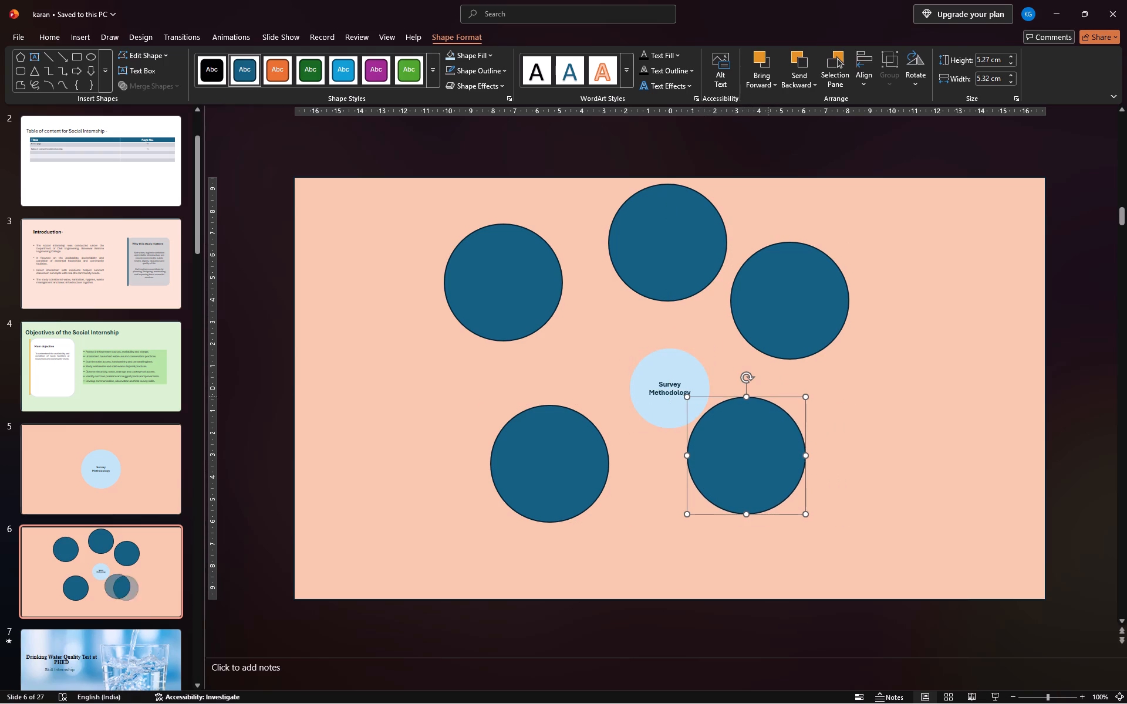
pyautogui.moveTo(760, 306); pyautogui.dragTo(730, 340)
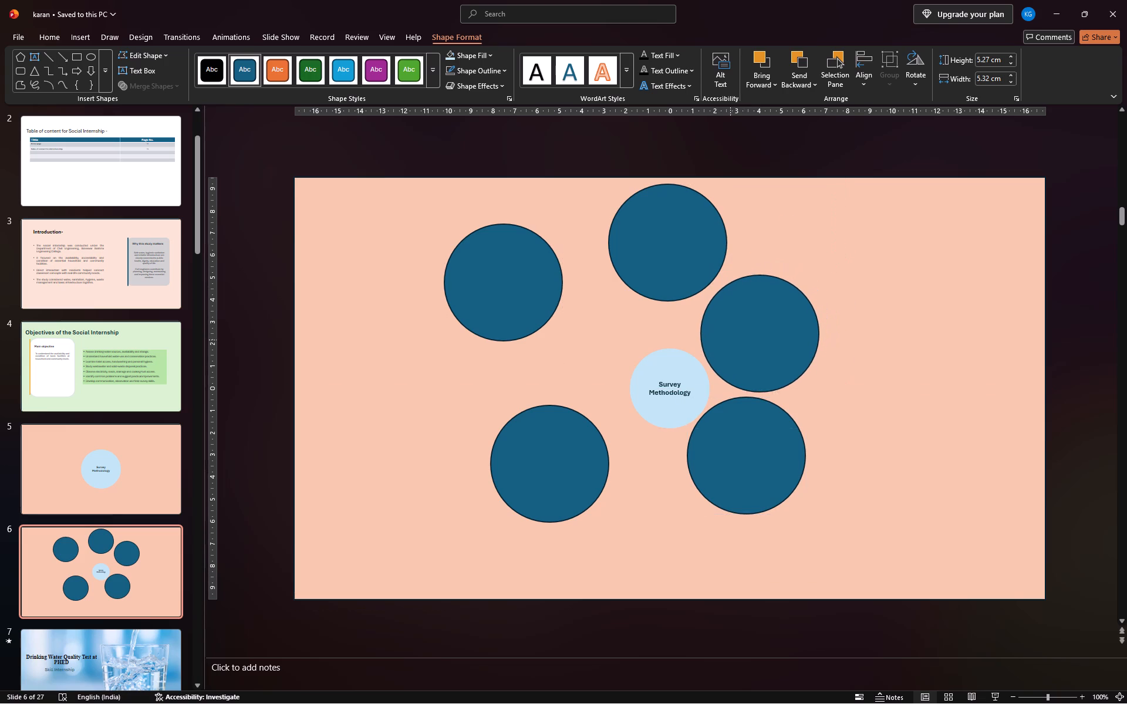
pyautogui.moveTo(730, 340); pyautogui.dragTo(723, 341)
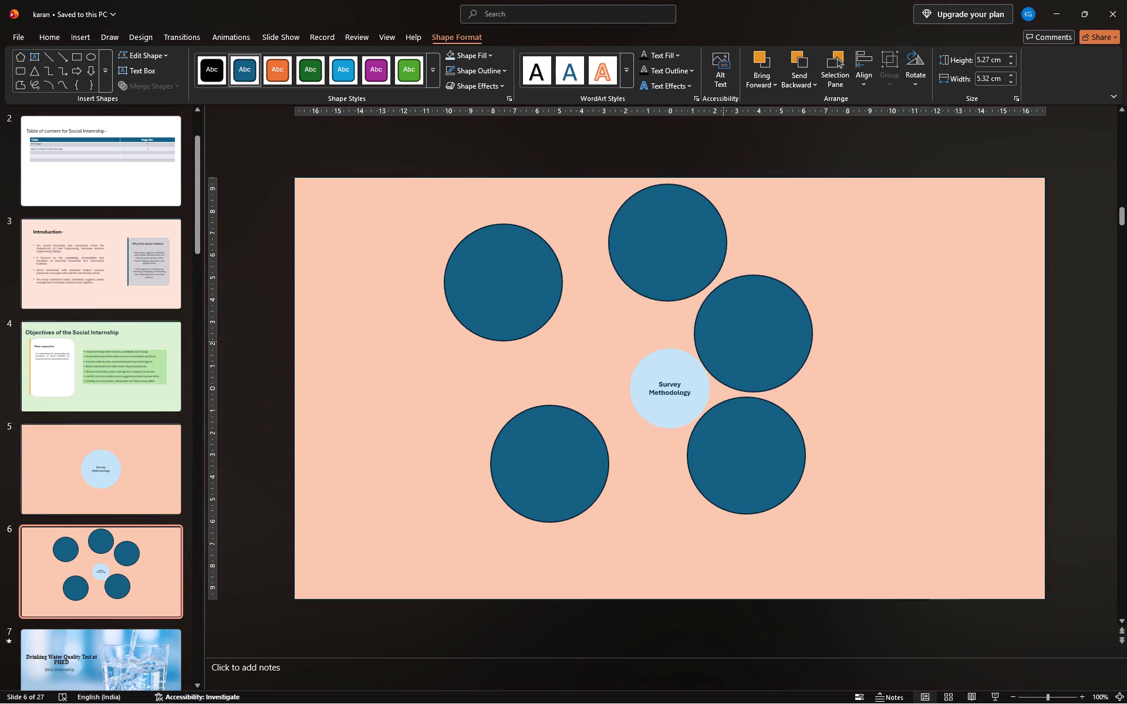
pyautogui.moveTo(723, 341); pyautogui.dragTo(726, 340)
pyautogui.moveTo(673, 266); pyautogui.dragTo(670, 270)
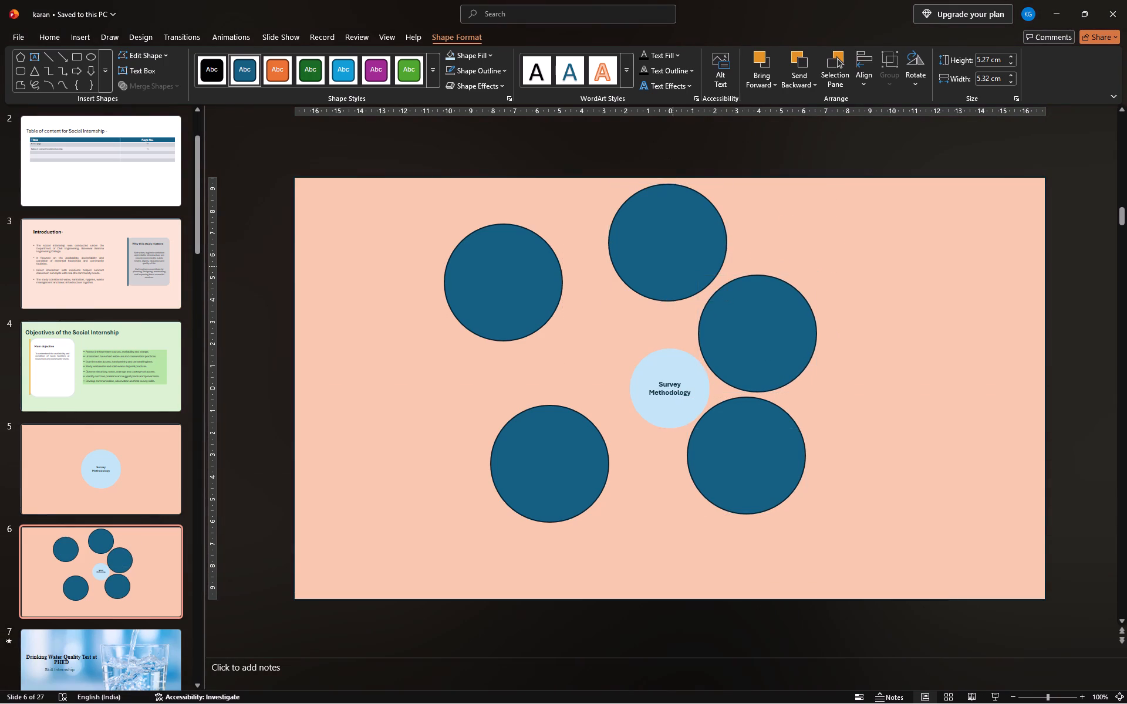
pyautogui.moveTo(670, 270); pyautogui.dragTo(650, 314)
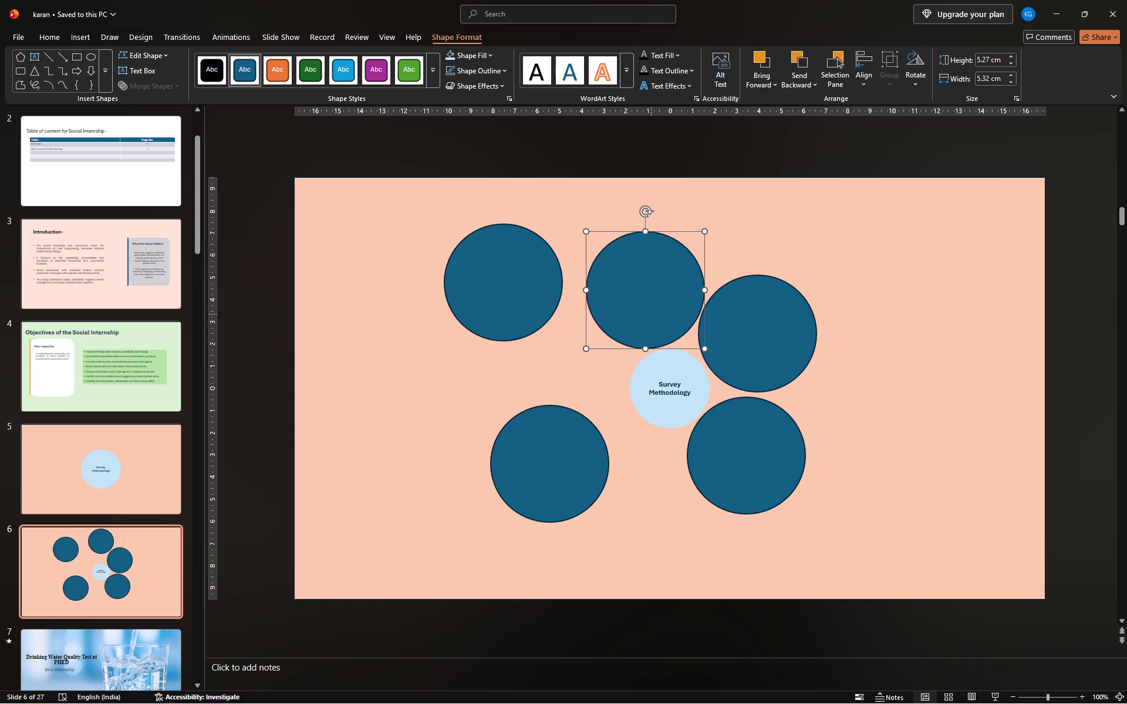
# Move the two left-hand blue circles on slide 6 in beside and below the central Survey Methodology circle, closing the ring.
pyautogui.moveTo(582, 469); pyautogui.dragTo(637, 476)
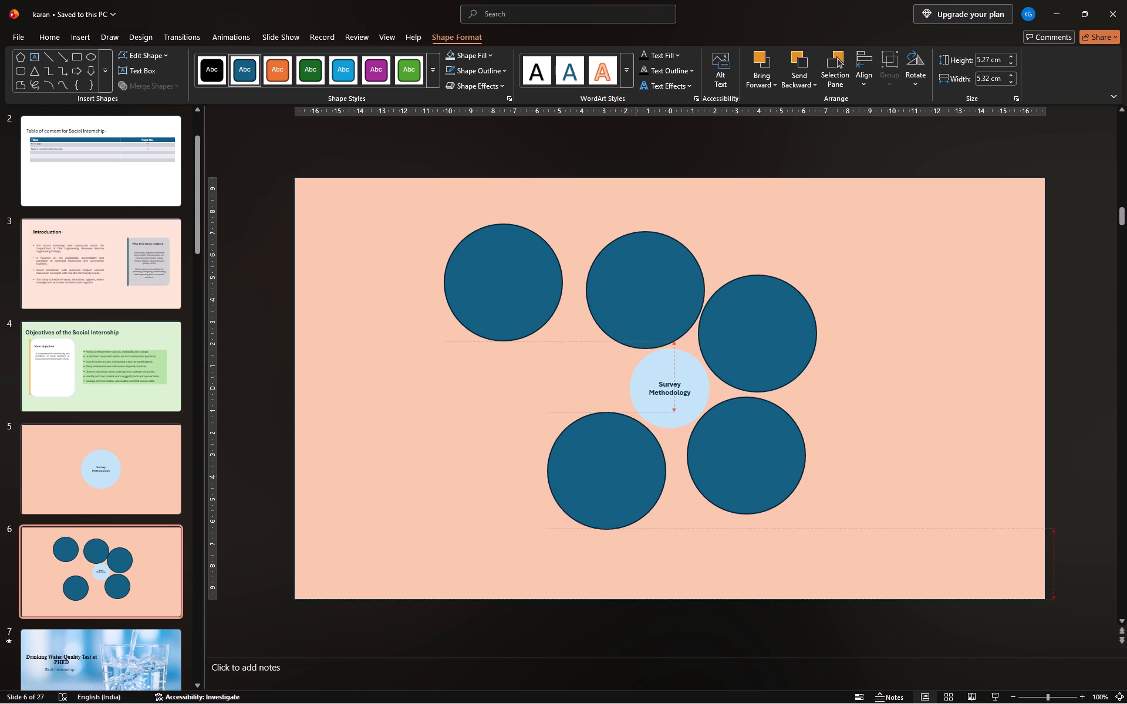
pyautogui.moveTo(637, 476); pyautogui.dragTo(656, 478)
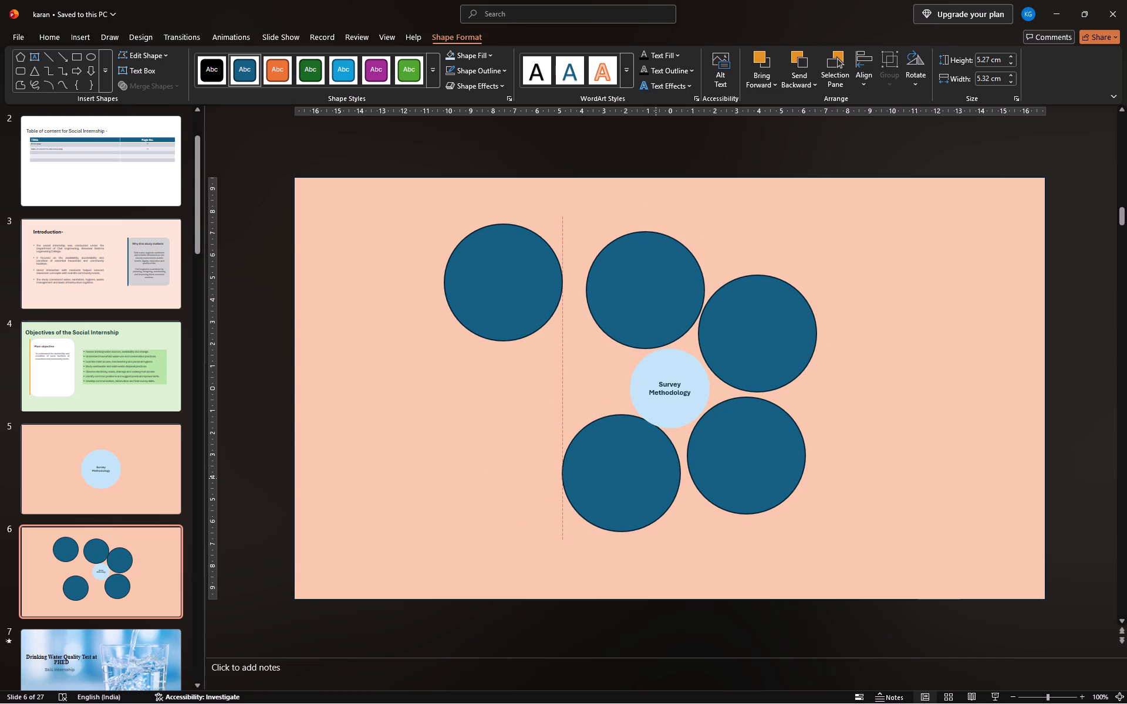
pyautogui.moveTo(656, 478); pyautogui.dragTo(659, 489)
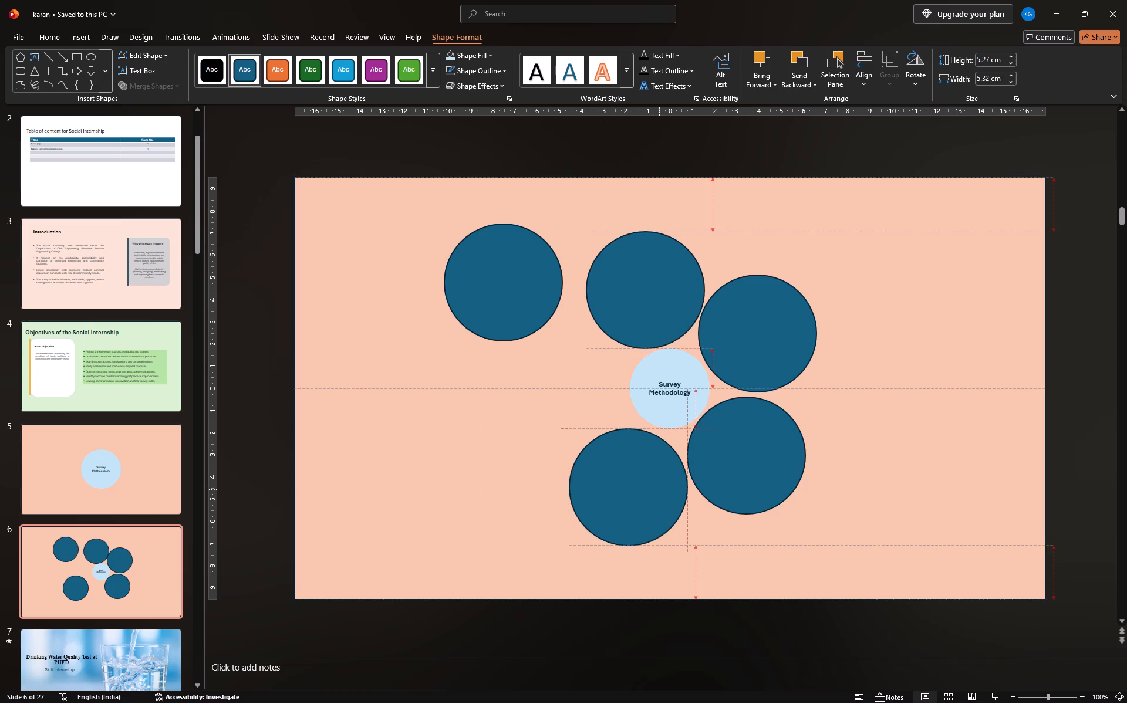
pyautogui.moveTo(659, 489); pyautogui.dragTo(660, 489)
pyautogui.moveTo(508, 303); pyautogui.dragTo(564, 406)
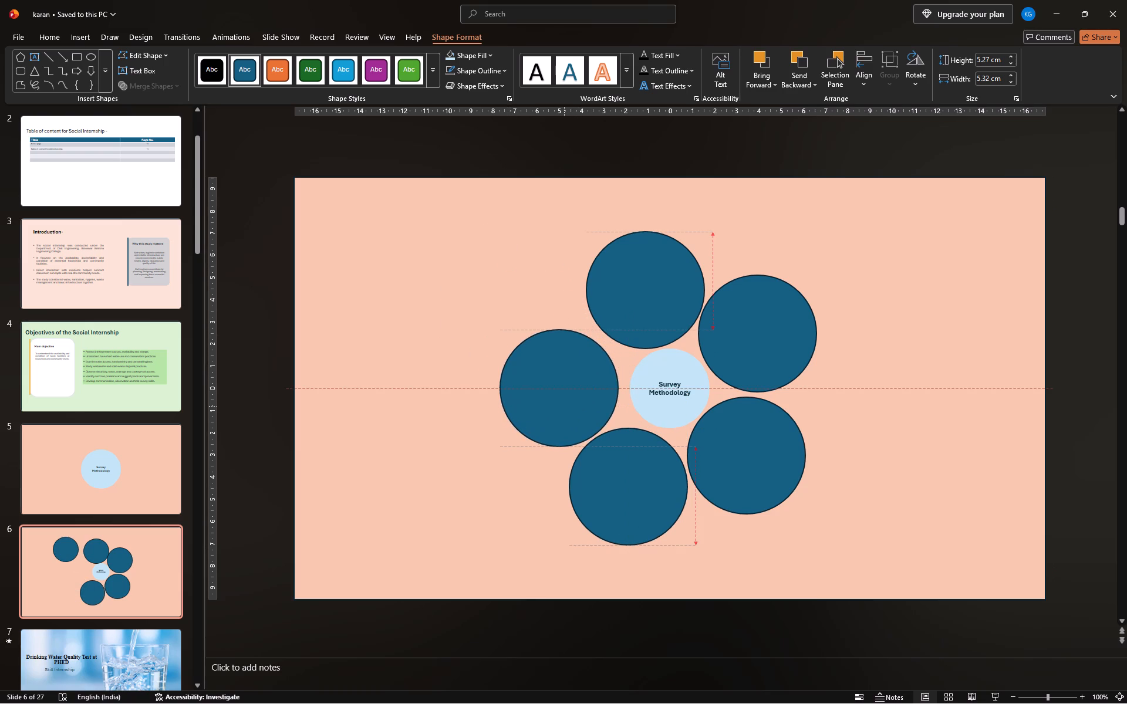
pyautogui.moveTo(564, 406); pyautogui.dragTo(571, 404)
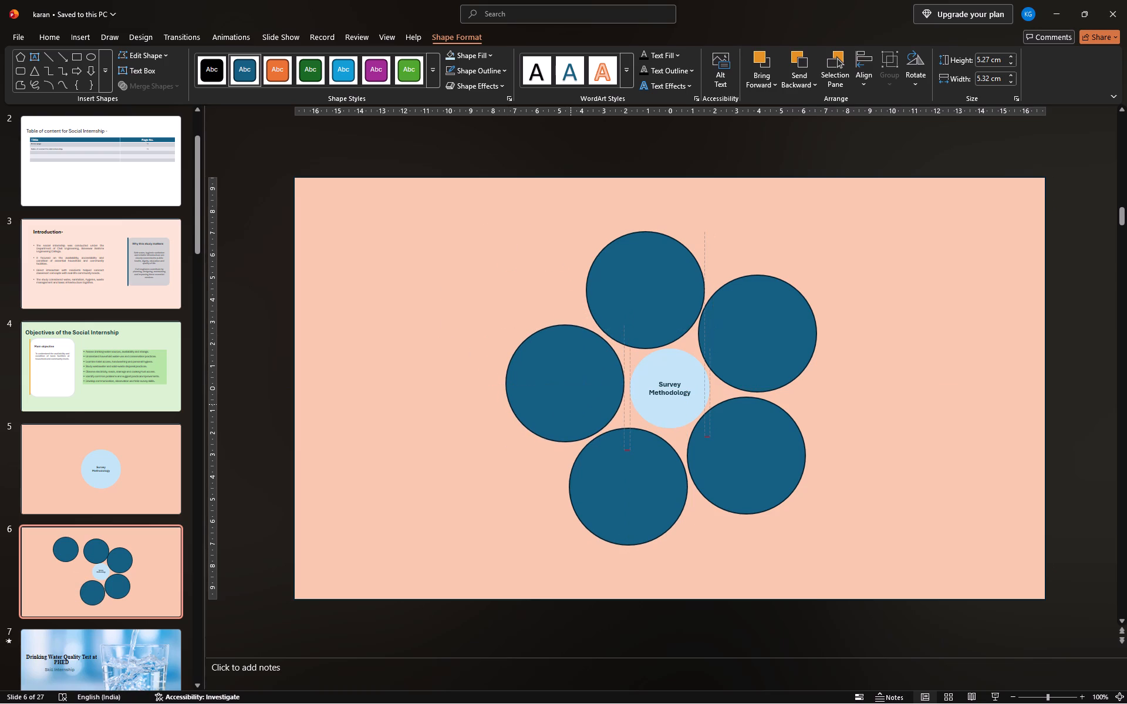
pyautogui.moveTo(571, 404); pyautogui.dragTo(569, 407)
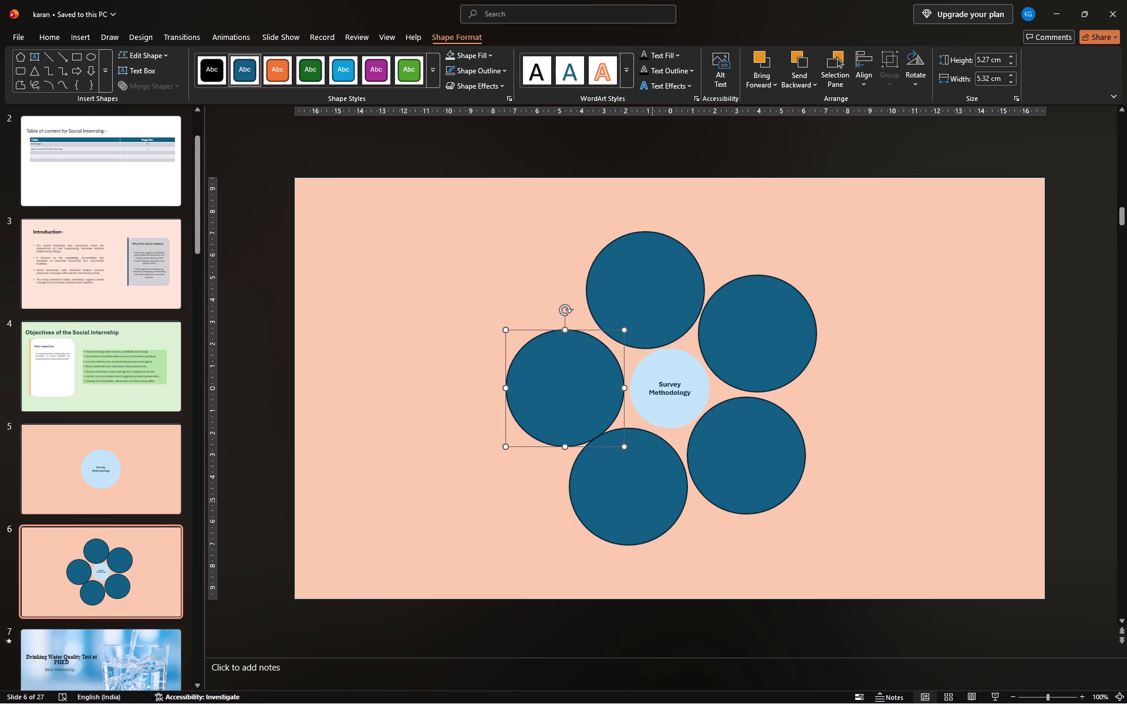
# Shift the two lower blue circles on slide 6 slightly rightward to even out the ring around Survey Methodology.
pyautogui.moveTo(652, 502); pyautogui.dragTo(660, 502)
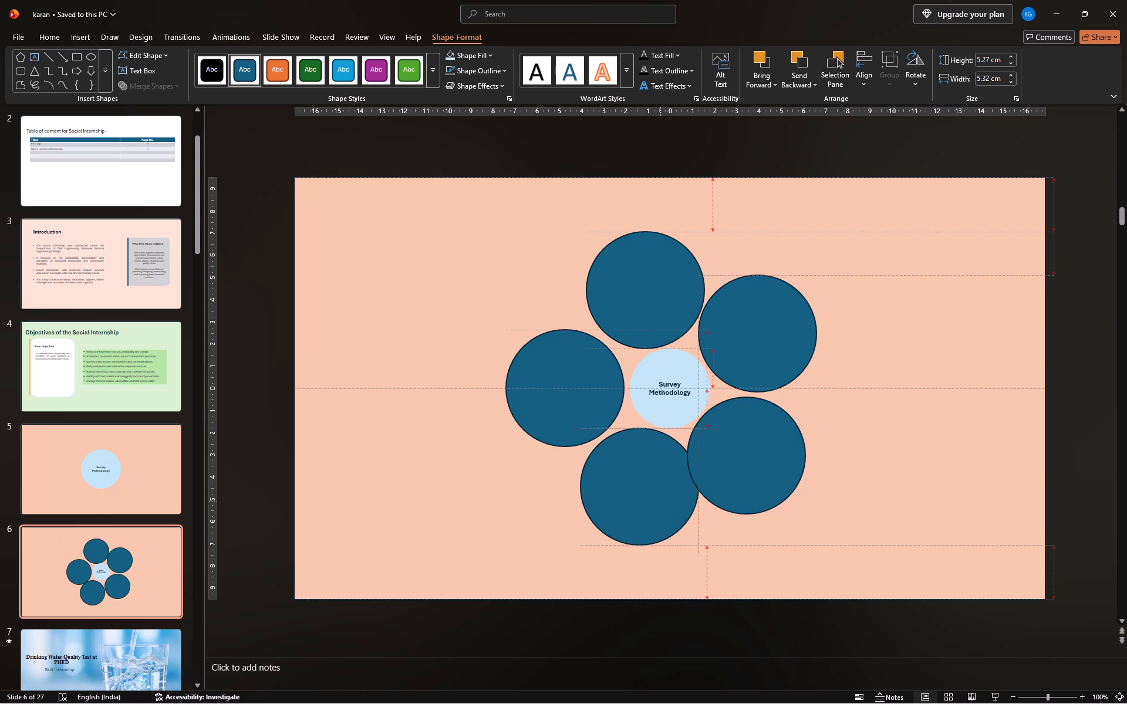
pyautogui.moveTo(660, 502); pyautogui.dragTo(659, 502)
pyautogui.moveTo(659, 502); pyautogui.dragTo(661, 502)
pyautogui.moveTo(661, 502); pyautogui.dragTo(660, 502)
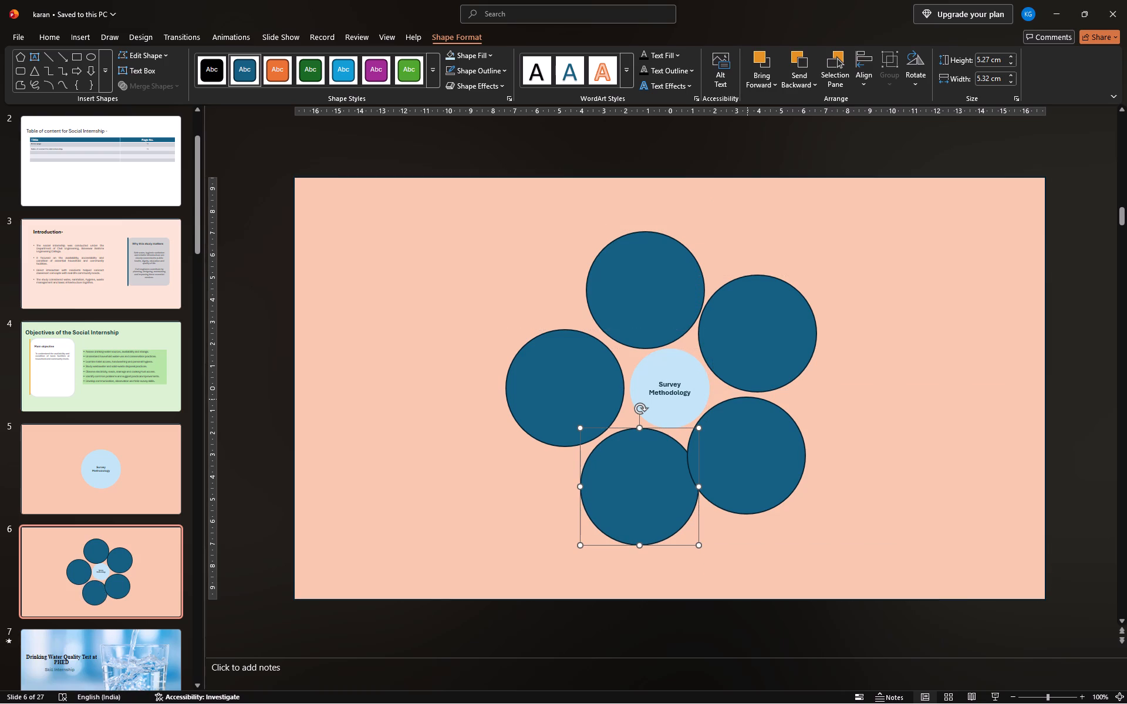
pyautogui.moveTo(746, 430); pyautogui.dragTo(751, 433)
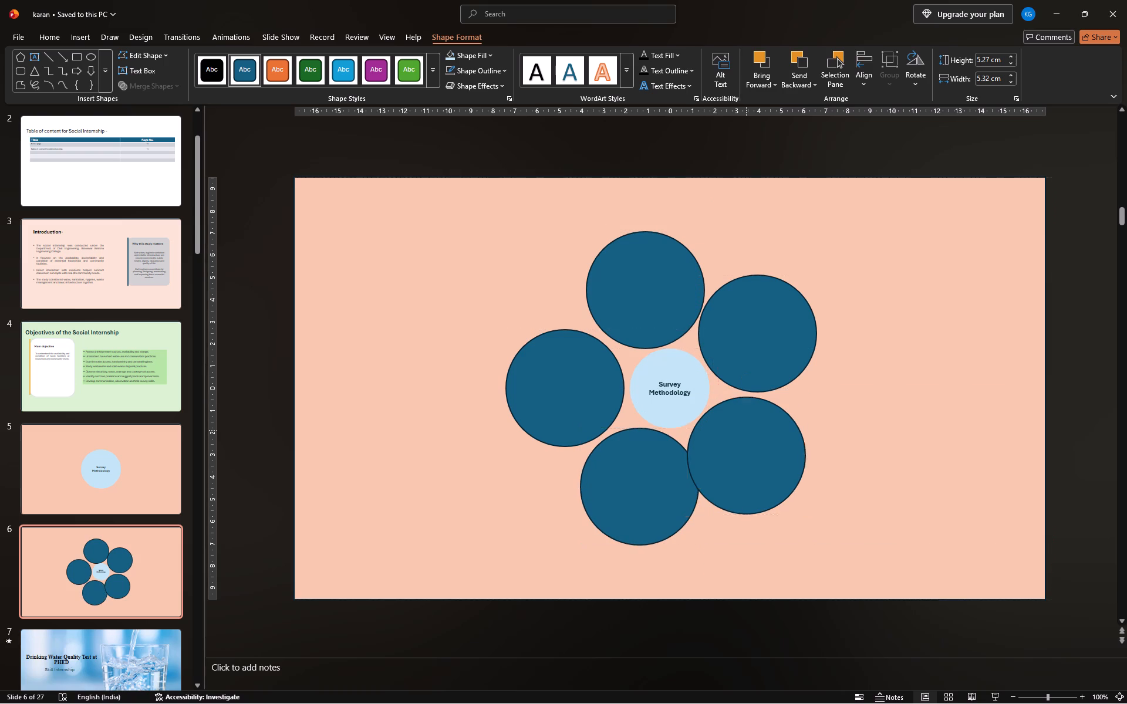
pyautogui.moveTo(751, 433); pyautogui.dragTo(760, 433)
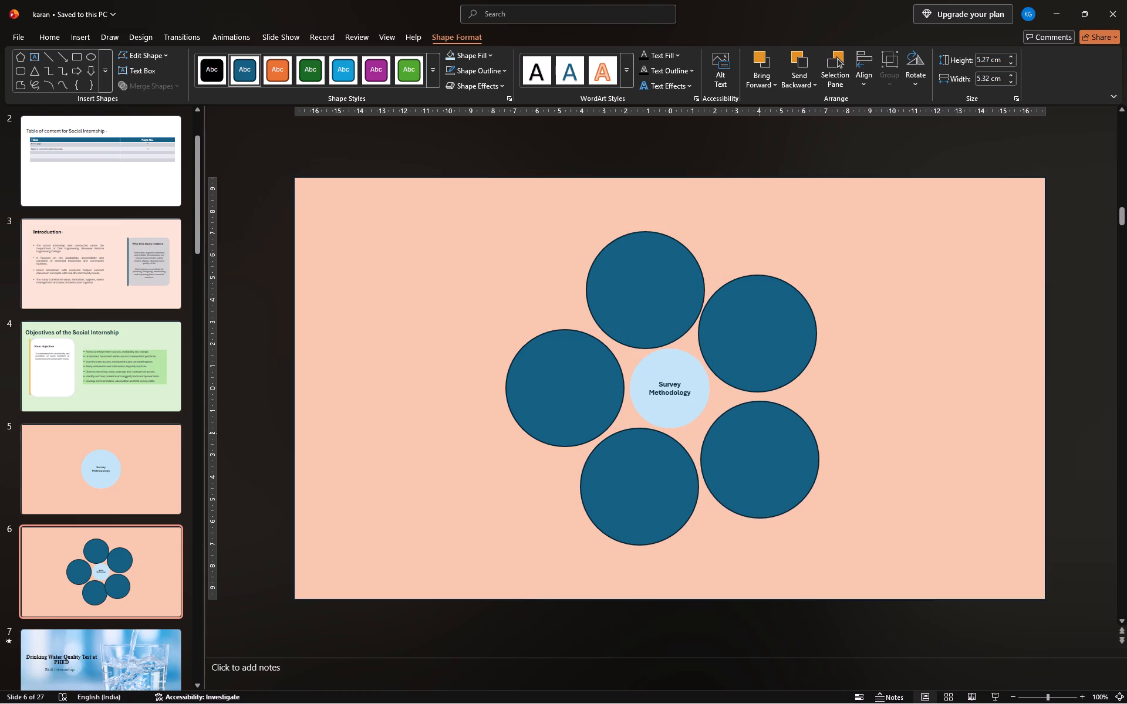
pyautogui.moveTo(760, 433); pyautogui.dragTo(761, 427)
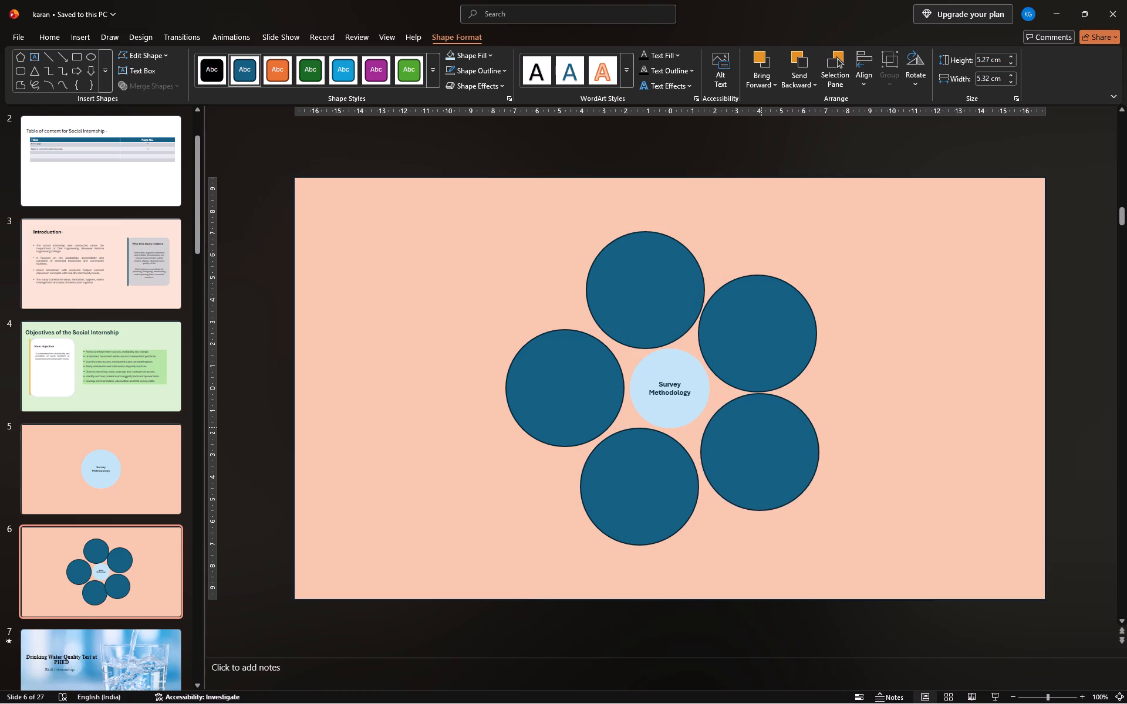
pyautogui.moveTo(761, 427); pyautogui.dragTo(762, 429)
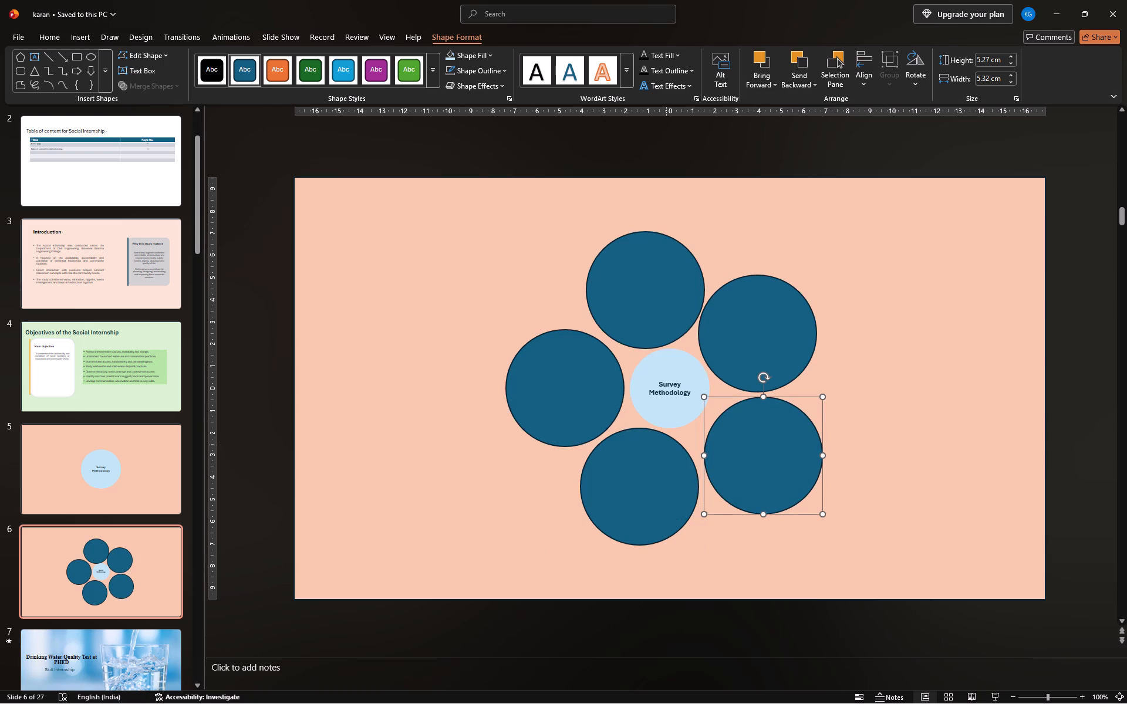
# Delete slide 6 containing the ring of blue circles.
pyautogui.click(161, 570)
pyautogui.press('Delete')
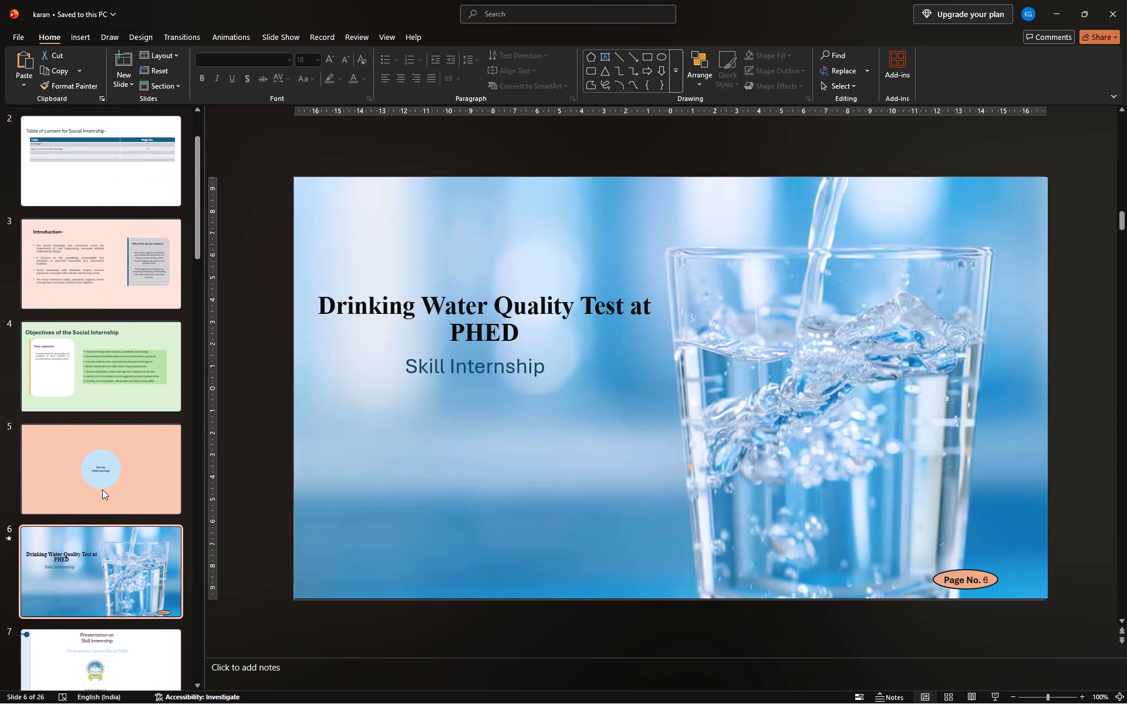
# Copy the blank white rounded card behind Observe from the reference deck's Survey Methodology slide and paste it onto slide 5 of the karan presentation.
pyautogui.click(102, 489)
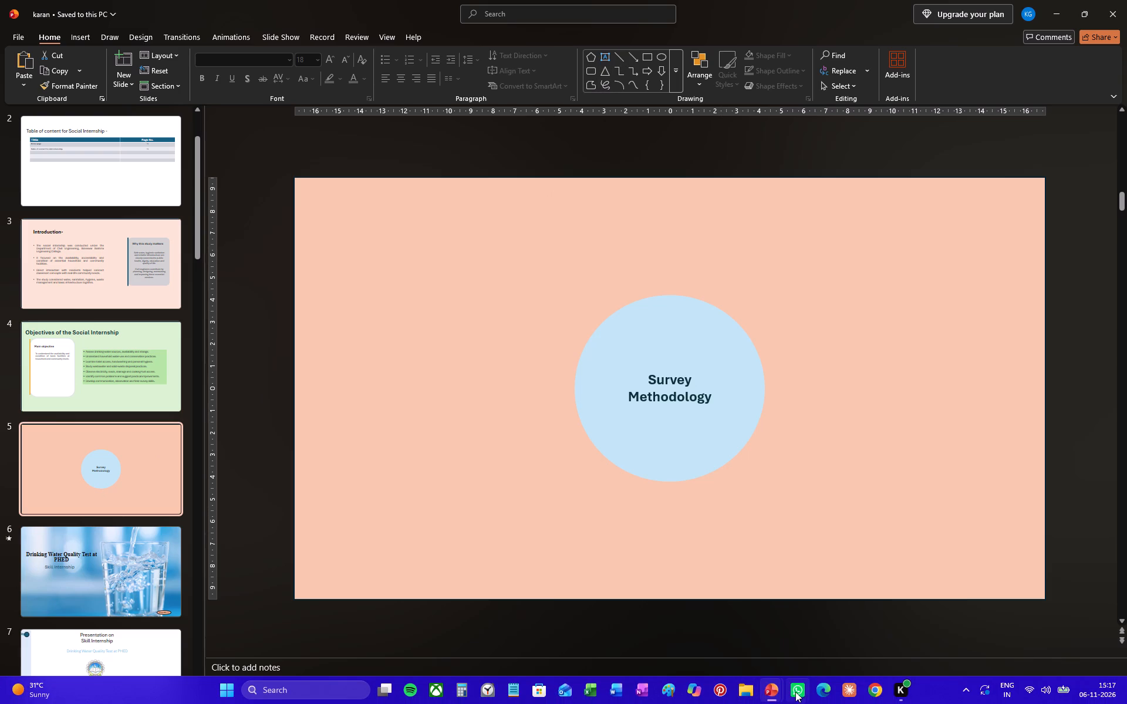
pyautogui.click(818, 634)
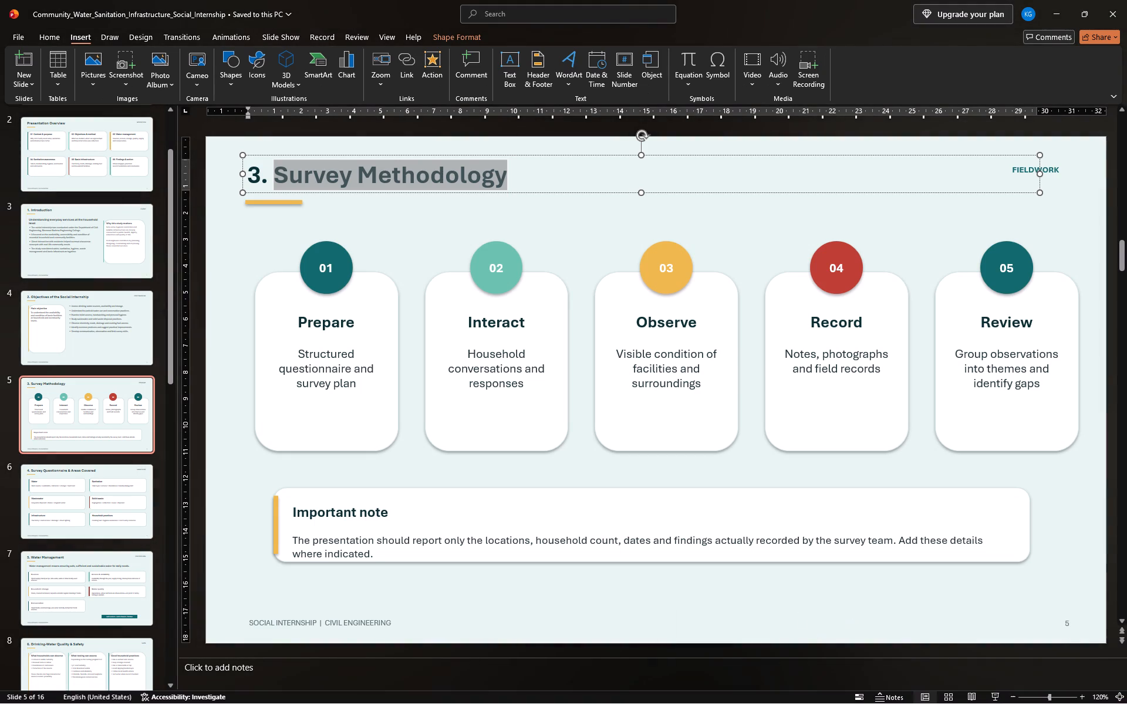
pyautogui.click(630, 428)
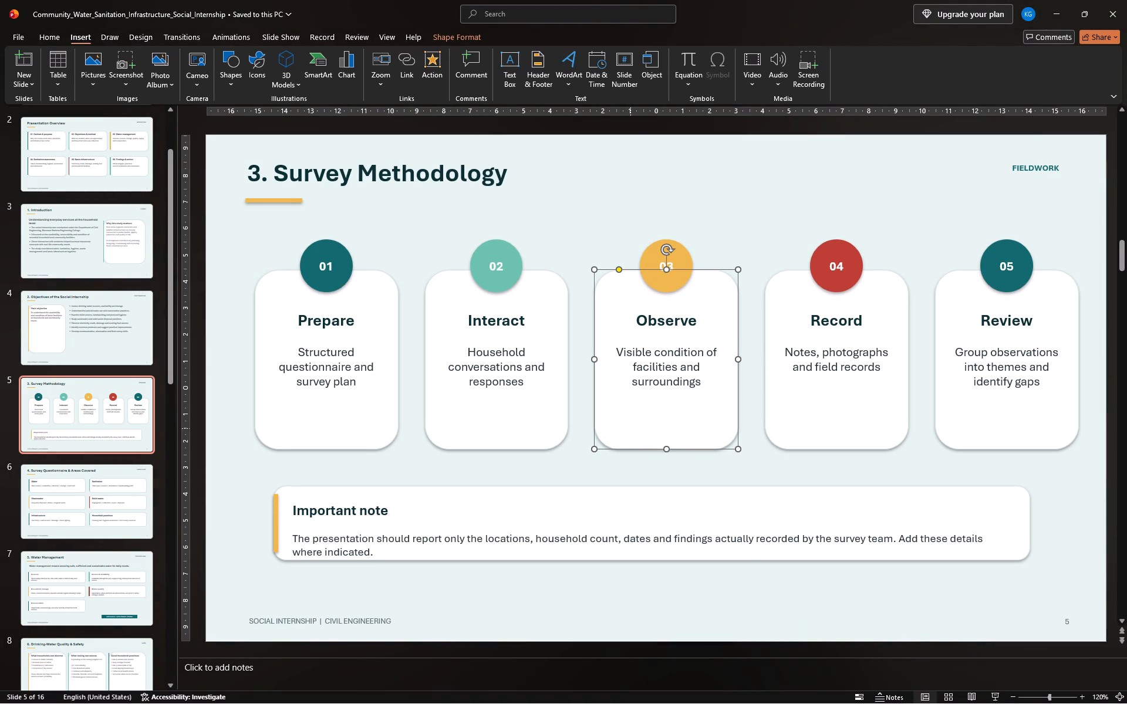
pyautogui.hotkey('ctrl', 'c')
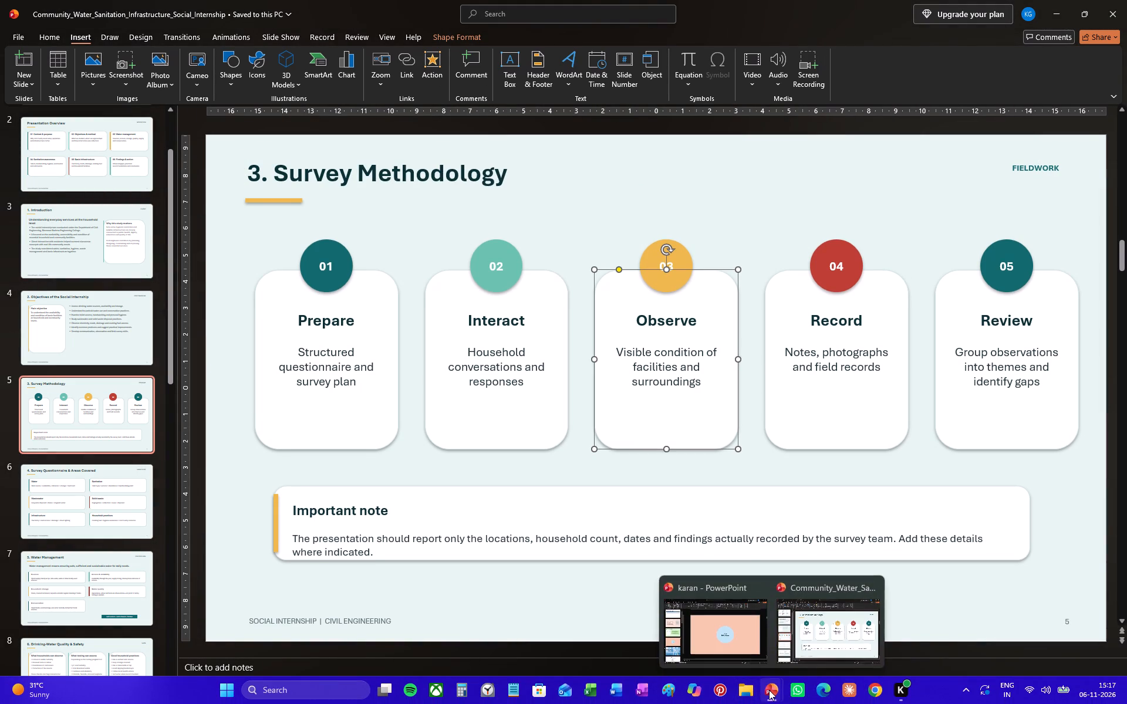
pyautogui.click(769, 690)
pyautogui.moveTo(715, 621); pyautogui.dragTo(850, 262)
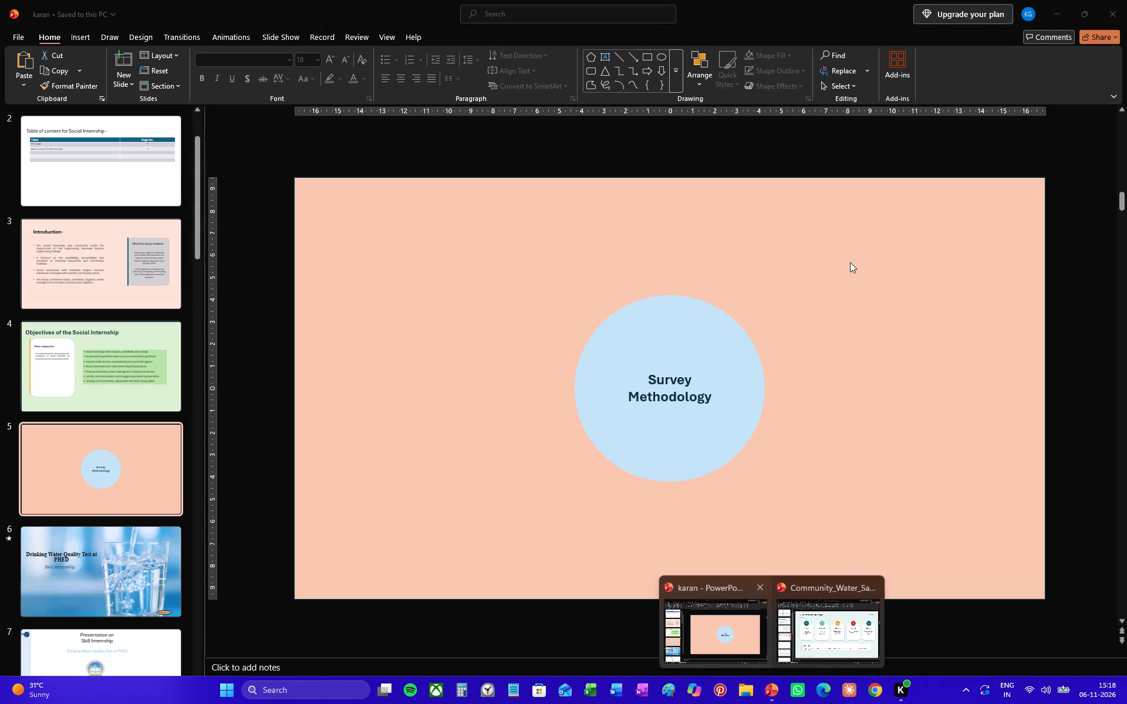
pyautogui.moveTo(850, 262); pyautogui.dragTo(851, 262)
pyautogui.hotkey('ctrl', 'v')
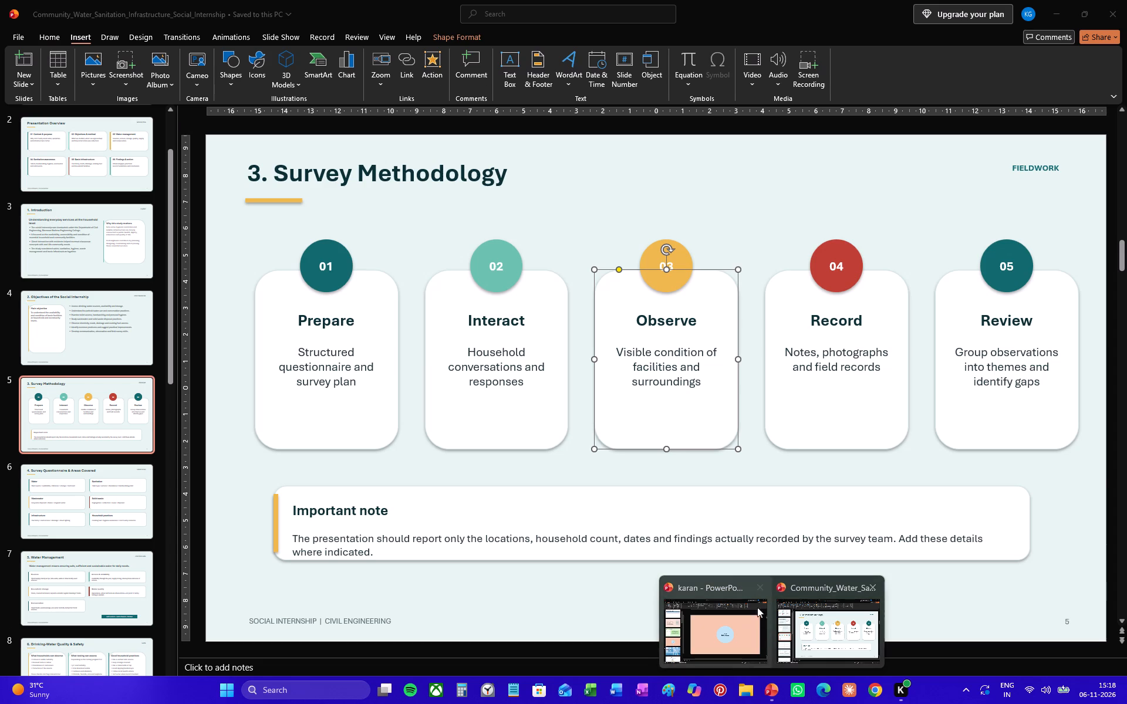
pyautogui.click(721, 624)
pyautogui.click(853, 295)
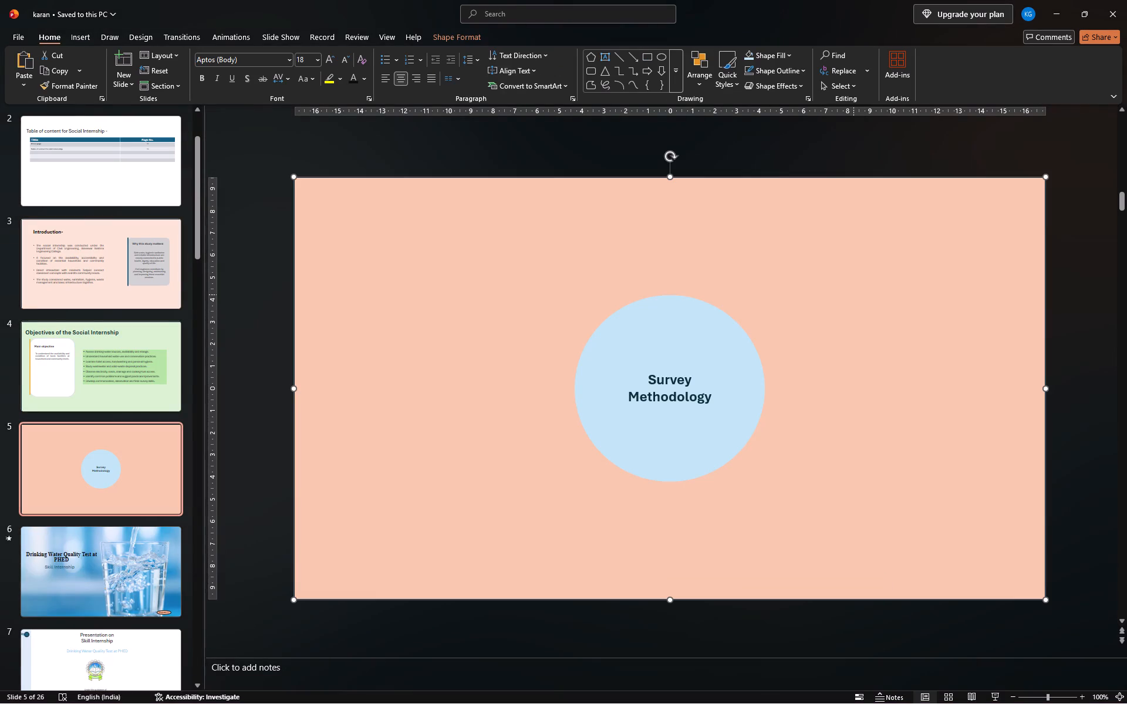
pyautogui.click(831, 149)
pyautogui.hotkey('ctrl', 'v')
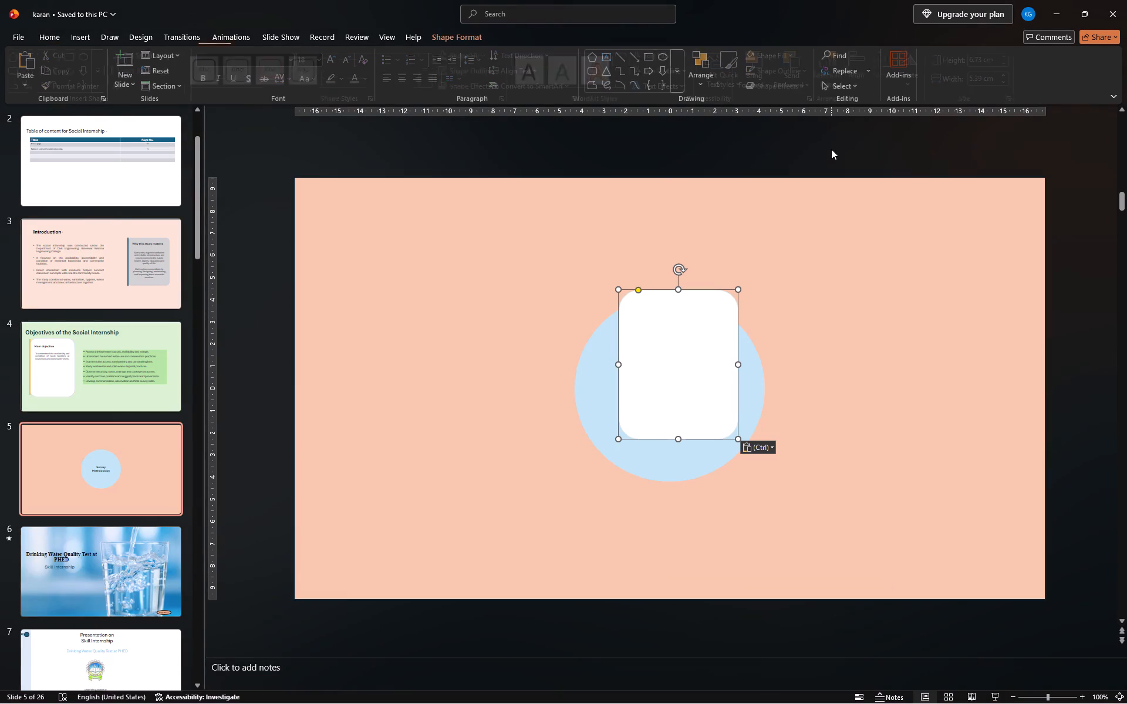
# Place the white rounded card at the top edge of slide 5, to the upper right of the Survey Methodology circle.
pyautogui.moveTo(674, 371); pyautogui.dragTo(899, 271)
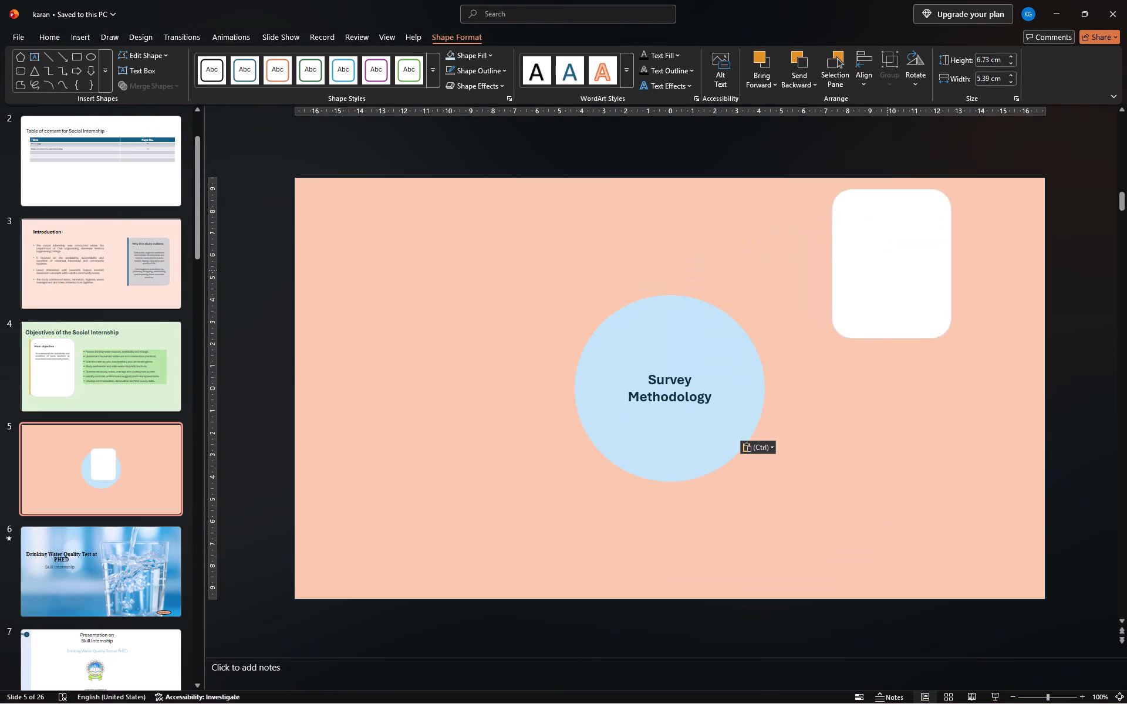
pyautogui.moveTo(899, 271); pyautogui.dragTo(866, 270)
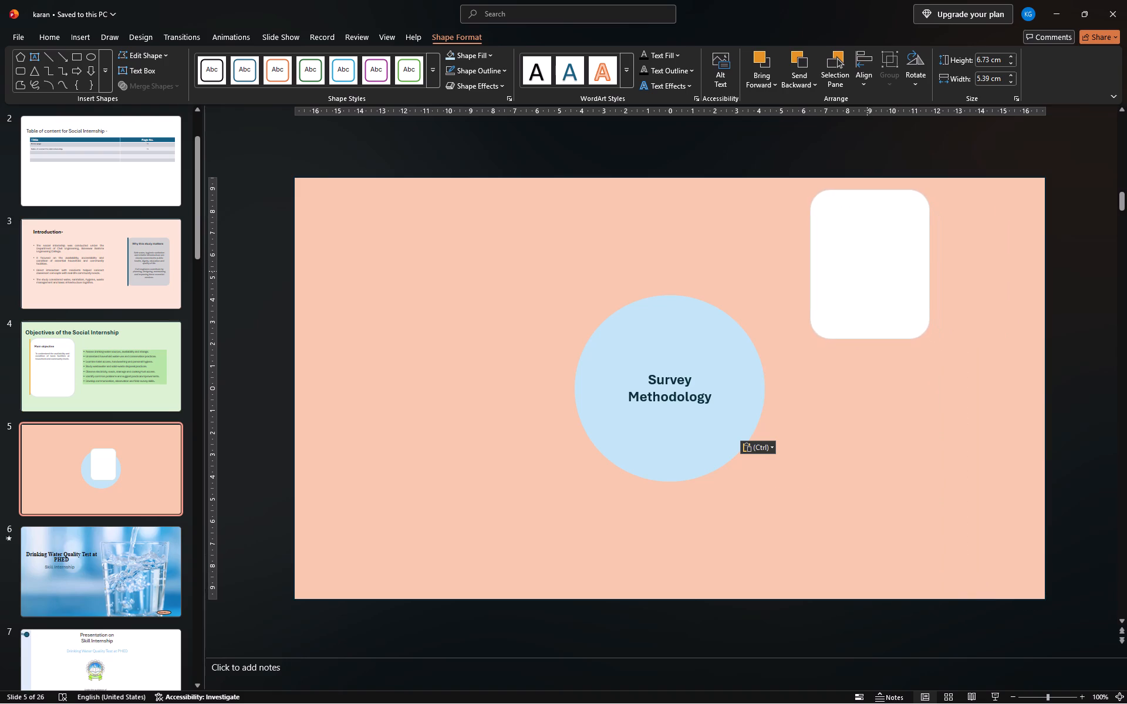
pyautogui.moveTo(866, 270); pyautogui.dragTo(870, 256)
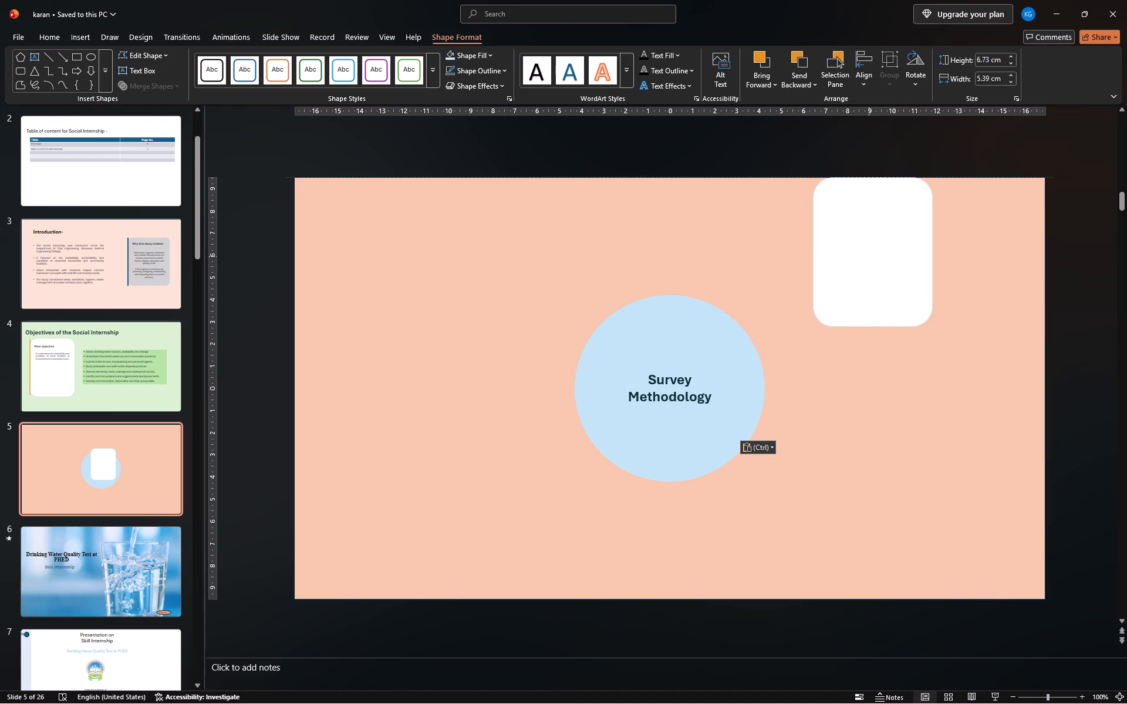
pyautogui.moveTo(870, 256); pyautogui.dragTo(871, 256)
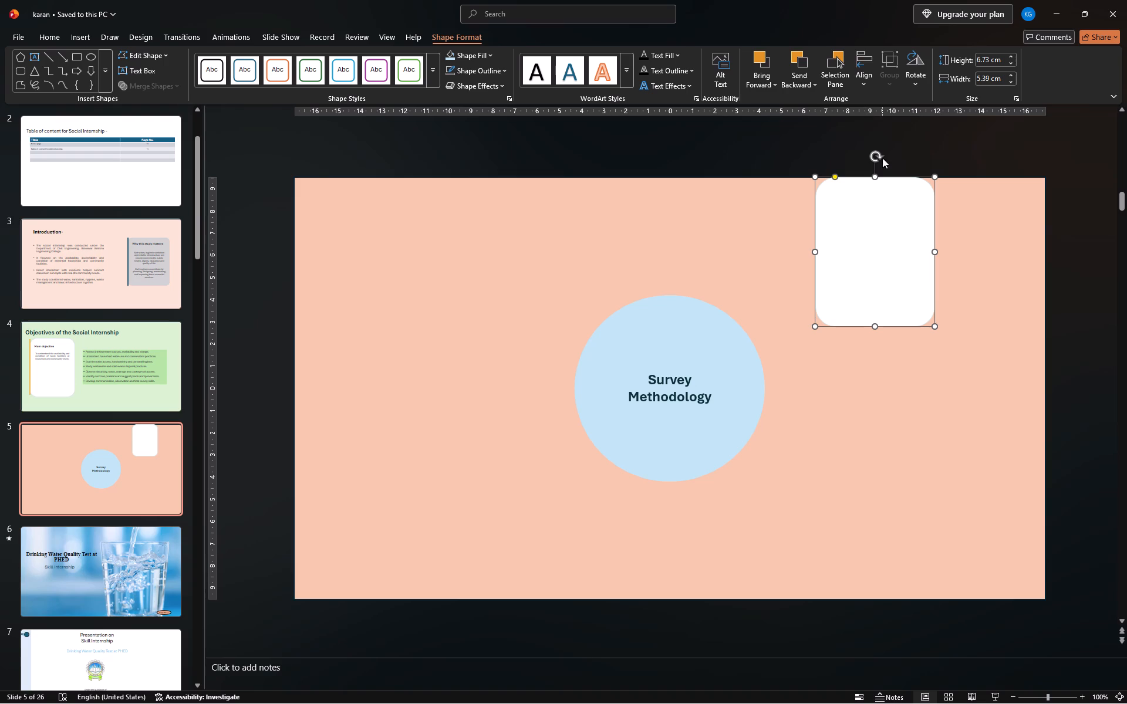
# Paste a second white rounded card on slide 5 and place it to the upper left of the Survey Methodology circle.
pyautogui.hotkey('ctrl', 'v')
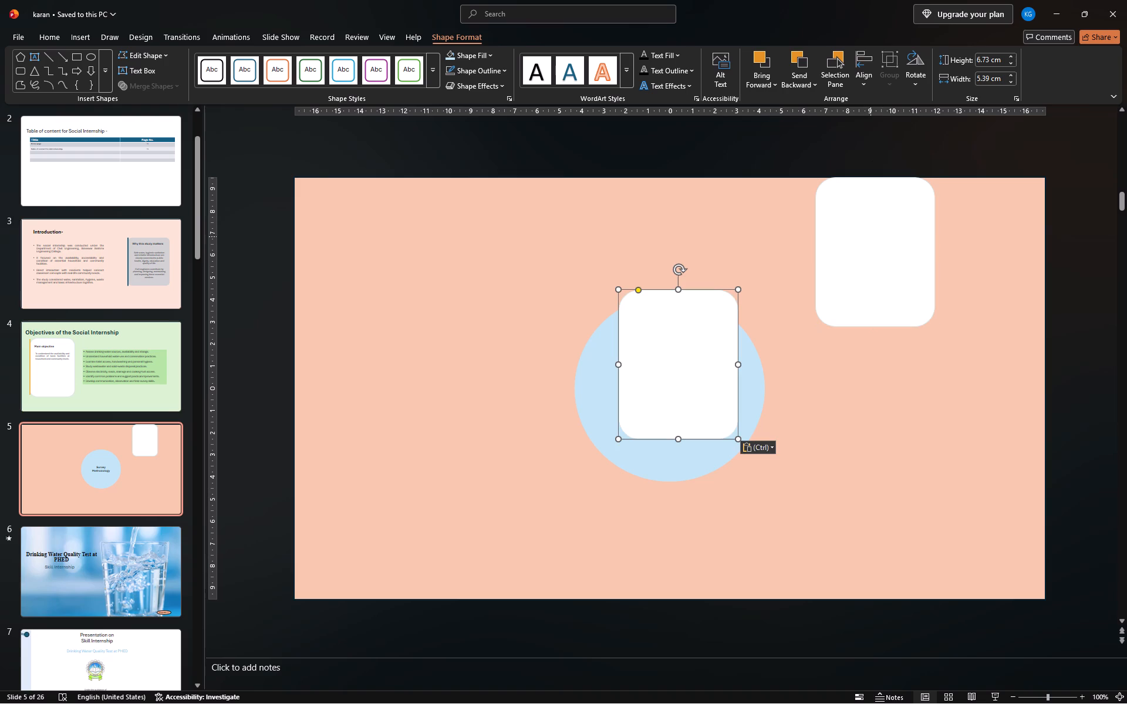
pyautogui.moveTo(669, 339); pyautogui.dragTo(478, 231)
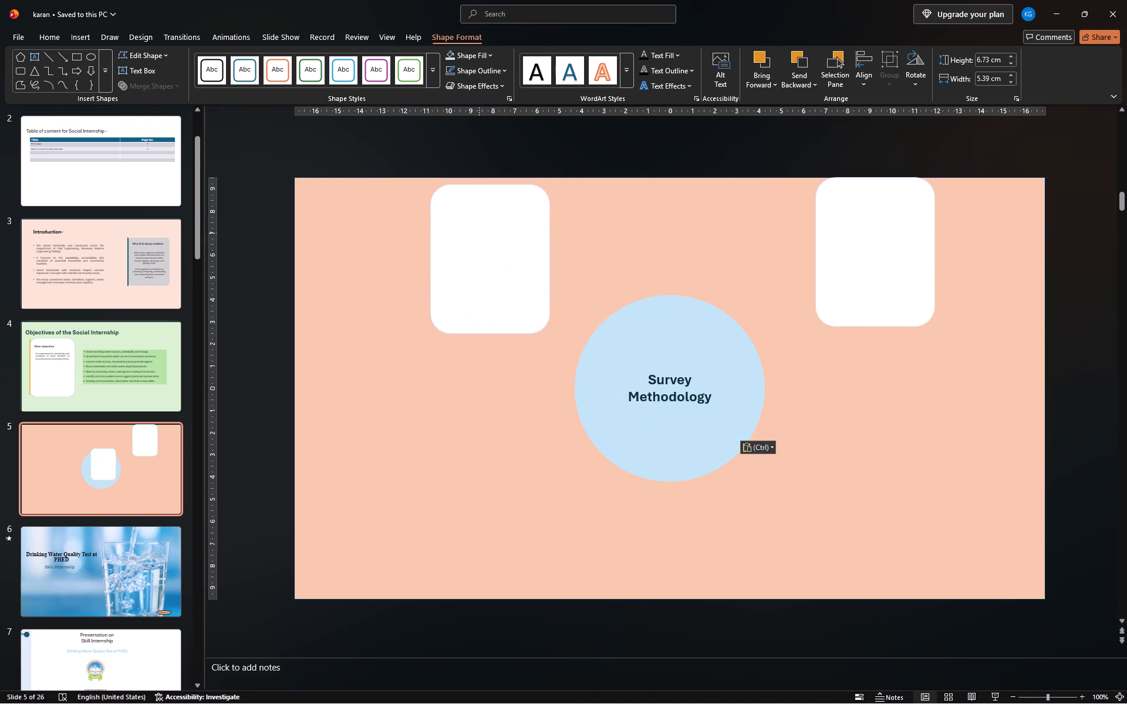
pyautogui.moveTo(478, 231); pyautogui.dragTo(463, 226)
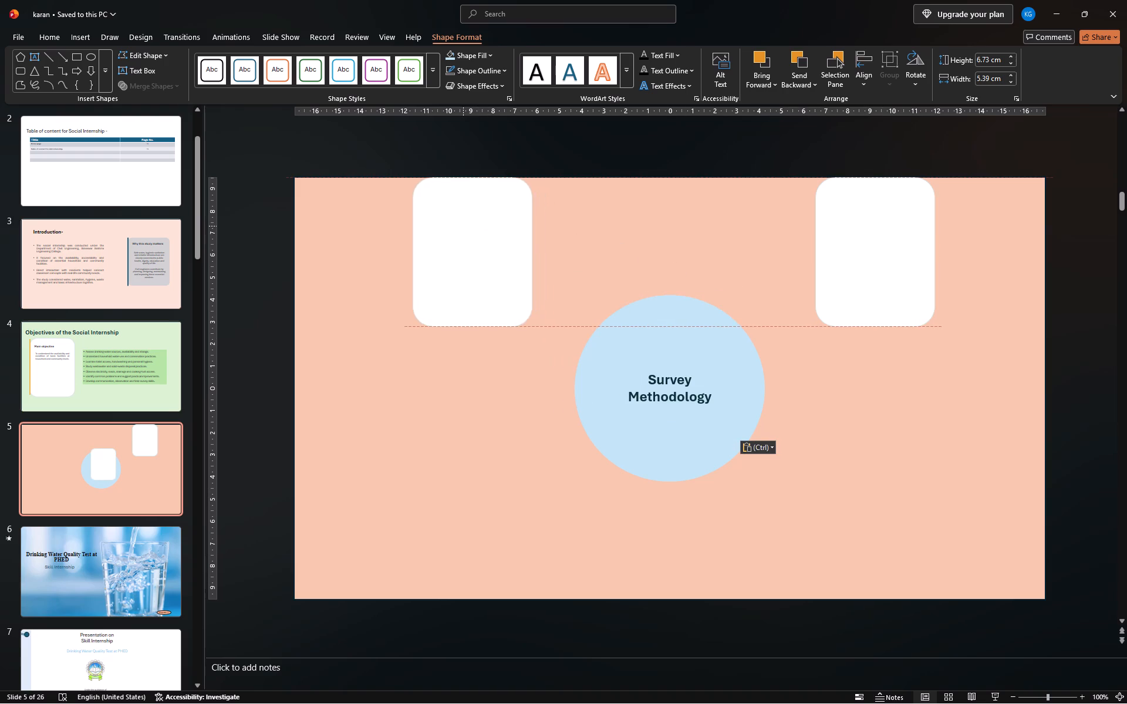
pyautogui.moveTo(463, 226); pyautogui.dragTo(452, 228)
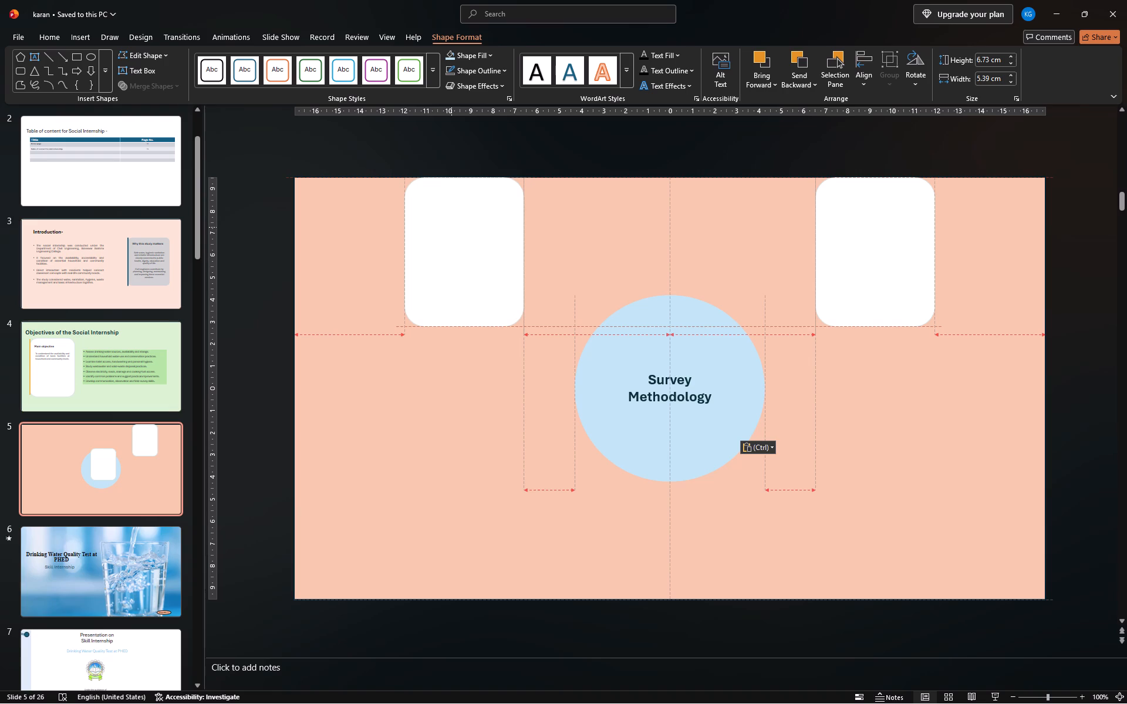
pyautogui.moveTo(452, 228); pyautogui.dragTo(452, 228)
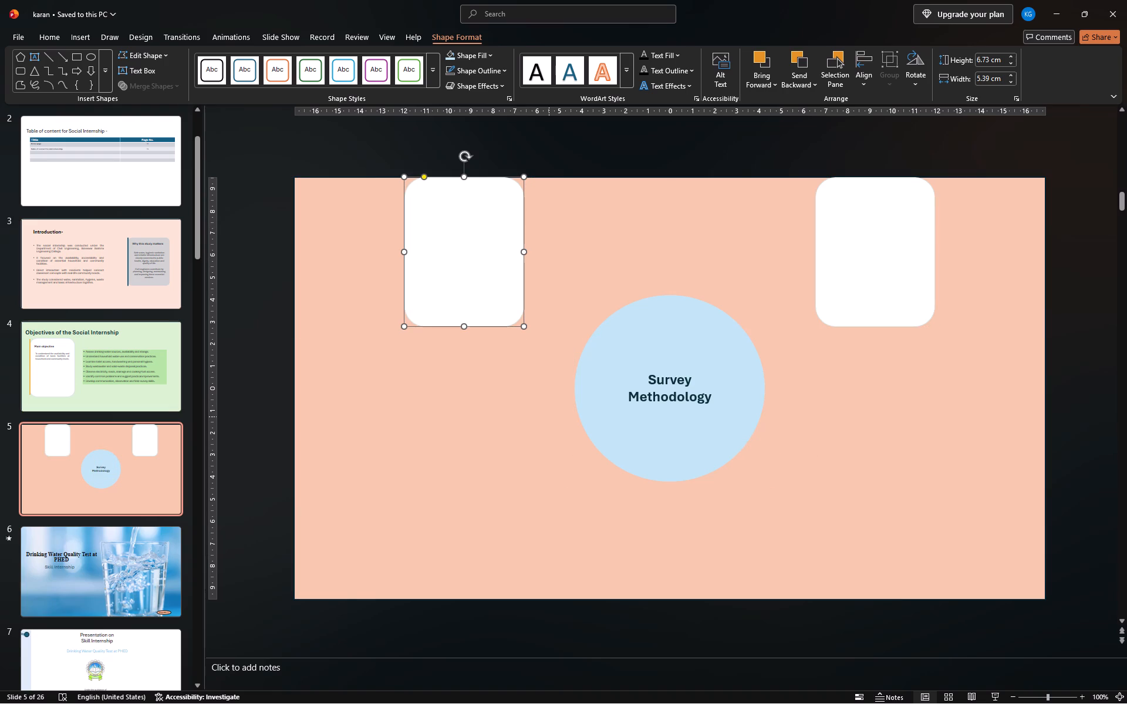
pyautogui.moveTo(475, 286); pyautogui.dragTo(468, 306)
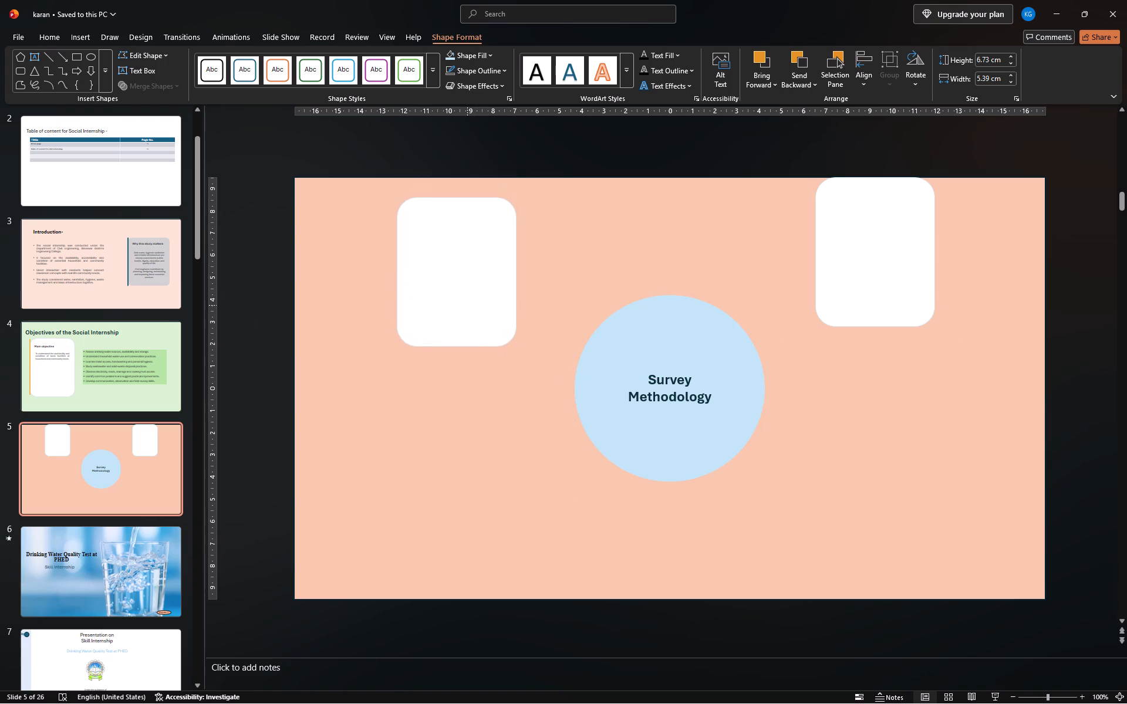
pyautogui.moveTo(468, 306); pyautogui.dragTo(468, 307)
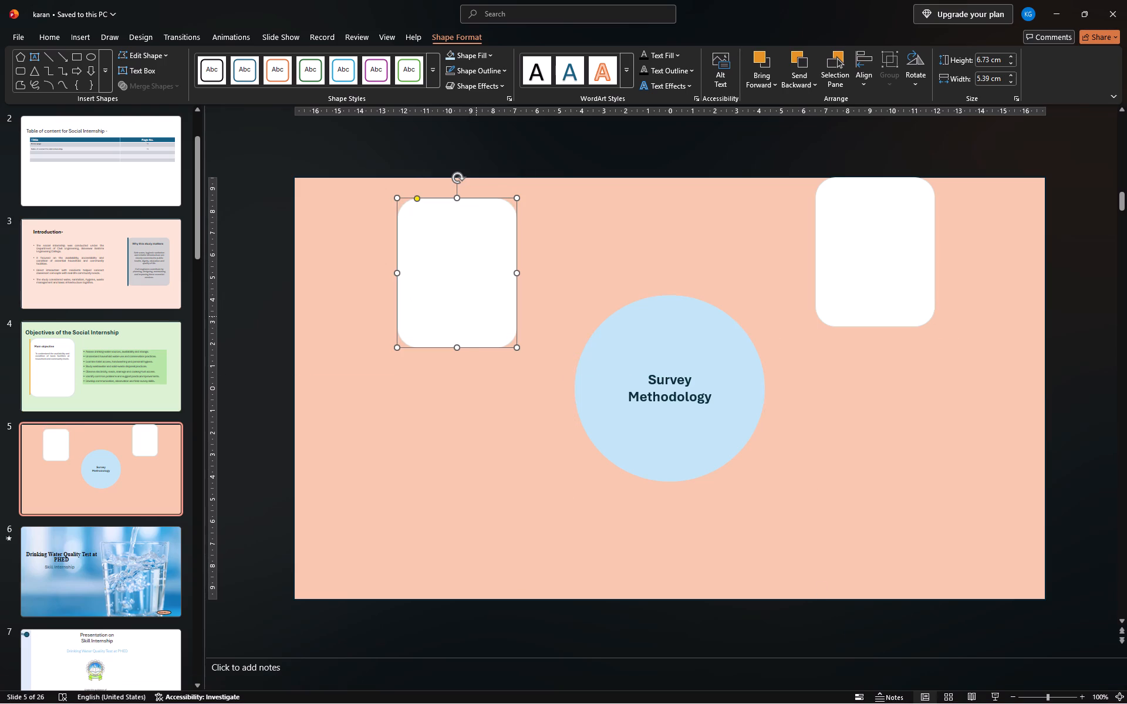
# Delete both white rounded cards from slide 5, leaving only the Survey Methodology circle.
pyautogui.press('Delete')
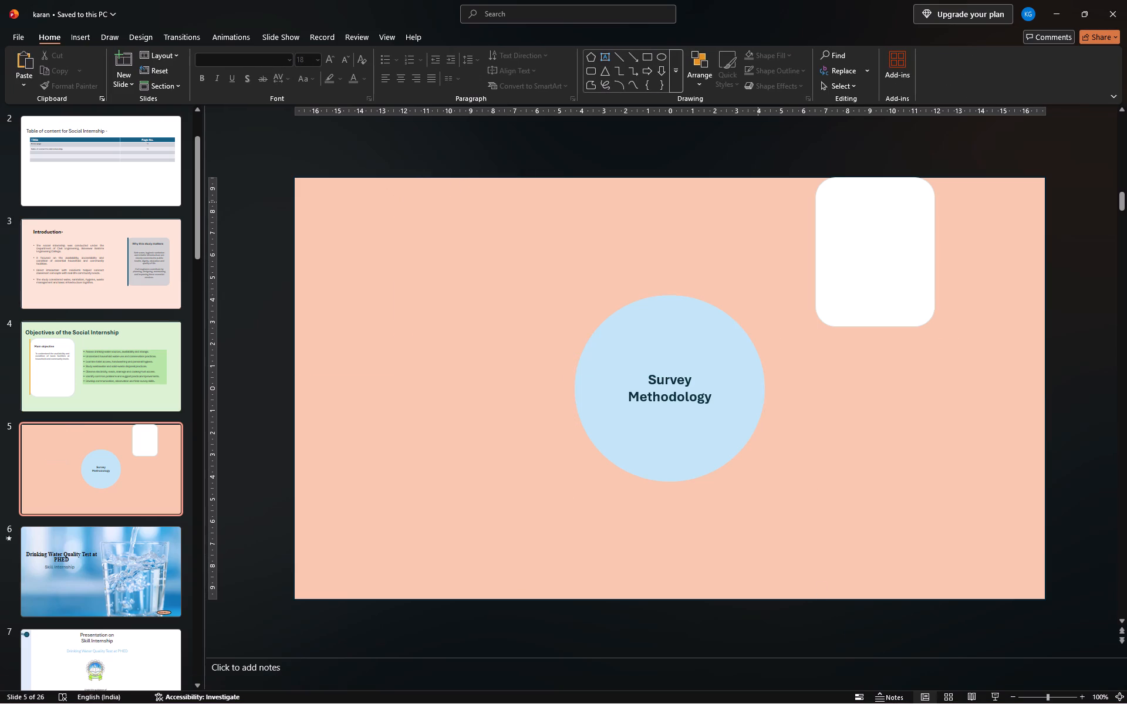
pyautogui.click(854, 241)
pyautogui.press('Delete')
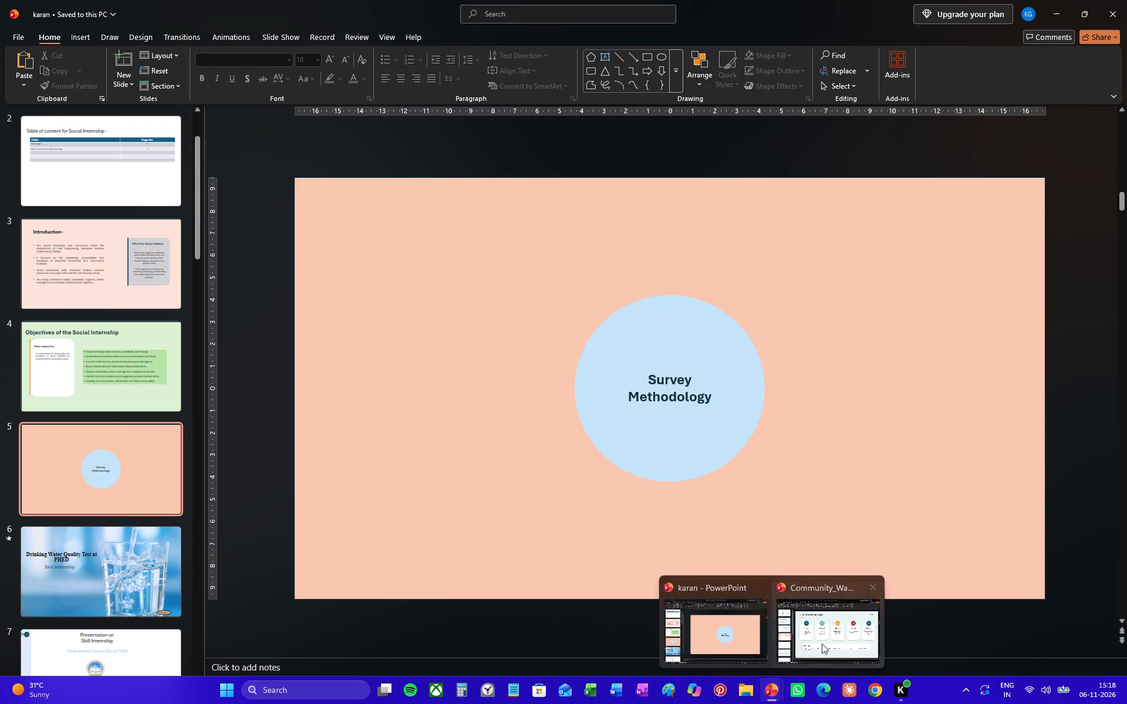
# Copy the Observe card's white rounded shape together with its yellow circle from the reference deck and paste them onto slide 5 of the karan presentation.
pyautogui.click(824, 642)
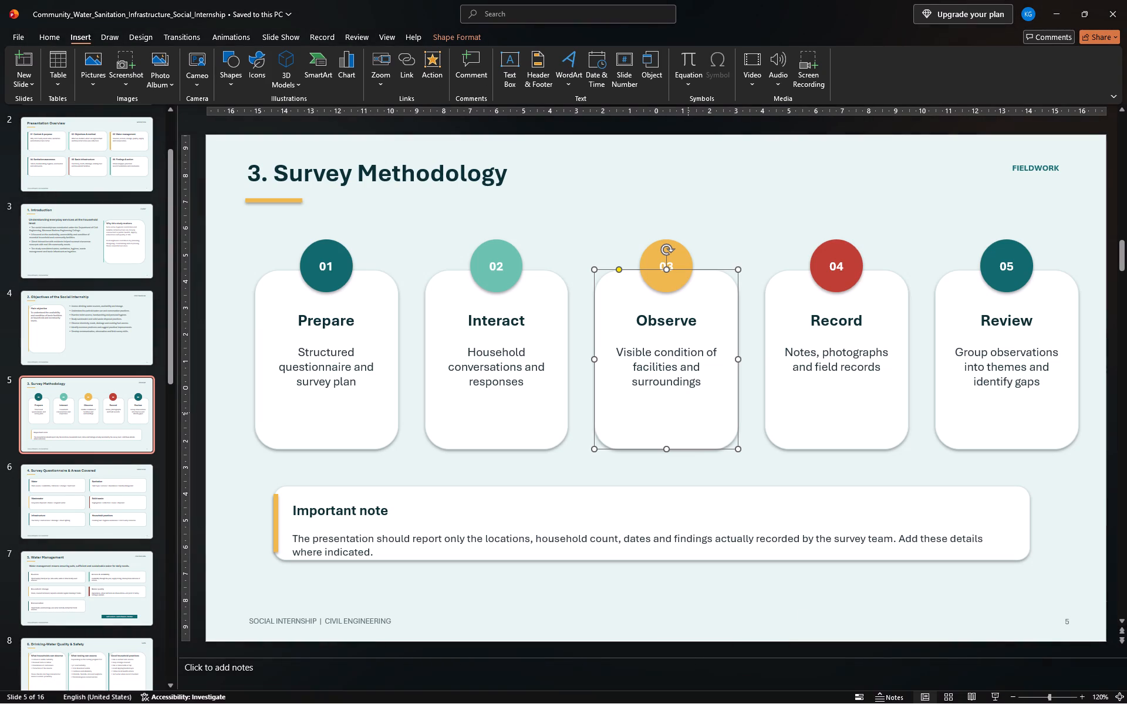
pyautogui.keyDown('ctrl'); pyautogui.click(687, 412); pyautogui.keyUp('ctrl')
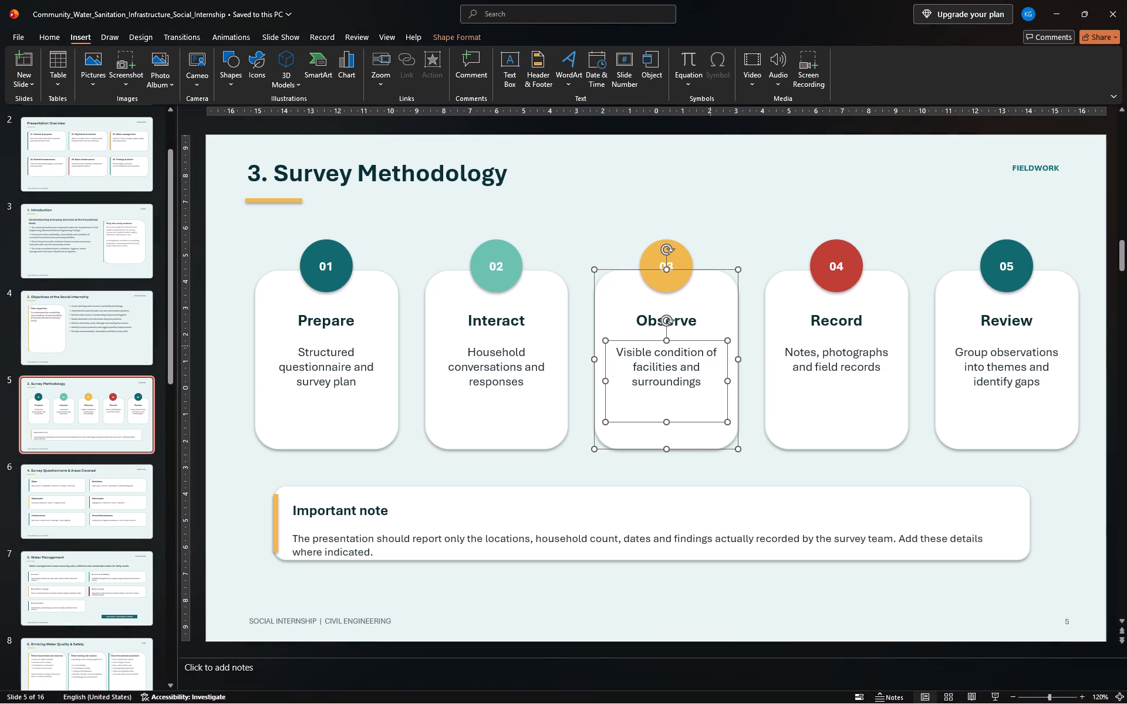
pyautogui.click(703, 310)
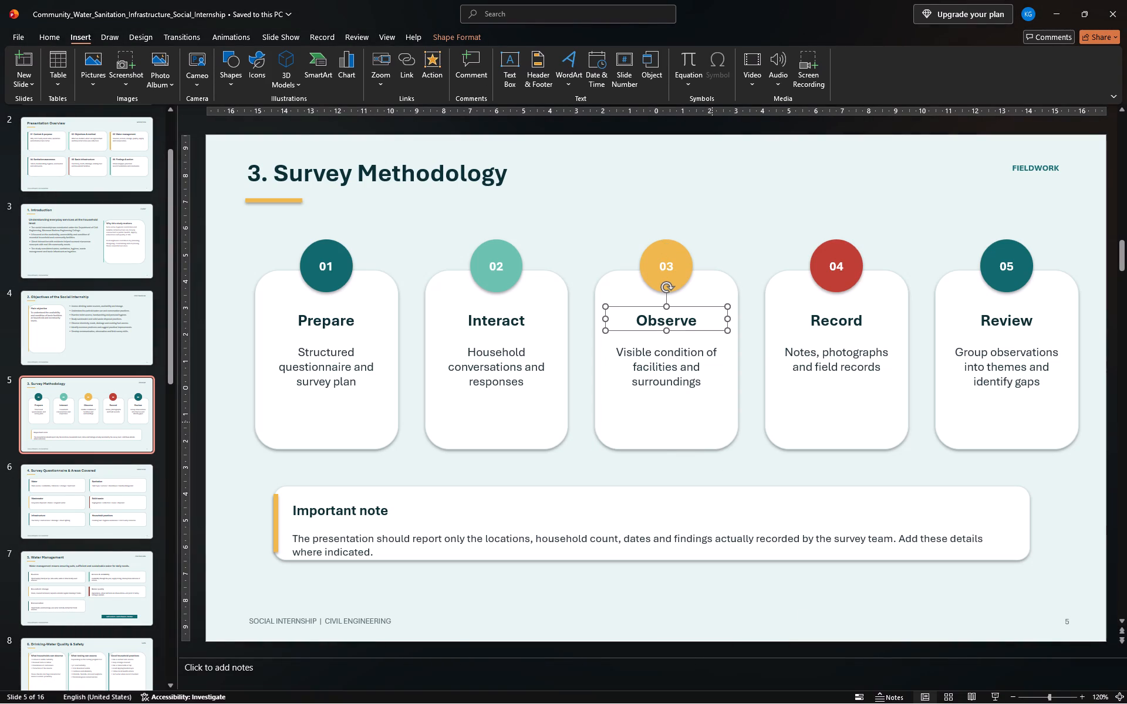
pyautogui.click(713, 422)
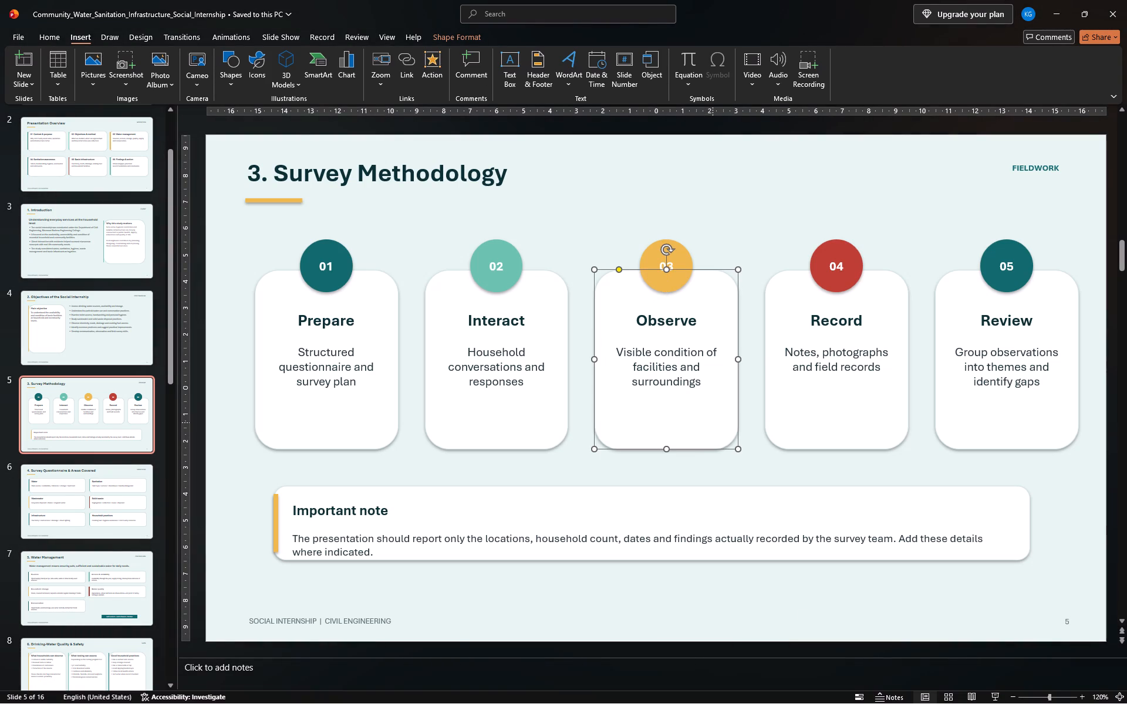
pyautogui.click(758, 164)
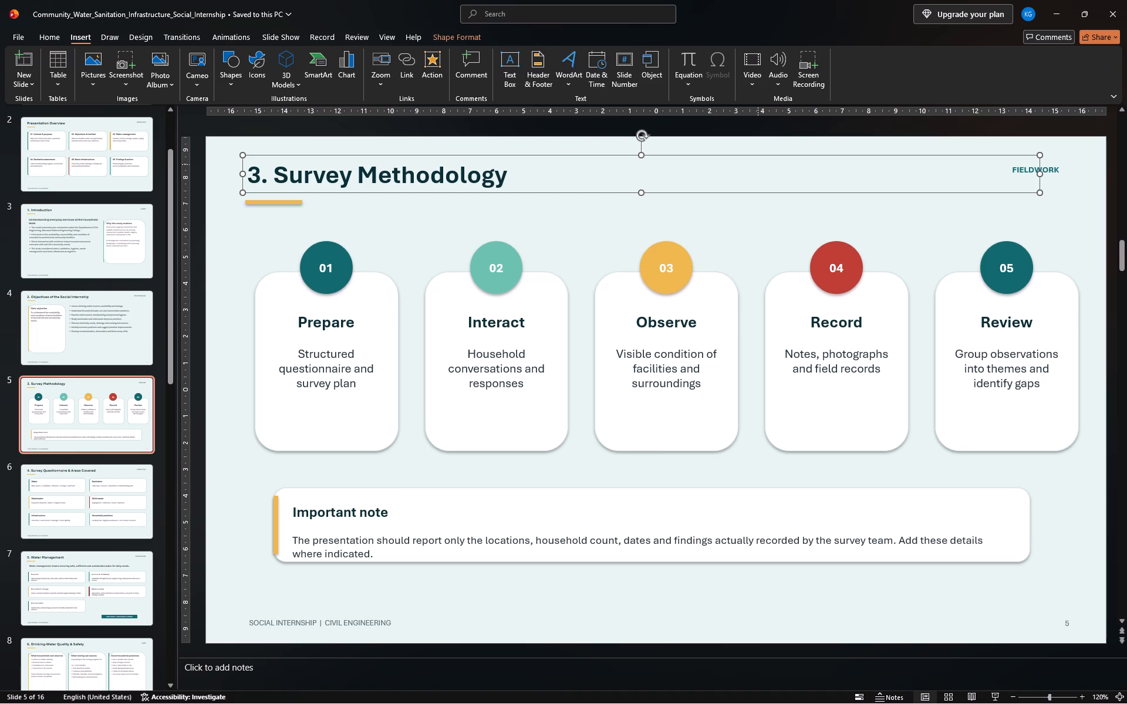
pyautogui.click(761, 231)
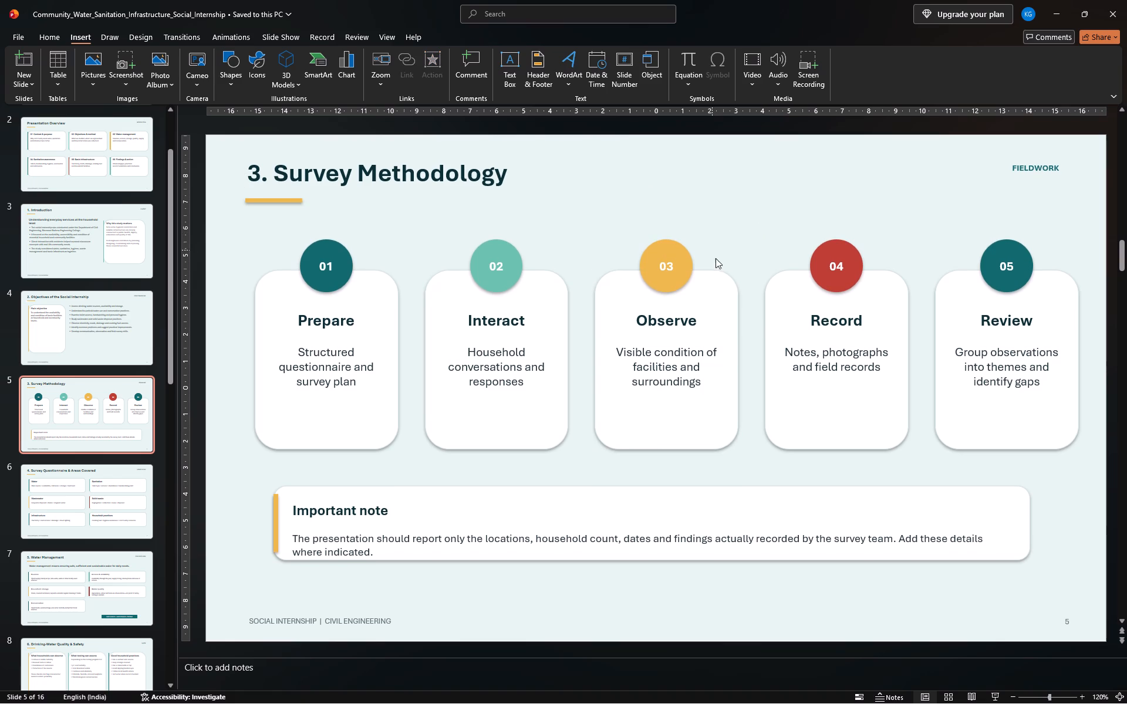
pyautogui.keyDown('ctrl'); pyautogui.click(720, 275); pyautogui.keyUp('ctrl')
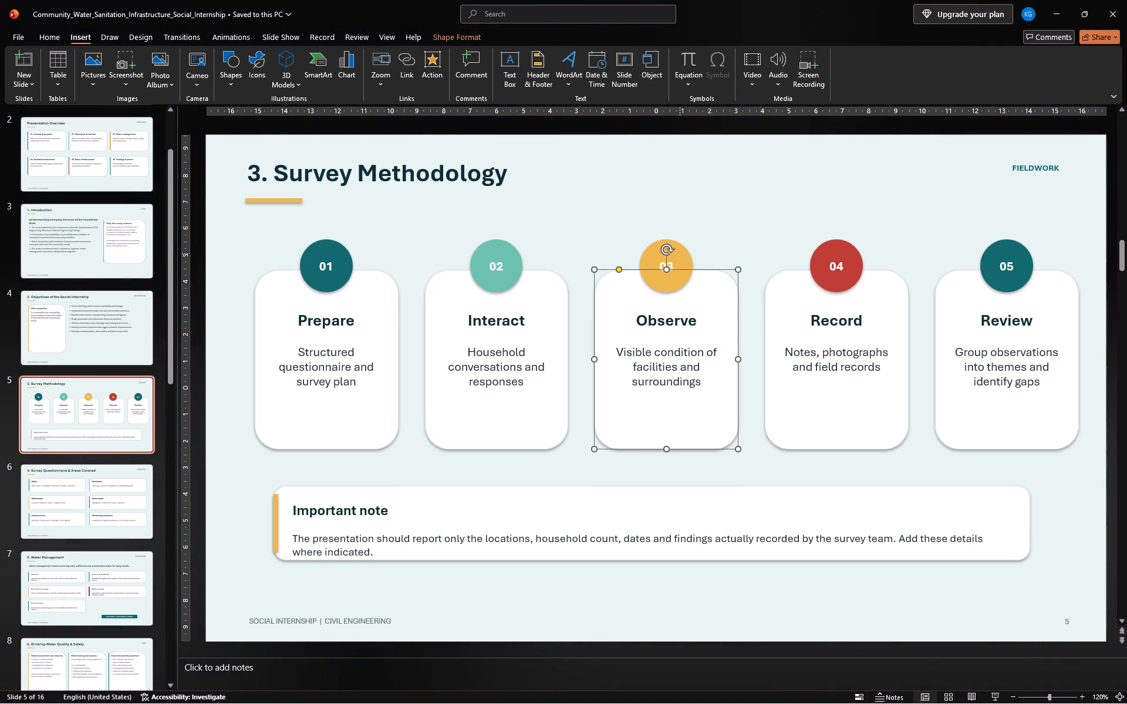
pyautogui.keyDown('ctrl'); pyautogui.click(680, 253); pyautogui.keyUp('ctrl')
pyautogui.hotkey('ctrl', 'c')
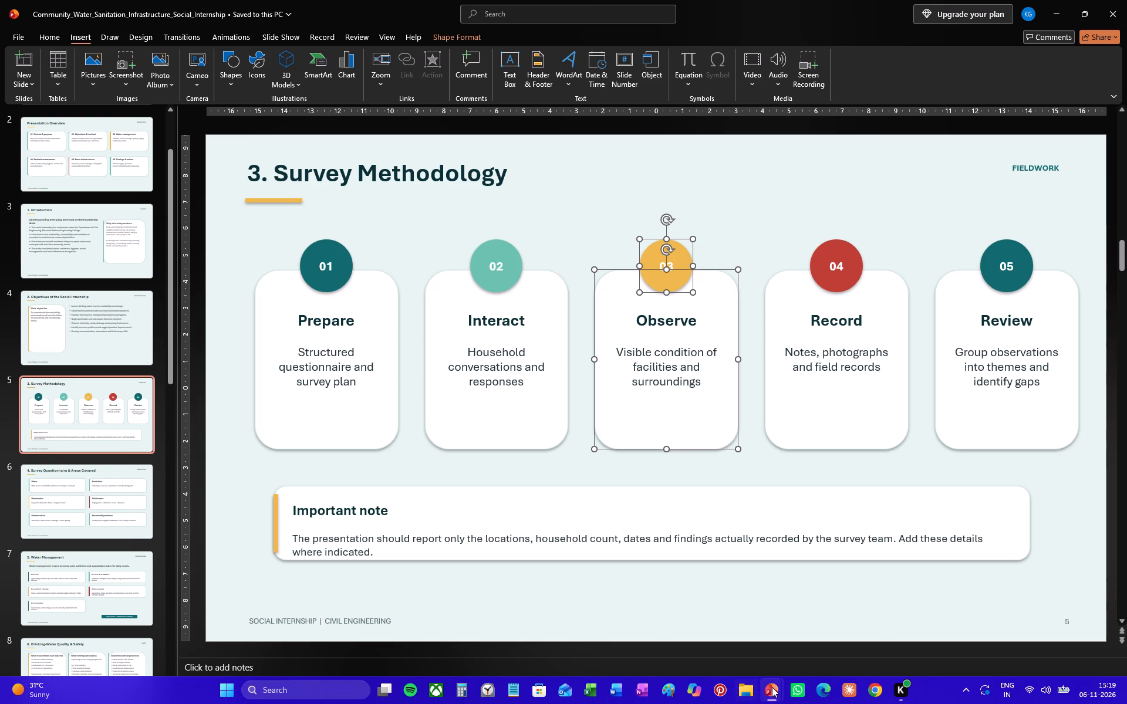
pyautogui.click(756, 642)
pyautogui.hotkey('ctrl', 'v')
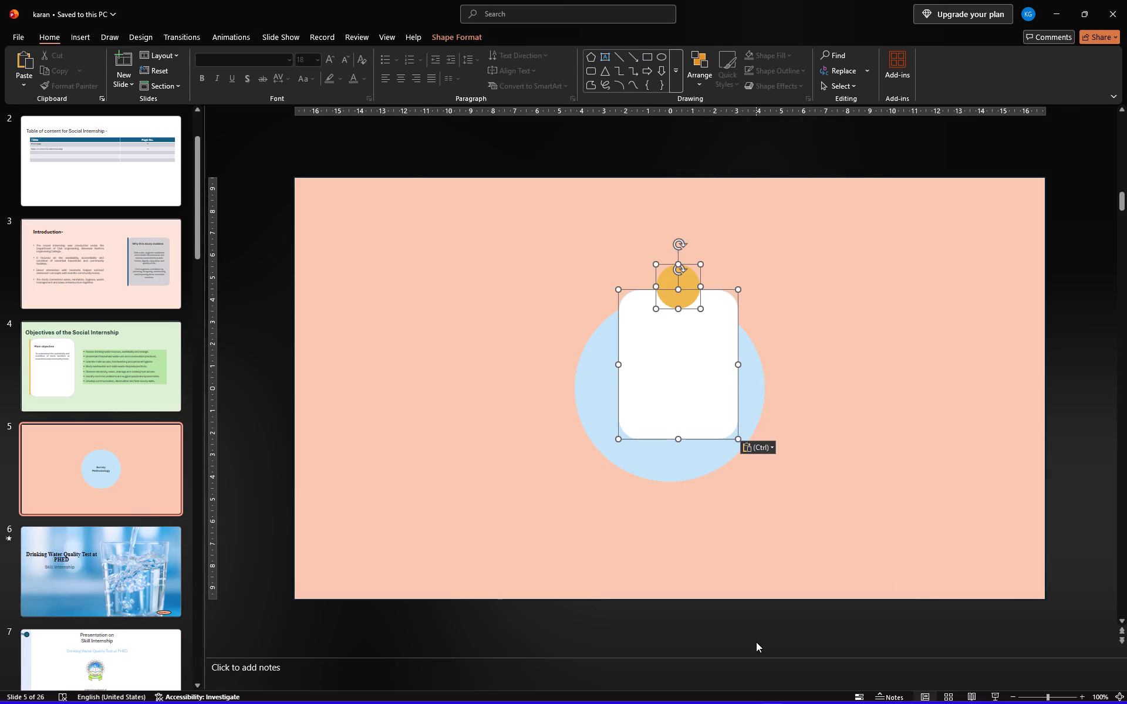
# Place the white card and yellow circle to the upper right of Survey Methodology, with the yellow circle touching the slide's top edge.
pyautogui.moveTo(726, 309); pyautogui.dragTo(903, 231)
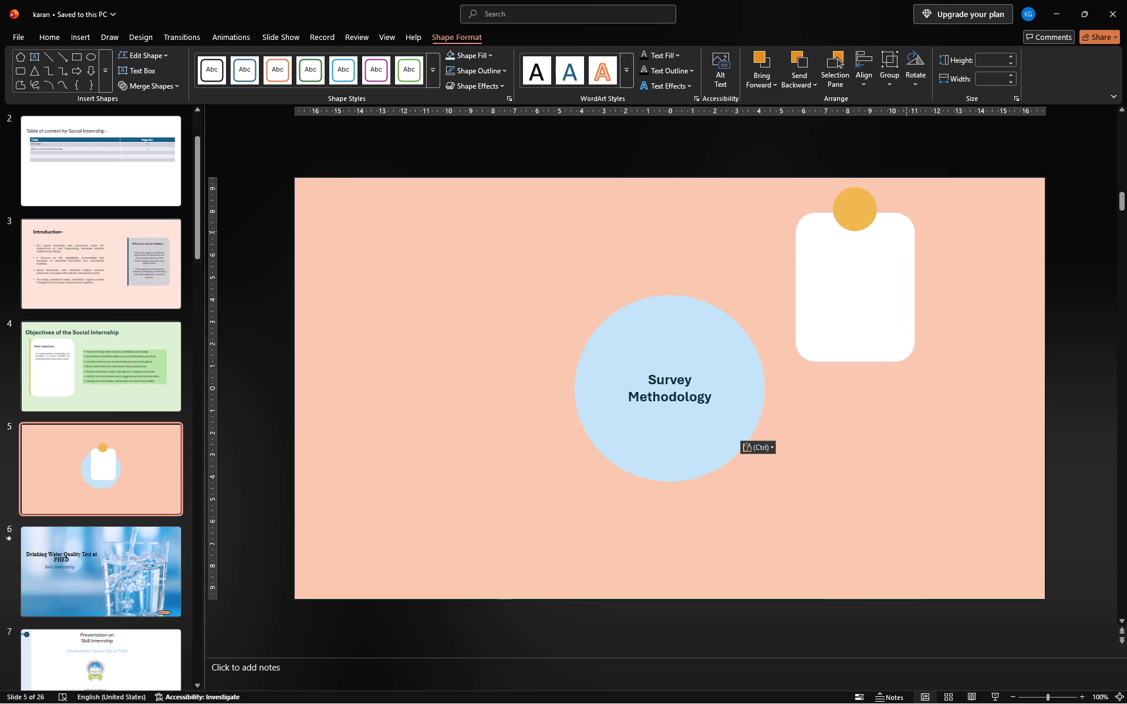
pyautogui.moveTo(903, 231); pyautogui.dragTo(911, 224)
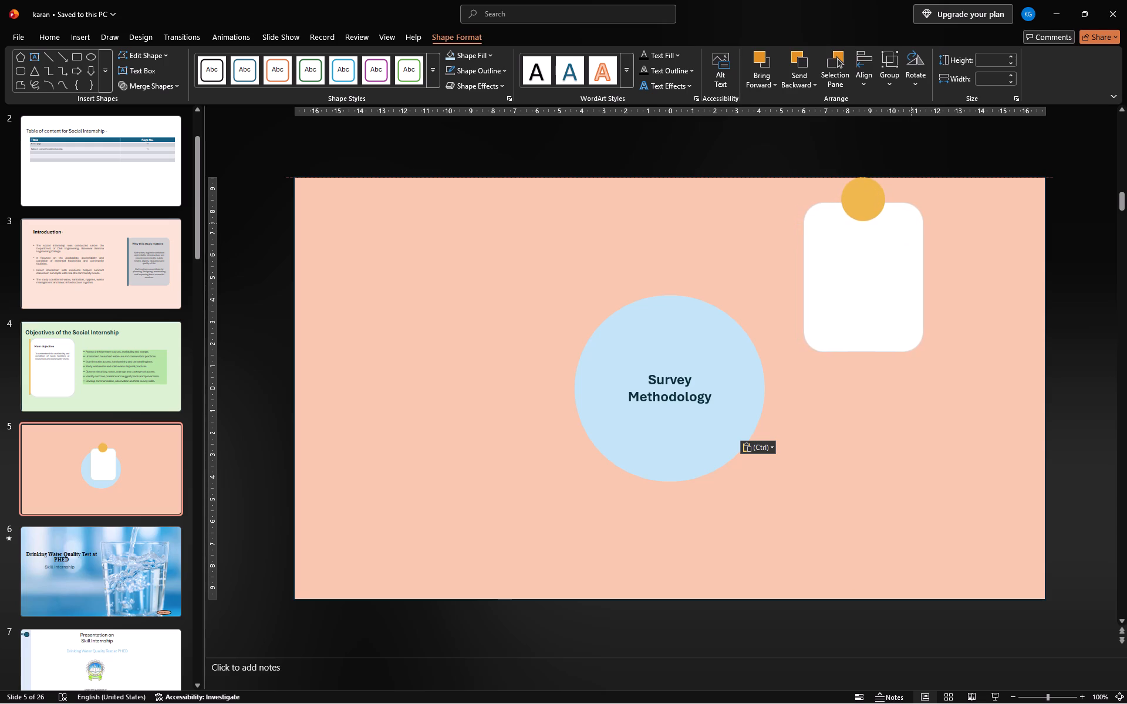
pyautogui.moveTo(911, 224); pyautogui.dragTo(910, 223)
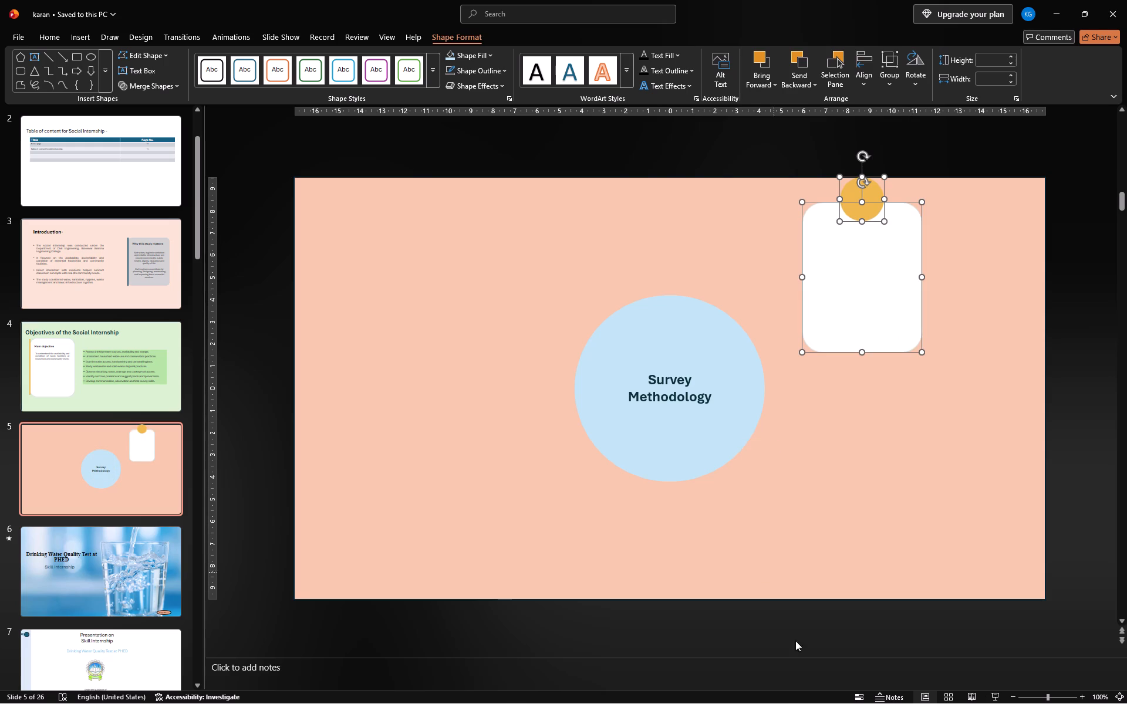
# Copy the text "Visible condition of facilities and surroundings" from the reference deck's Observe card and paste it onto slide 5 of the karan presentation.
pyautogui.click(768, 686)
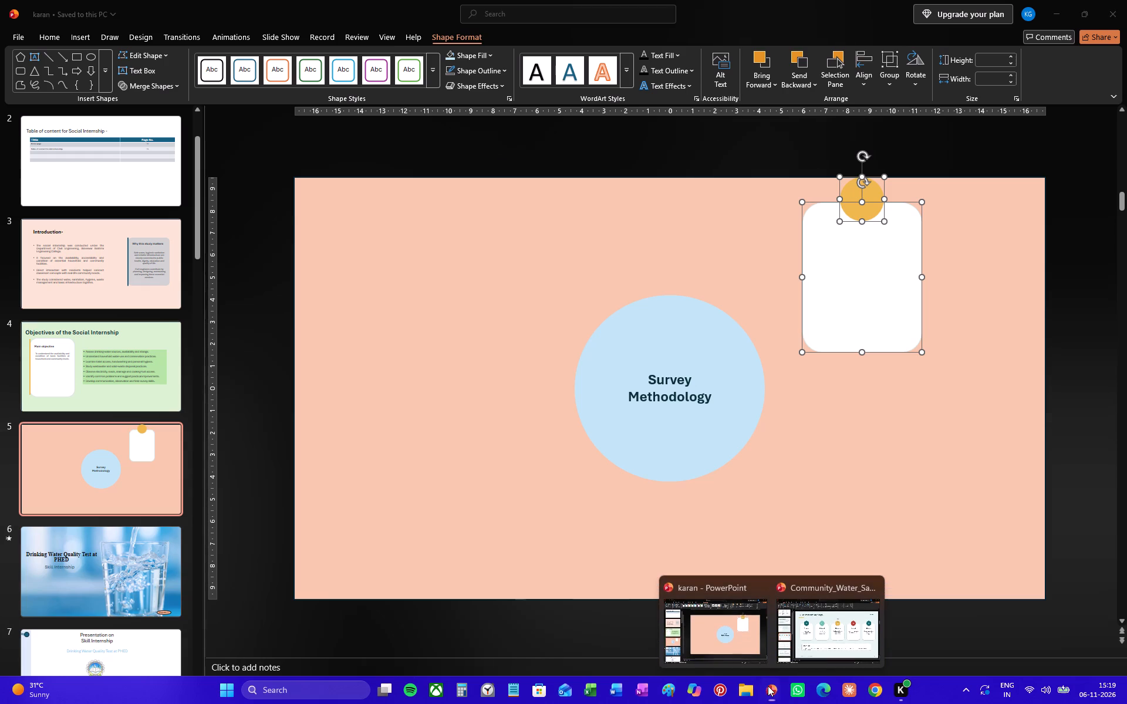
pyautogui.moveTo(733, 638); pyautogui.dragTo(816, 627)
pyautogui.click(816, 627)
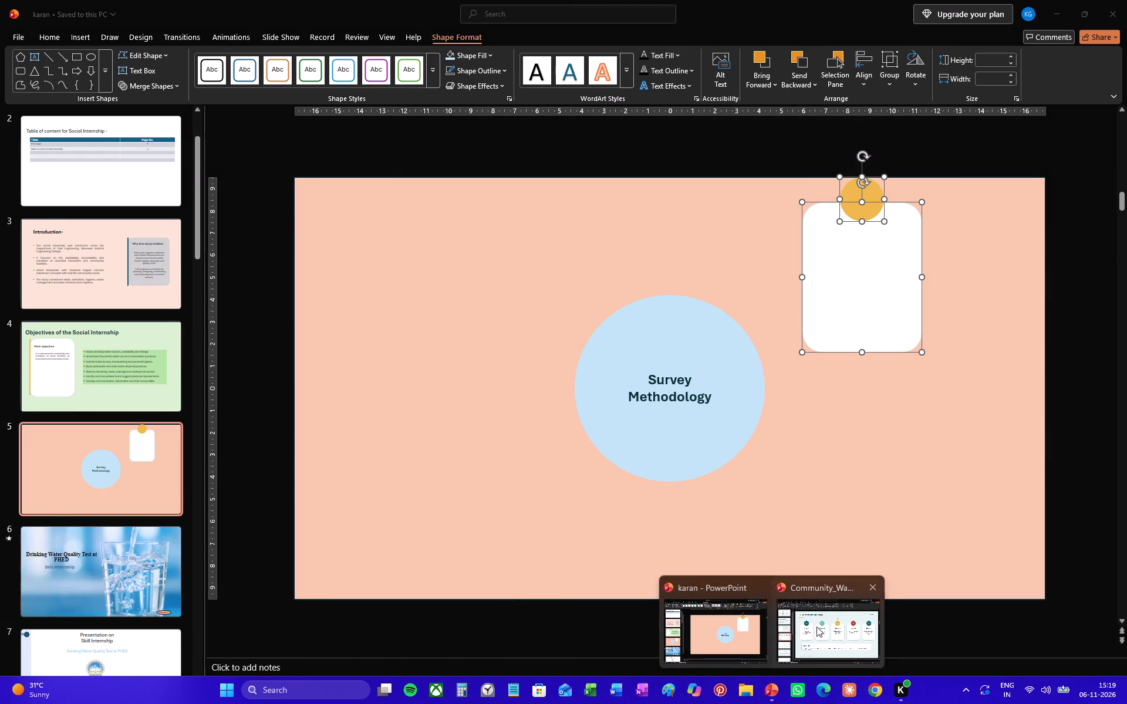
pyautogui.click(678, 364)
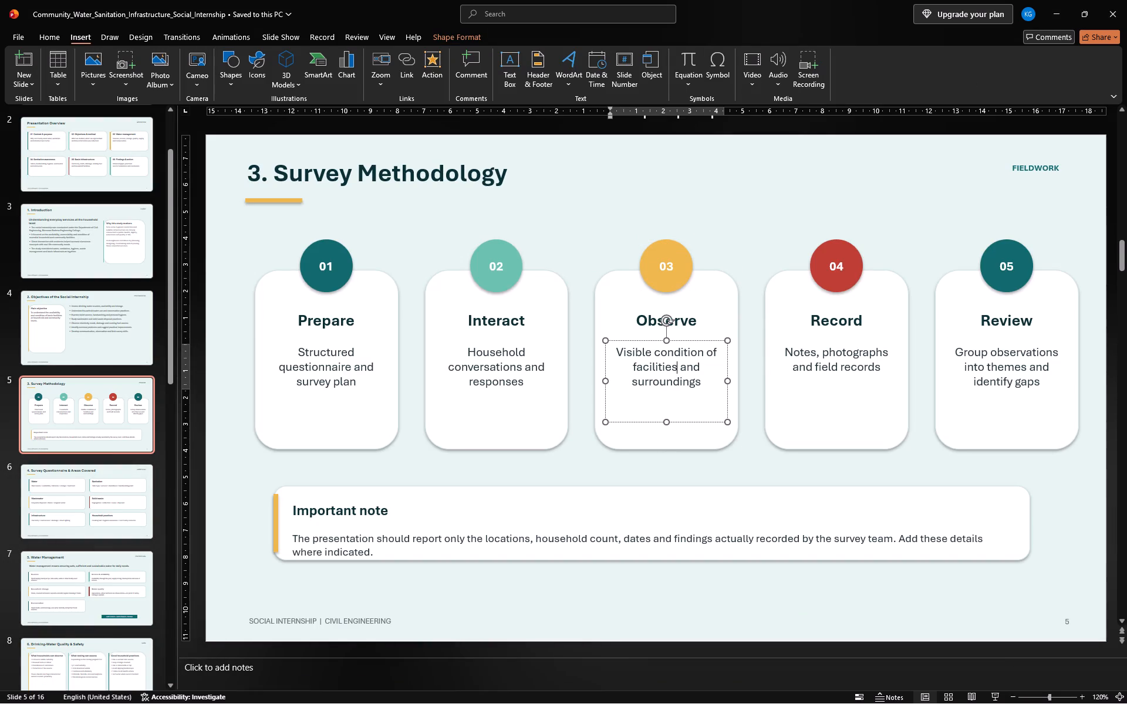
pyautogui.keyDown('ctrl'); pyautogui.click(690, 323); pyautogui.keyUp('ctrl')
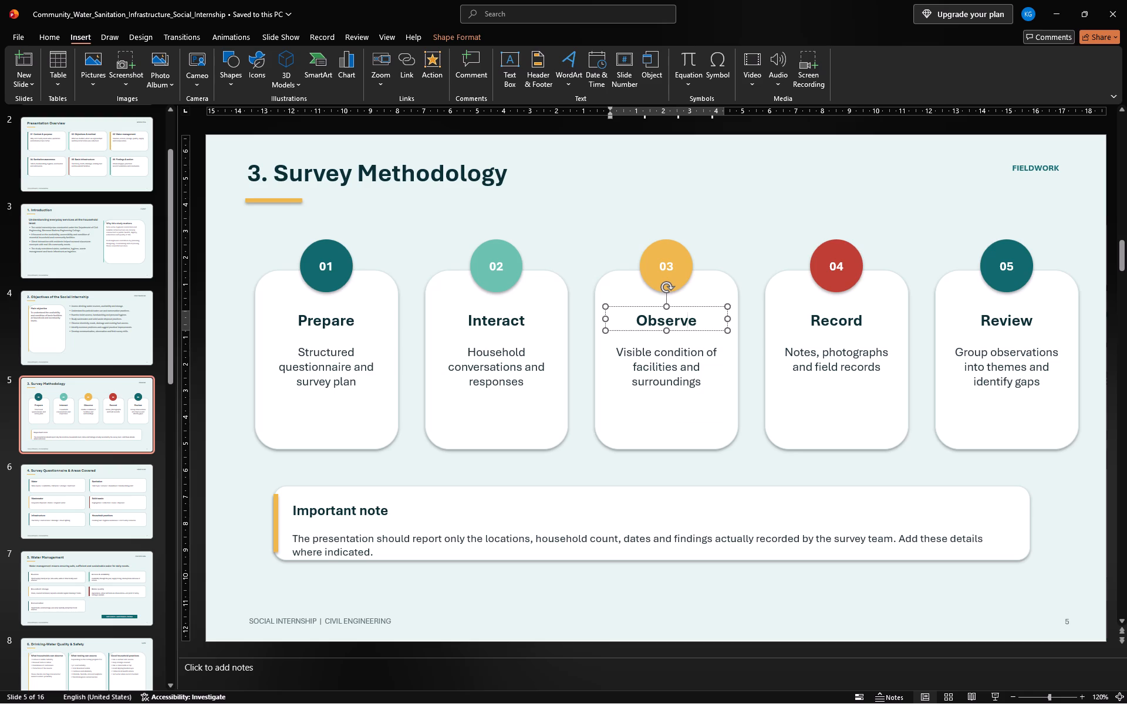
pyautogui.keyDown('ctrl'); pyautogui.click(687, 368); pyautogui.keyUp('ctrl')
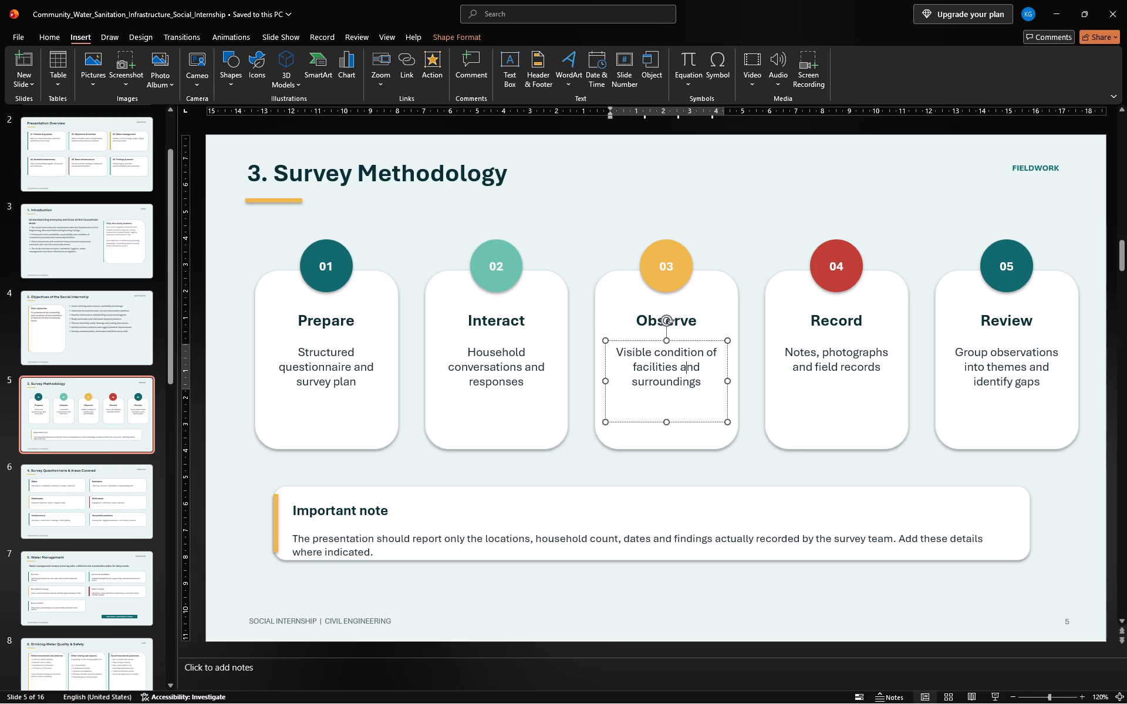
pyautogui.moveTo(710, 388); pyautogui.dragTo(599, 343)
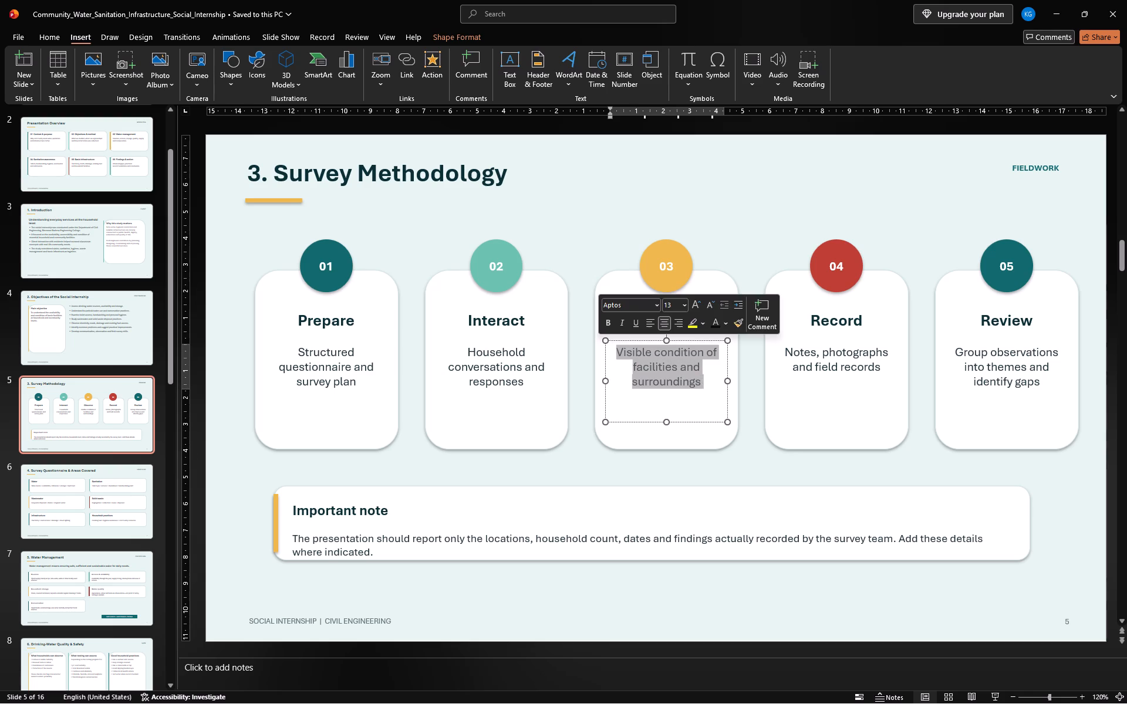
pyautogui.hotkey('ctrl', 'c')
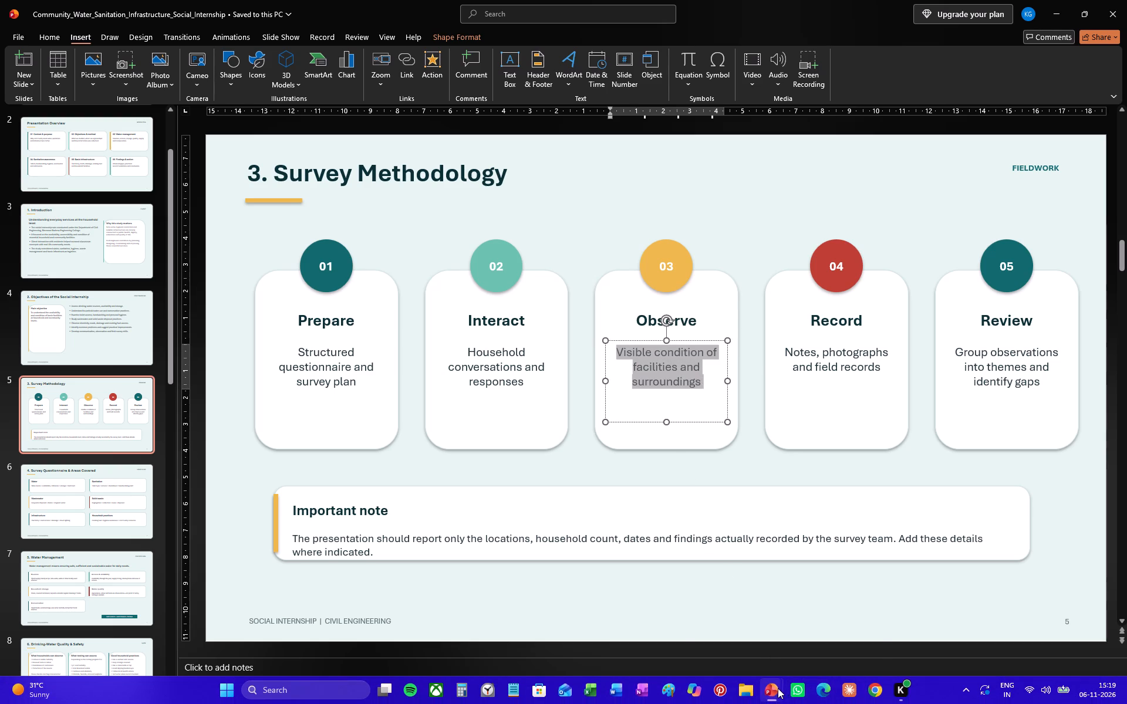
pyautogui.moveTo(751, 632); pyautogui.dragTo(856, 360)
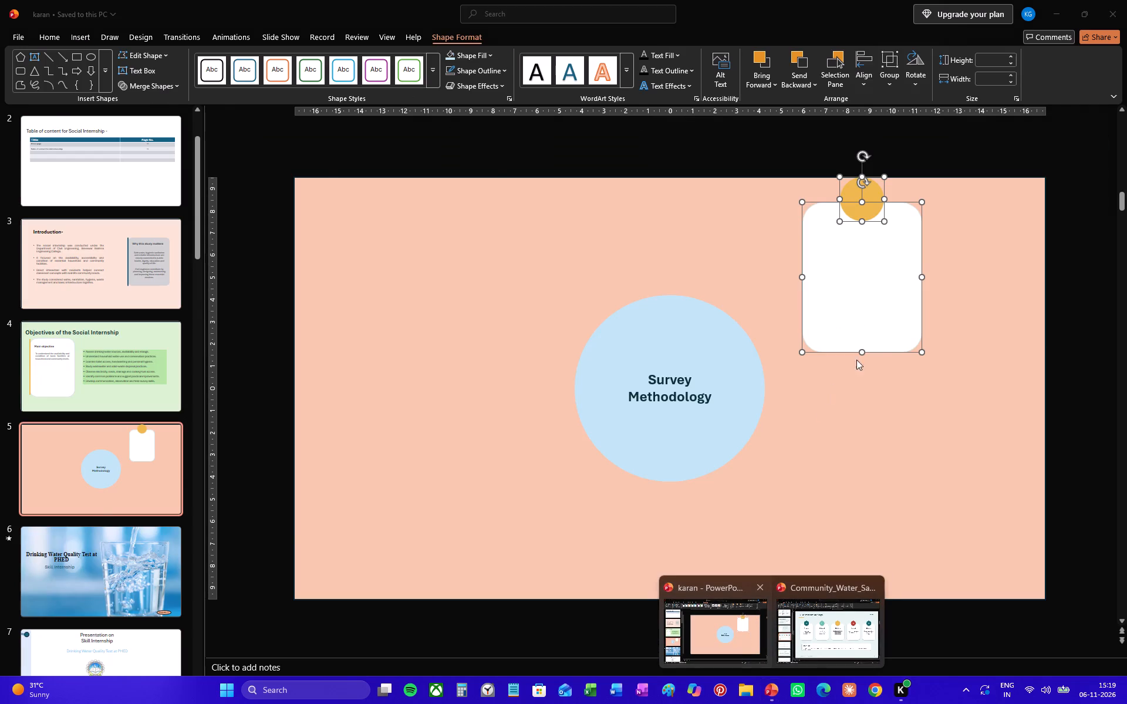
pyautogui.moveTo(856, 360); pyautogui.dragTo(772, 703)
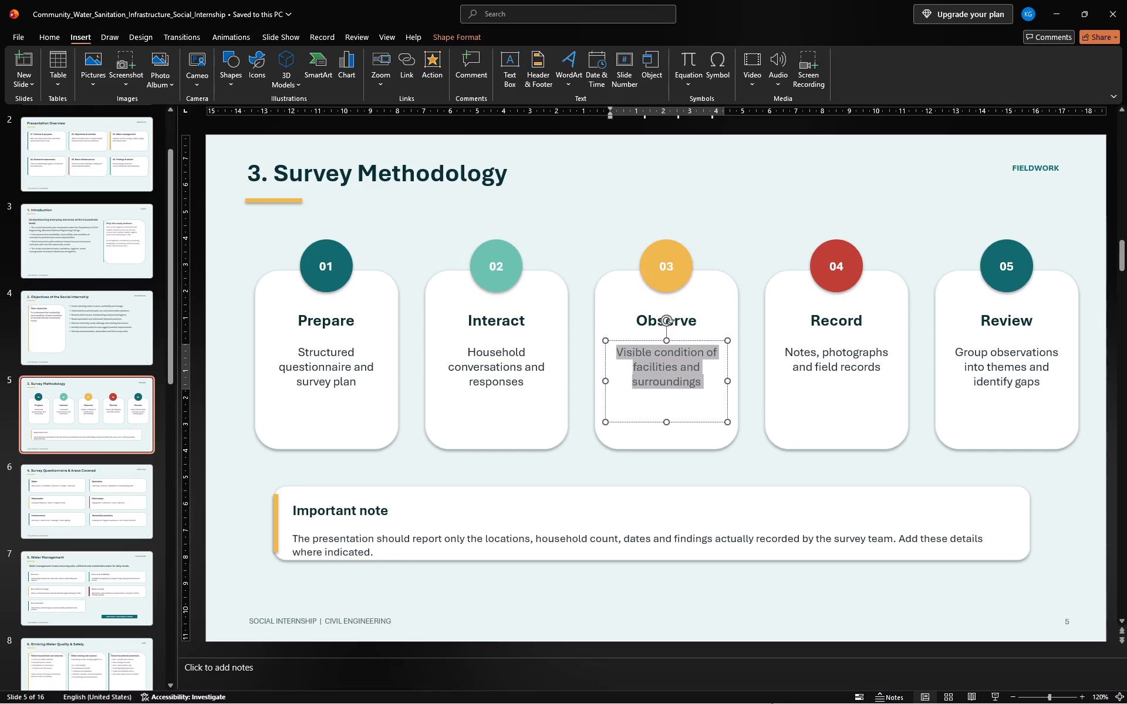
pyautogui.moveTo(772, 703); pyautogui.dragTo(781, 669)
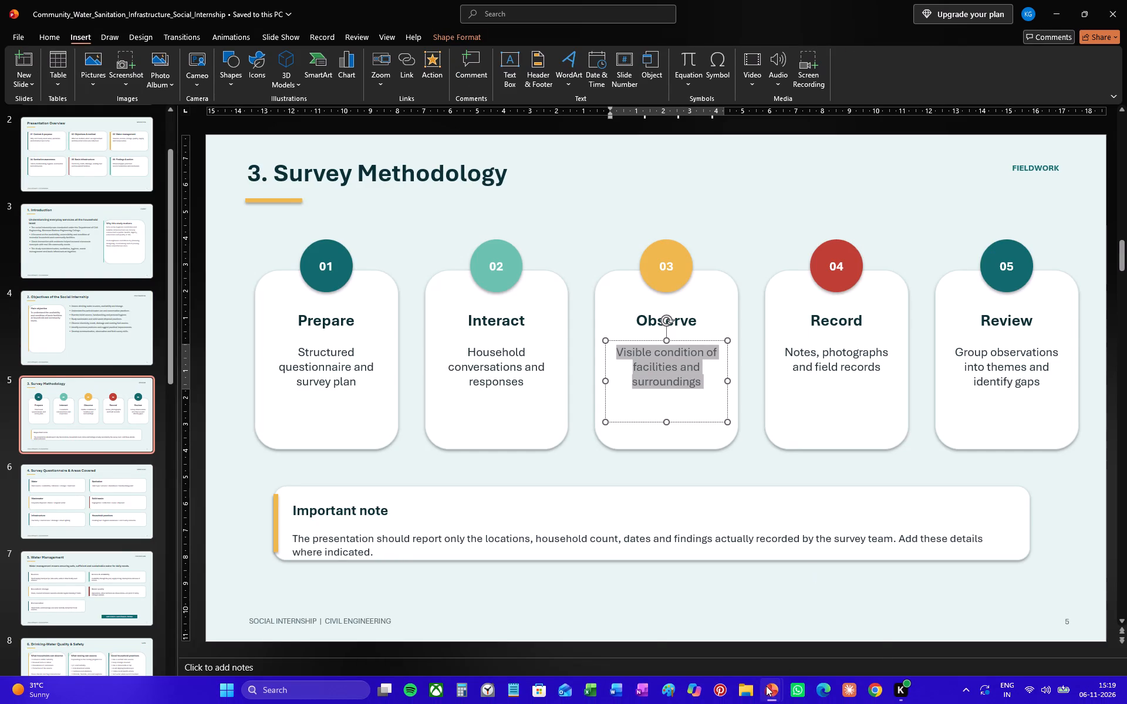
pyautogui.click(745, 652)
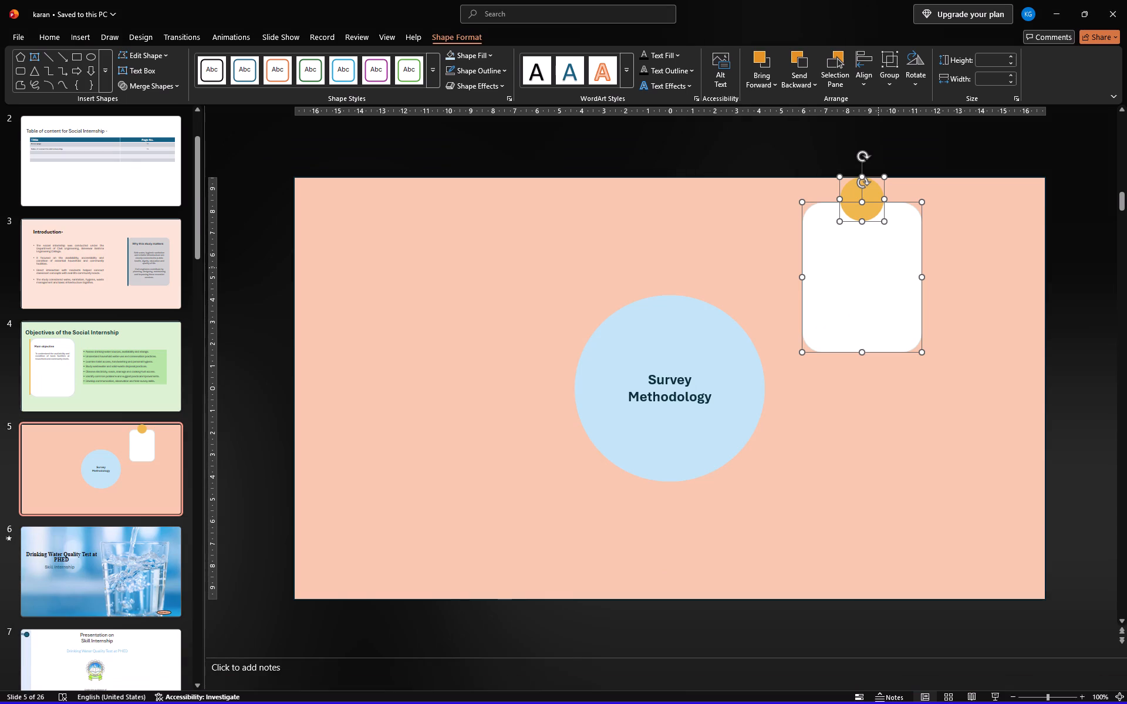
pyautogui.hotkey('ctrl', 'v')
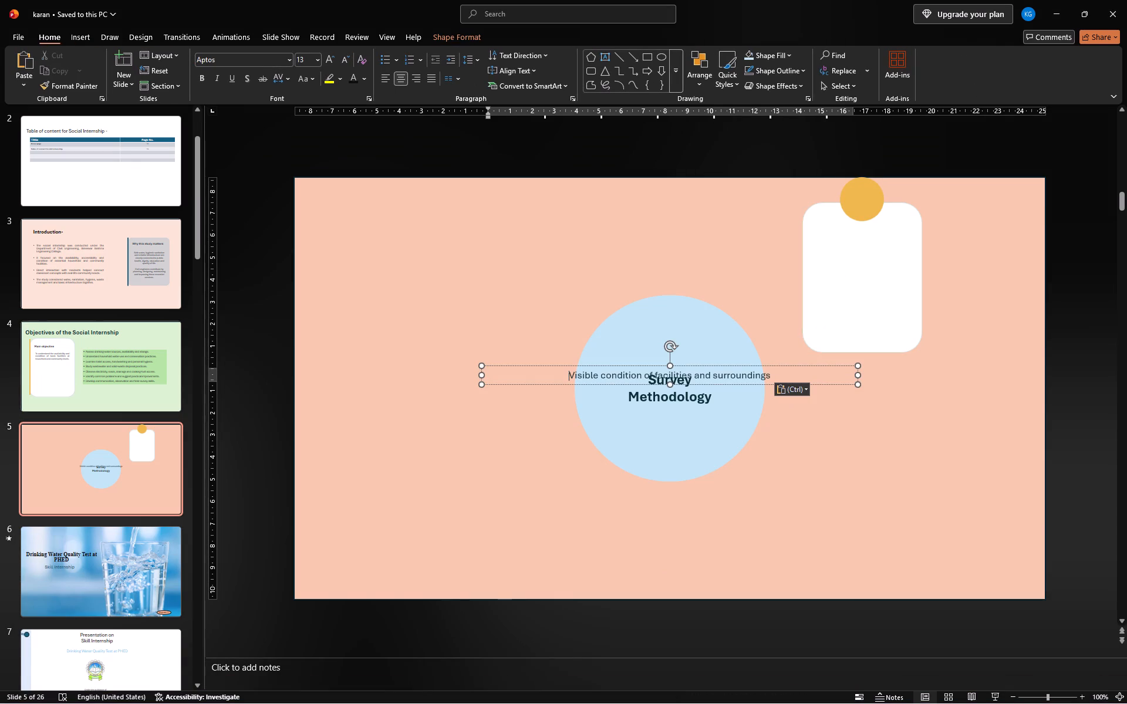
# Narrow the "Visible condition of facilities and surroundings" text box to wrap onto four lines and centre it inside the white card.
pyautogui.moveTo(857, 375); pyautogui.dragTo(692, 419)
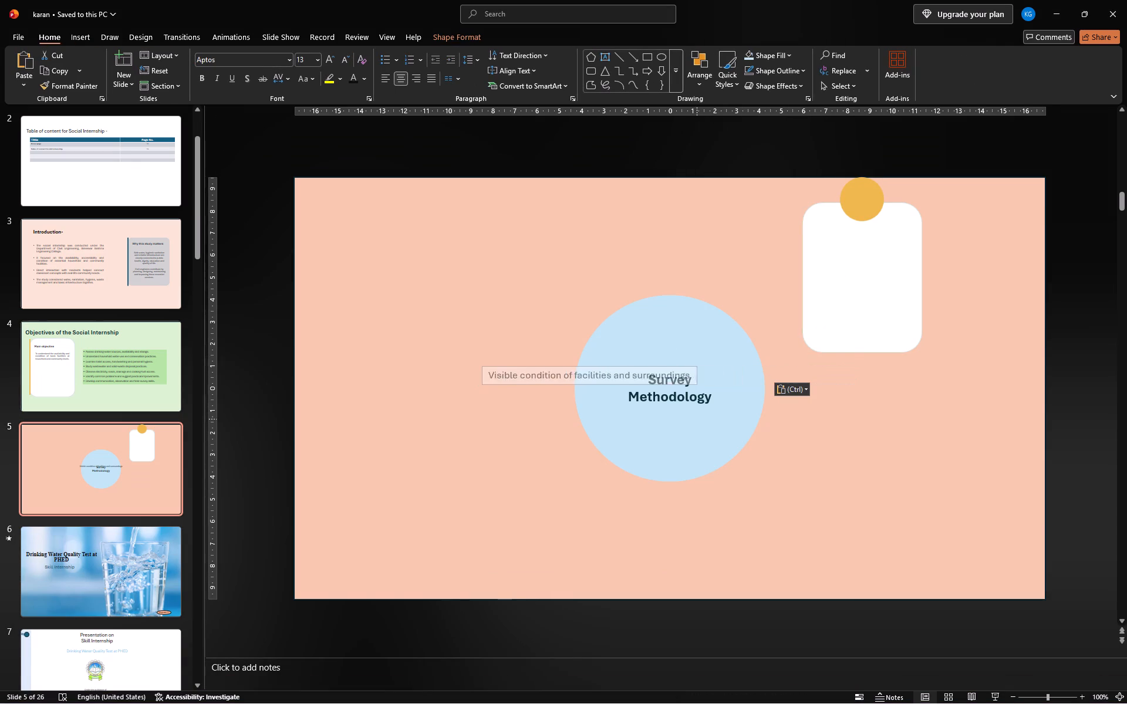
pyautogui.moveTo(692, 419); pyautogui.dragTo(559, 407)
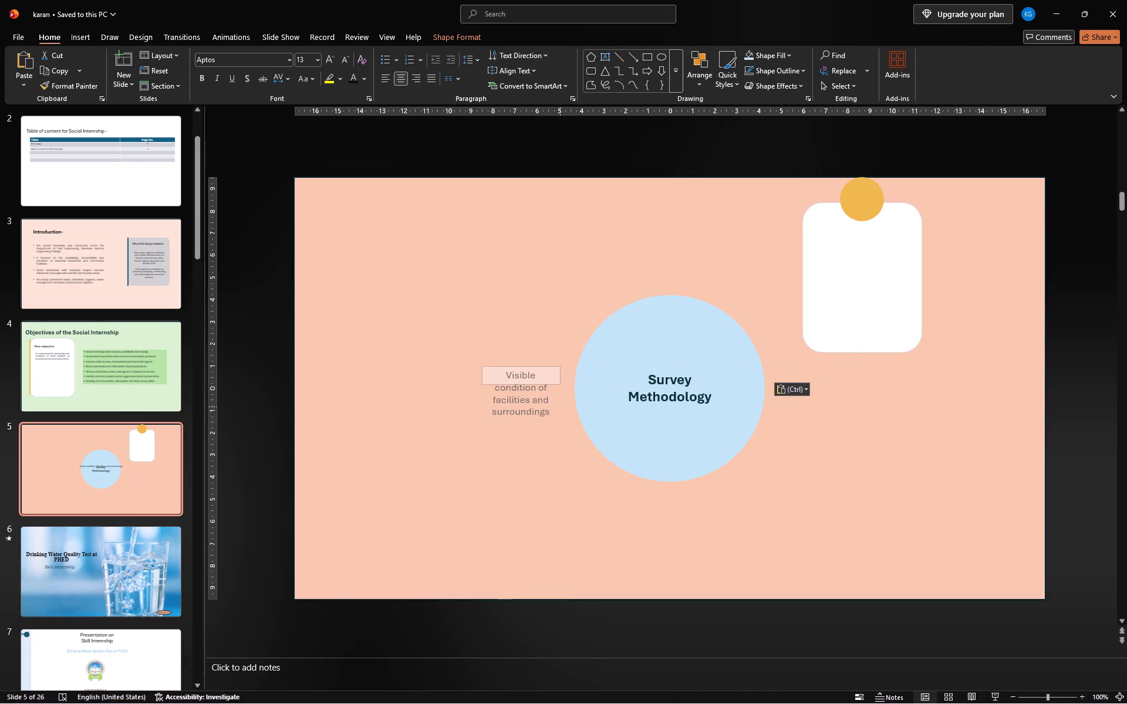
pyautogui.moveTo(559, 407); pyautogui.dragTo(560, 407)
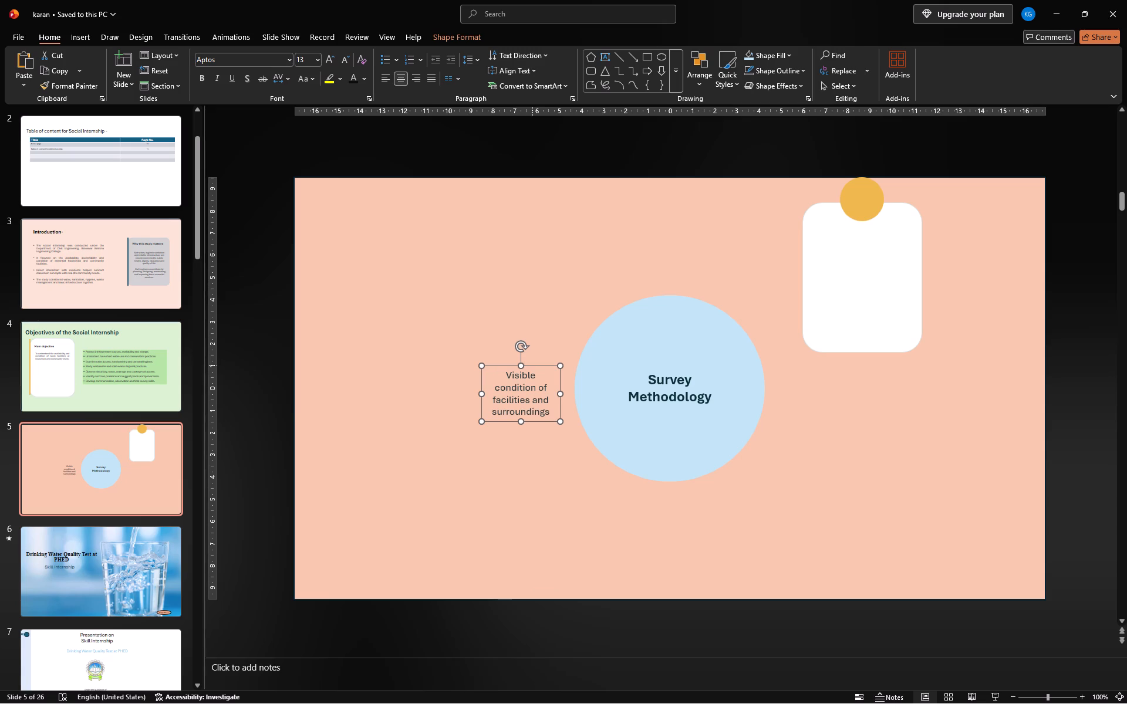
pyautogui.moveTo(532, 365); pyautogui.dragTo(875, 257)
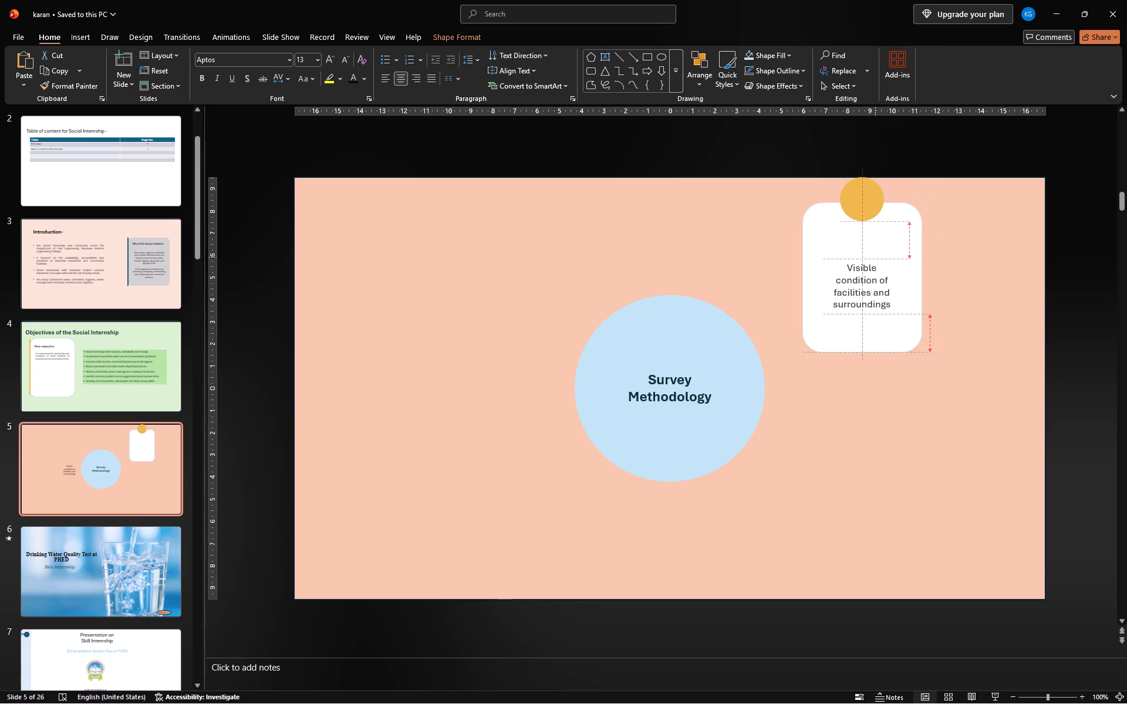
pyautogui.moveTo(875, 257); pyautogui.dragTo(875, 255)
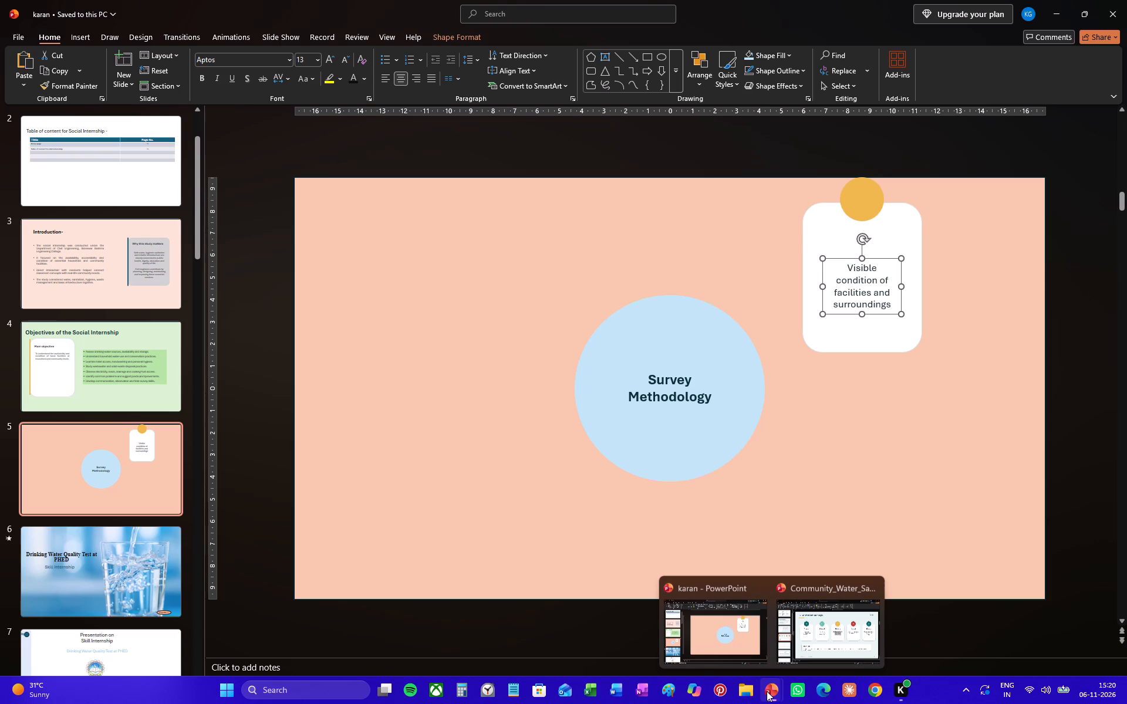
# Copy the Observe heading from the reference deck and place it in the karan slide's white card, centred between the yellow circle and the description.
pyautogui.moveTo(767, 691); pyautogui.dragTo(768, 681)
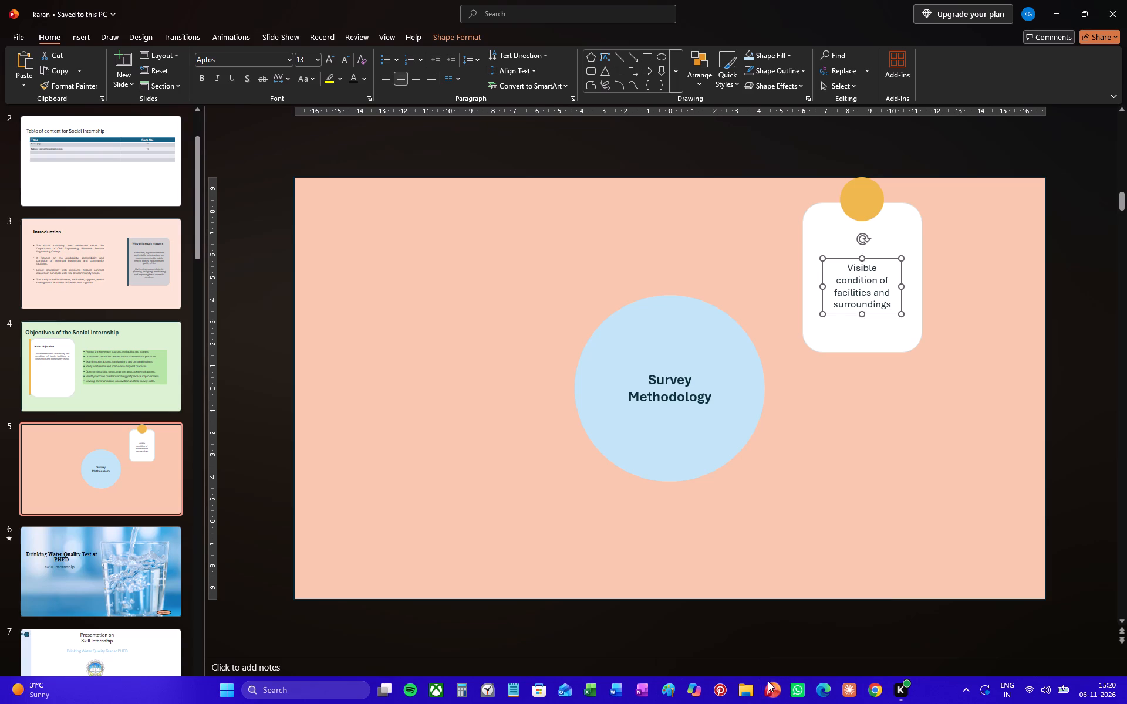
pyautogui.moveTo(768, 681); pyautogui.dragTo(772, 703)
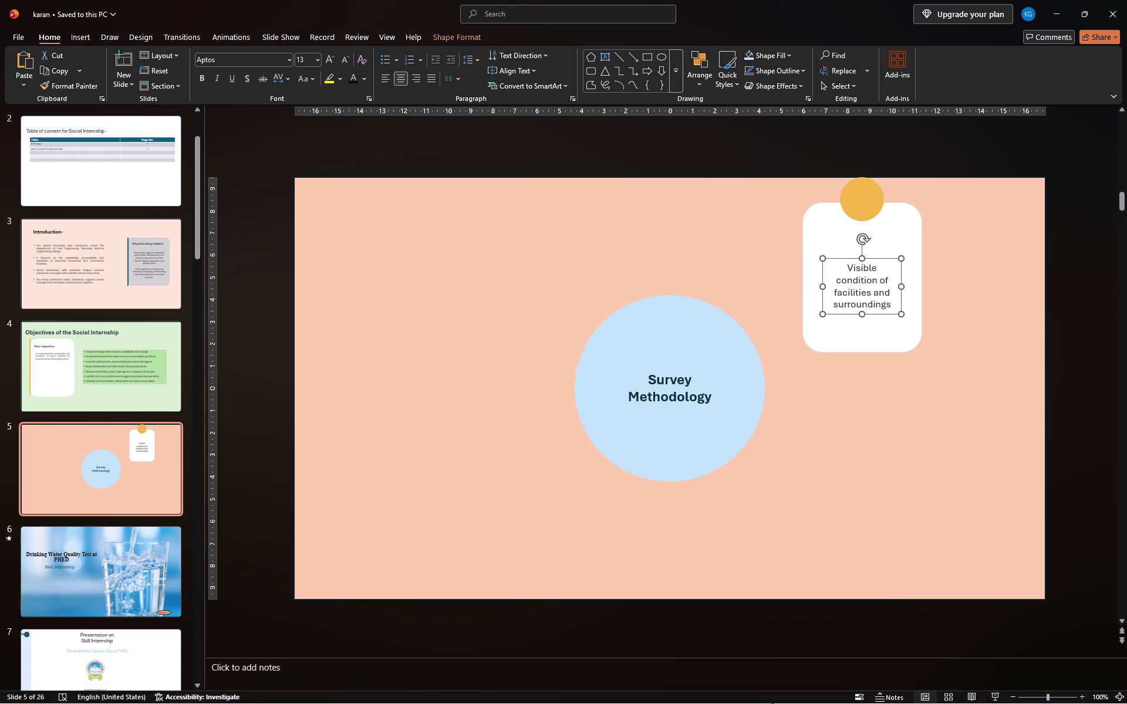
pyautogui.moveTo(772, 703); pyautogui.dragTo(796, 483)
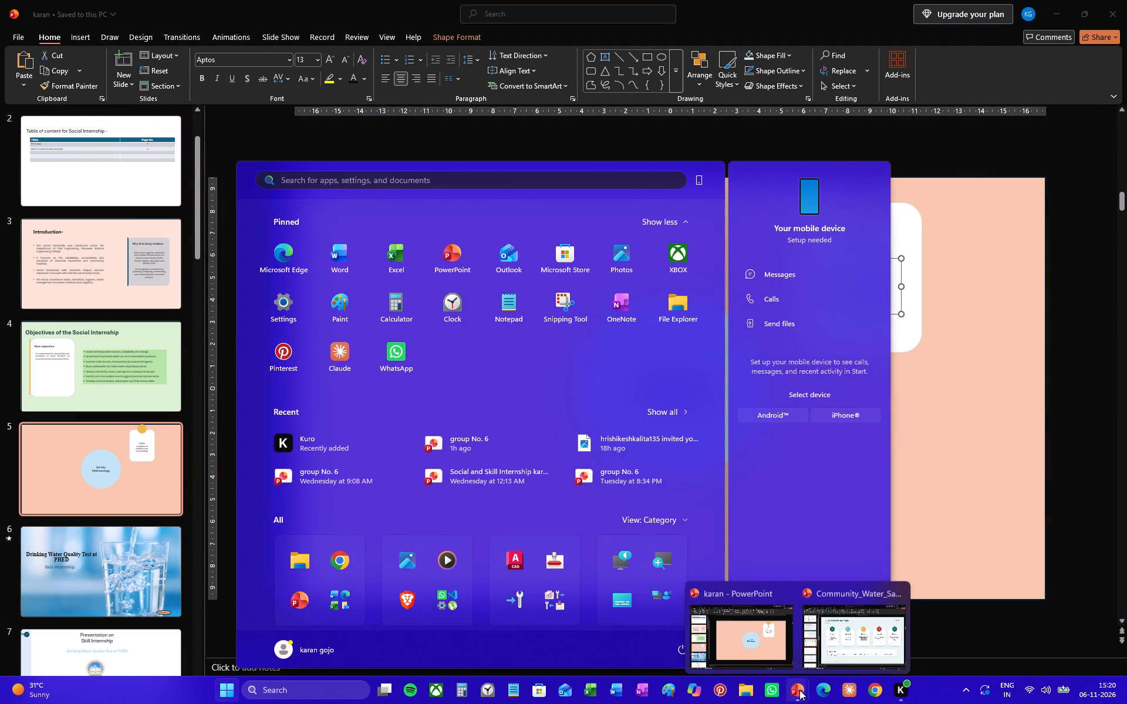
pyautogui.click(848, 629)
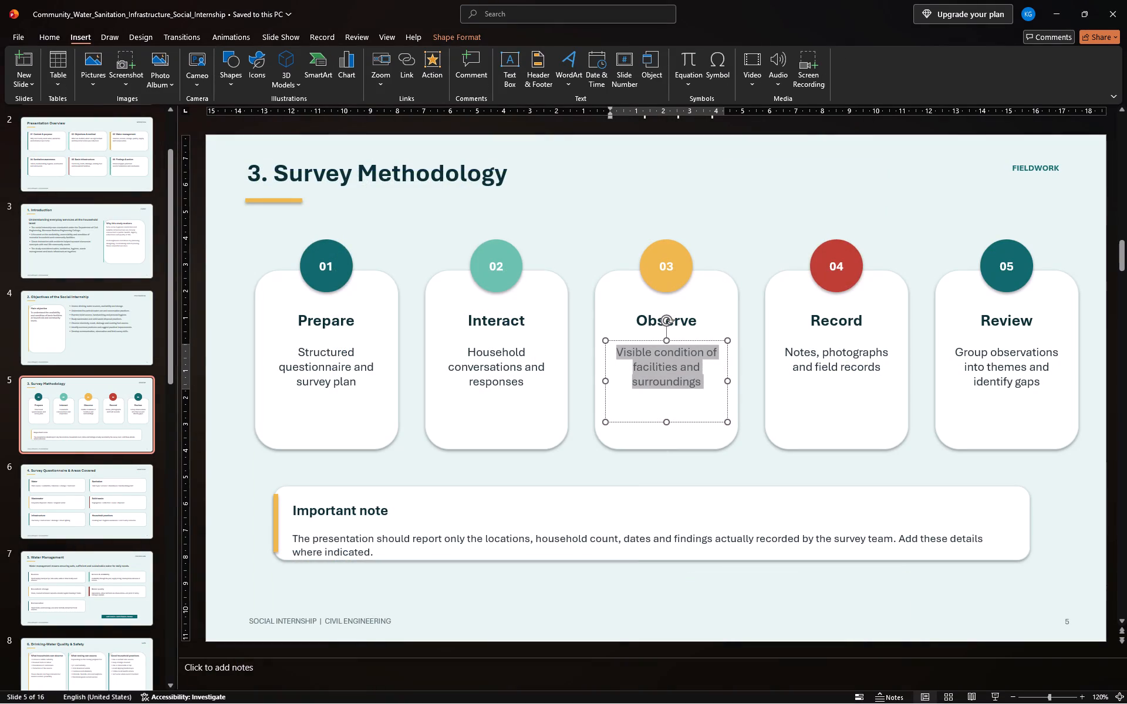
pyautogui.click(691, 321)
pyautogui.click(699, 306)
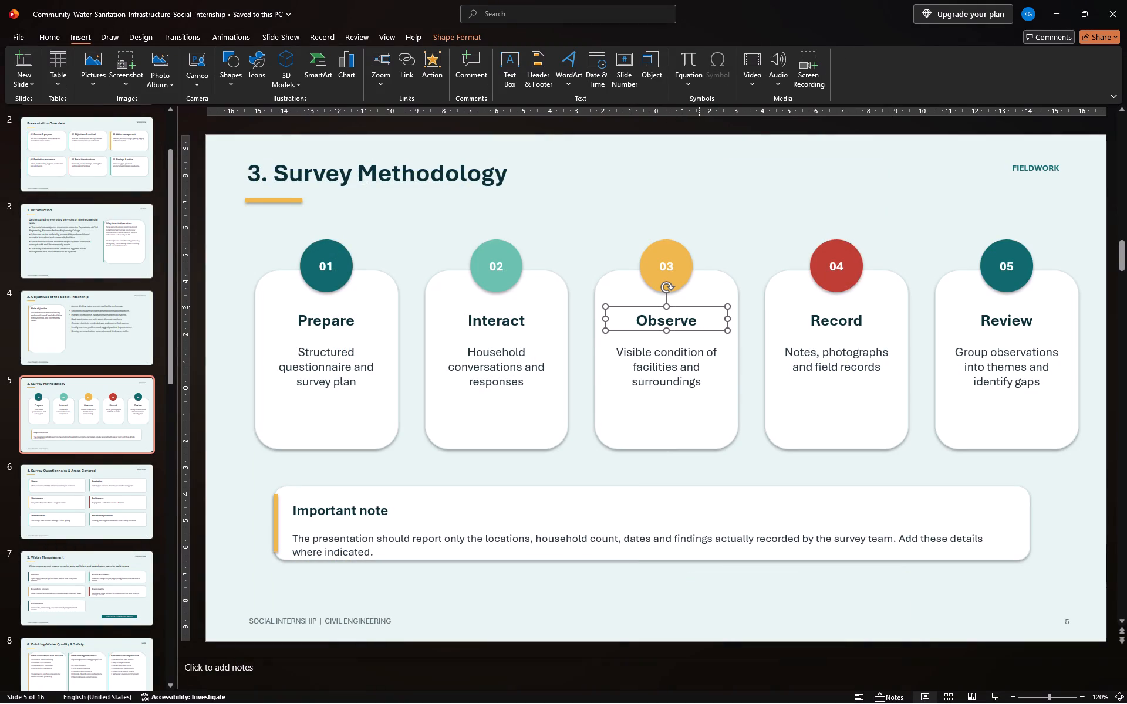
pyautogui.hotkey('ctrl', 'c')
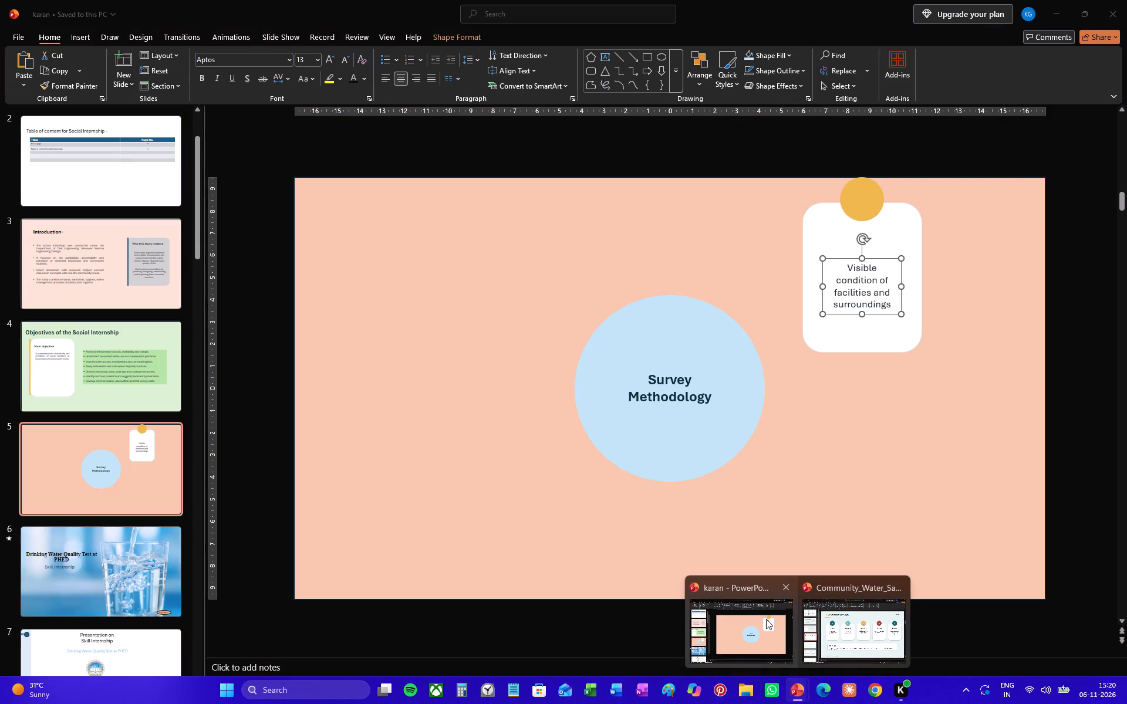
pyautogui.click(766, 619)
pyautogui.click(834, 235)
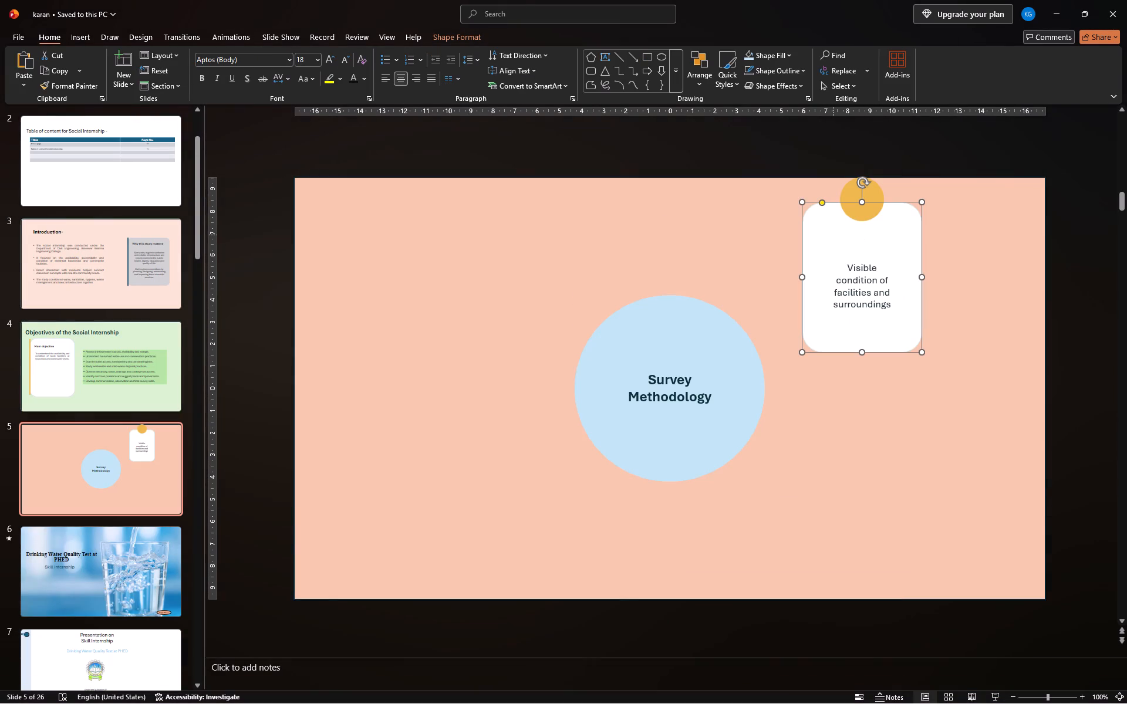
pyautogui.hotkey('ctrl', 'v')
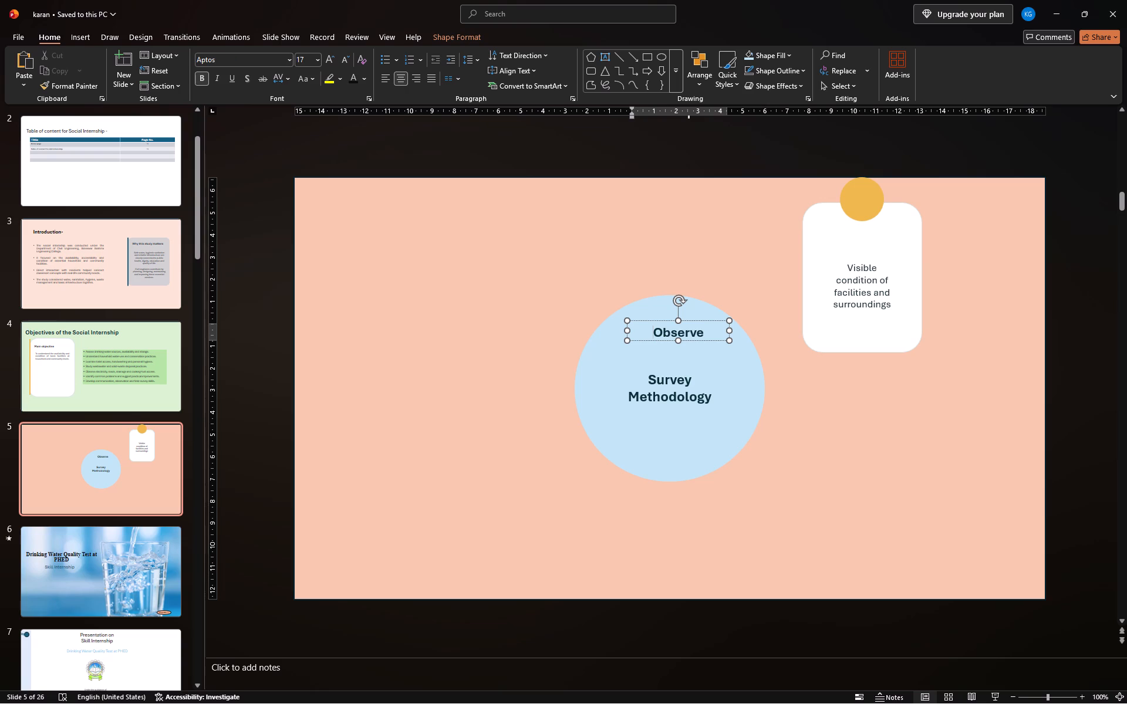
pyautogui.moveTo(700, 319); pyautogui.dragTo(879, 231)
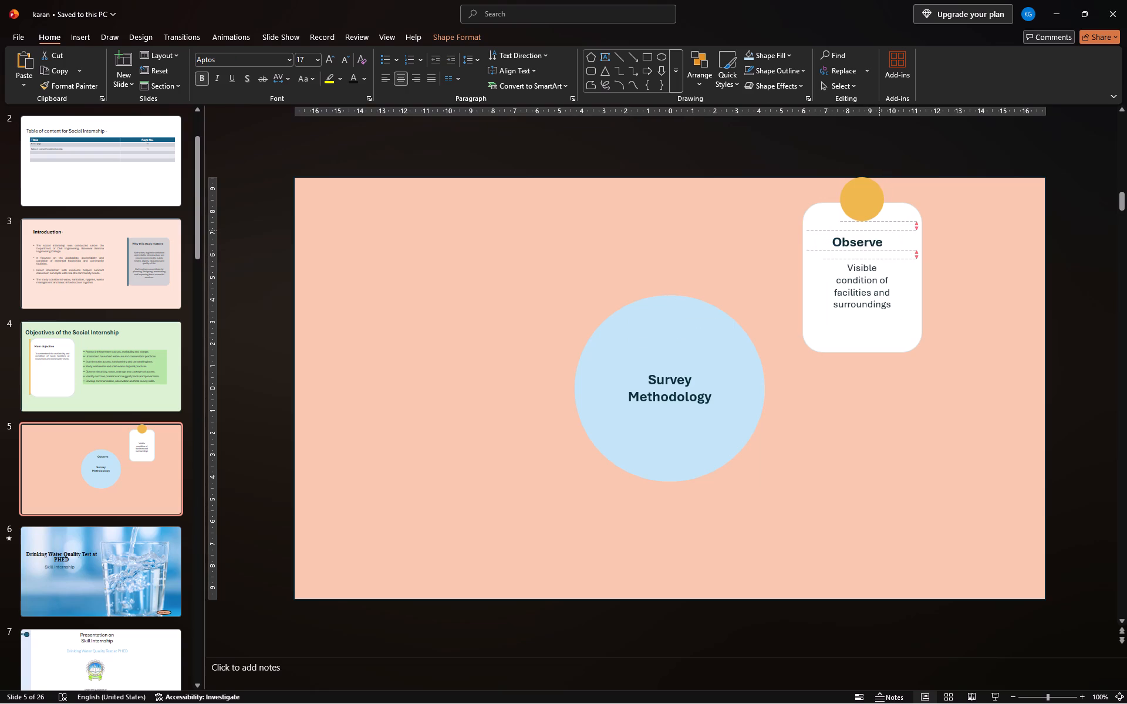
pyautogui.moveTo(879, 231); pyautogui.dragTo(881, 229)
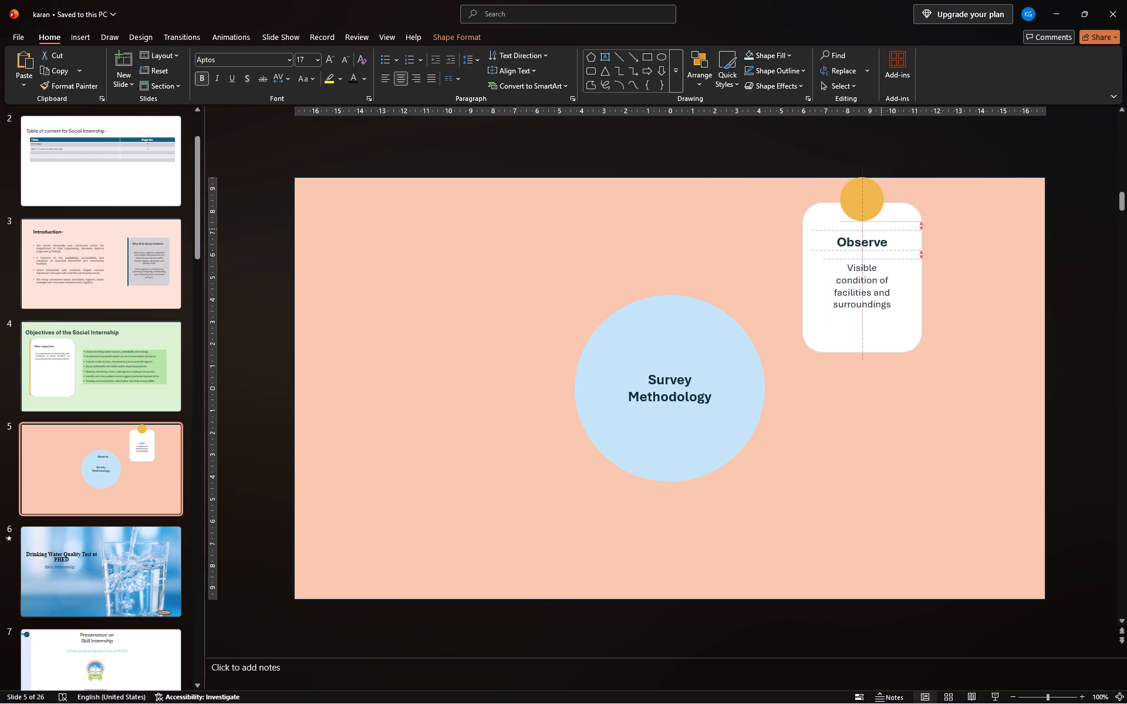
pyautogui.moveTo(881, 229); pyautogui.dragTo(880, 229)
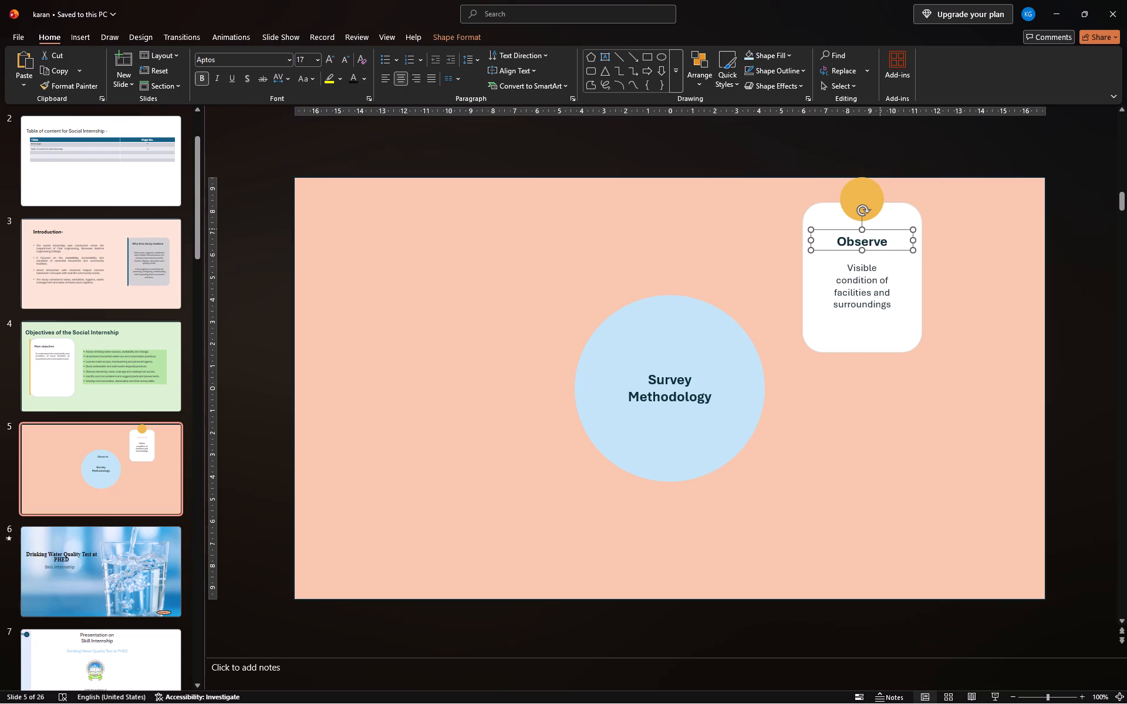
pyautogui.click(740, 210)
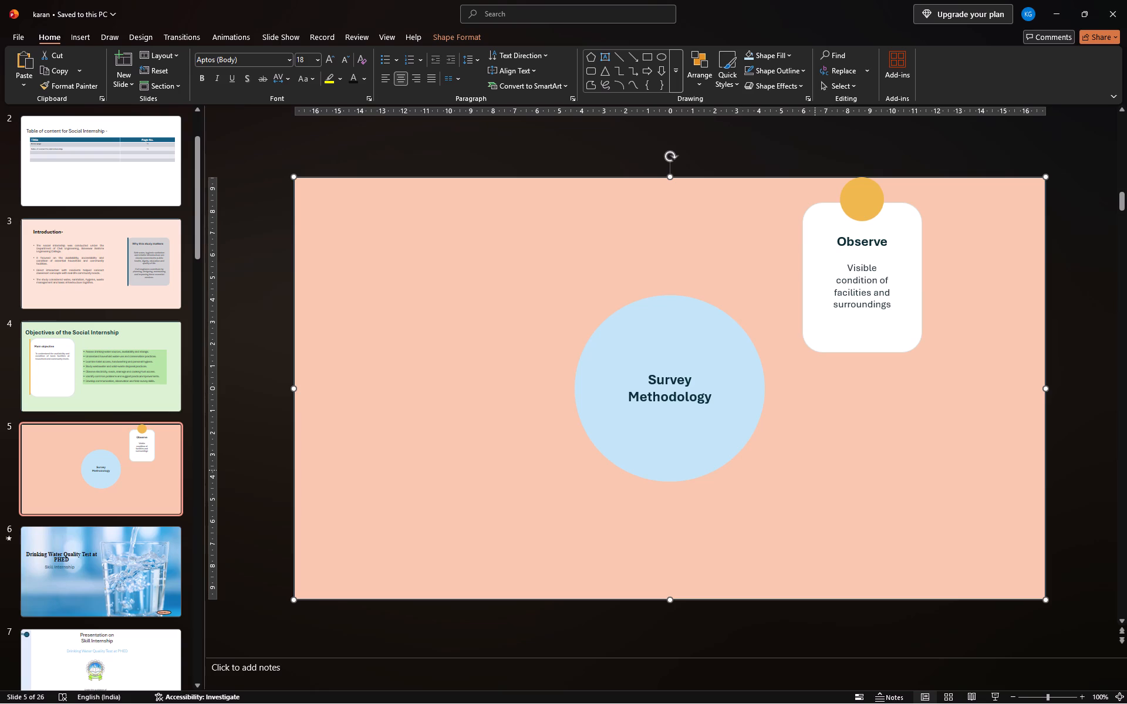
# Enter the number 3 in the card's yellow circle and format it as bold black text.
pyautogui.click(861, 204)
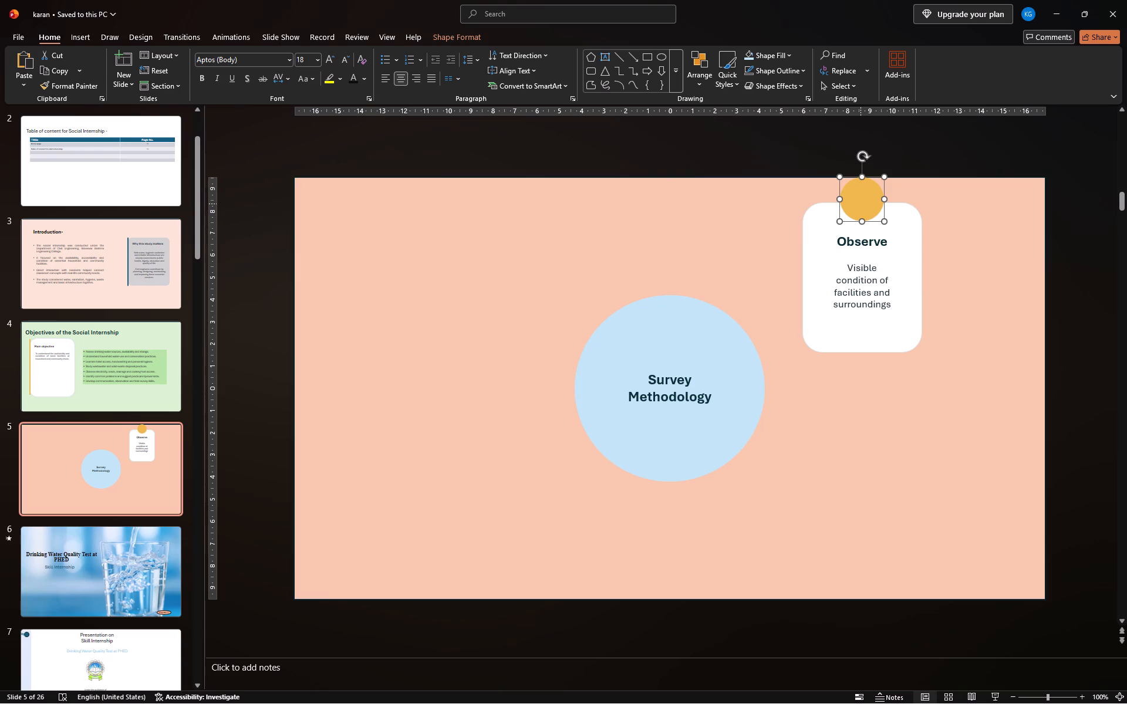
pyautogui.doubleClick(861, 204)
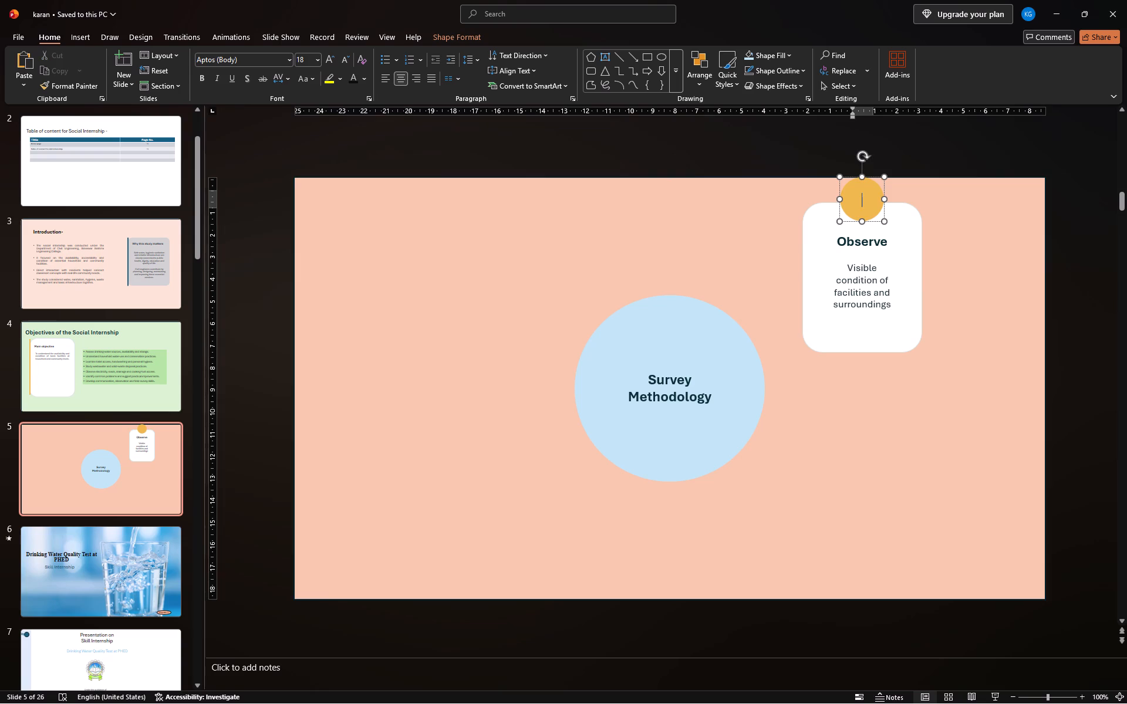
pyautogui.press('3')
pyautogui.click(352, 76)
pyautogui.hotkey('ctrl', 'a')
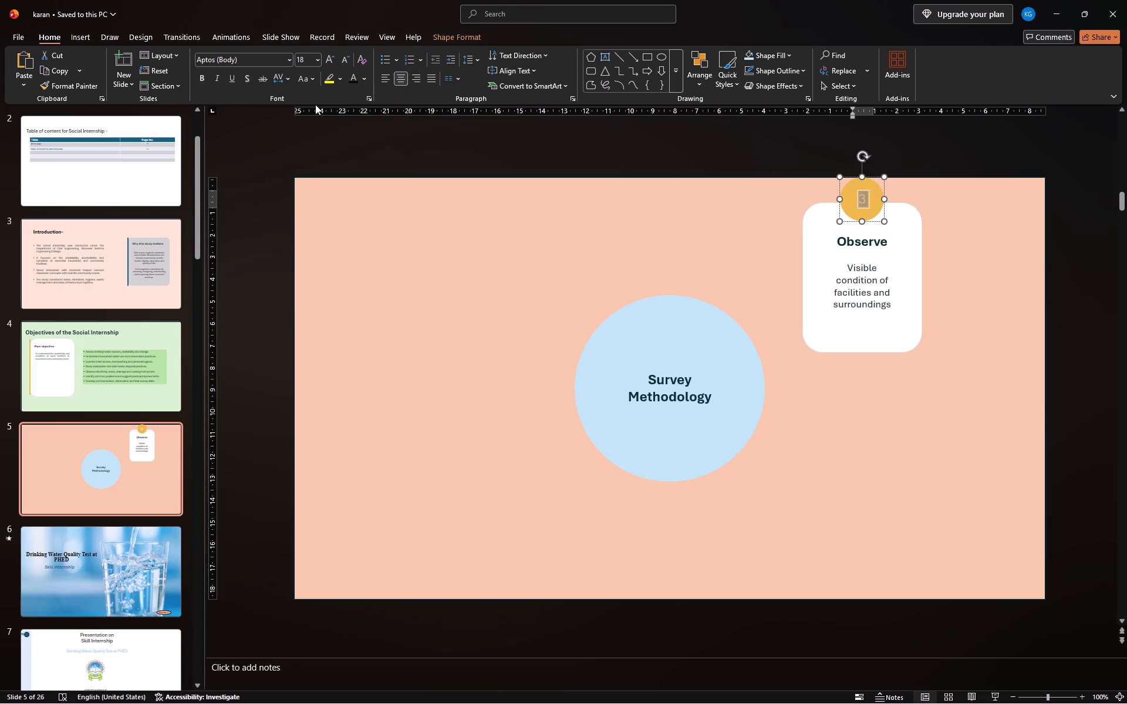
pyautogui.click(353, 76)
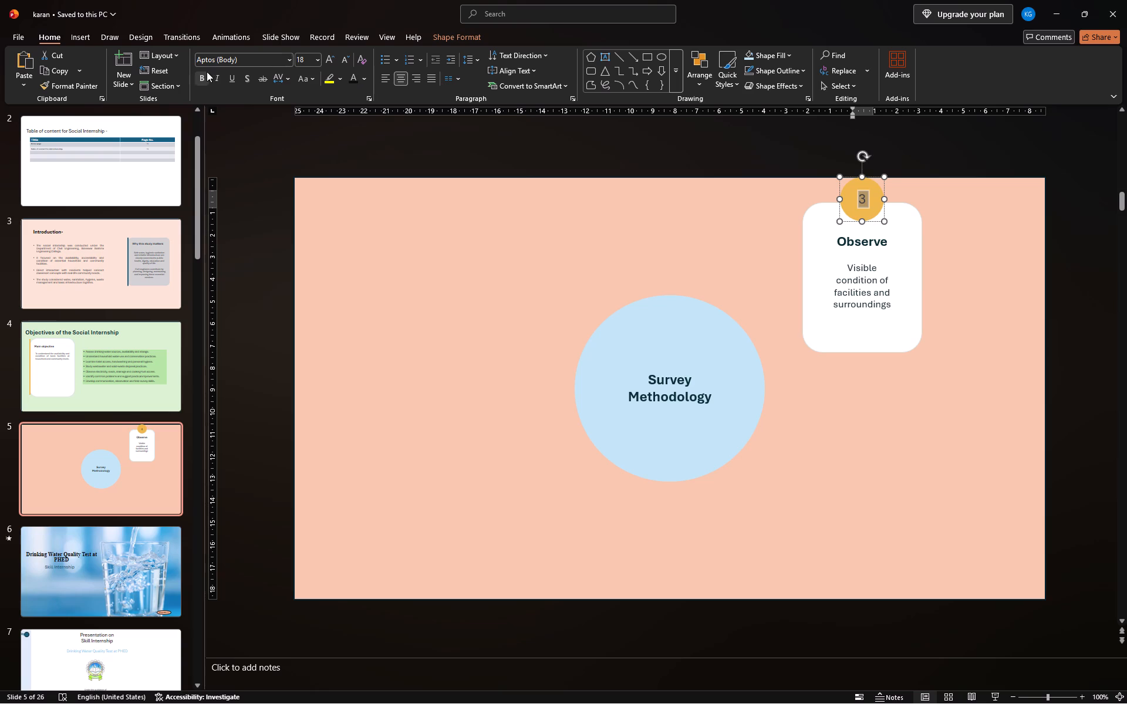
pyautogui.click(204, 79)
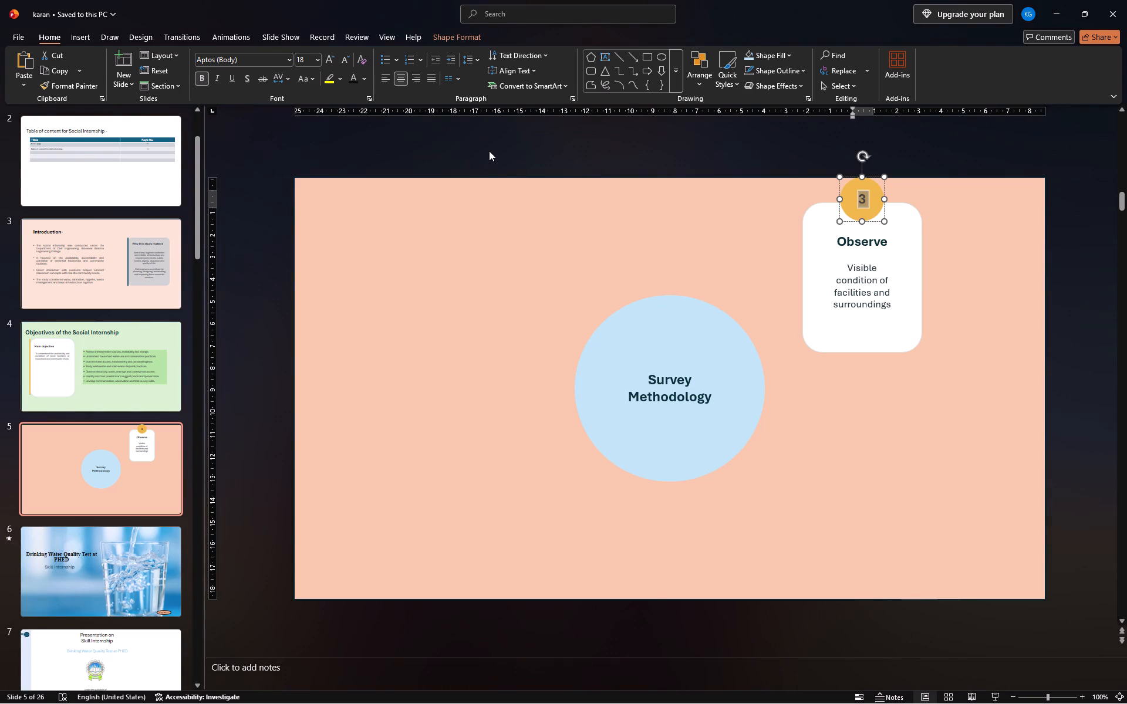
pyautogui.click(490, 151)
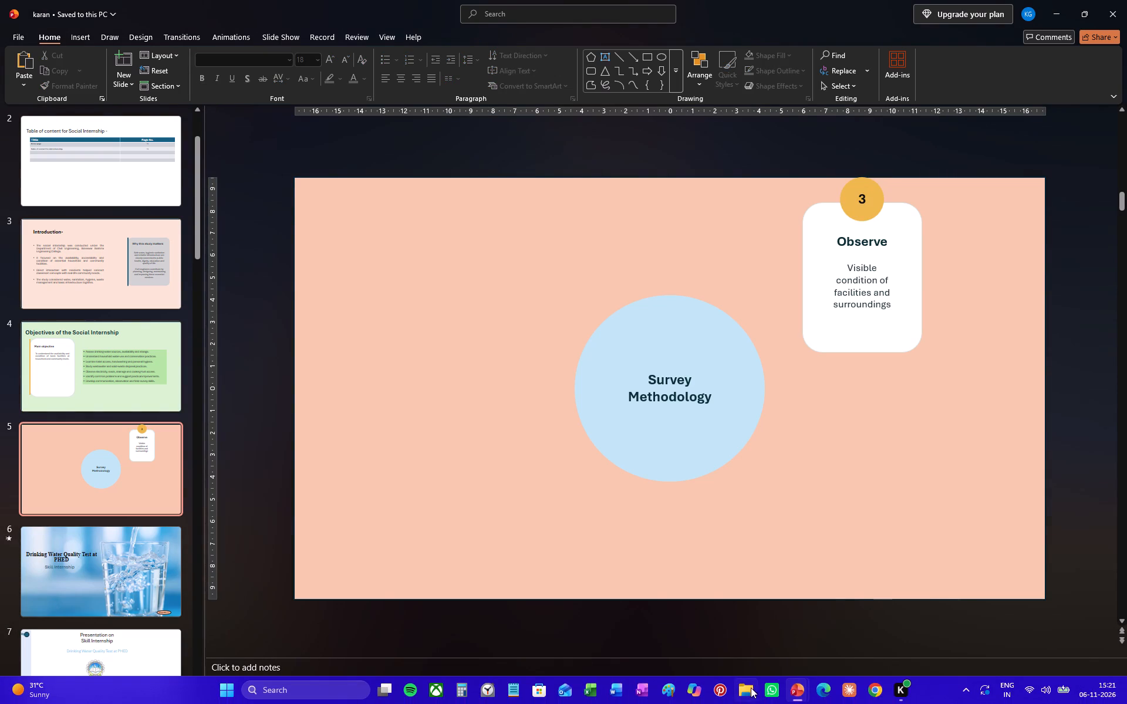
# Copy the Prepare card's white shape, 01 label, heading and description, plus the still-selected Observe heading, from the reference deck onto slide 5 of karan.
pyautogui.click(805, 695)
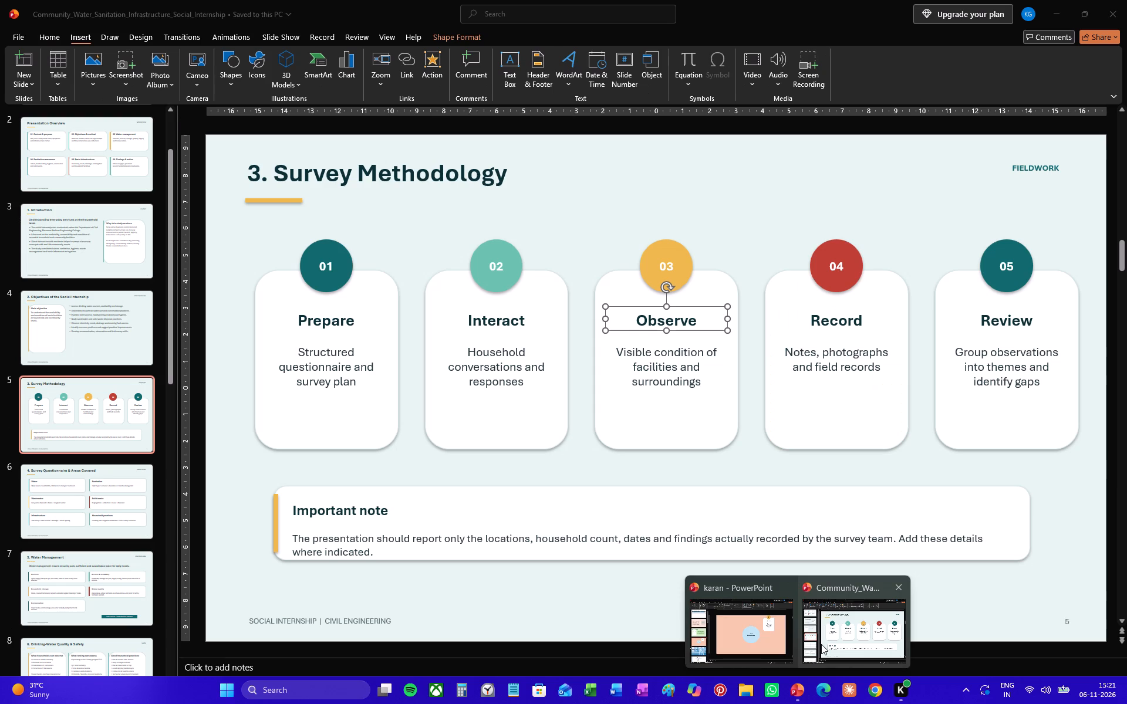
pyautogui.click(821, 644)
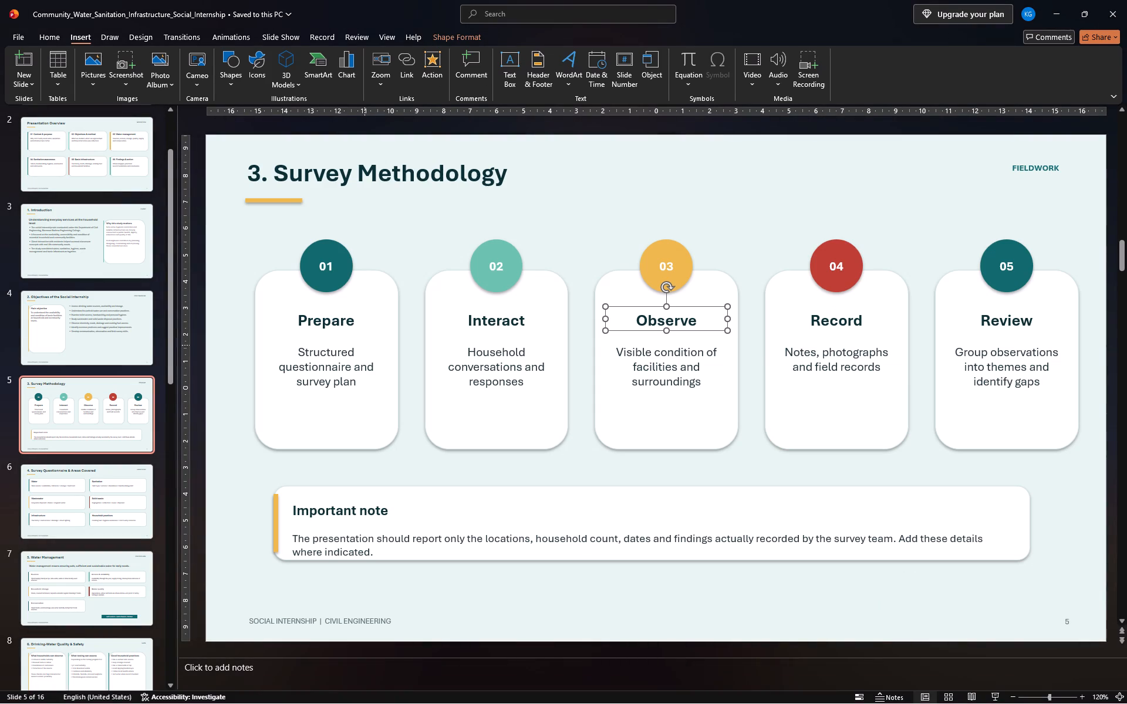
pyautogui.keyDown('ctrl'); pyautogui.click(373, 285); pyautogui.keyUp('ctrl')
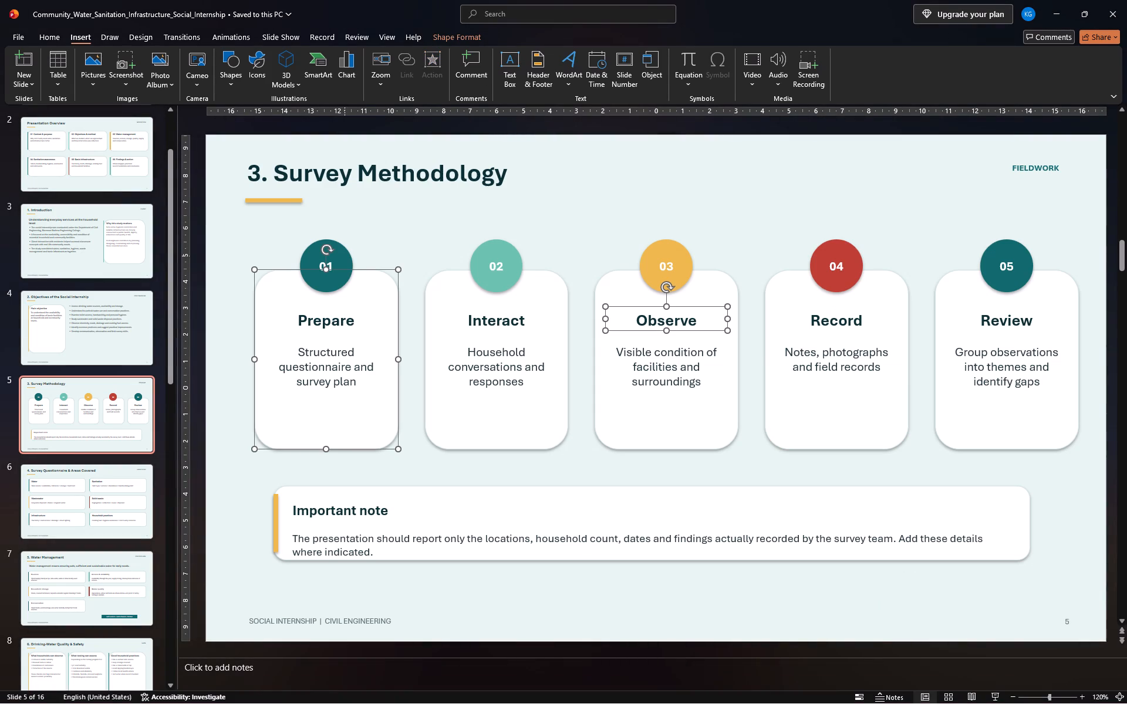
pyautogui.keyDown('ctrl'); pyautogui.click(344, 256); pyautogui.keyUp('ctrl')
pyautogui.keyDown('ctrl'); pyautogui.click(337, 317); pyautogui.keyUp('ctrl')
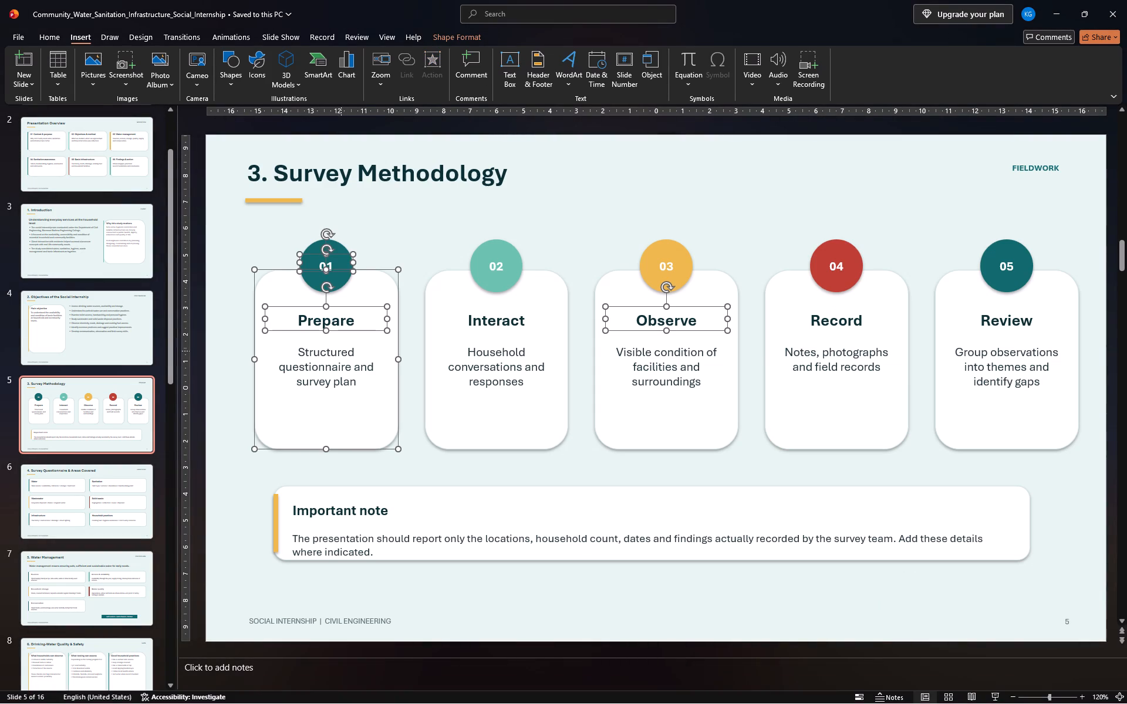
pyautogui.keyDown('ctrl'); pyautogui.click(342, 361); pyautogui.keyUp('ctrl')
pyautogui.hotkey('ctrl', 'c')
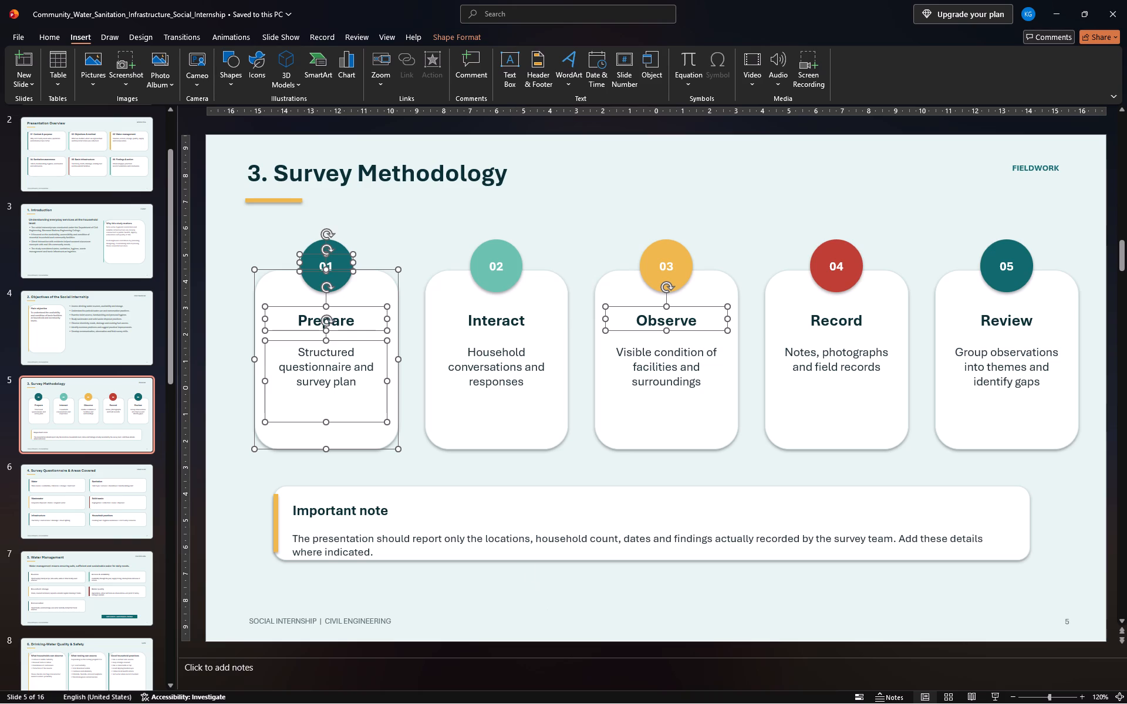
pyautogui.click(794, 681)
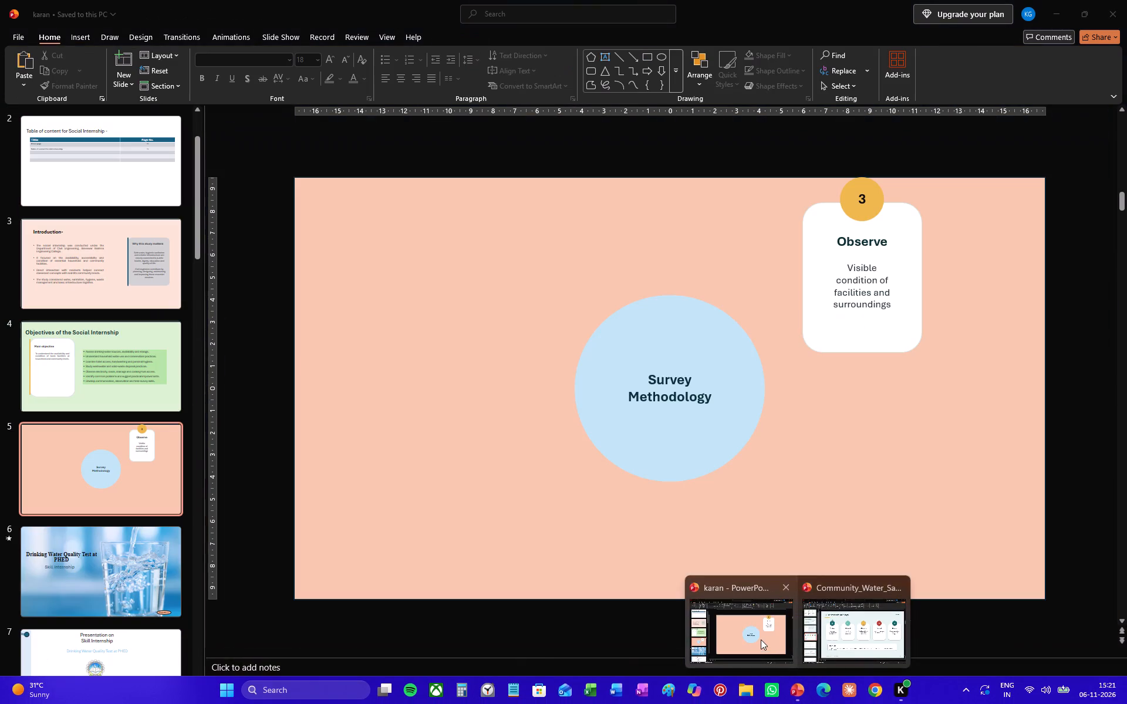
pyautogui.click(761, 639)
pyautogui.hotkey('ctrl', 'v')
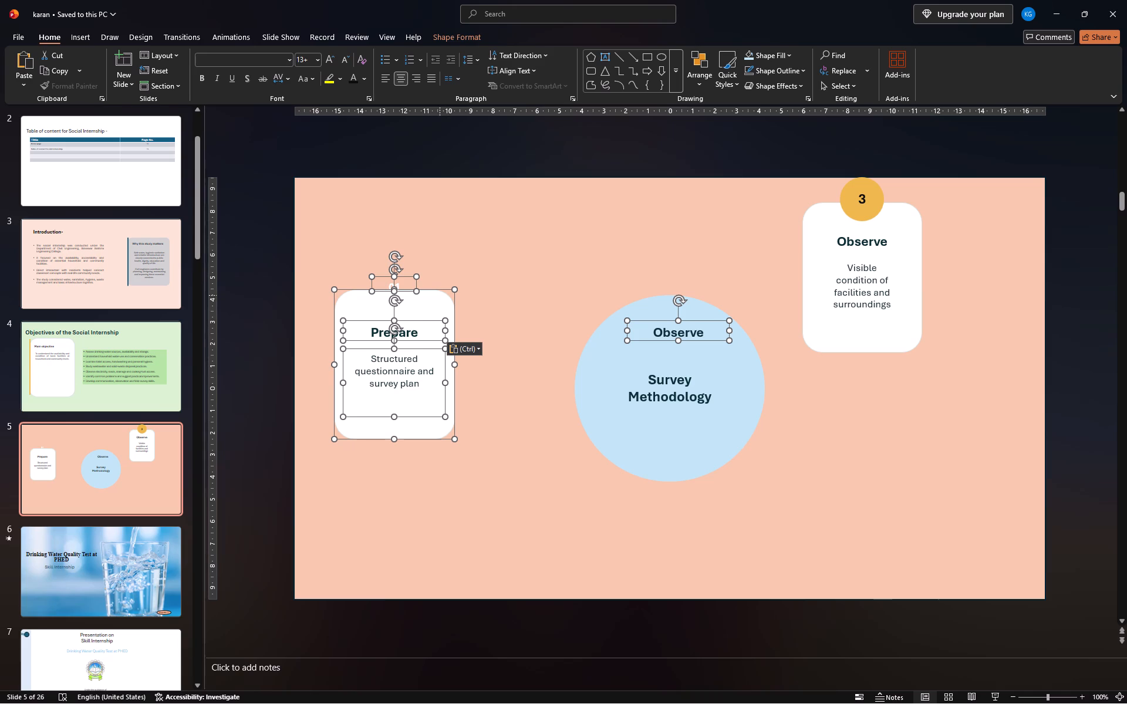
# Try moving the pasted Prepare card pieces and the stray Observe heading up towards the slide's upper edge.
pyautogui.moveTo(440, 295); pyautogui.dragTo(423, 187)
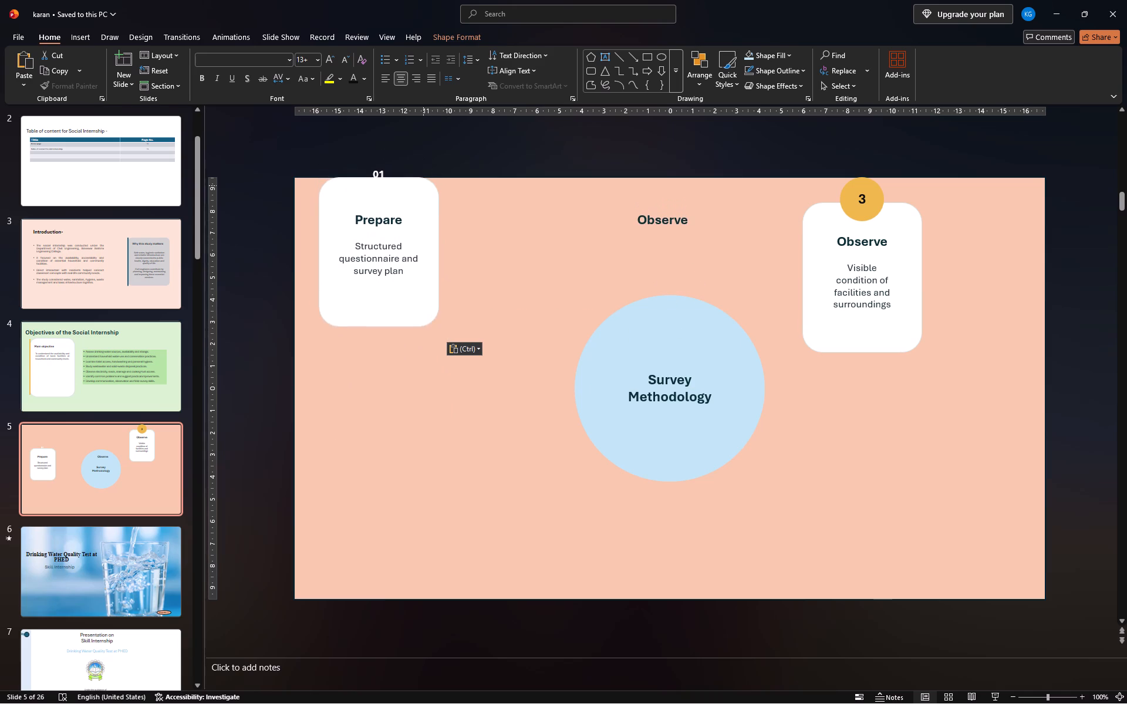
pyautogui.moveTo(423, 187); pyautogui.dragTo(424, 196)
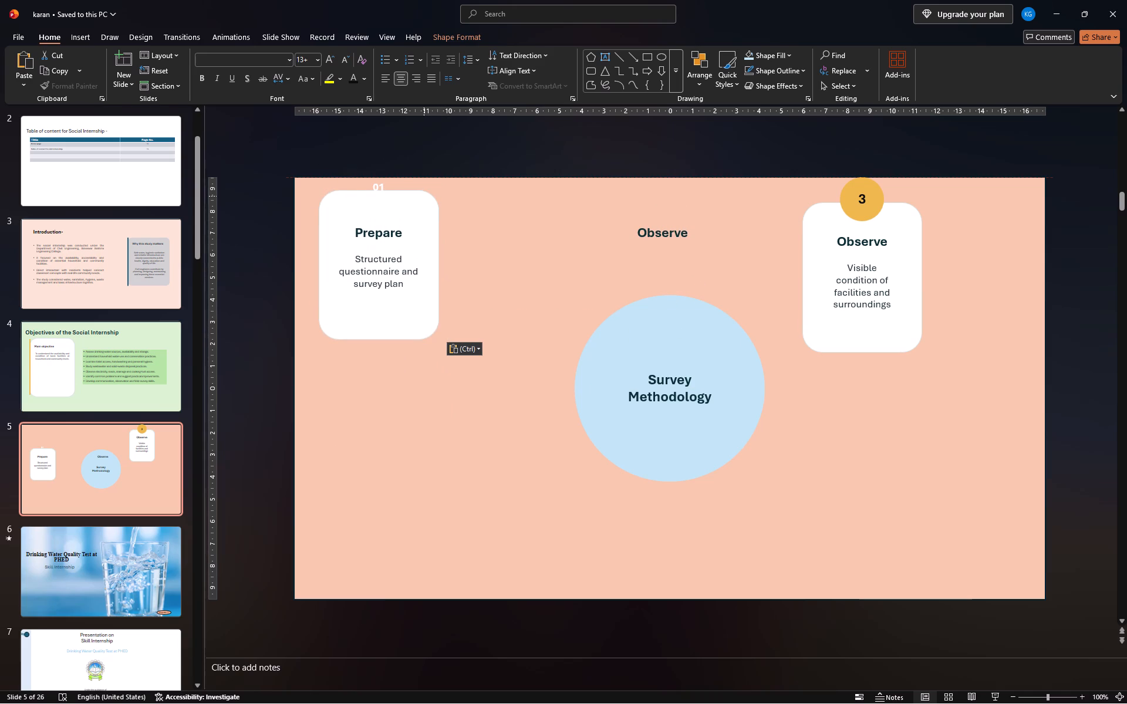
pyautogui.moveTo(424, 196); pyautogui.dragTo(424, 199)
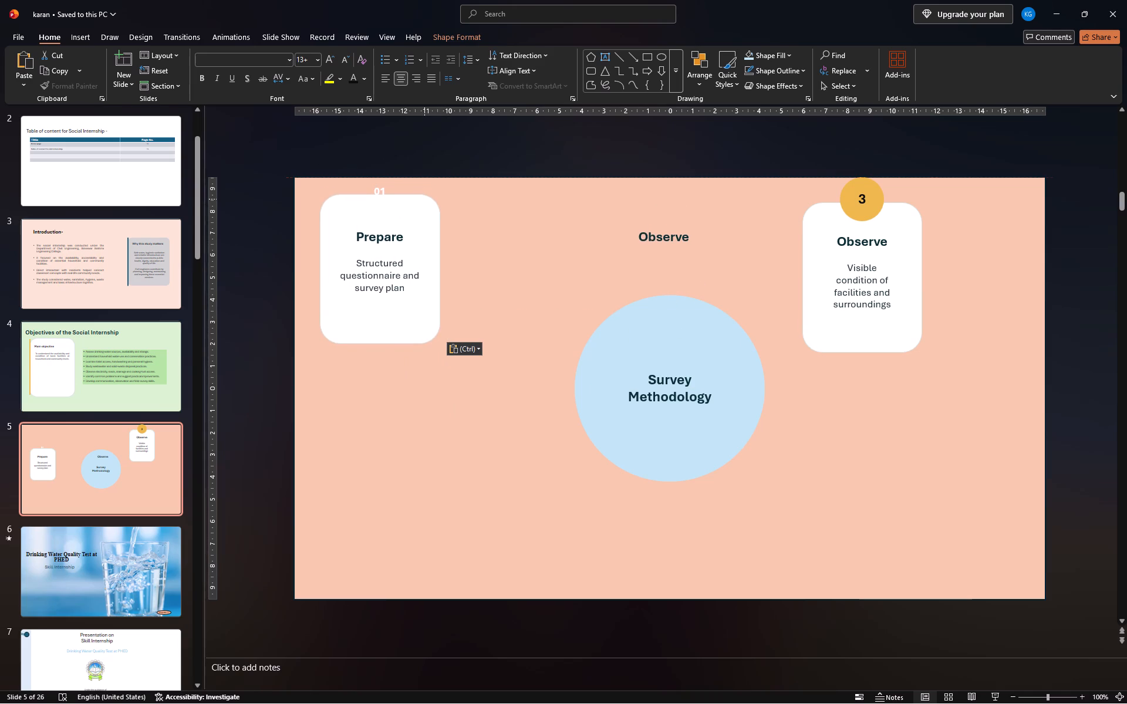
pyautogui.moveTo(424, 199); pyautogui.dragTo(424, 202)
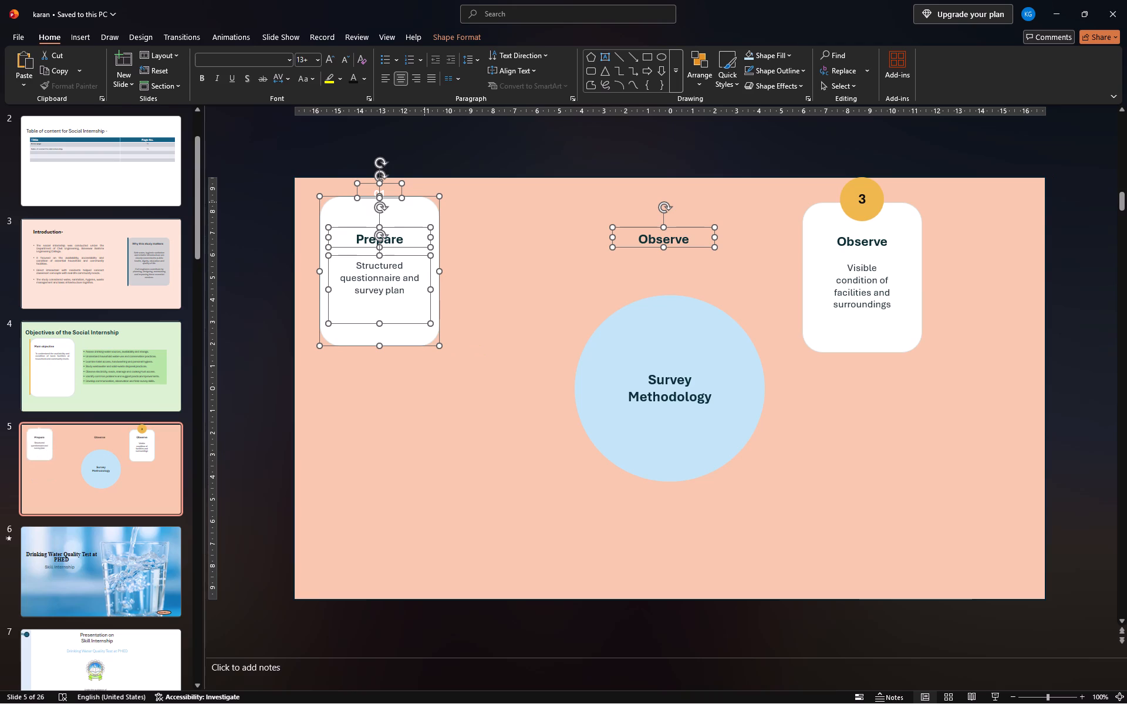
# Undo the move and the paste of the Prepare card pieces and stray Observe heading on slide 5.
pyautogui.hotkey('ctrl', 'z')
pyautogui.press('z')
pyautogui.hotkey('ctrl', 'z')
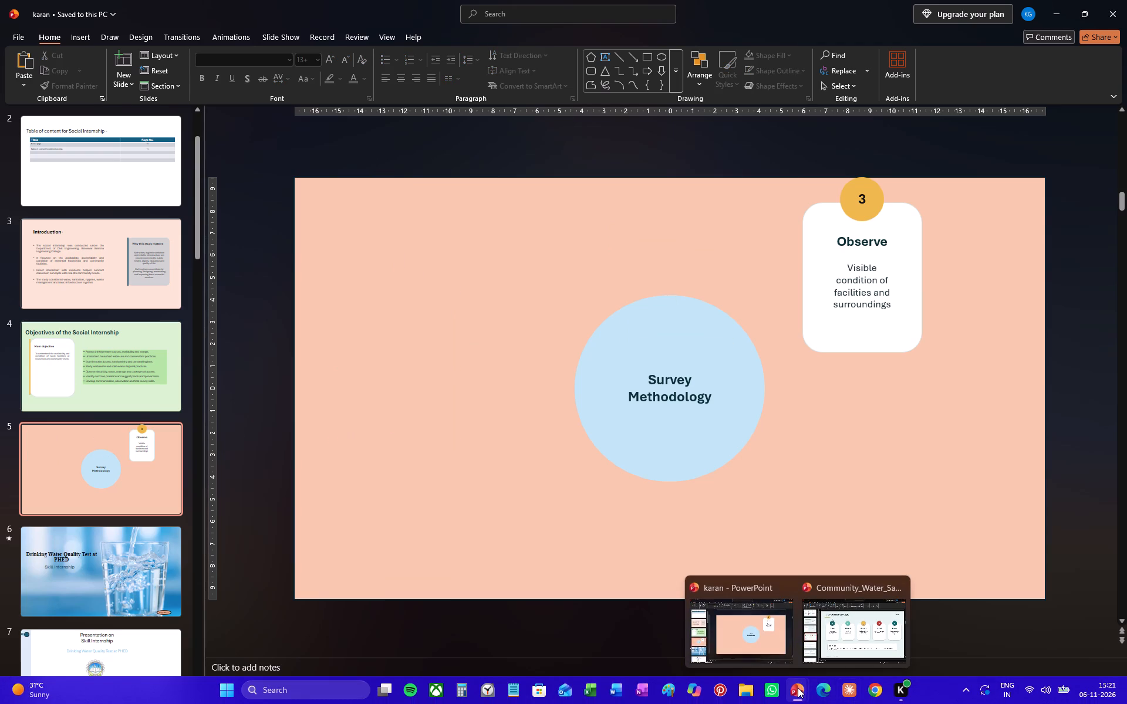
# Copy the Prepare card's white shape, teal circle, 01 label, heading and description from the reference deck onto slide 5 of karan.
pyautogui.click(798, 688)
pyautogui.click(762, 618)
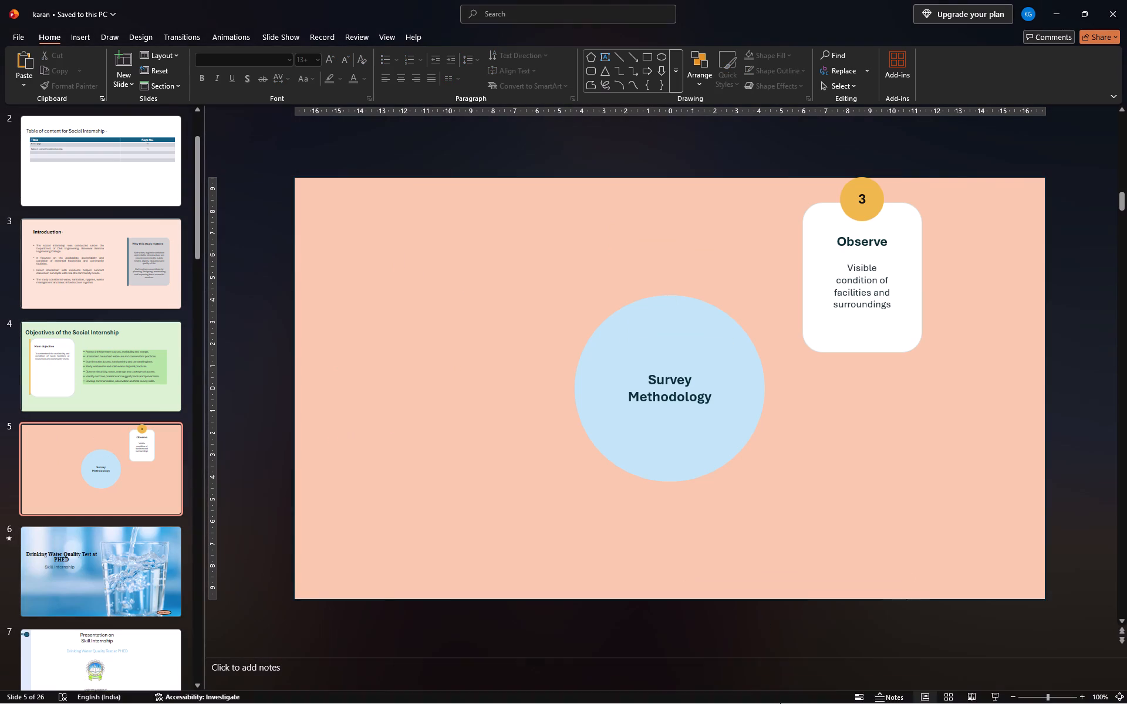
pyautogui.click(835, 643)
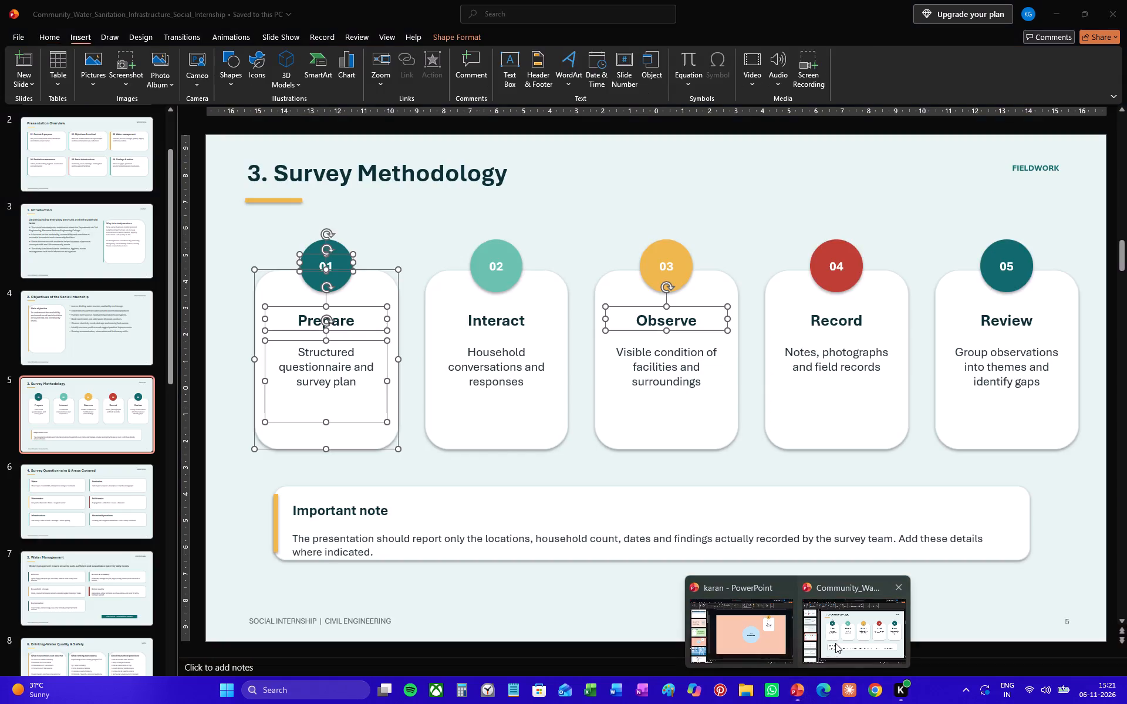
pyautogui.click(703, 303)
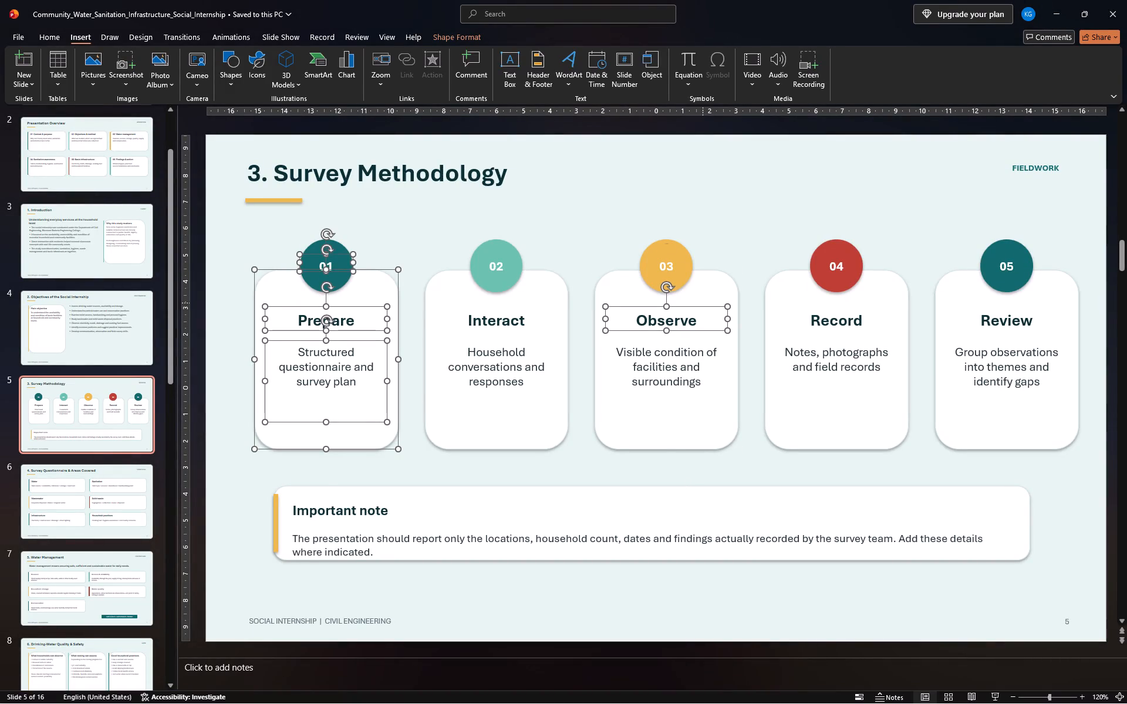
pyautogui.click(389, 411)
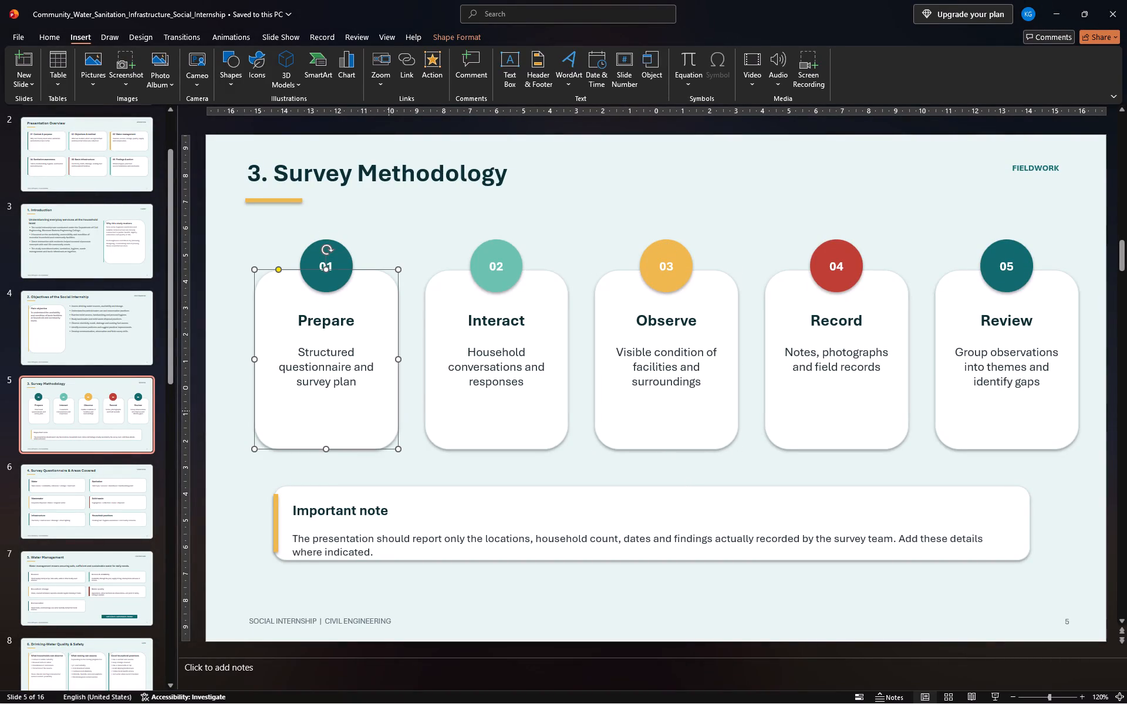
pyautogui.keyDown('ctrl'); pyautogui.click(340, 255); pyautogui.keyUp('ctrl')
pyautogui.keyDown('ctrl'); pyautogui.click(340, 282); pyautogui.keyUp('ctrl')
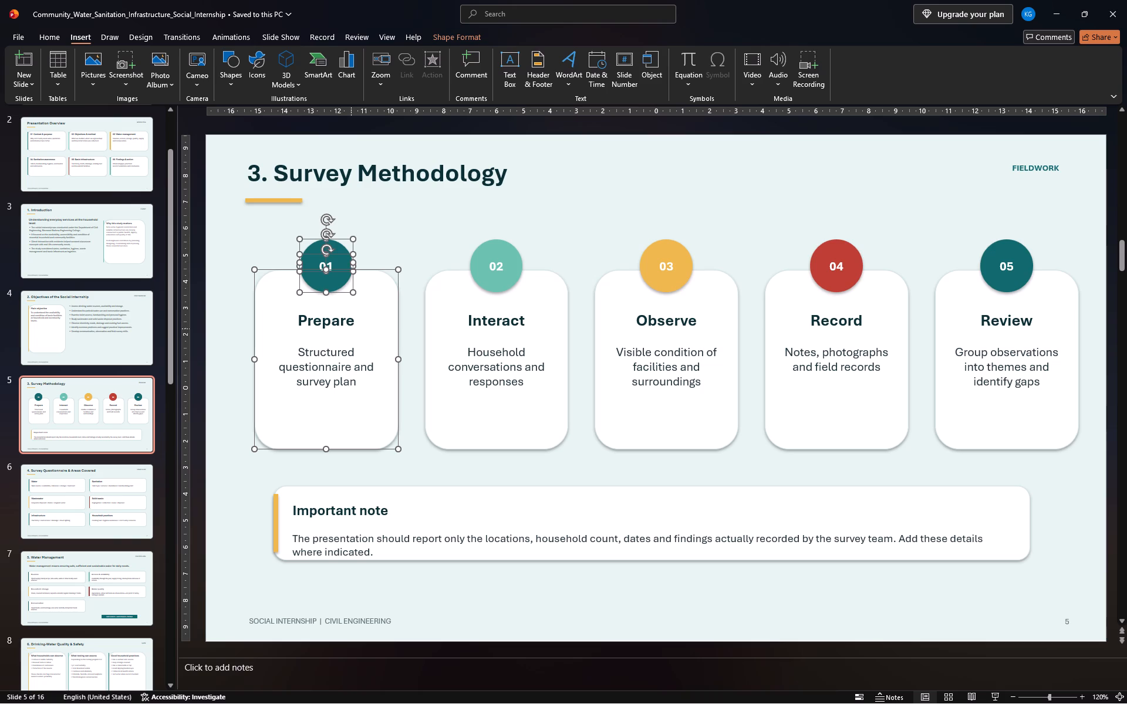
pyautogui.keyDown('ctrl'); pyautogui.click(347, 320); pyautogui.keyUp('ctrl')
pyautogui.keyDown('ctrl'); pyautogui.click(349, 350); pyautogui.keyUp('ctrl')
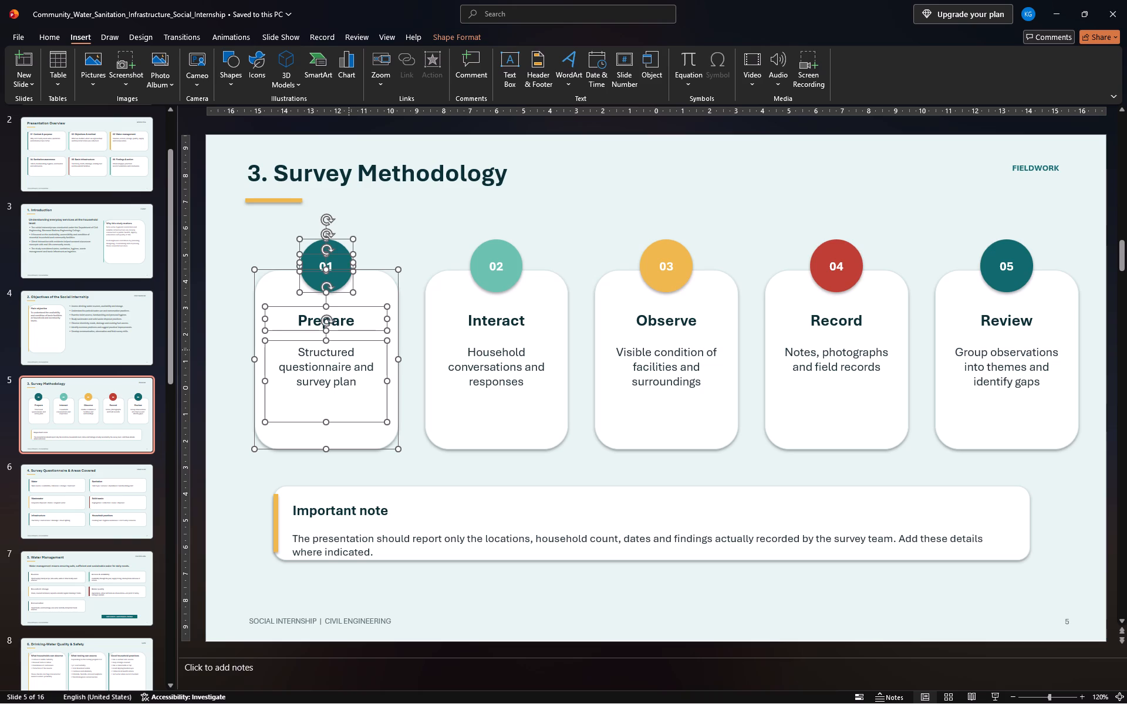
pyautogui.hotkey('ctrl', 'c')
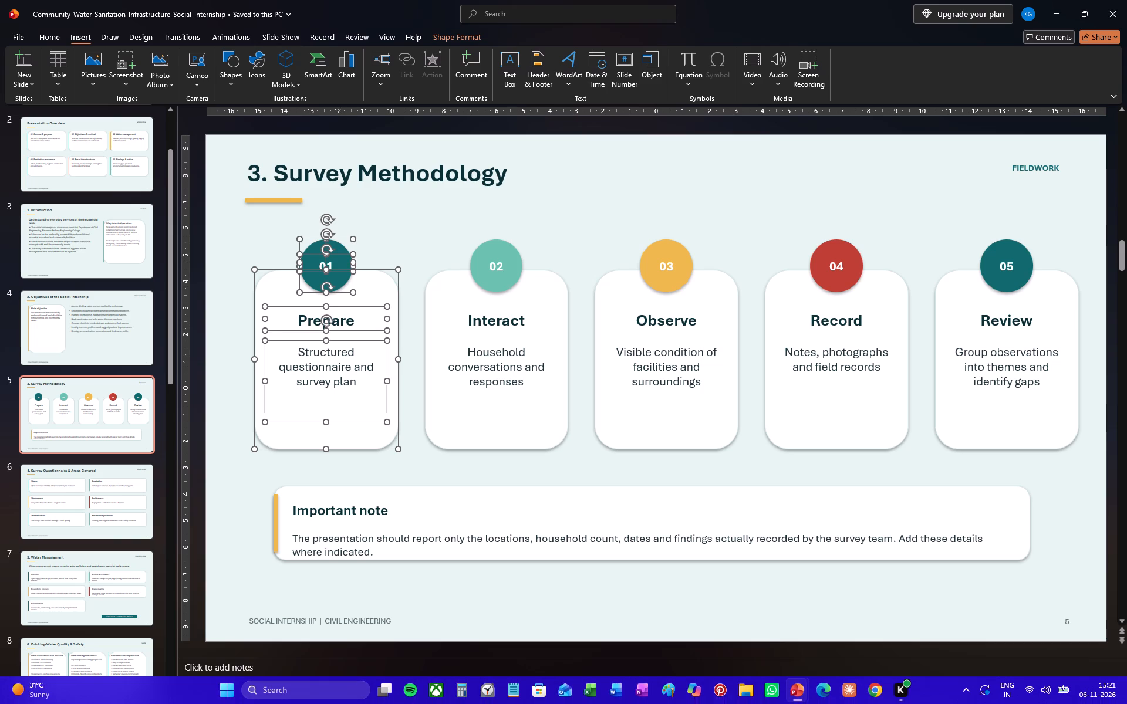
pyautogui.click(799, 695)
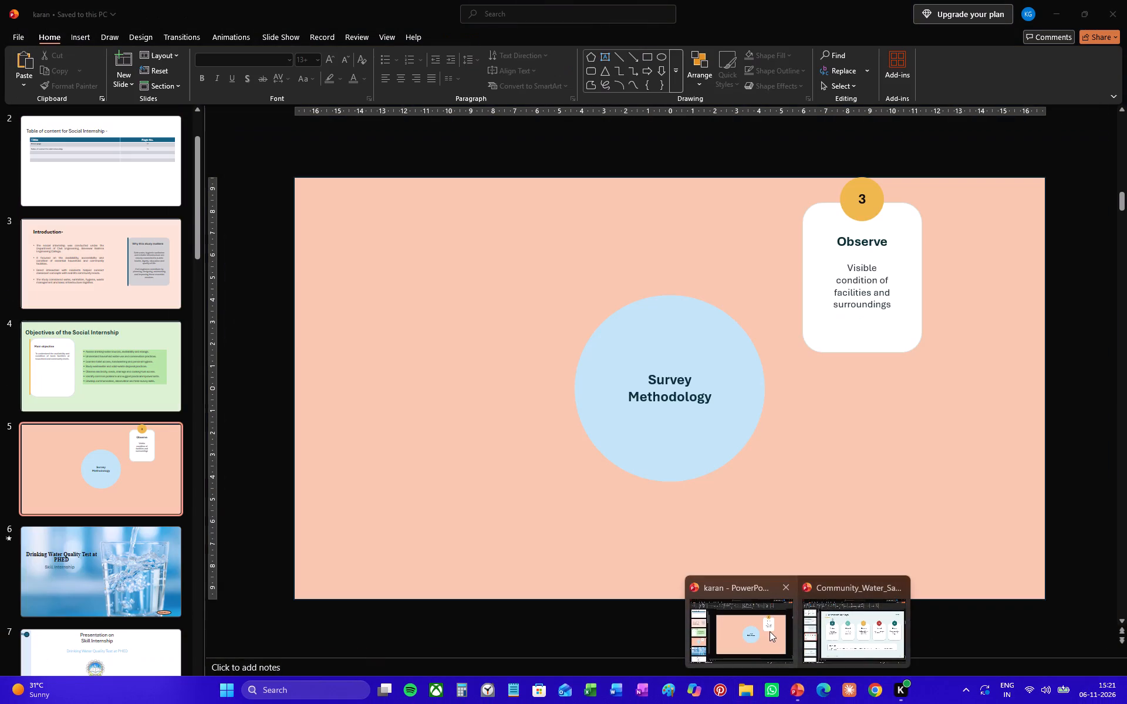
pyautogui.click(770, 631)
pyautogui.hotkey('ctrl', 'v')
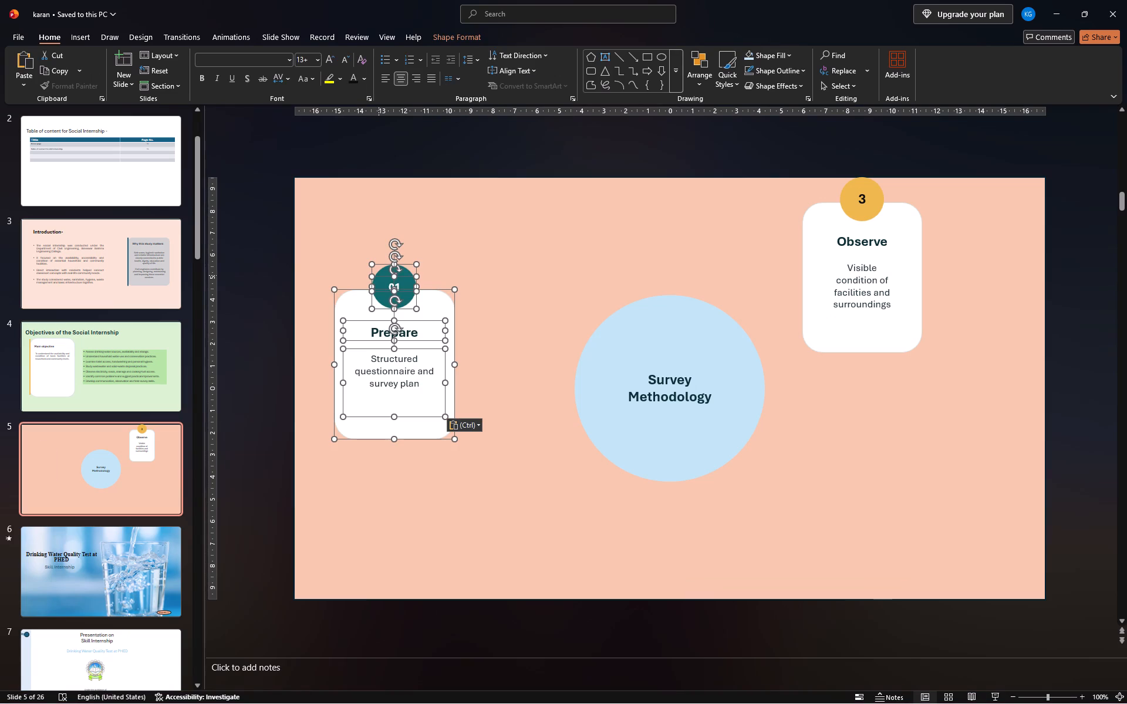
# Move the Prepare card to the slide's upper left, level with the Observe card and midway between the slide edge and the blue circle.
pyautogui.moveTo(427, 294); pyautogui.dragTo(425, 218)
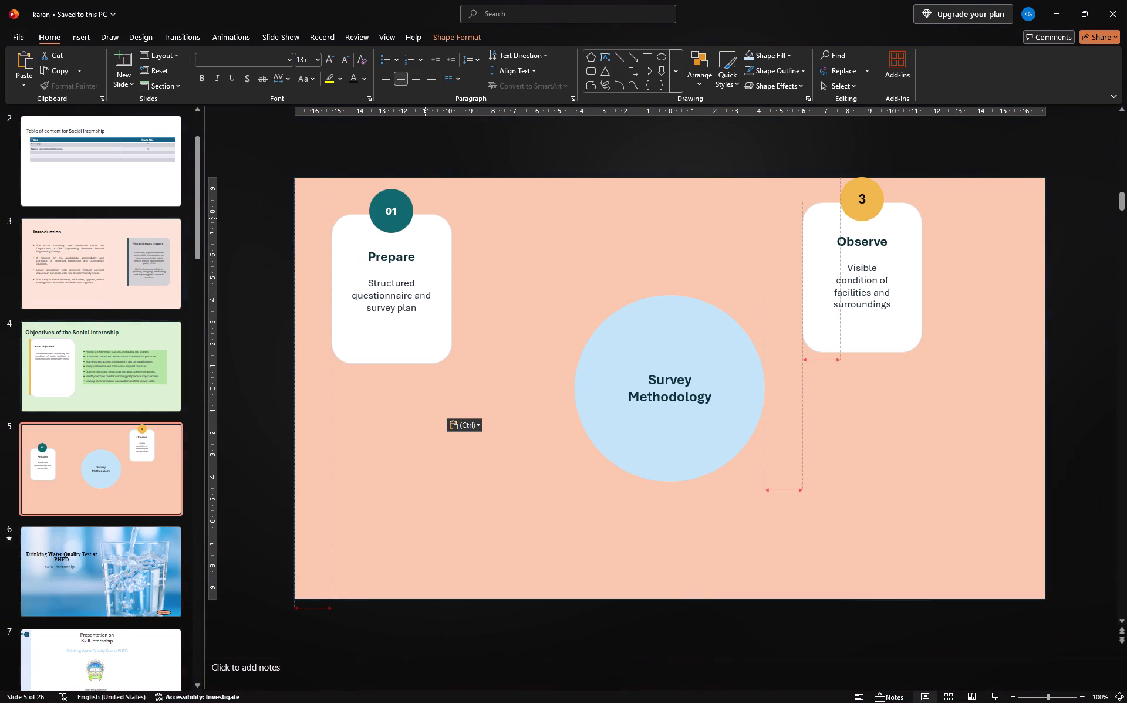
pyautogui.moveTo(425, 218); pyautogui.dragTo(427, 205)
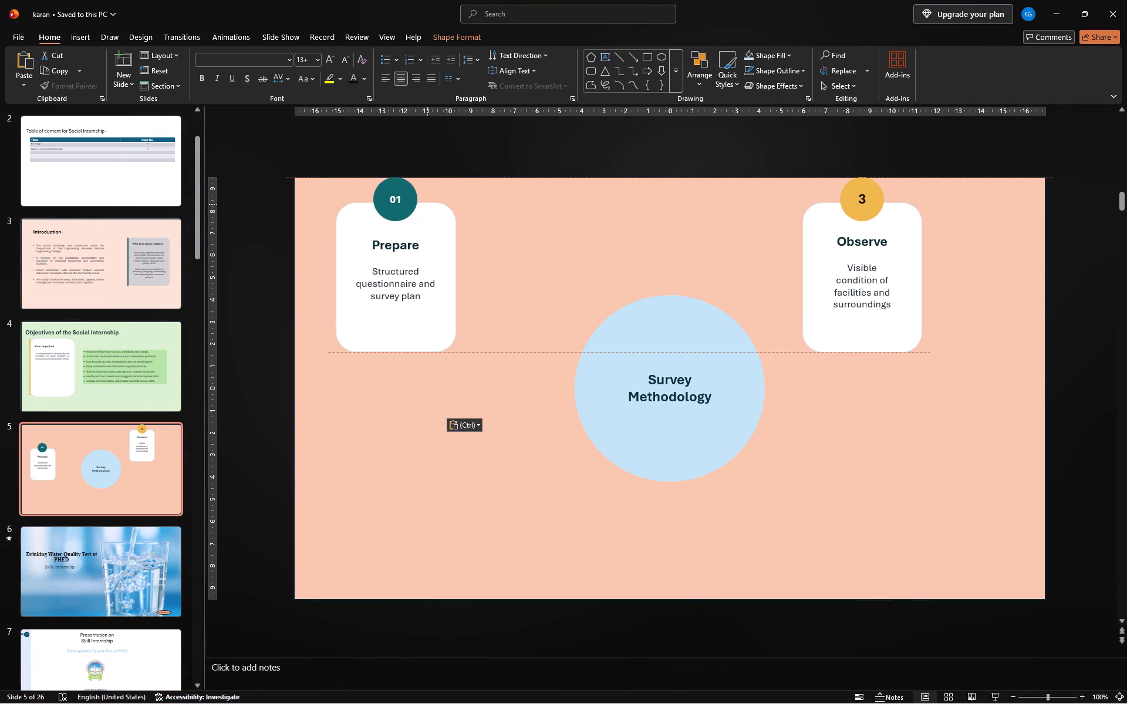
pyautogui.moveTo(427, 205); pyautogui.dragTo(428, 201)
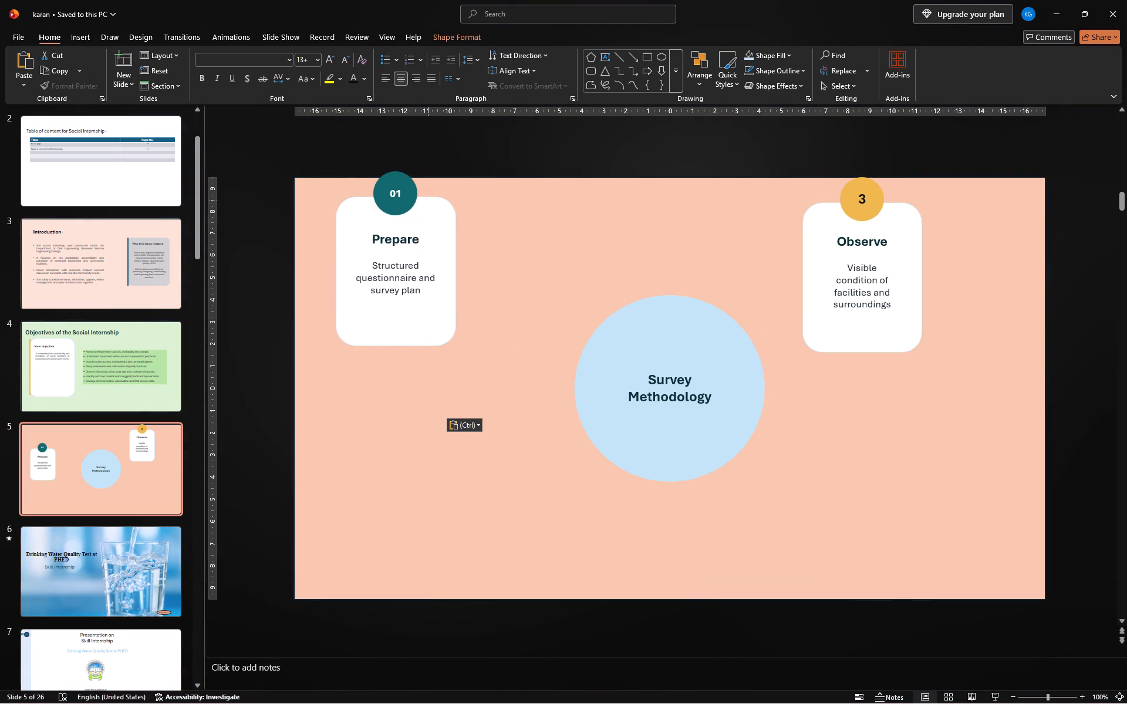
pyautogui.moveTo(428, 201); pyautogui.dragTo(431, 204)
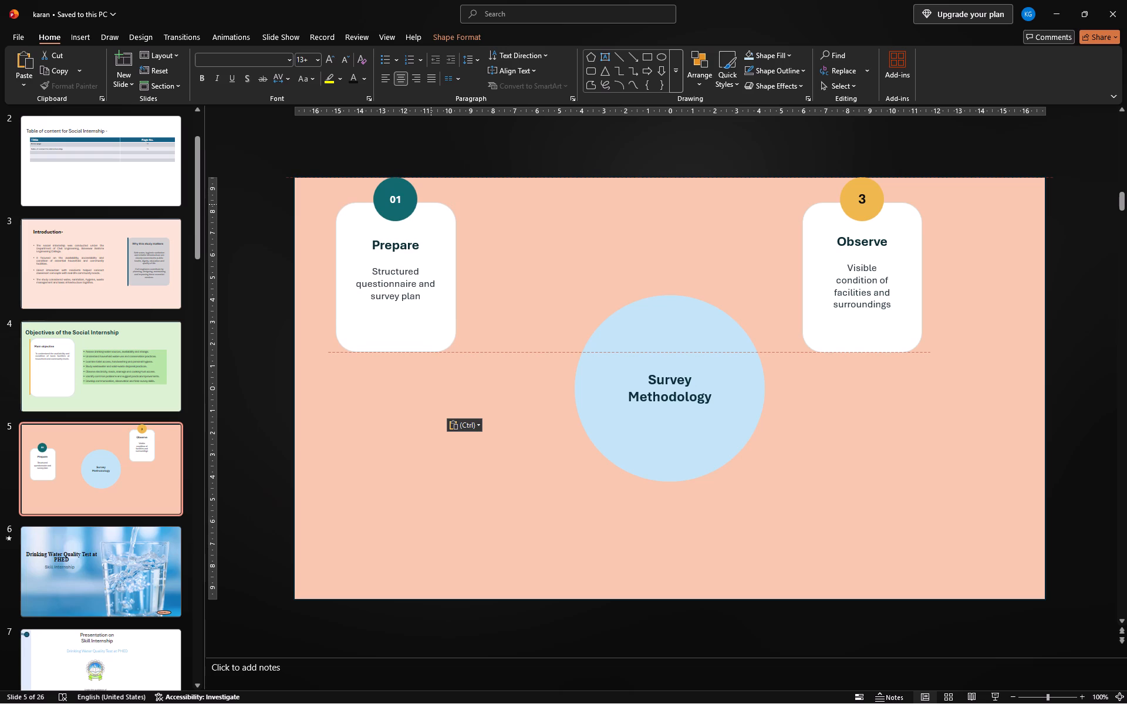
pyautogui.moveTo(431, 204); pyautogui.dragTo(457, 206)
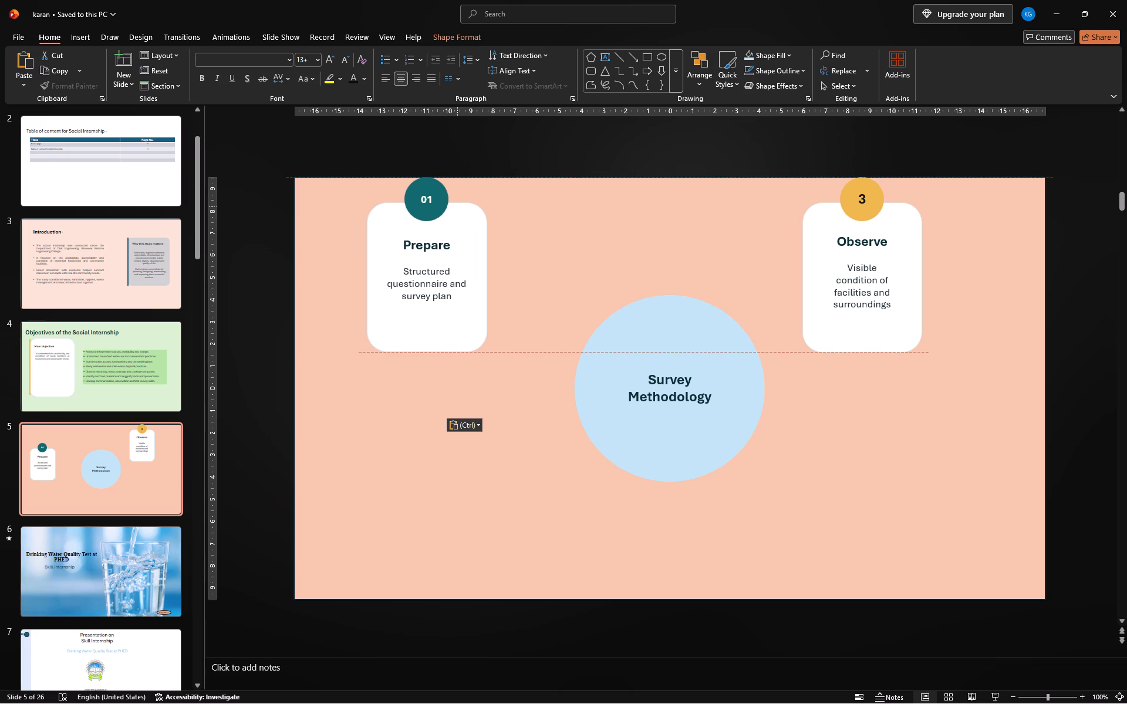
pyautogui.moveTo(457, 206); pyautogui.dragTo(468, 206)
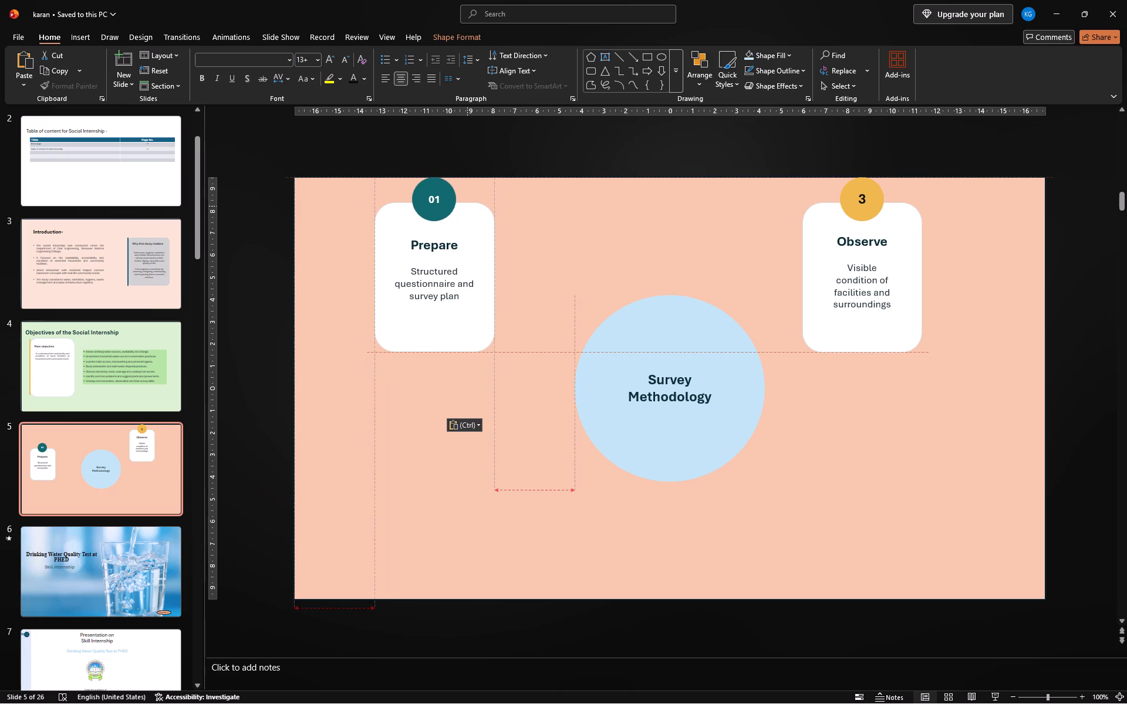
pyautogui.moveTo(468, 206); pyautogui.dragTo(466, 207)
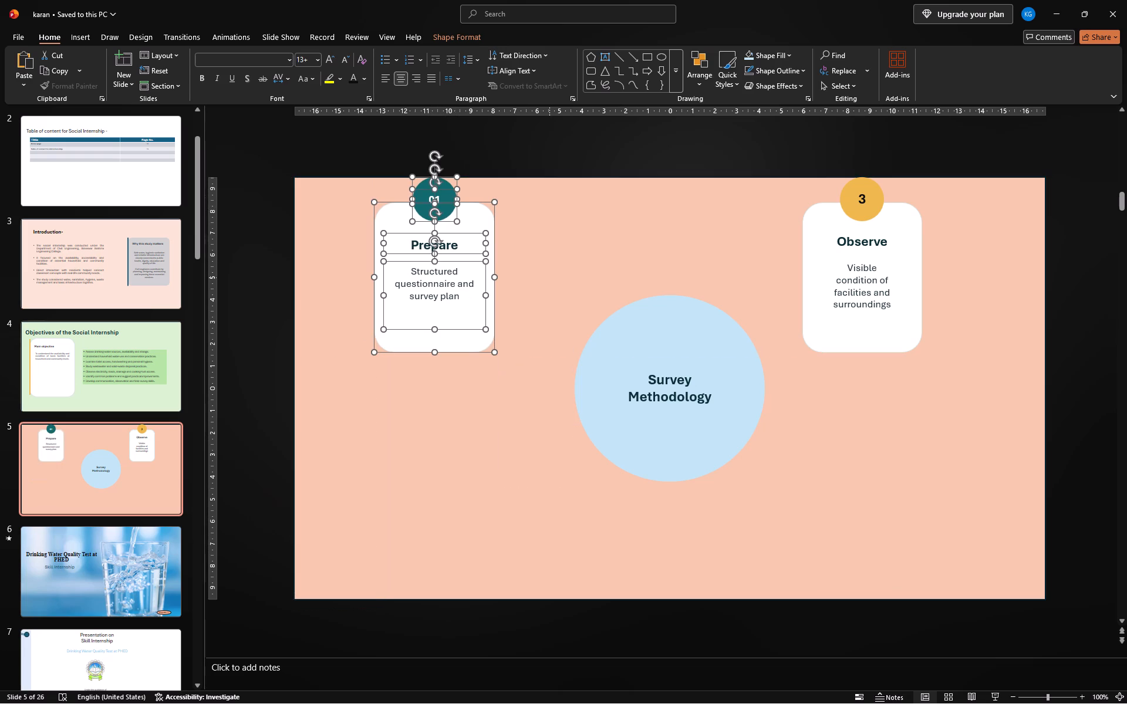
# Shift the blue Survey Methodology circle slightly left so it sits midway between the Prepare and Observe cards.
pyautogui.click(666, 343)
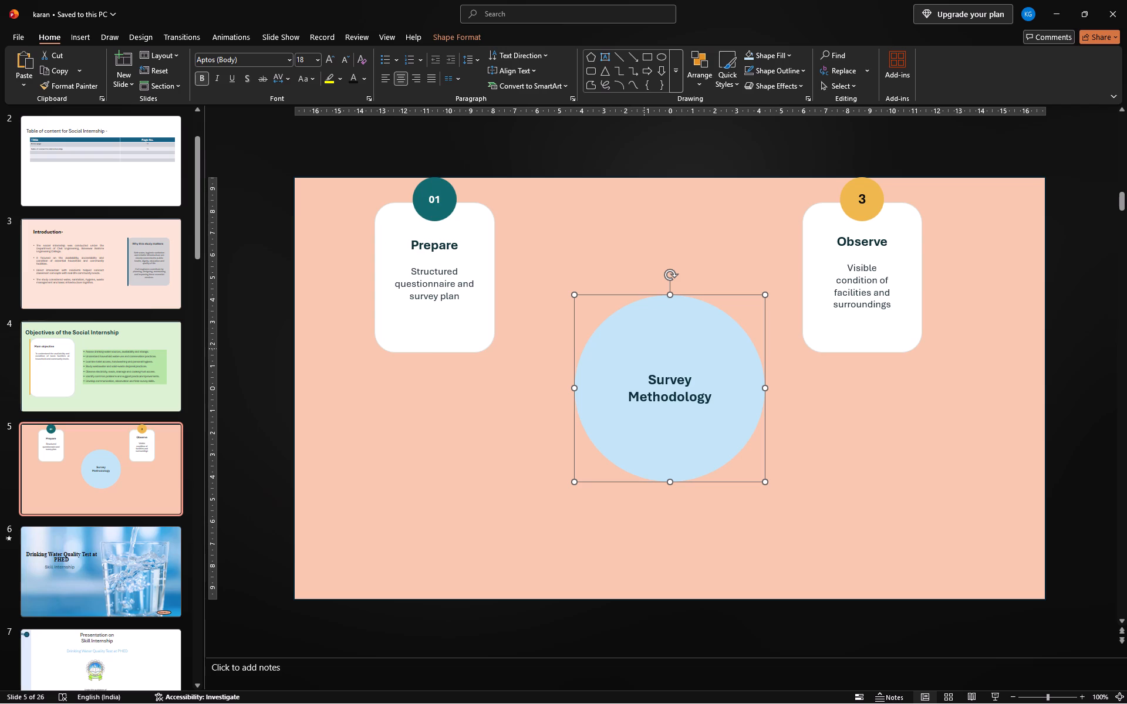
pyautogui.click(473, 216)
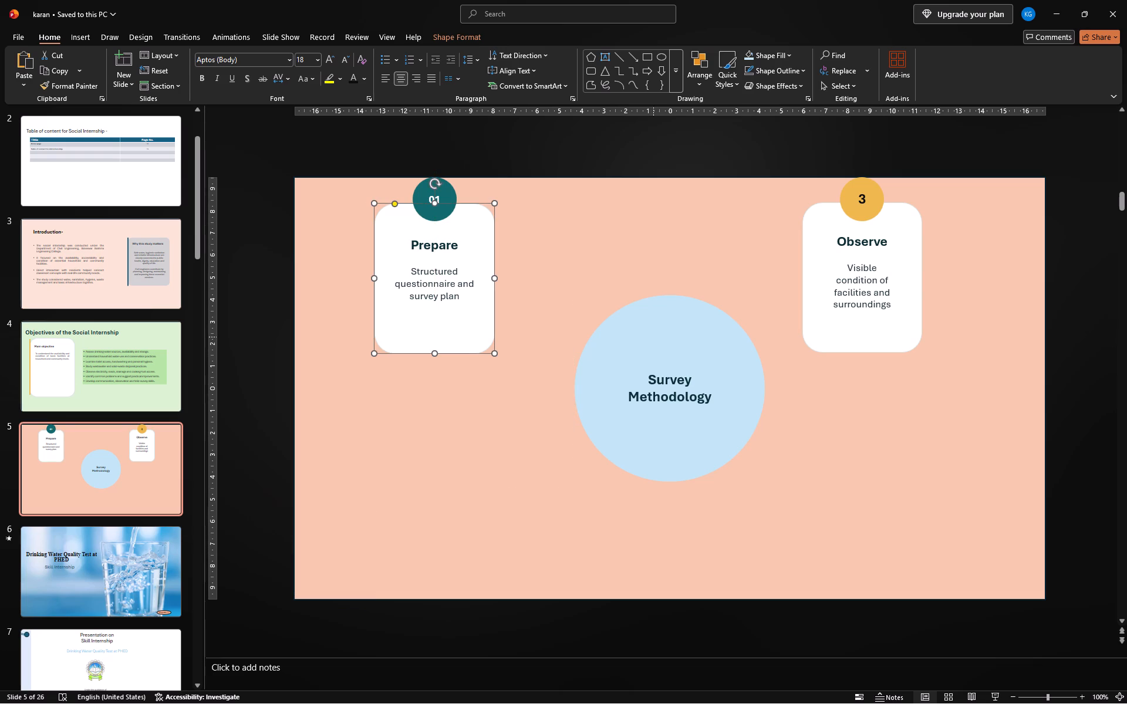
pyautogui.moveTo(655, 335); pyautogui.dragTo(636, 337)
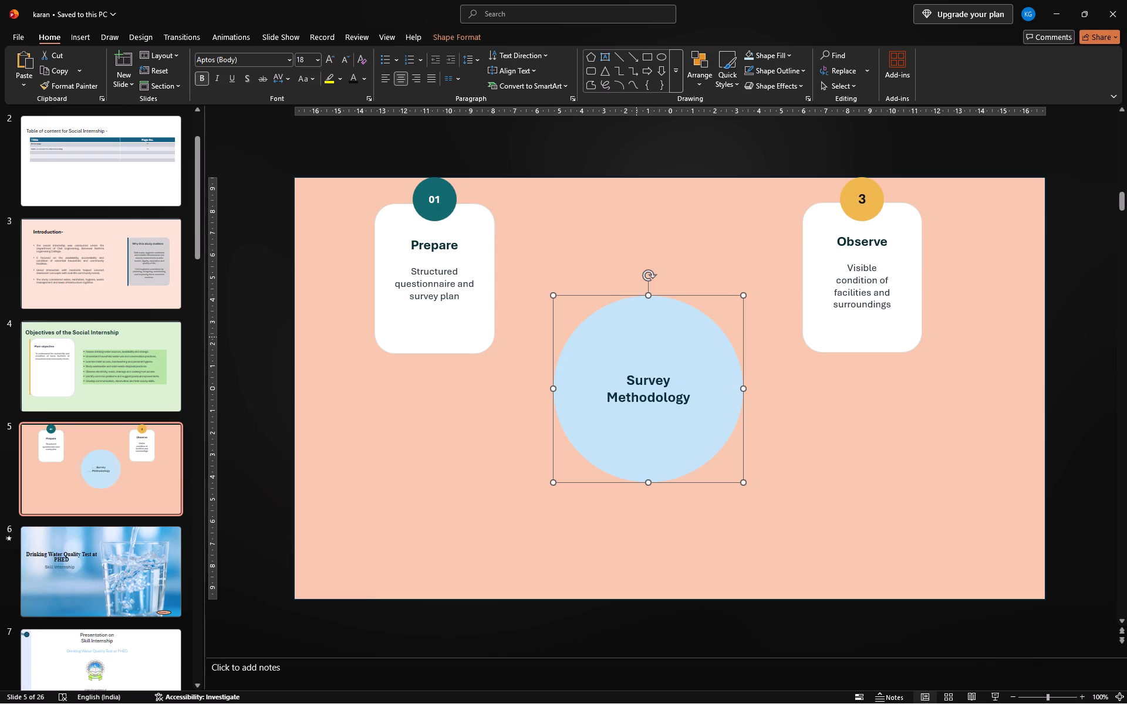
pyautogui.click(664, 204)
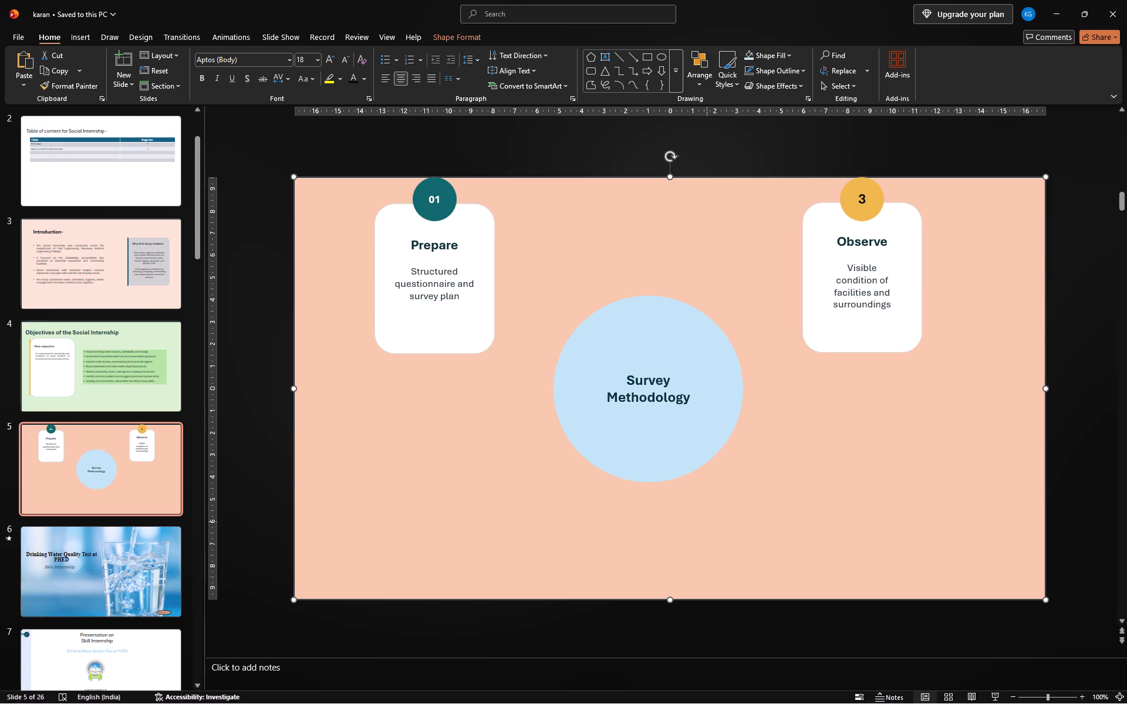
# Copy the Interact card's white shape, green circle, 02 label, heading and description from the reference deck onto slide 5 of karan.
pyautogui.click(793, 688)
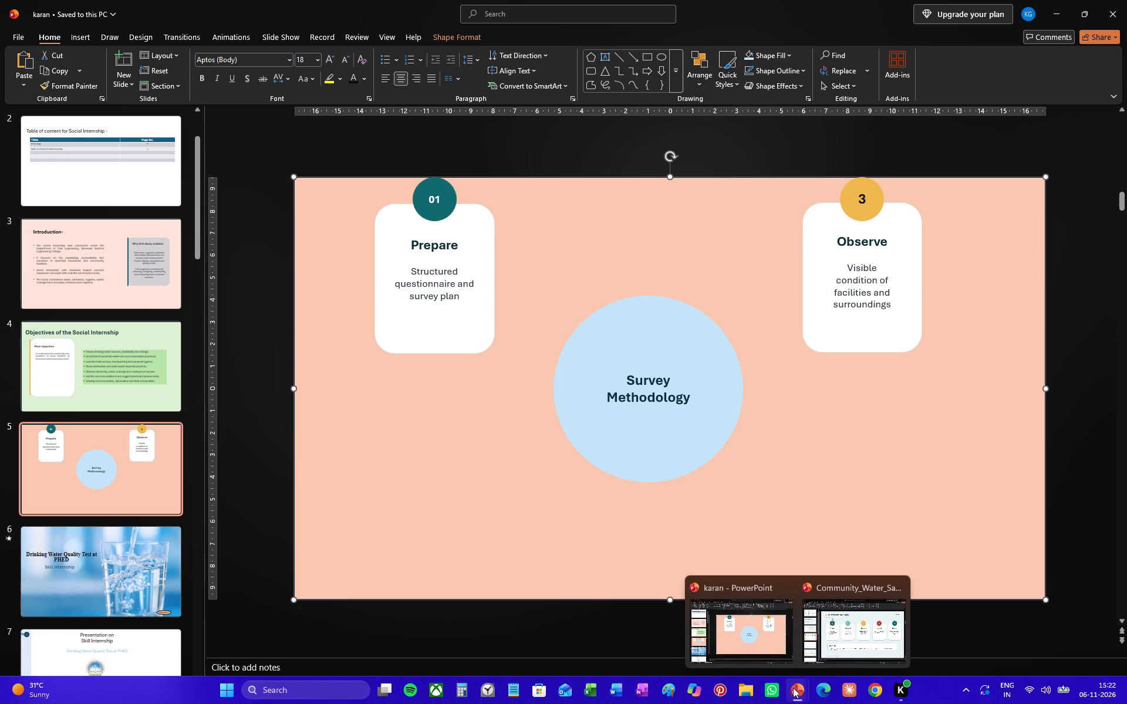
pyautogui.click(836, 637)
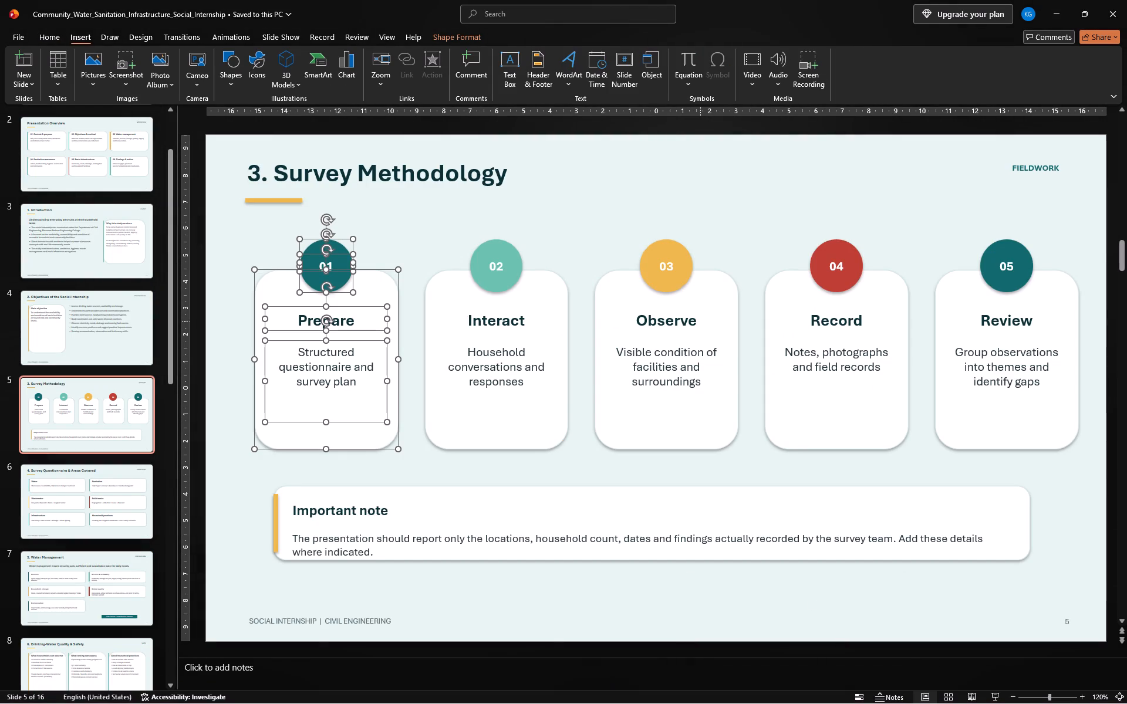
pyautogui.click(524, 296)
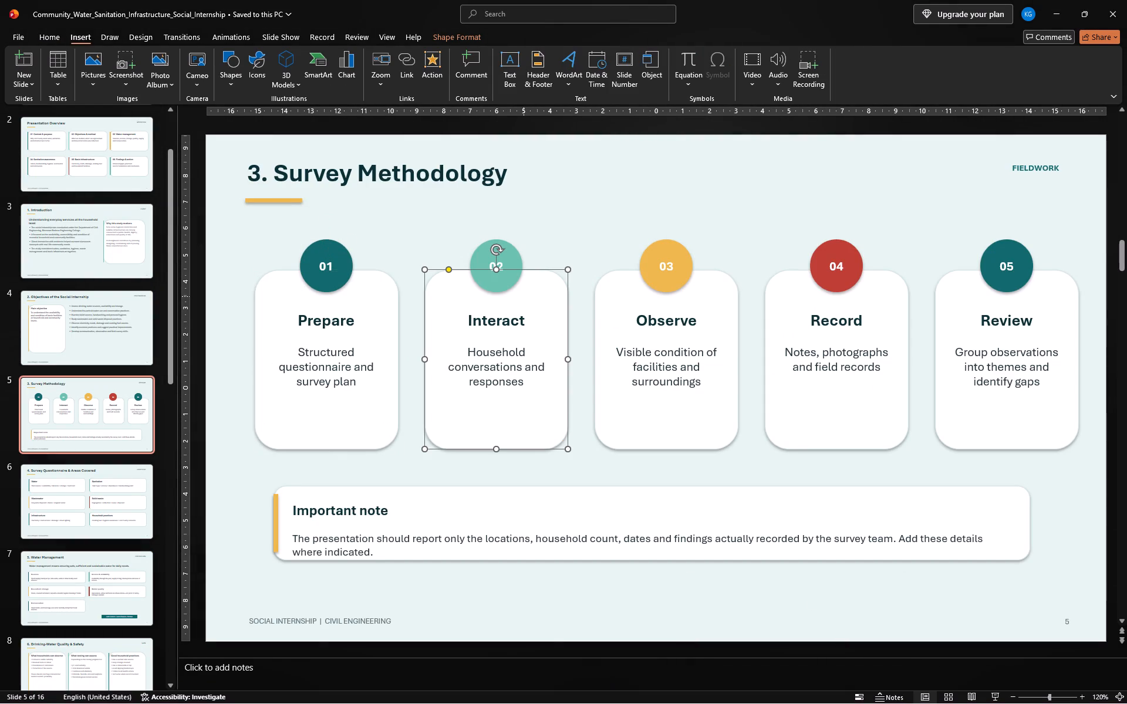
pyautogui.keyDown('ctrl'); pyautogui.click(512, 251); pyautogui.keyUp('ctrl')
pyautogui.keyDown('ctrl'); pyautogui.click(500, 260); pyautogui.keyUp('ctrl')
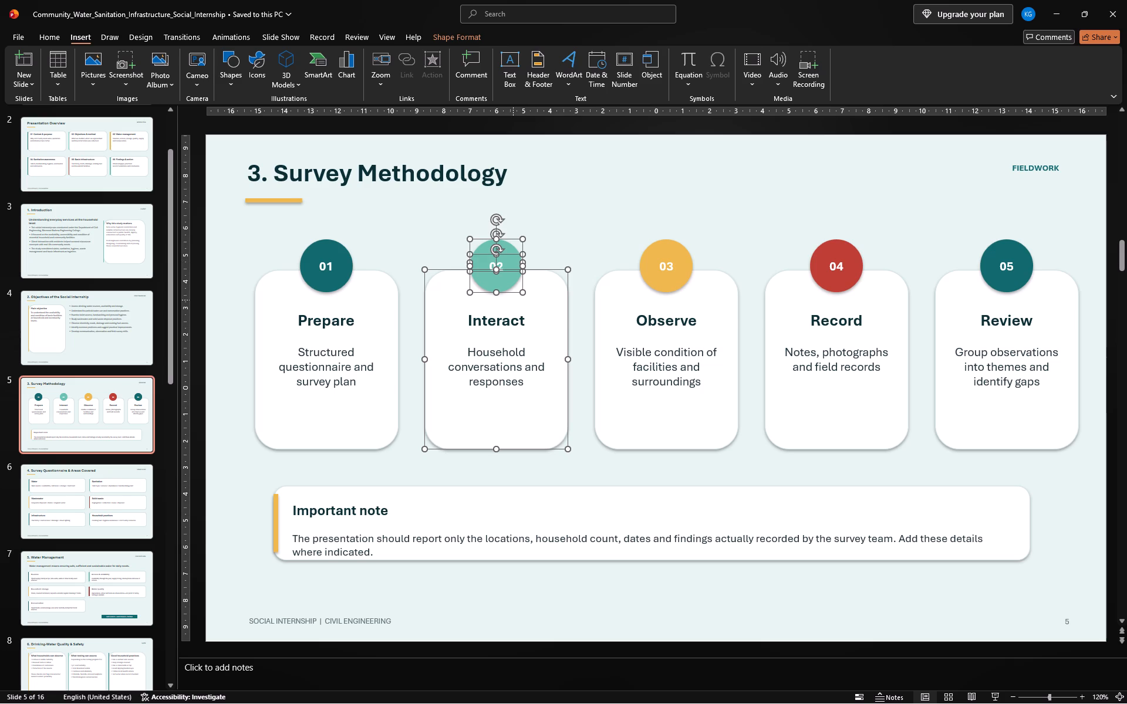
pyautogui.keyDown('ctrl'); pyautogui.click(513, 320); pyautogui.keyUp('ctrl')
pyautogui.keyDown('ctrl'); pyautogui.click(515, 357); pyautogui.keyUp('ctrl')
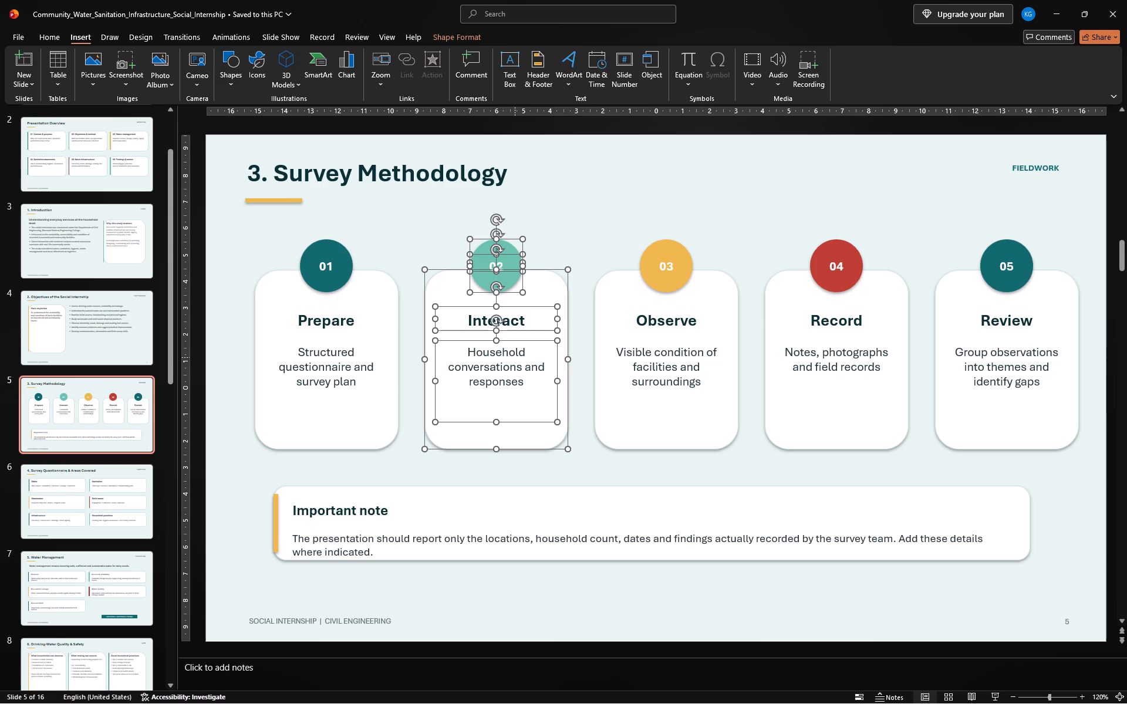
pyautogui.hotkey('ctrl', 'c')
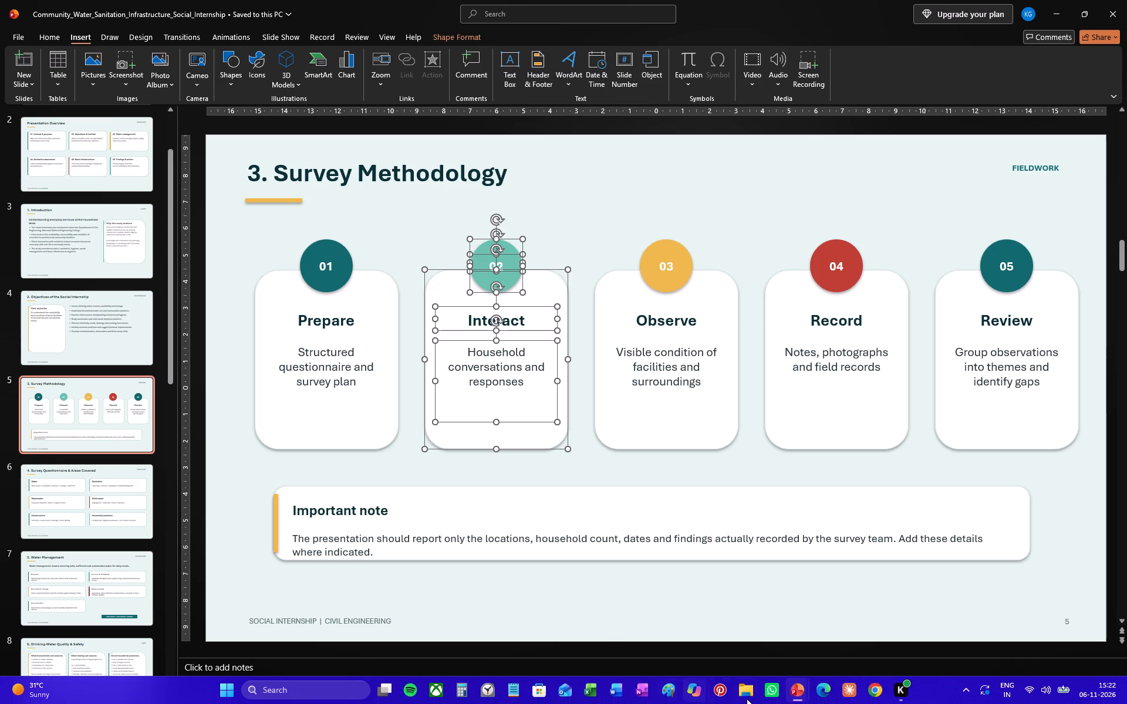
pyautogui.click(801, 688)
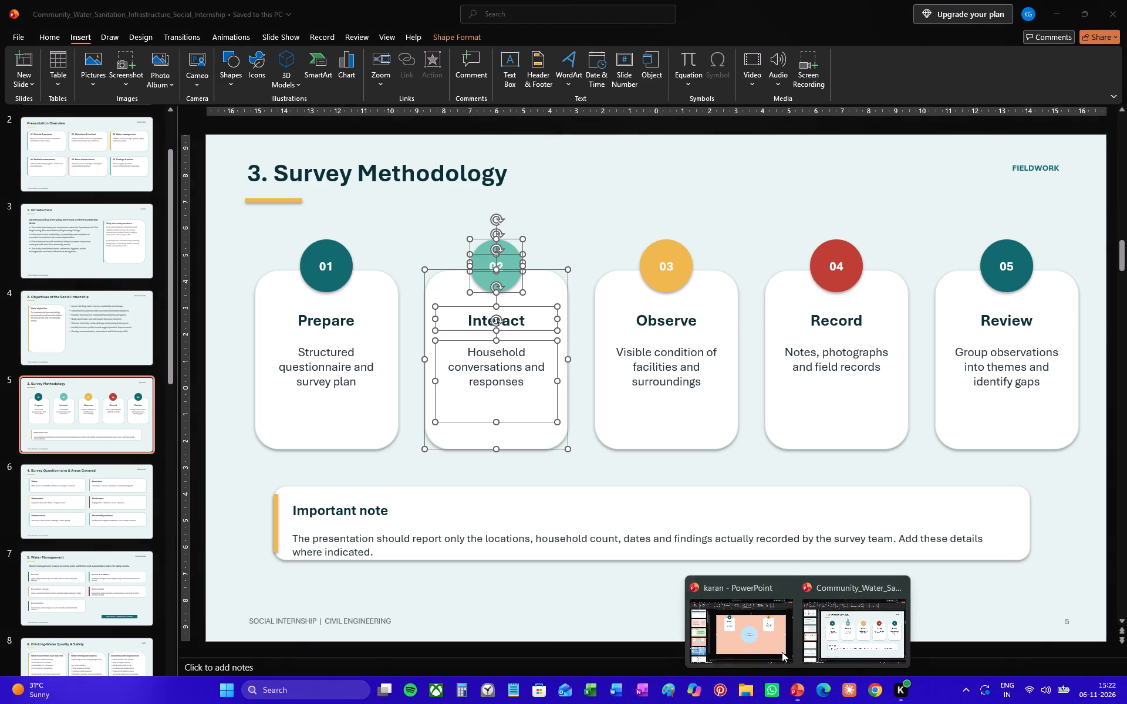
pyautogui.click(757, 617)
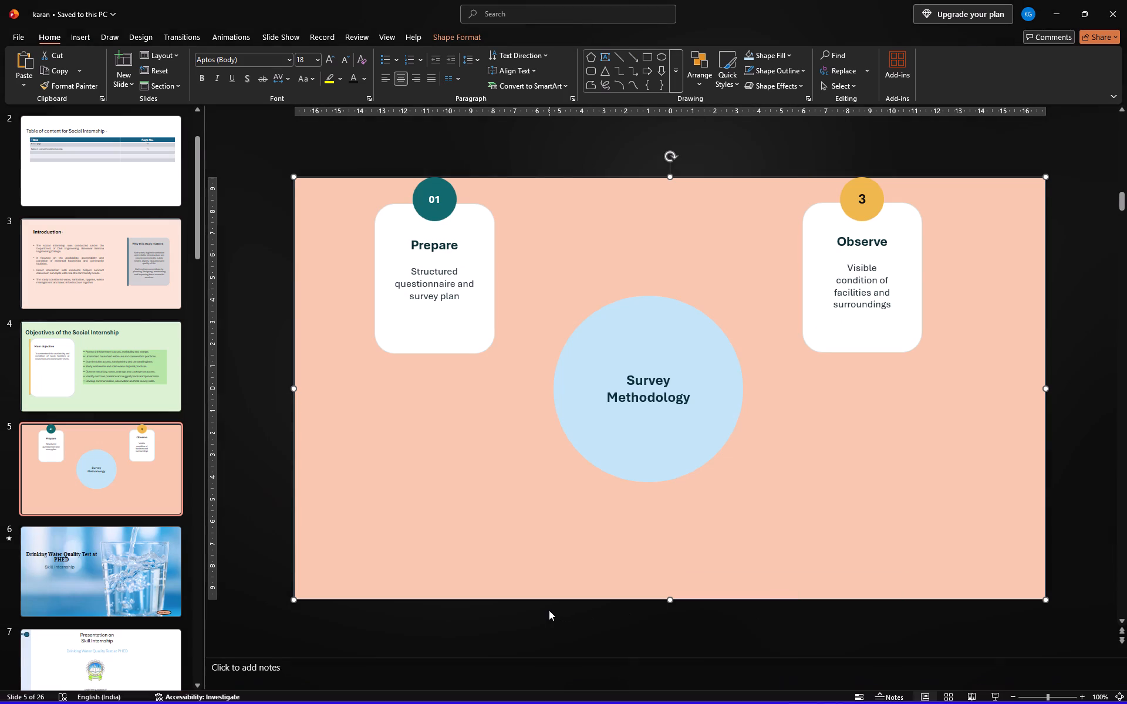
pyautogui.hotkey('ctrl', 'v')
# Move the Interact card to the slide's lower left, directly below the Prepare card and aligned with its edges.
pyautogui.moveTo(579, 304); pyautogui.dragTo(536, 376)
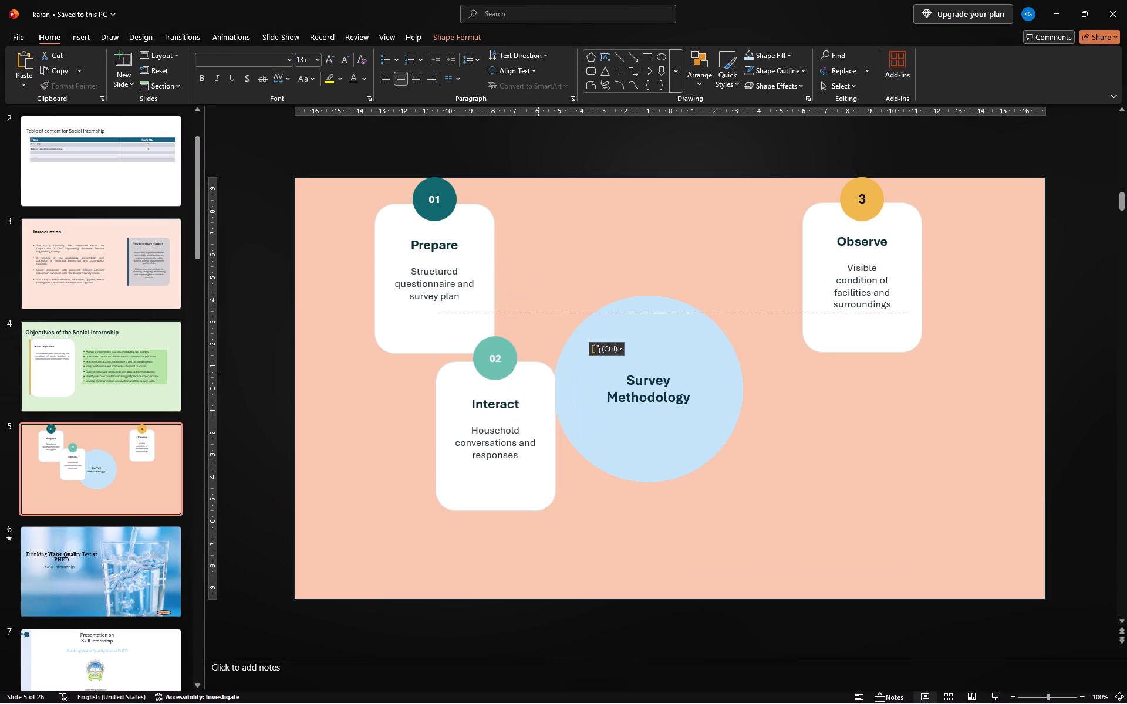
pyautogui.moveTo(536, 376); pyautogui.dragTo(478, 429)
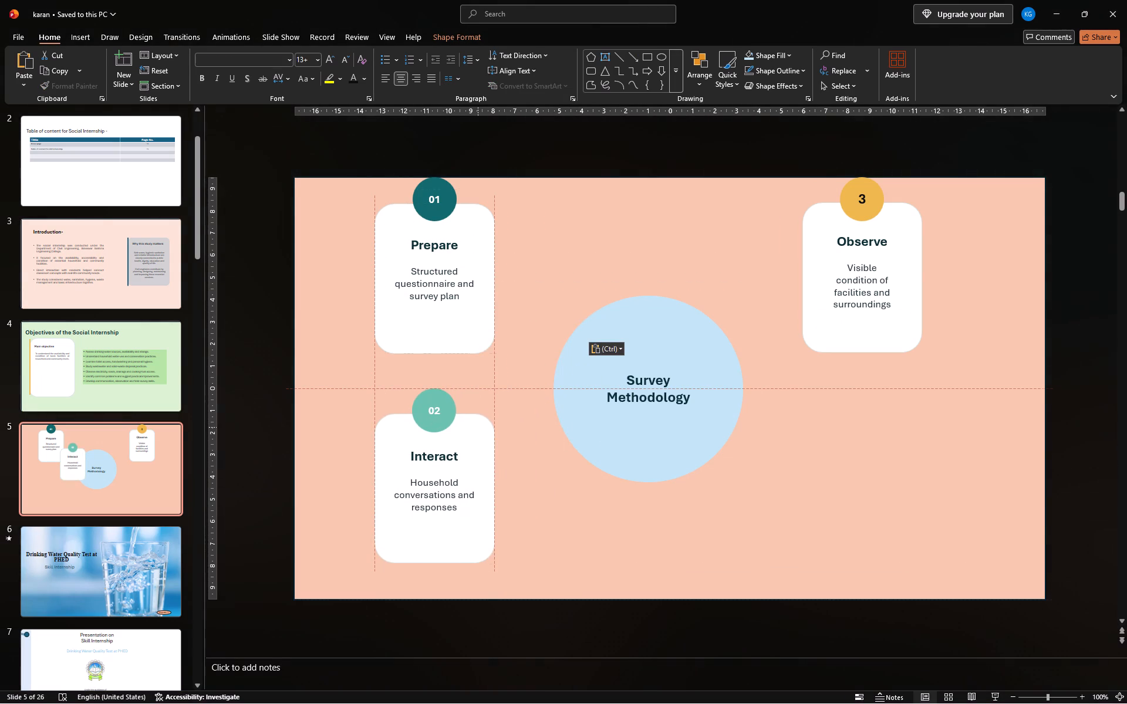
pyautogui.moveTo(478, 429); pyautogui.dragTo(477, 451)
pyautogui.click(607, 530)
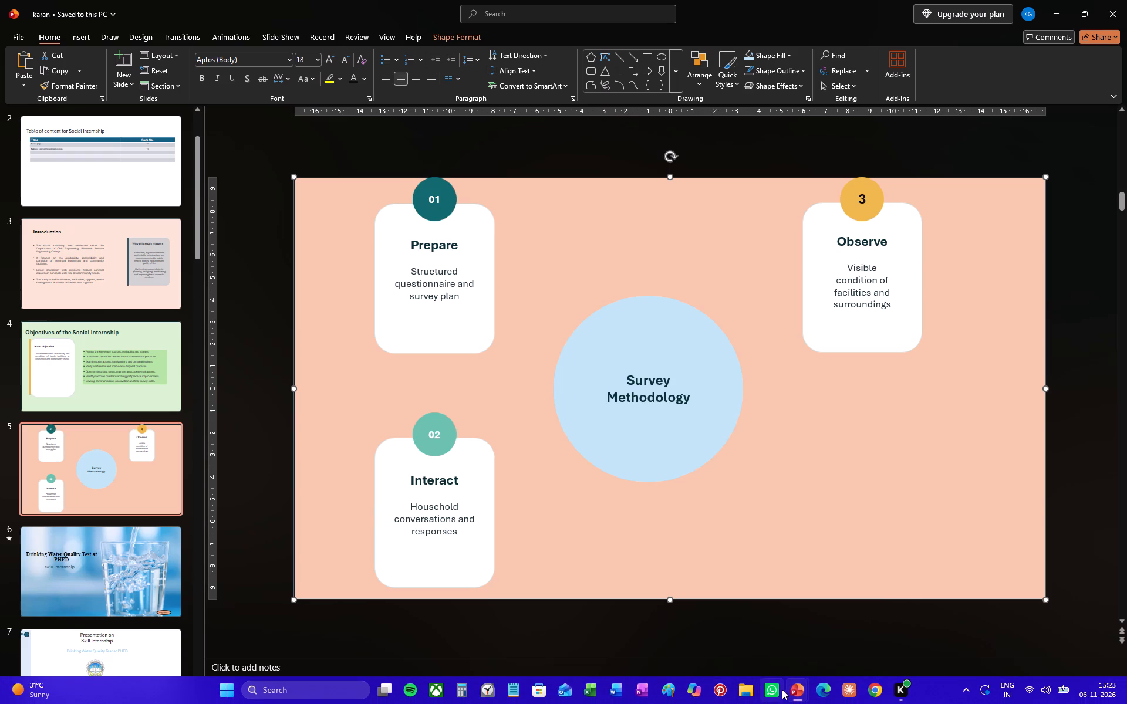
# Copy the Record card's white shape, red circle, 04 label, heading and description from the reference deck onto slide 5 of karan.
pyautogui.click(791, 695)
pyautogui.click(881, 652)
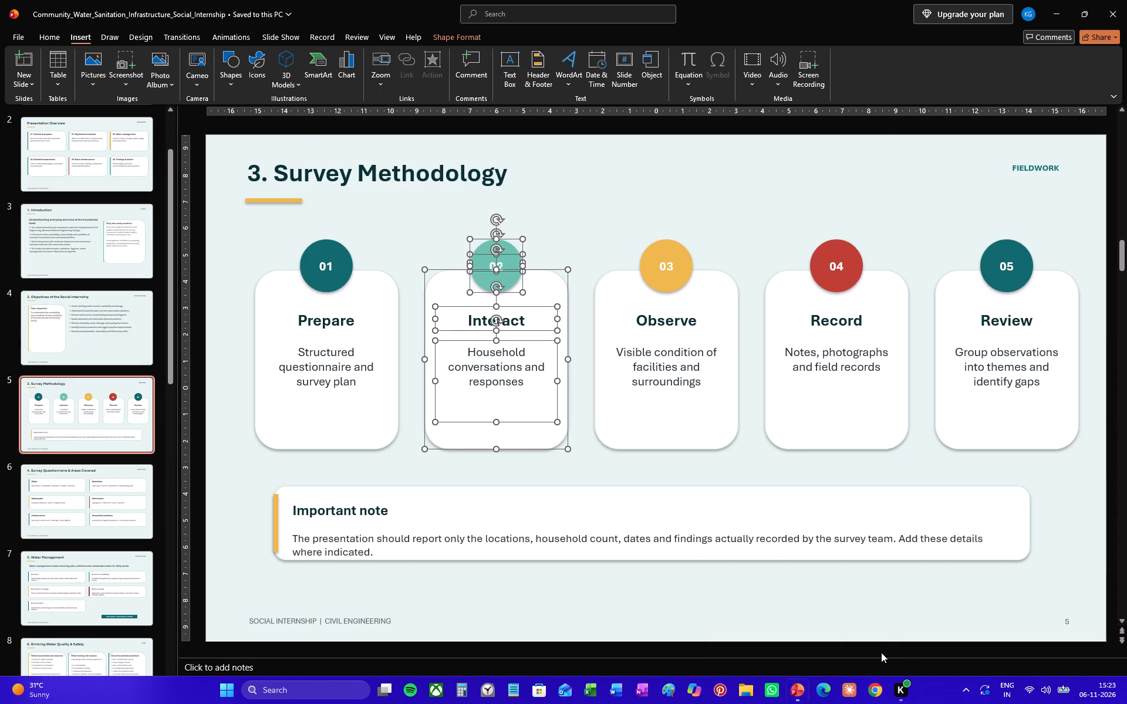
pyautogui.click(886, 294)
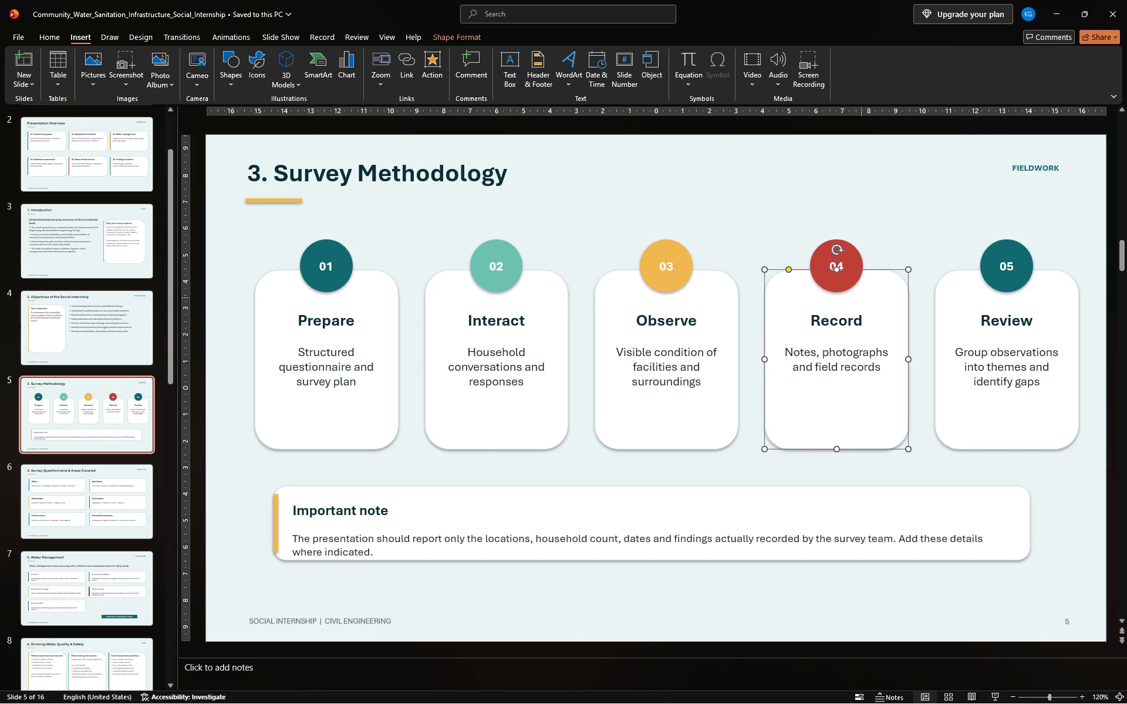
pyautogui.keyDown('ctrl'); pyautogui.click(849, 281); pyautogui.keyUp('ctrl')
pyautogui.keyDown('ctrl'); pyautogui.click(842, 264); pyautogui.keyUp('ctrl')
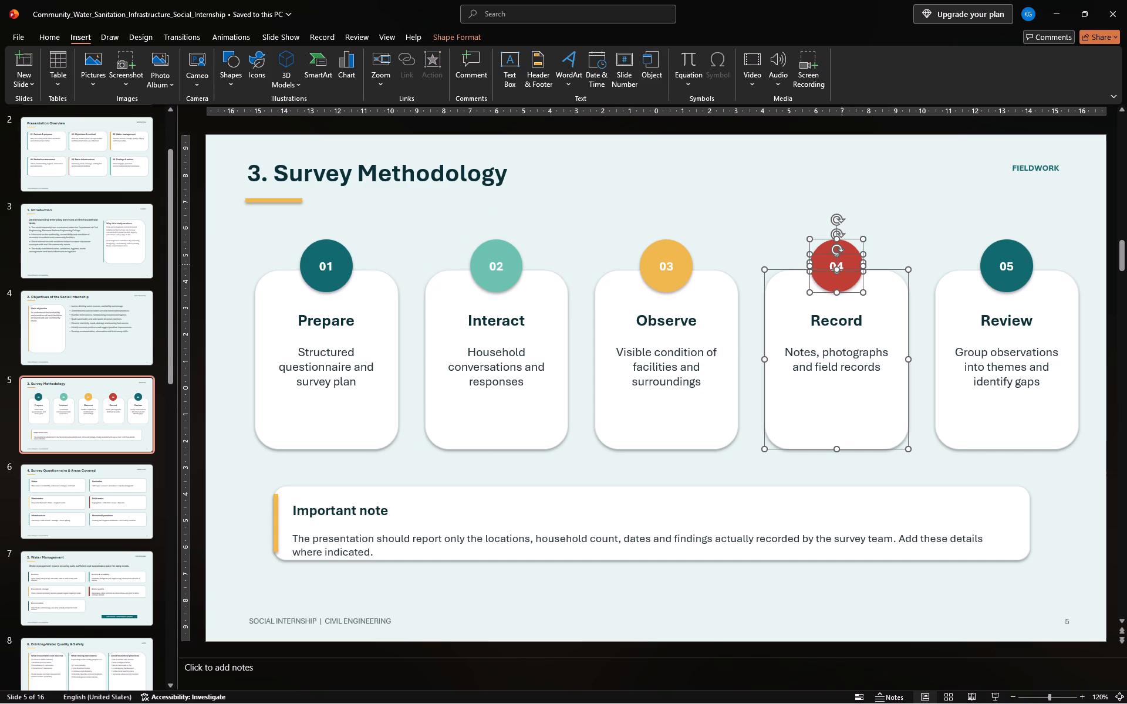
pyautogui.keyDown('ctrl'); pyautogui.click(857, 323); pyautogui.keyUp('ctrl')
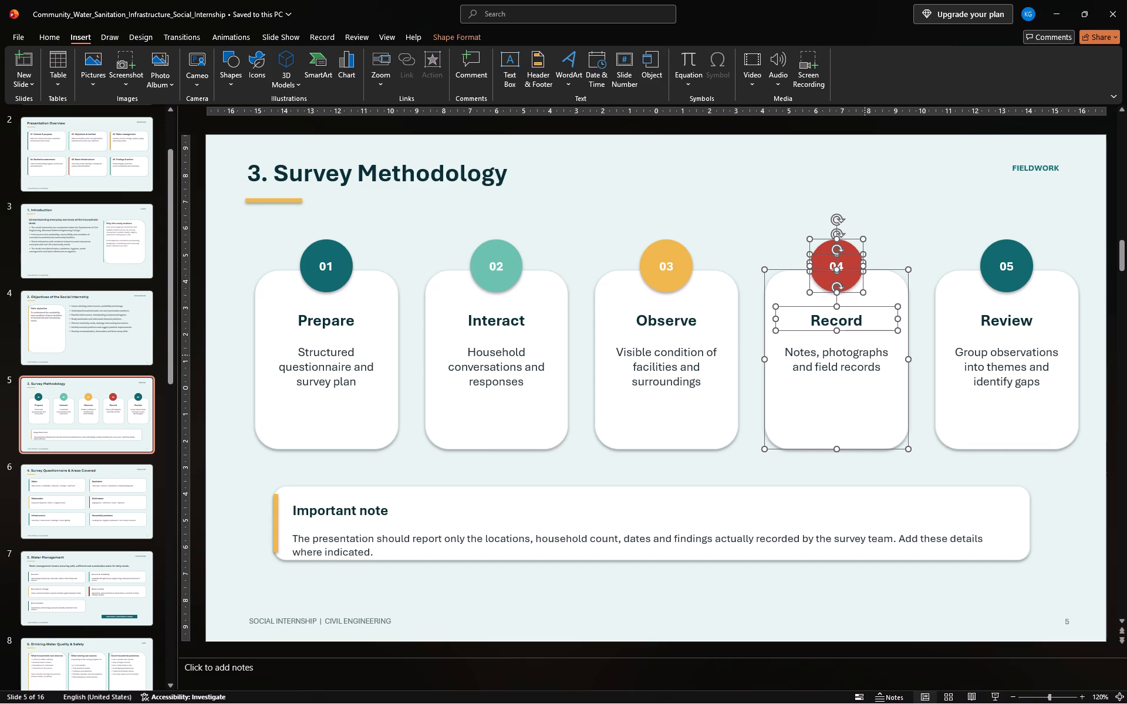
pyautogui.keyDown('ctrl'); pyautogui.click(865, 355); pyautogui.keyUp('ctrl')
pyautogui.hotkey('ctrl', 'c')
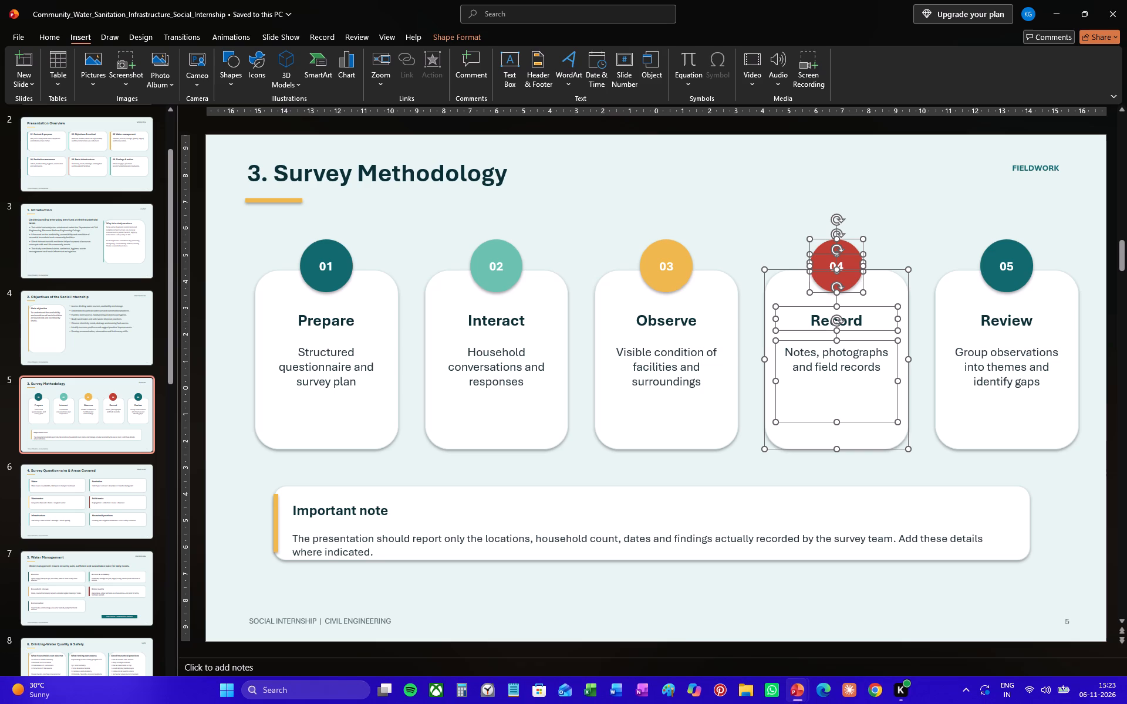
pyautogui.click(787, 647)
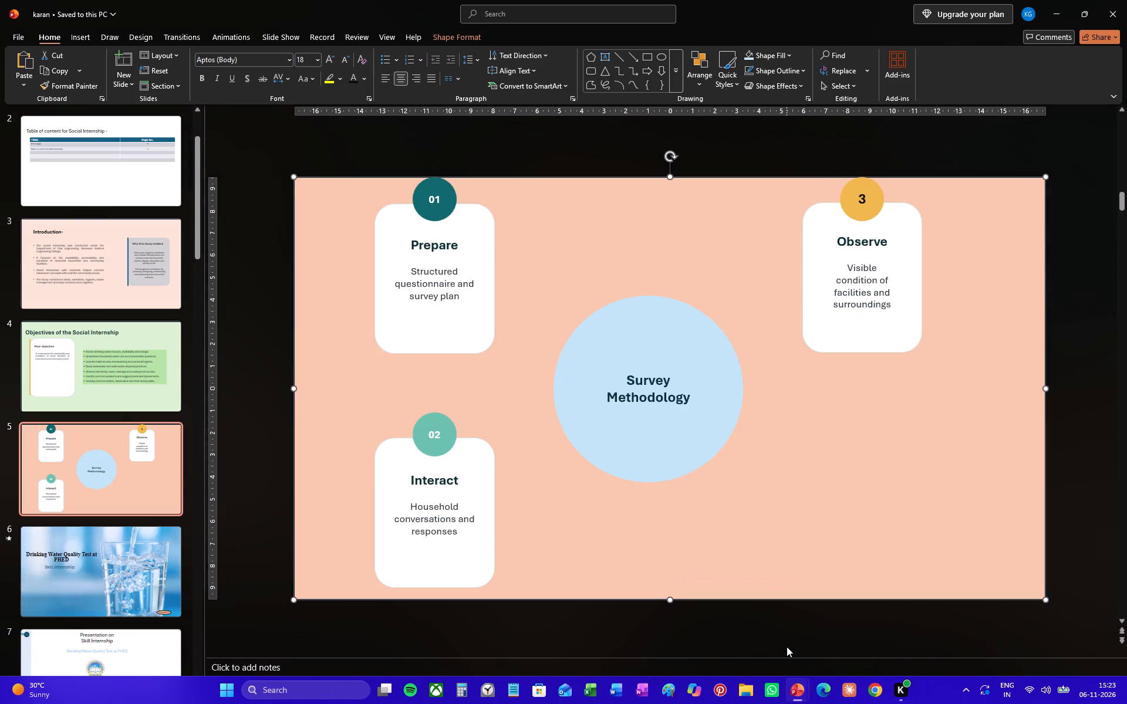
pyautogui.hotkey('ctrl', 'v')
# Move the Record card directly below the Observe card, aligned with its edges and level with the Interact card.
pyautogui.moveTo(858, 303); pyautogui.dragTo(880, 366)
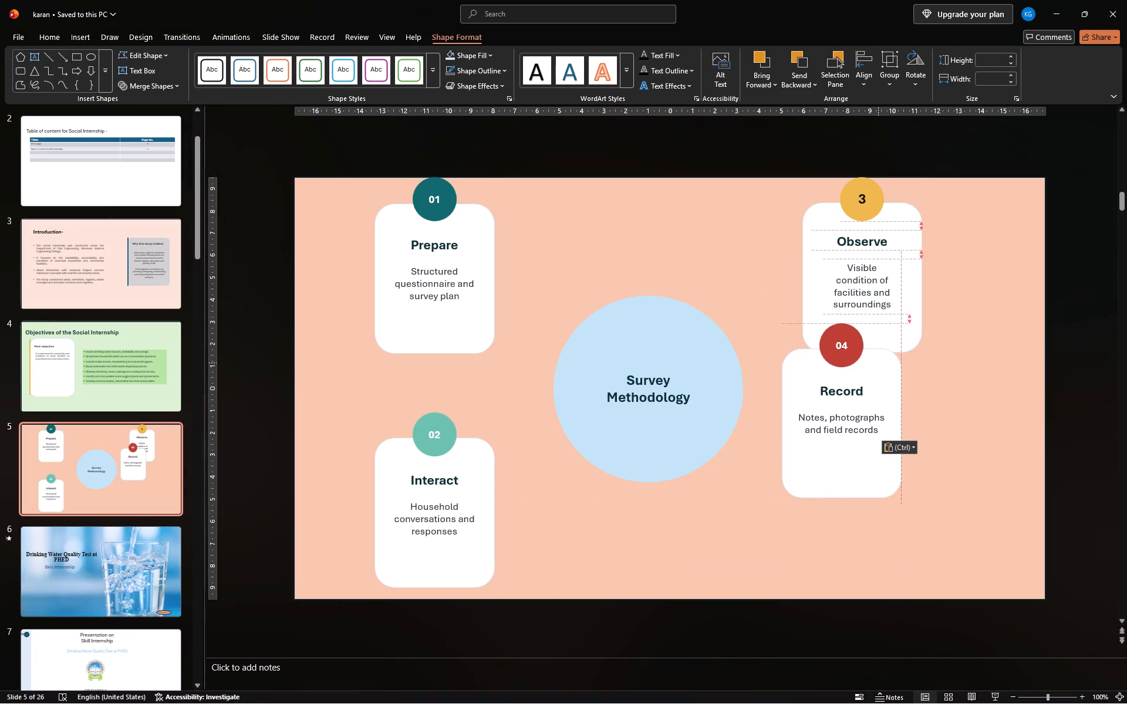
pyautogui.moveTo(880, 366); pyautogui.dragTo(902, 441)
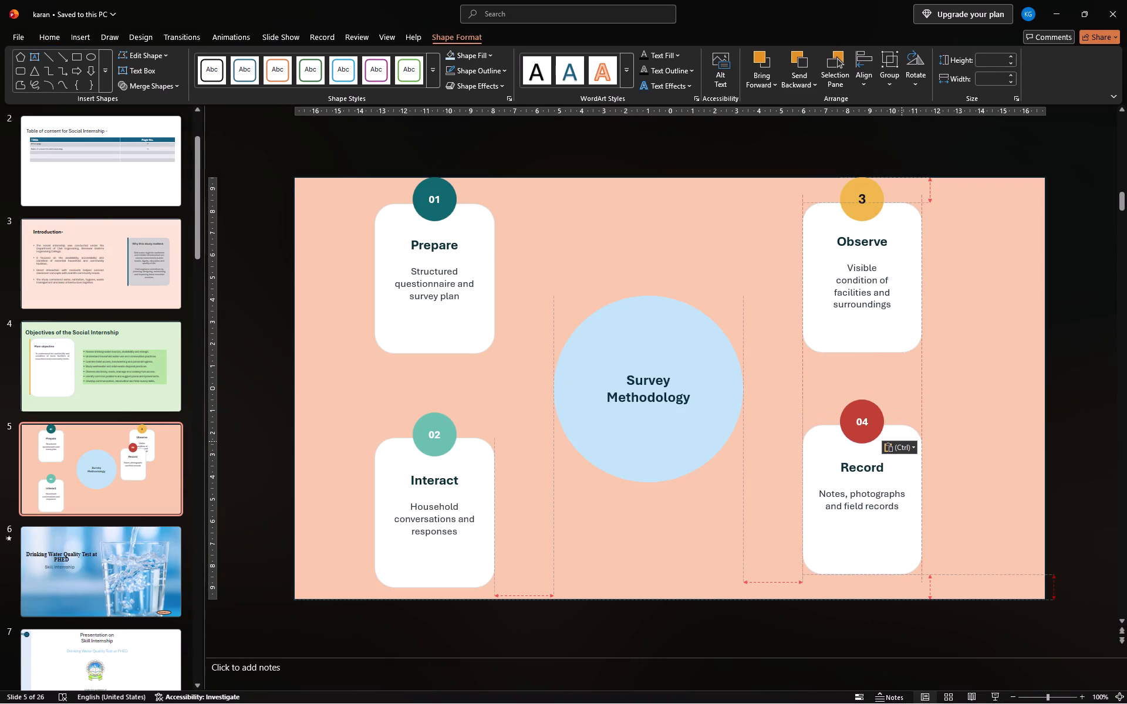
pyautogui.moveTo(902, 441); pyautogui.dragTo(898, 447)
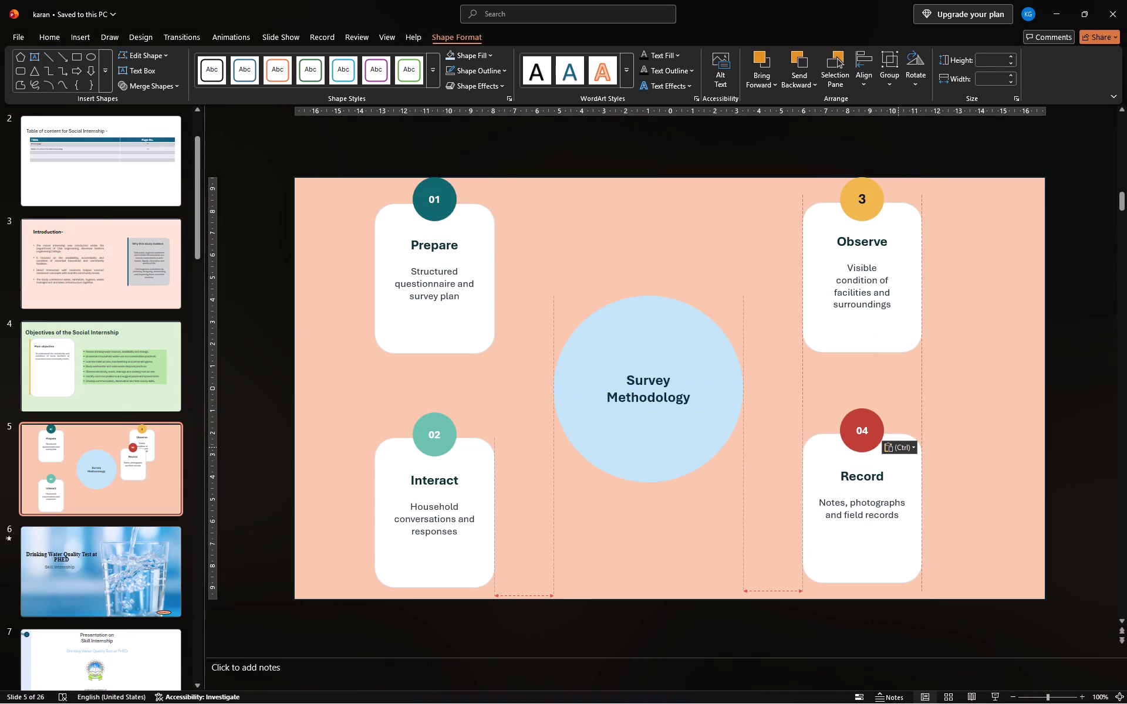
pyautogui.moveTo(898, 447); pyautogui.dragTo(903, 449)
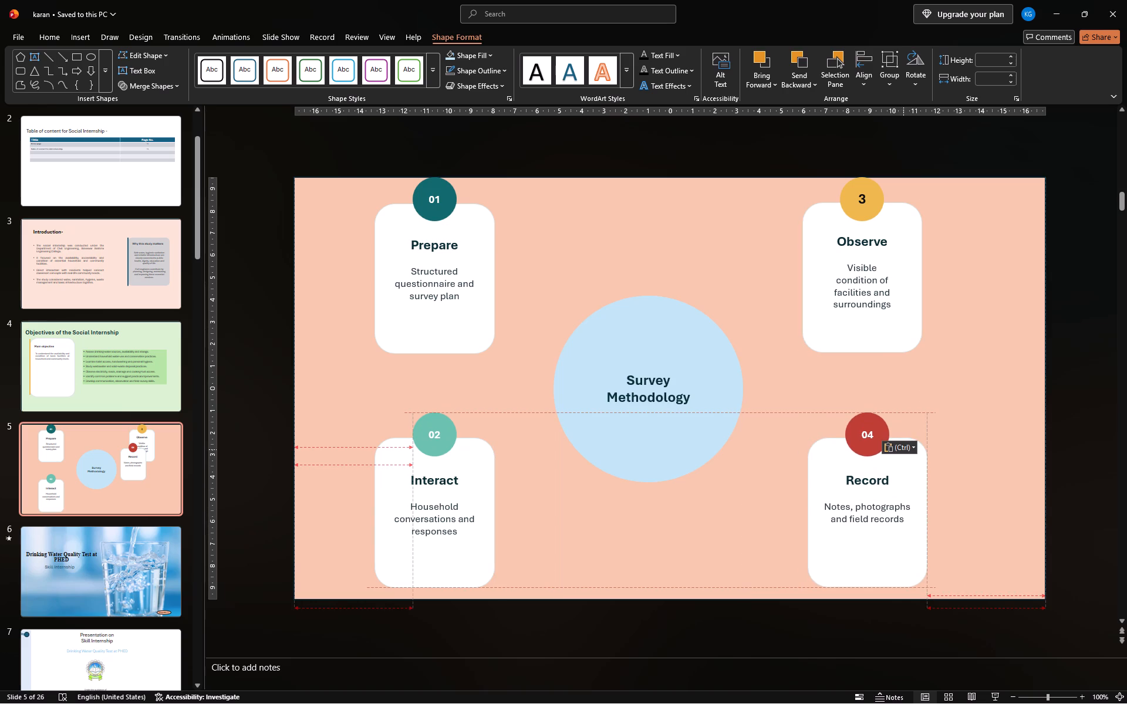
pyautogui.moveTo(903, 449); pyautogui.dragTo(899, 449)
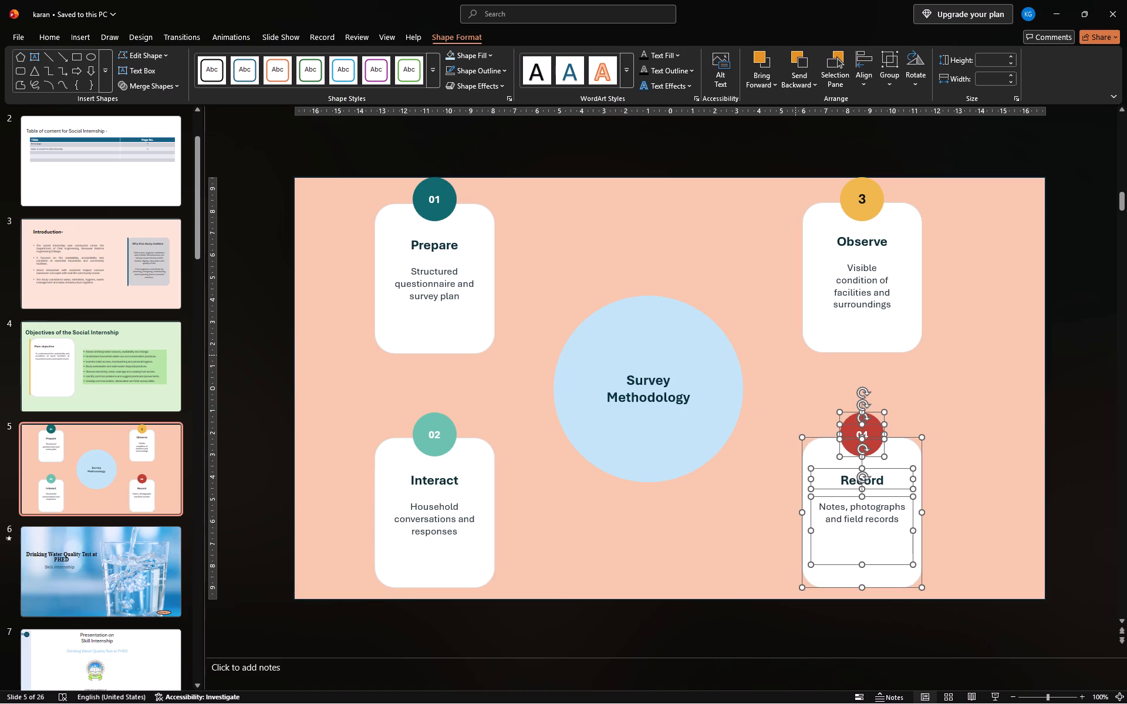
pyautogui.click(794, 355)
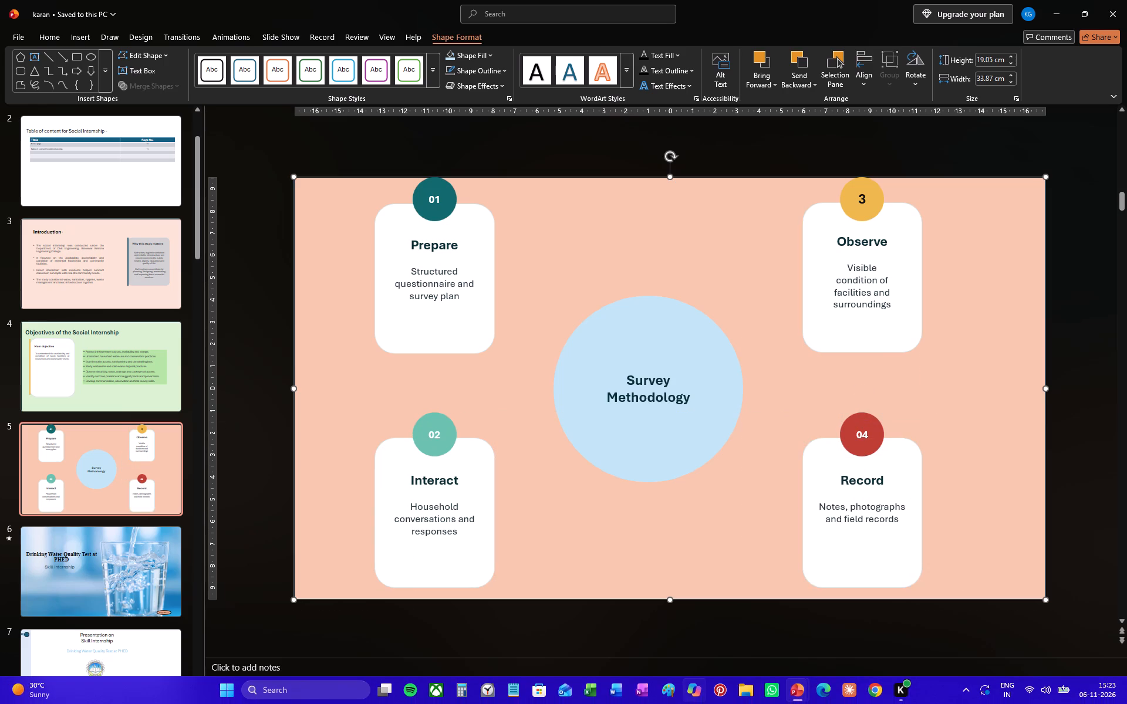
# Copy the Review card's white shape, teal circle, 05 label, heading and description from the reference deck onto slide 5 of karan.
pyautogui.click(805, 693)
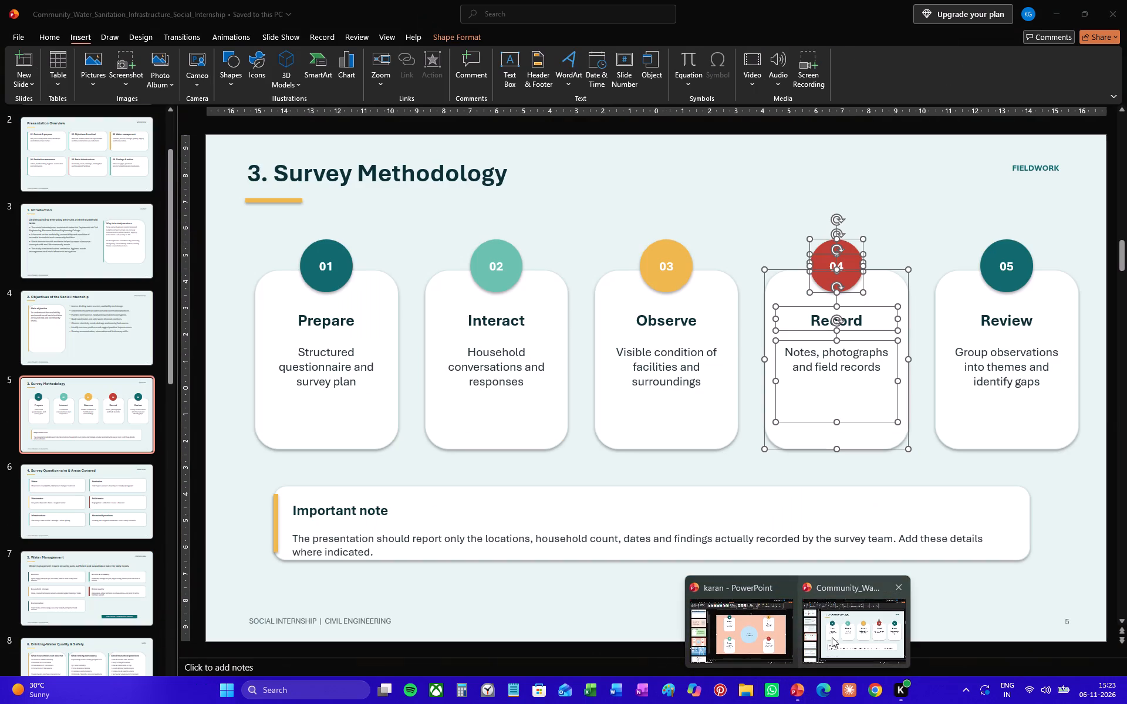
pyautogui.click(849, 637)
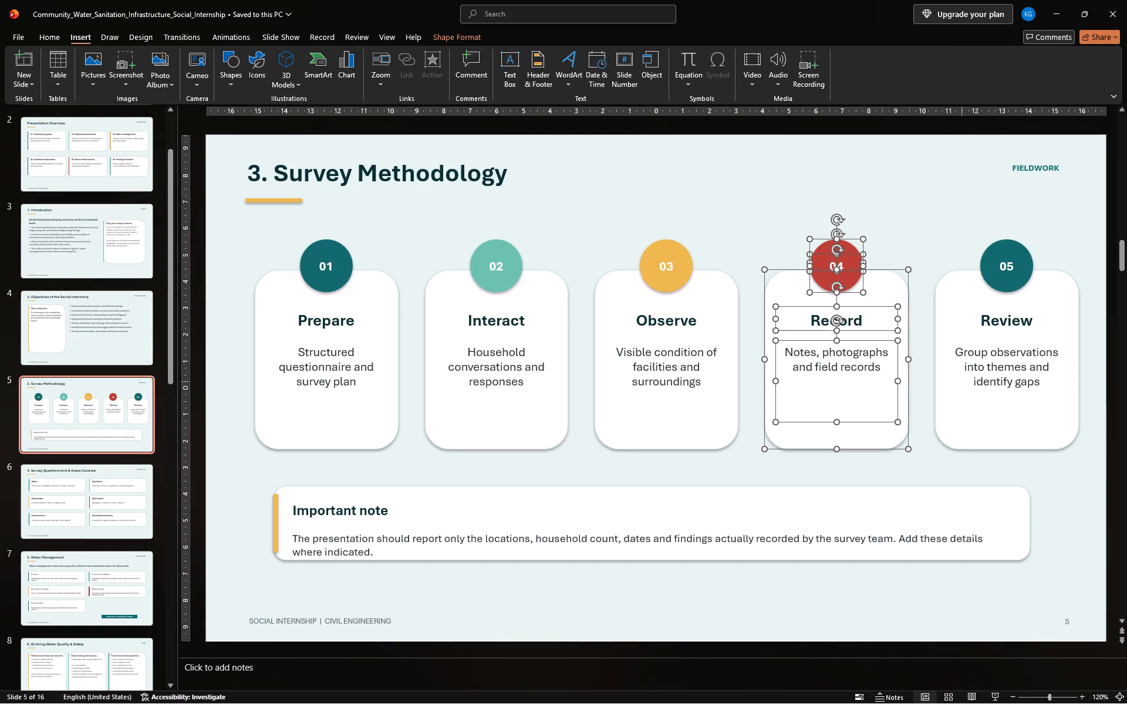
pyautogui.click(967, 308)
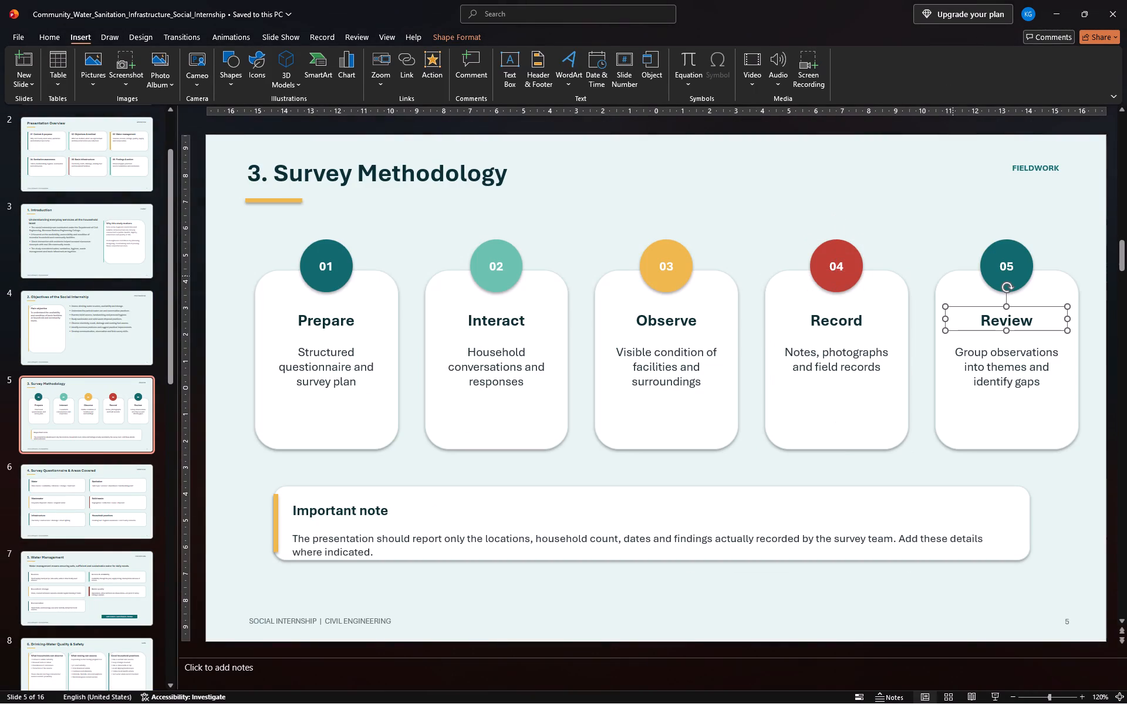
pyautogui.keyDown('ctrl'); pyautogui.click(951, 287); pyautogui.keyUp('ctrl')
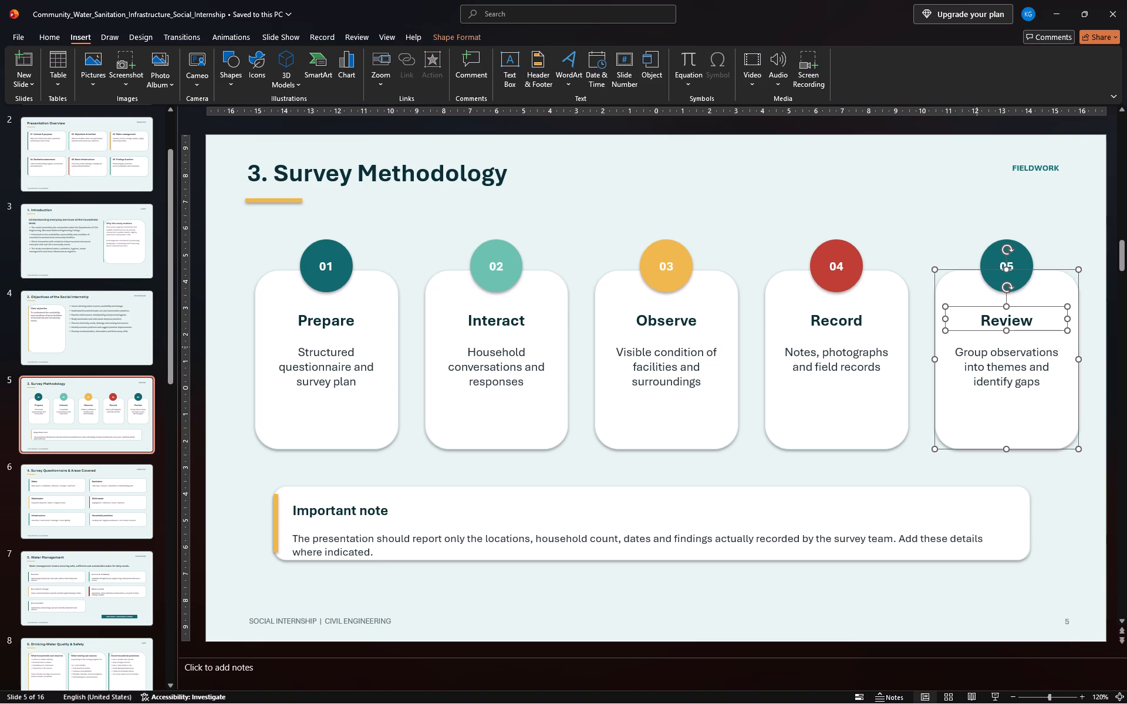
pyautogui.keyDown('ctrl'); pyautogui.click(977, 352); pyautogui.keyUp('ctrl')
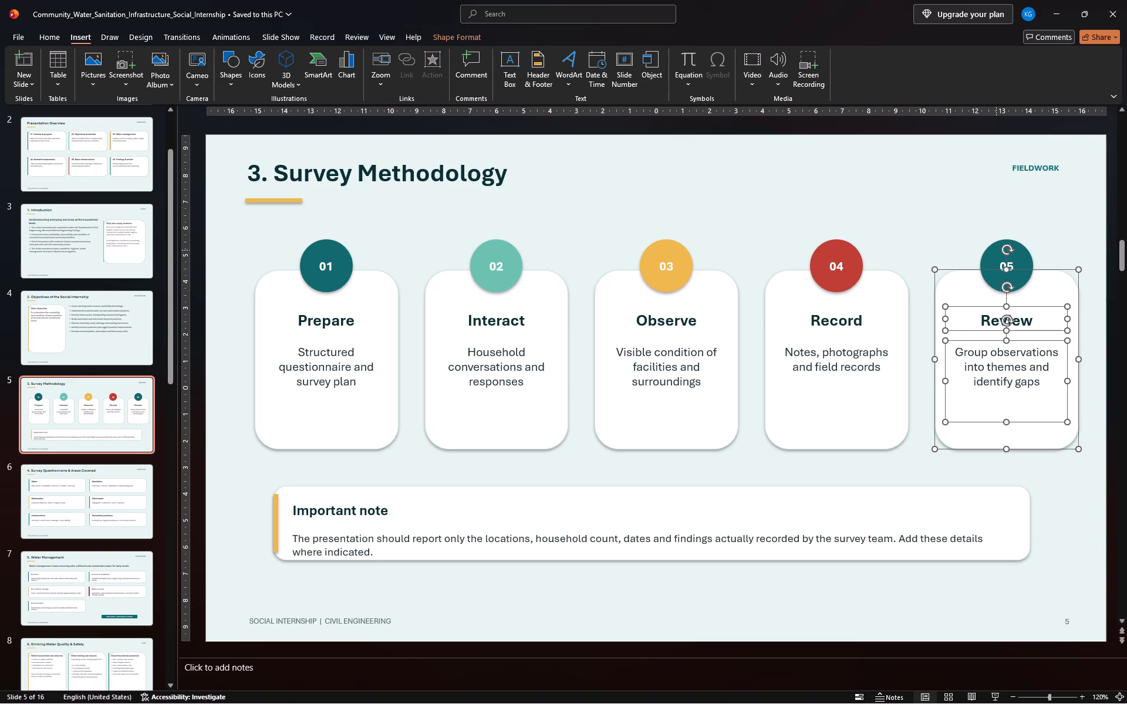
pyautogui.keyDown('ctrl'); pyautogui.click(996, 250); pyautogui.keyUp('ctrl')
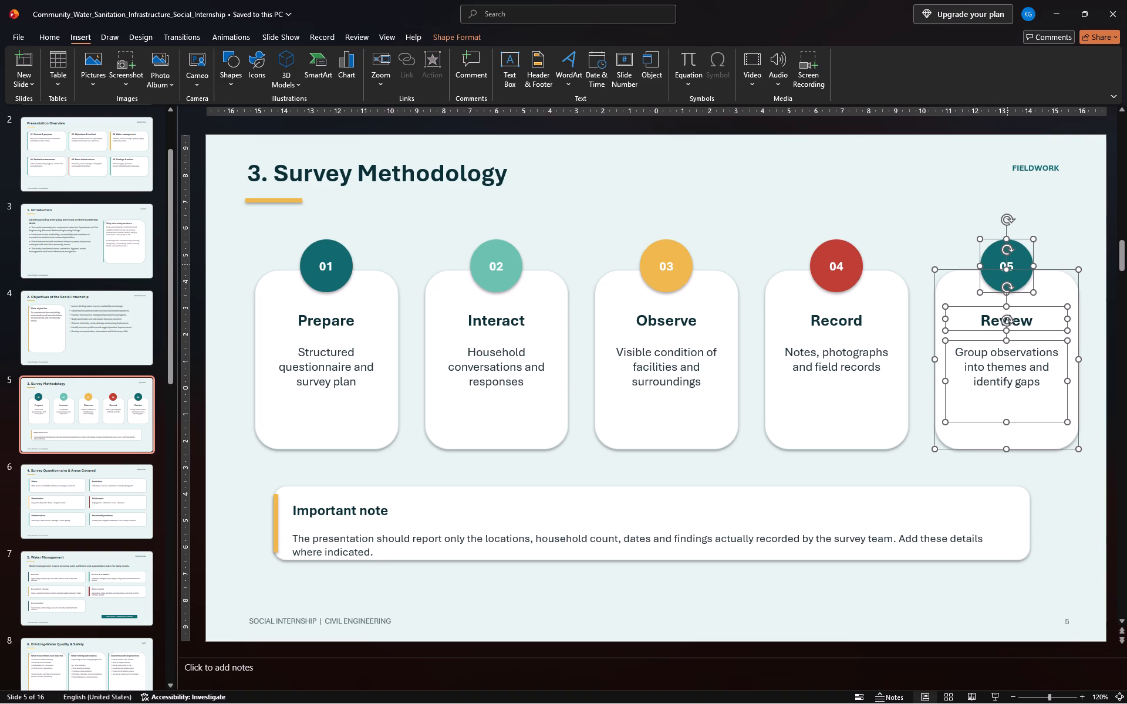
pyautogui.keyDown('ctrl'); pyautogui.click(1007, 264); pyautogui.keyUp('ctrl')
pyautogui.hotkey('ctrl', 'c')
pyautogui.click(792, 689)
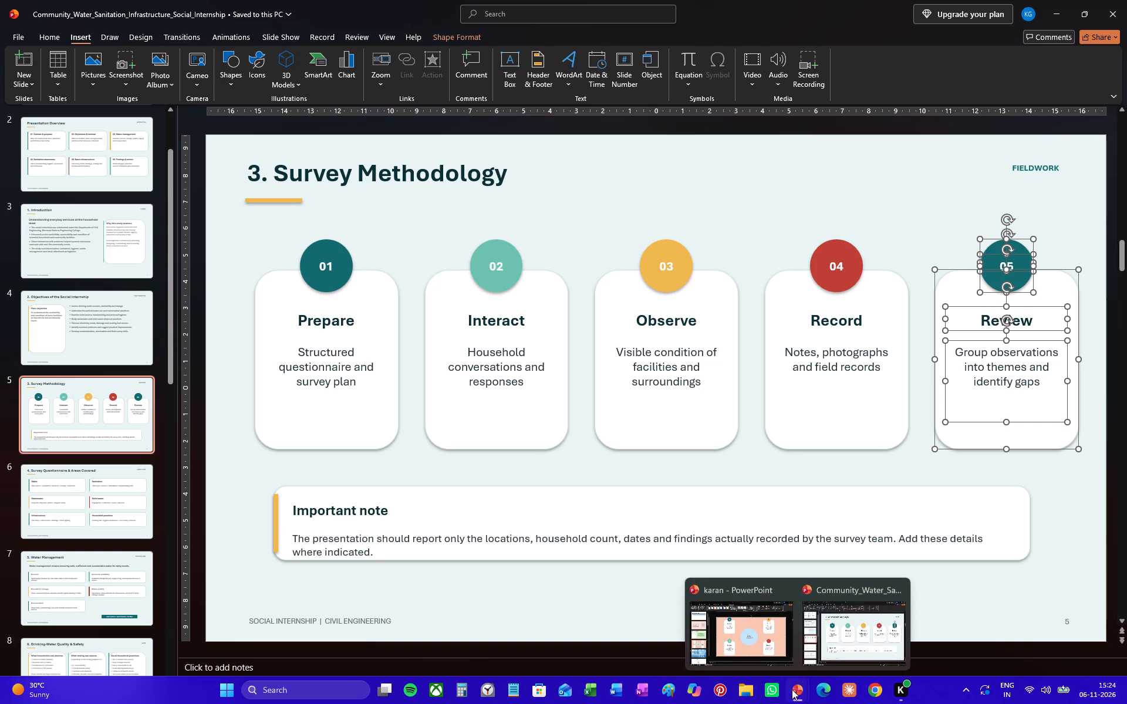
pyautogui.click(770, 645)
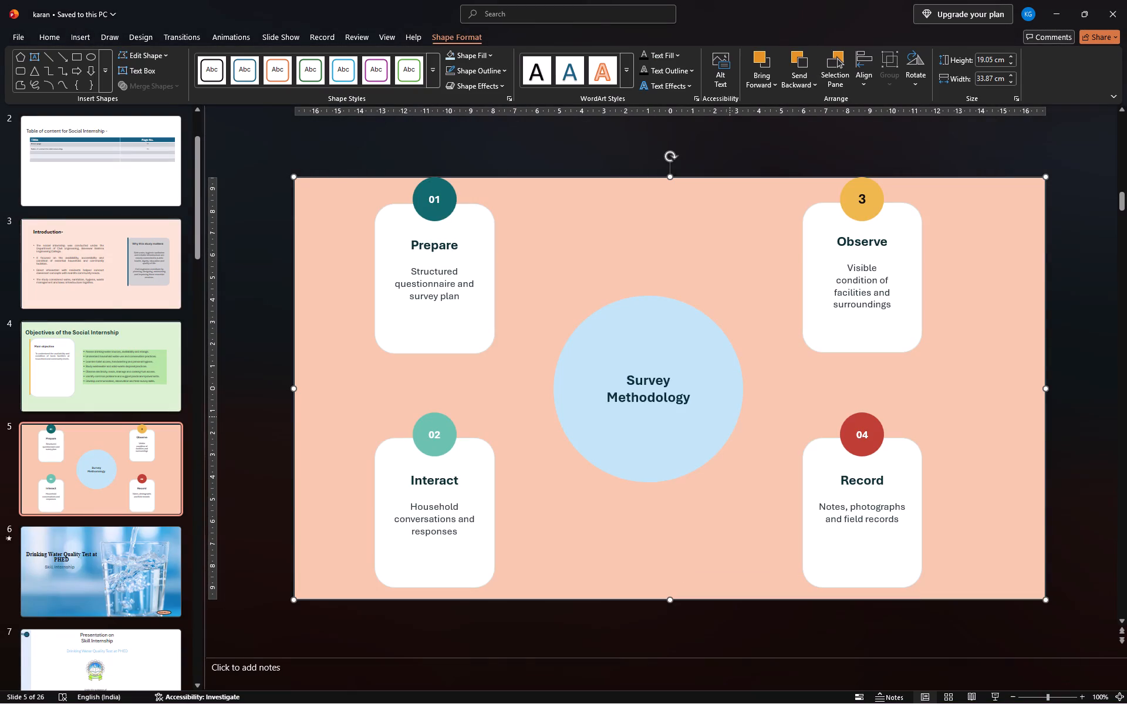
pyautogui.hotkey('ctrl', 'v')
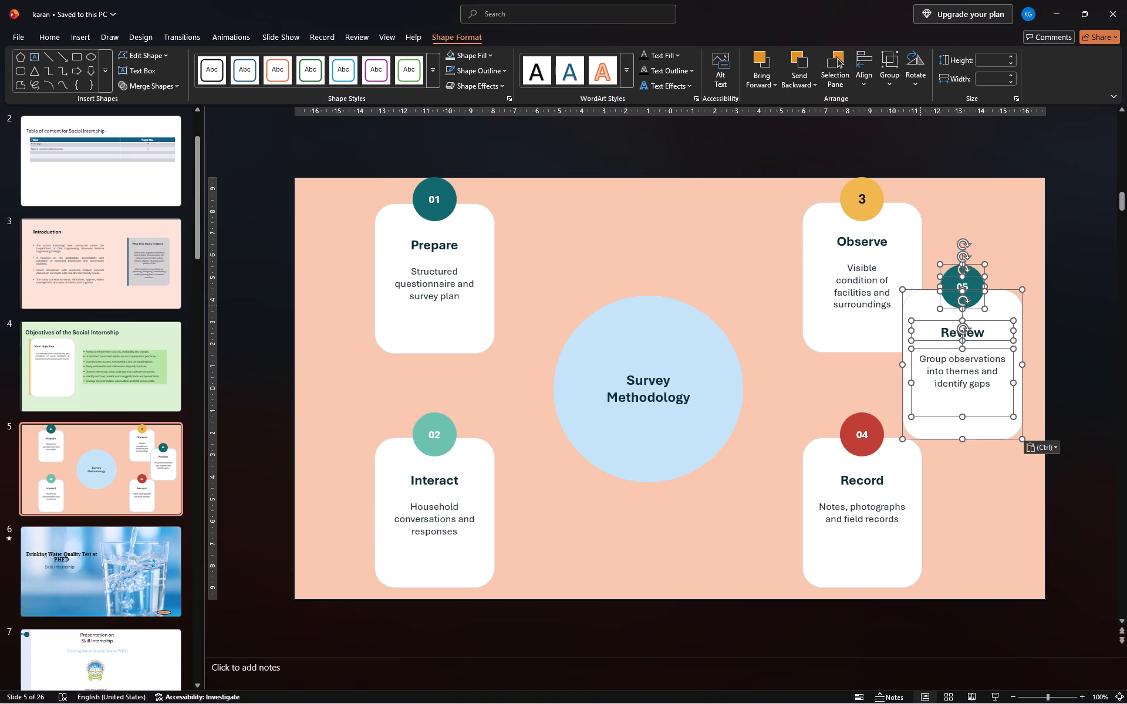
# Move the Review card near the slide's right edge, beside the Observe and Record cards and vertically between them.
pyautogui.moveTo(920, 306); pyautogui.dragTo(939, 344)
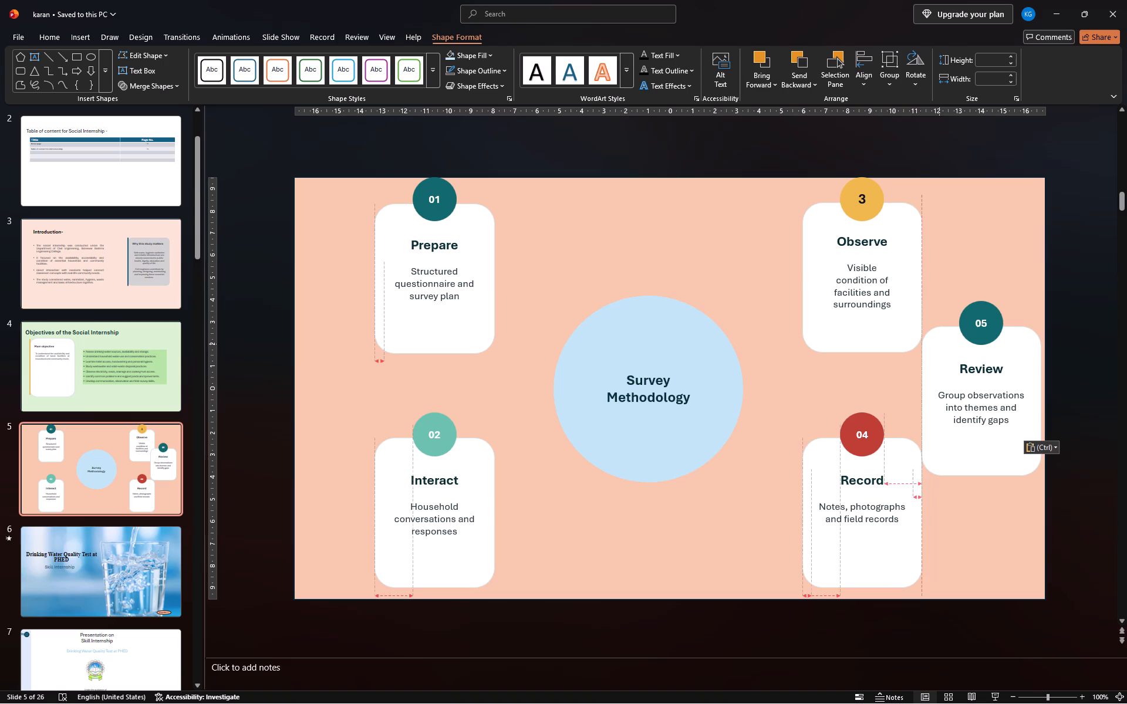
pyautogui.moveTo(939, 344); pyautogui.dragTo(936, 344)
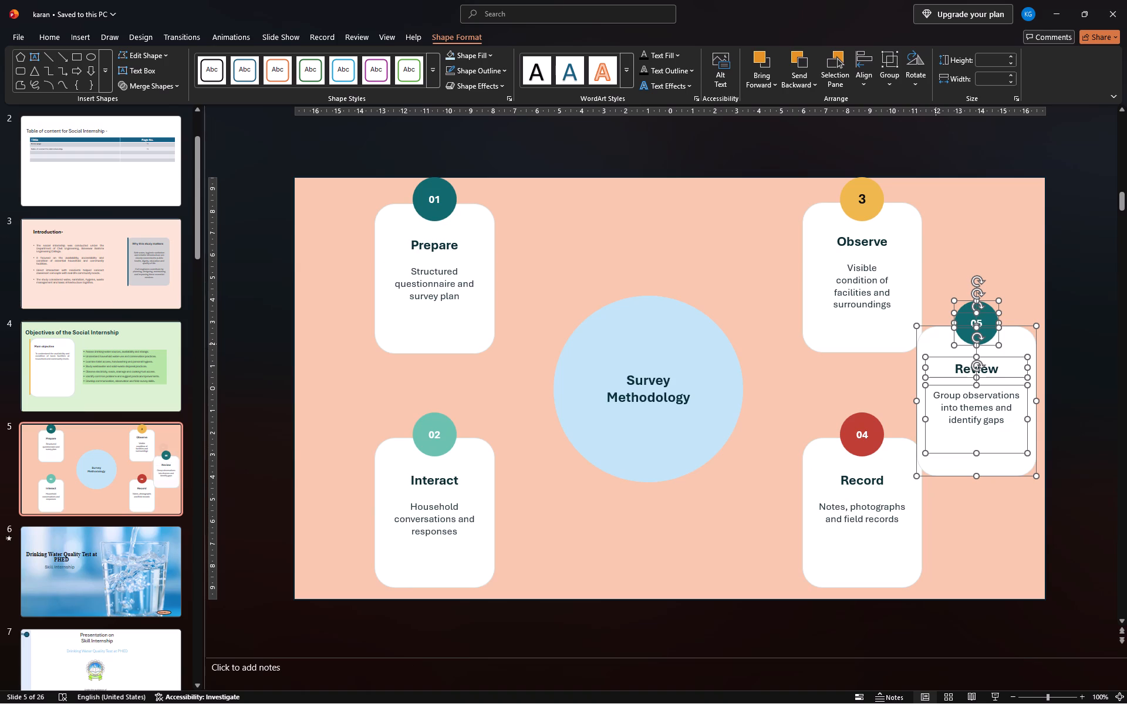
pyautogui.click(936, 344)
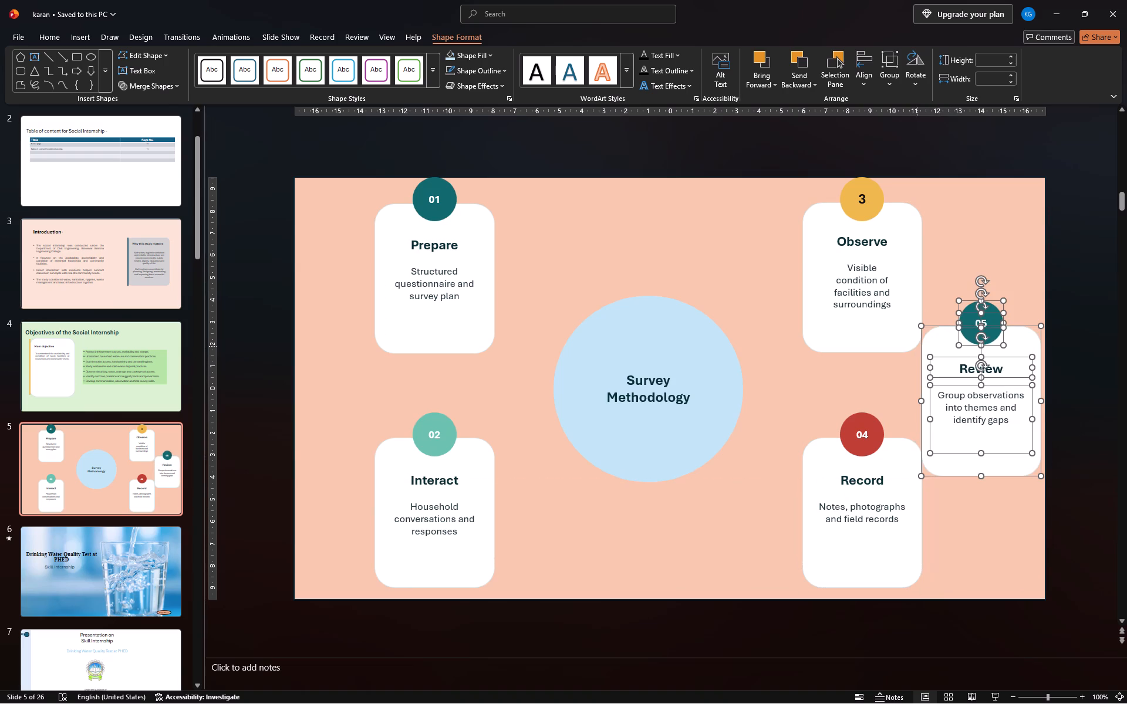
pyautogui.click(769, 256)
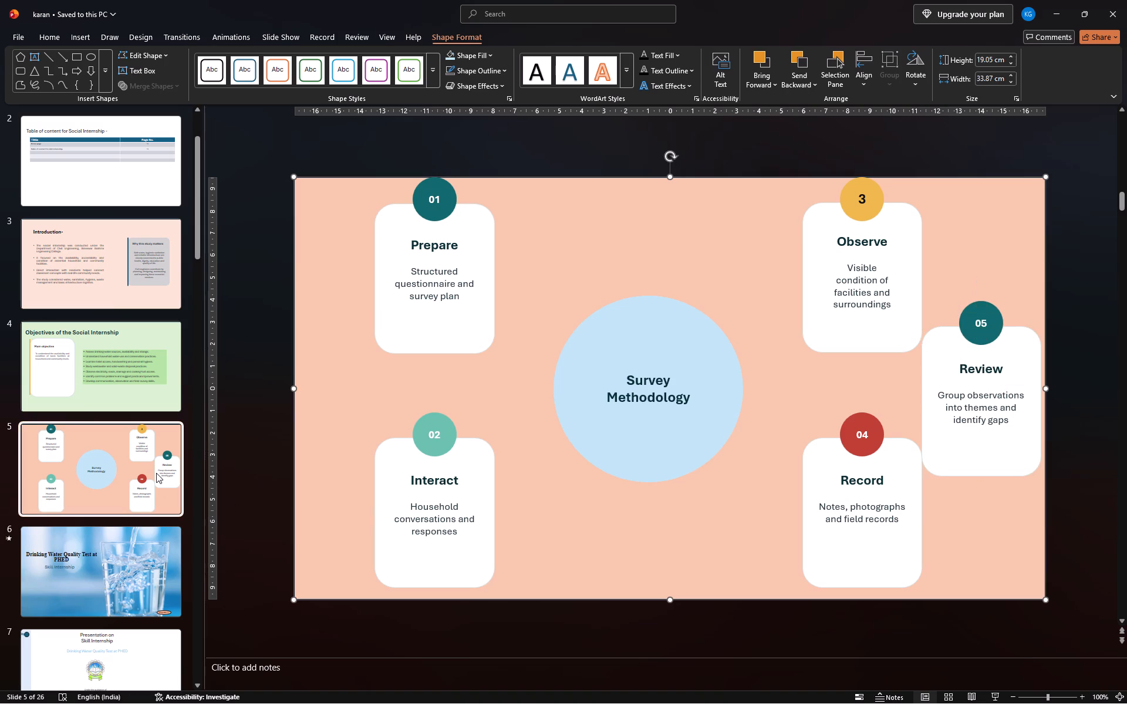
# Duplicate slide 5 with the completed Survey Methodology layout.
pyautogui.click(156, 473)
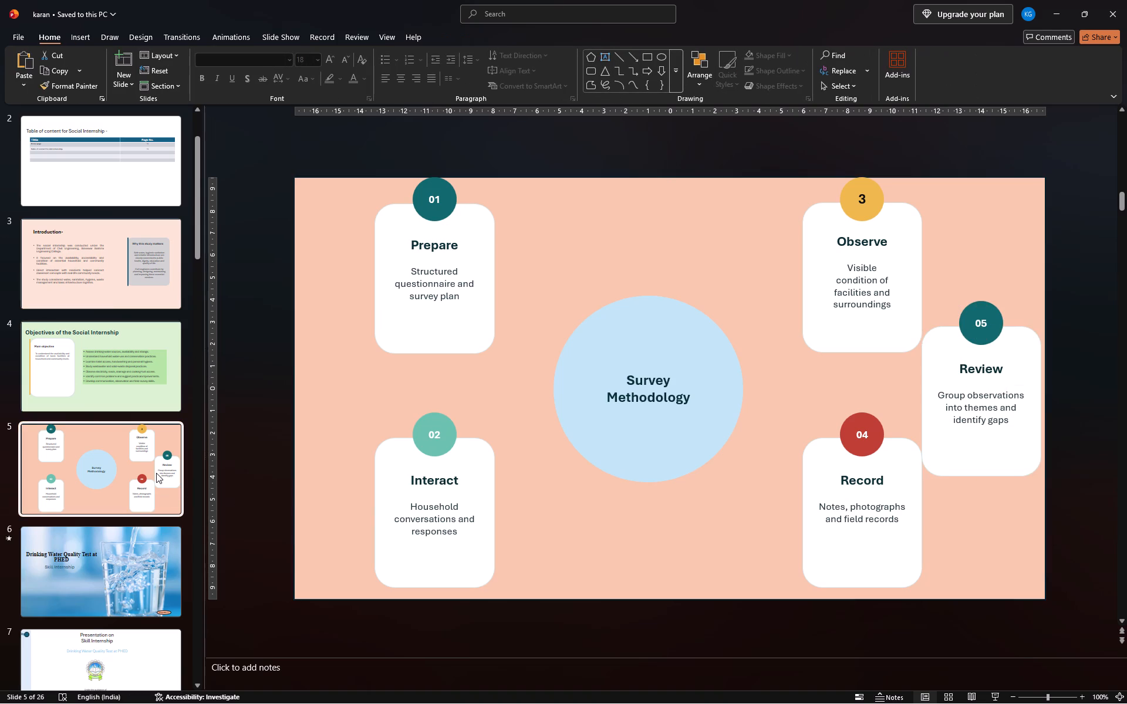
pyautogui.rightClick(156, 473)
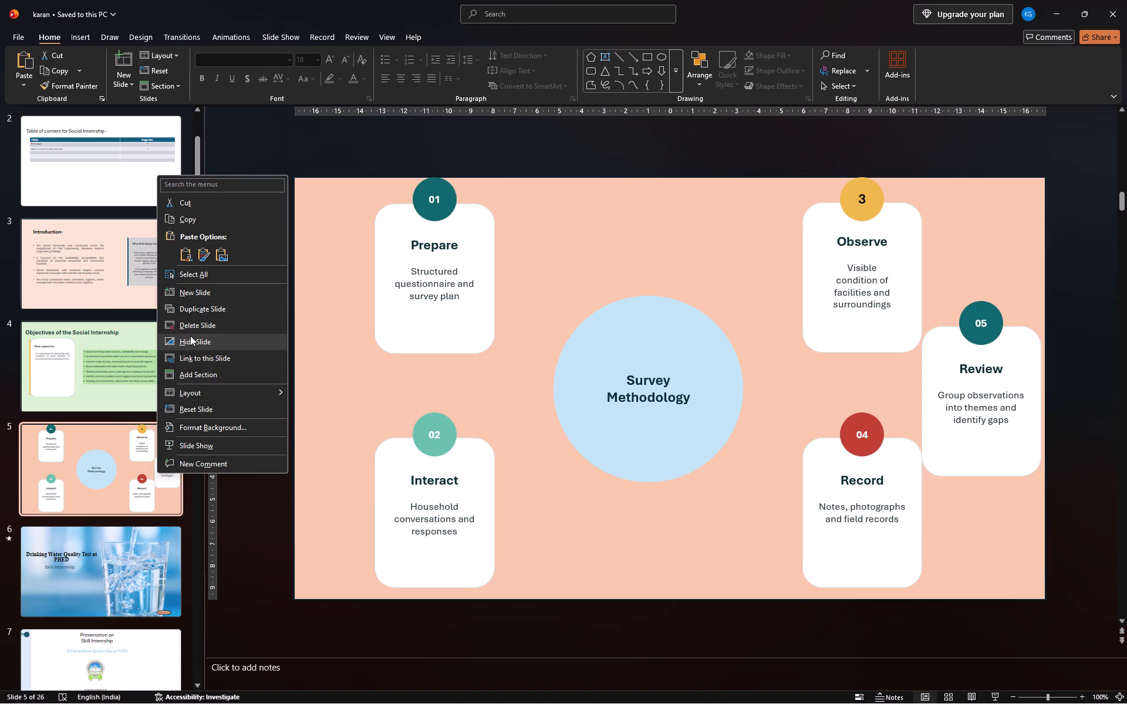
pyautogui.click(210, 310)
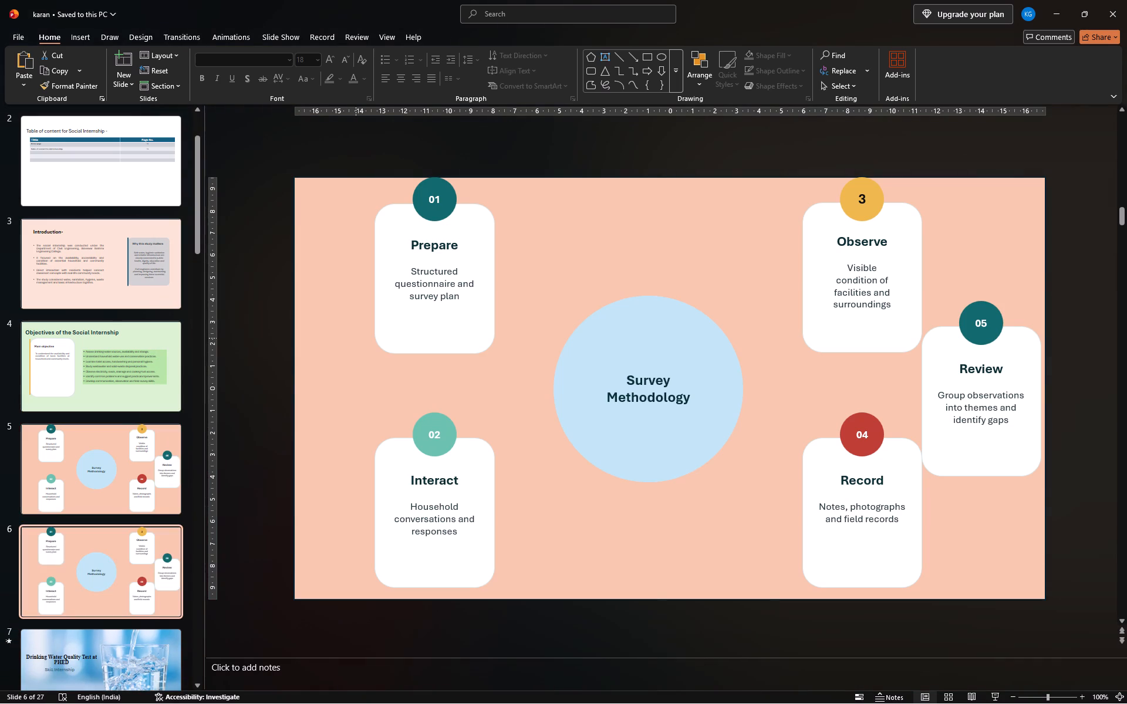
# Delete the Interact, Observe, Record and Review cards' shapes, number labels and texts from slide 6, keeping the Survey Methodology circle.
pyautogui.keyDown('ctrl'); pyautogui.click(436, 338); pyautogui.keyUp('ctrl')
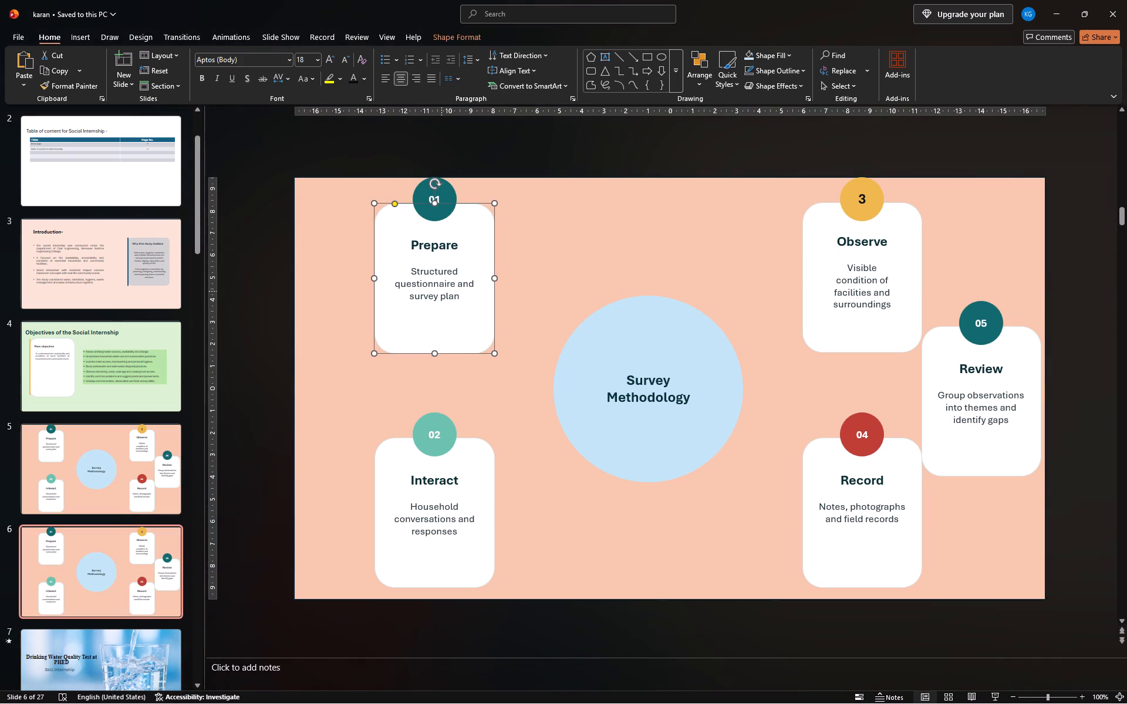
pyautogui.keyDown('ctrl'); pyautogui.click(441, 291); pyautogui.keyUp('ctrl')
pyautogui.keyDown('ctrl'); pyautogui.click(450, 245); pyautogui.keyUp('ctrl')
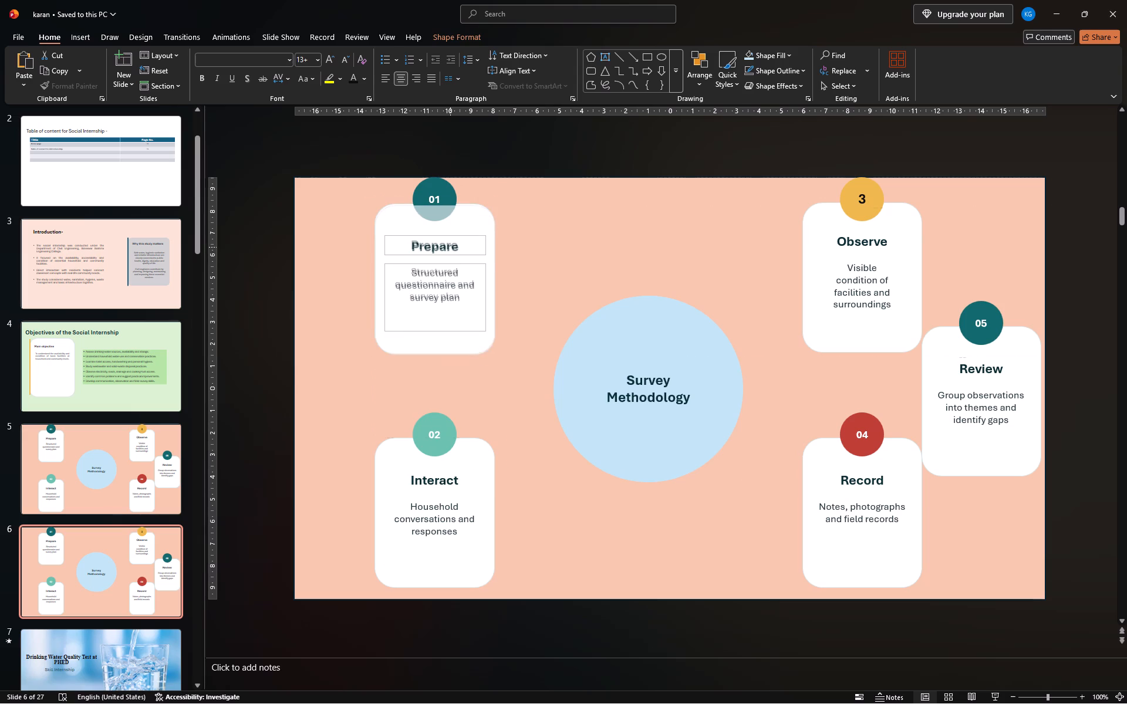
pyautogui.keyDown('ctrl'); pyautogui.click(443, 190); pyautogui.keyUp('ctrl')
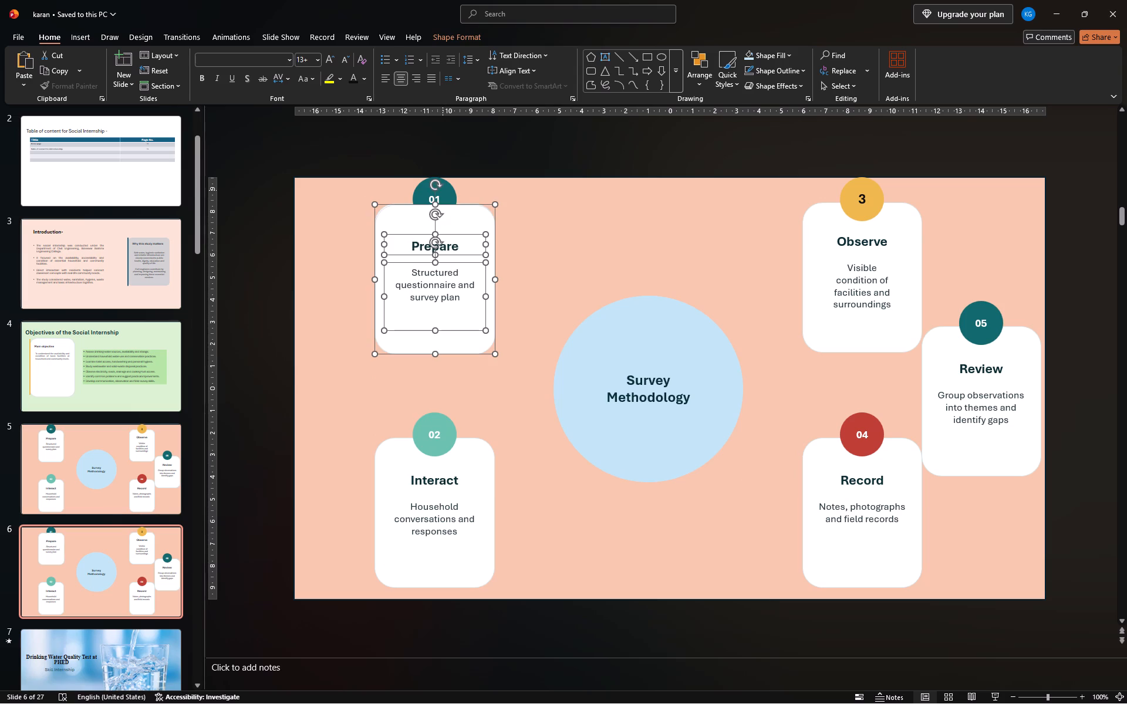
pyautogui.keyDown('ctrl'); pyautogui.click(436, 198); pyautogui.keyUp('ctrl')
pyautogui.keyDown('ctrl'); pyautogui.click(437, 198); pyautogui.keyUp('ctrl')
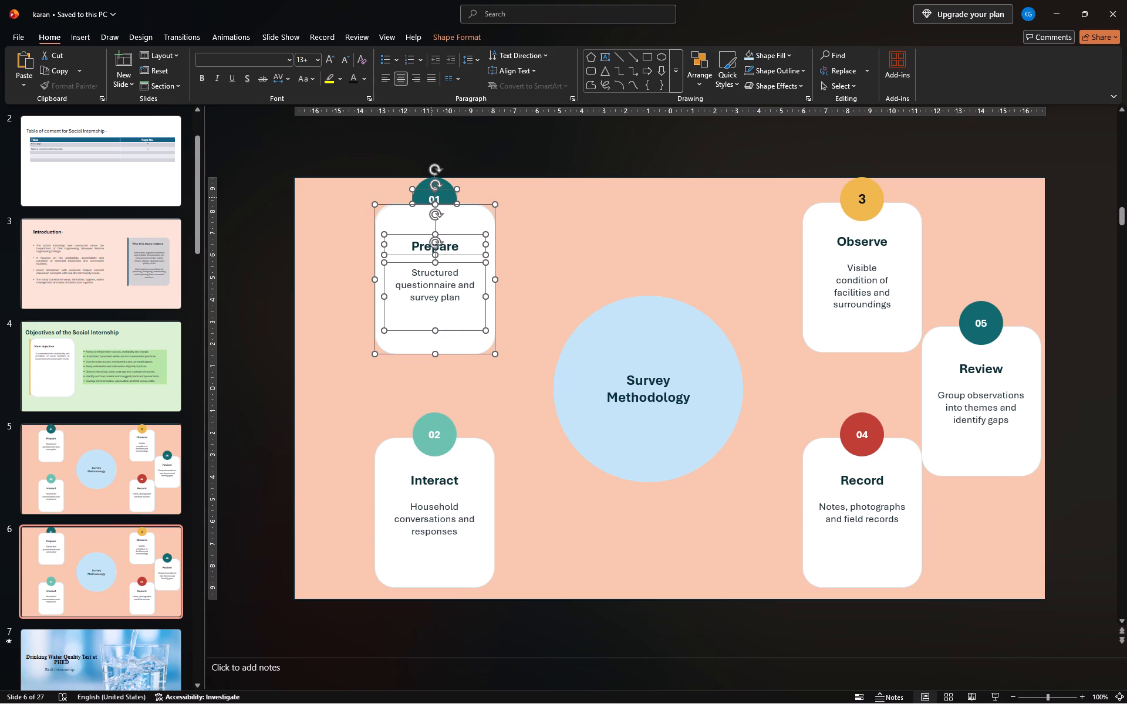
pyautogui.keyDown('ctrl'); pyautogui.click(431, 197); pyautogui.keyUp('ctrl')
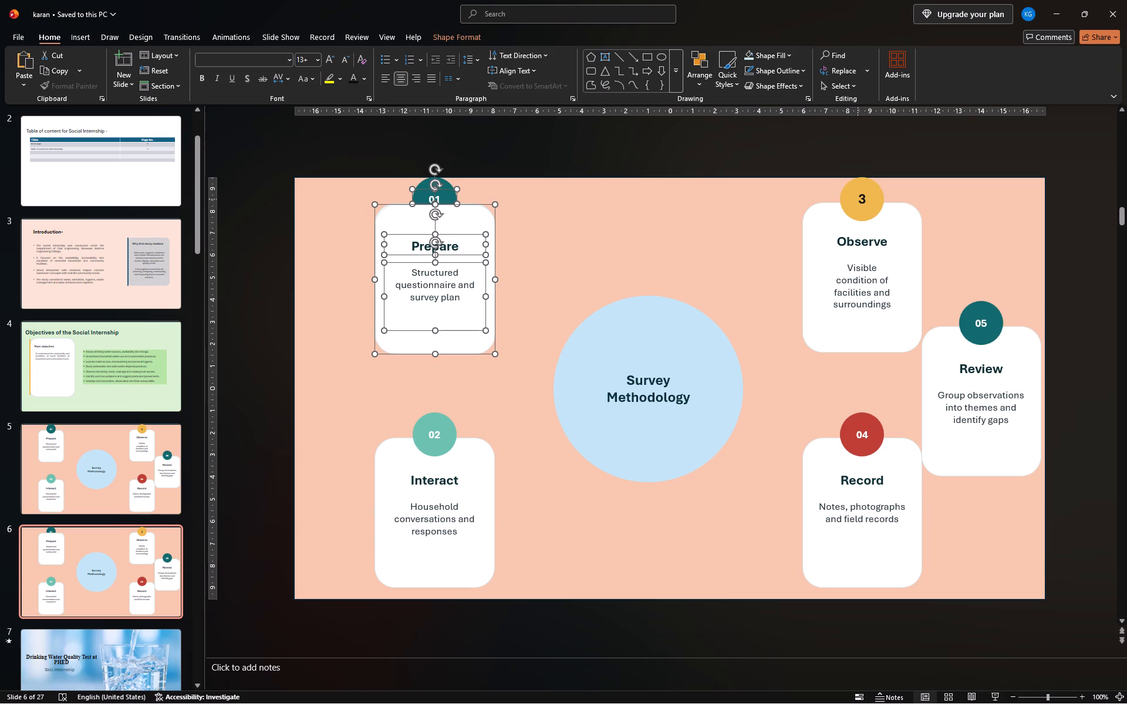
pyautogui.keyDown('ctrl'); pyautogui.click(858, 197); pyautogui.keyUp('ctrl')
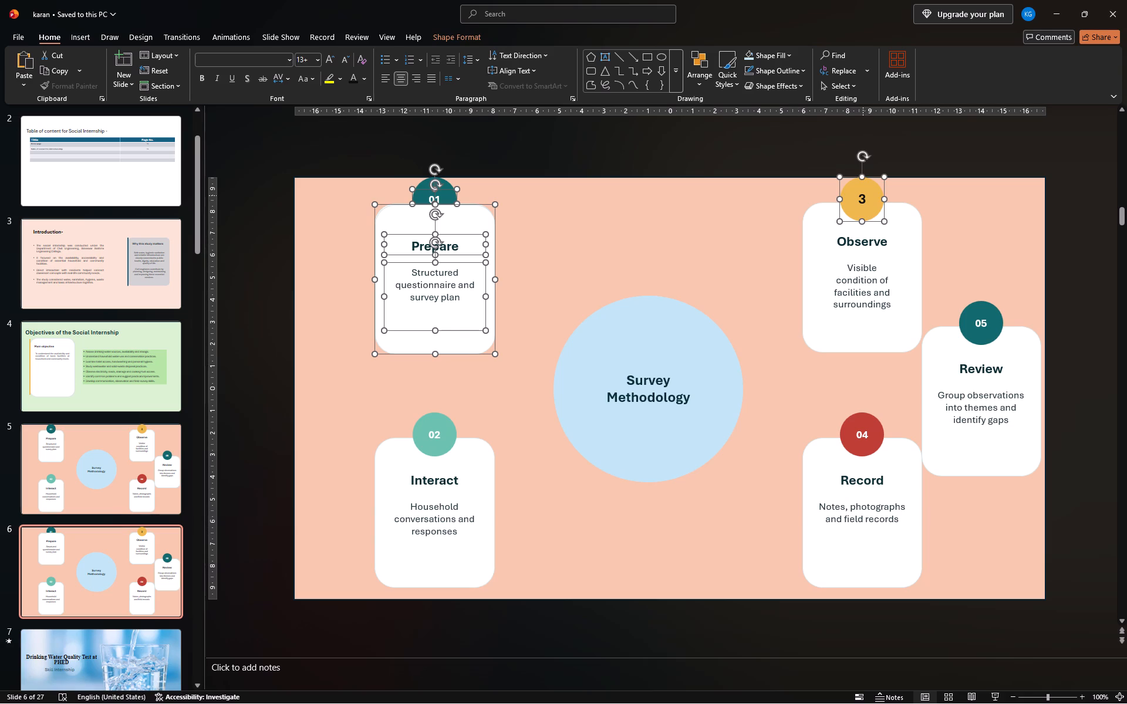
pyautogui.keyDown('ctrl'); pyautogui.click(862, 196); pyautogui.keyUp('ctrl')
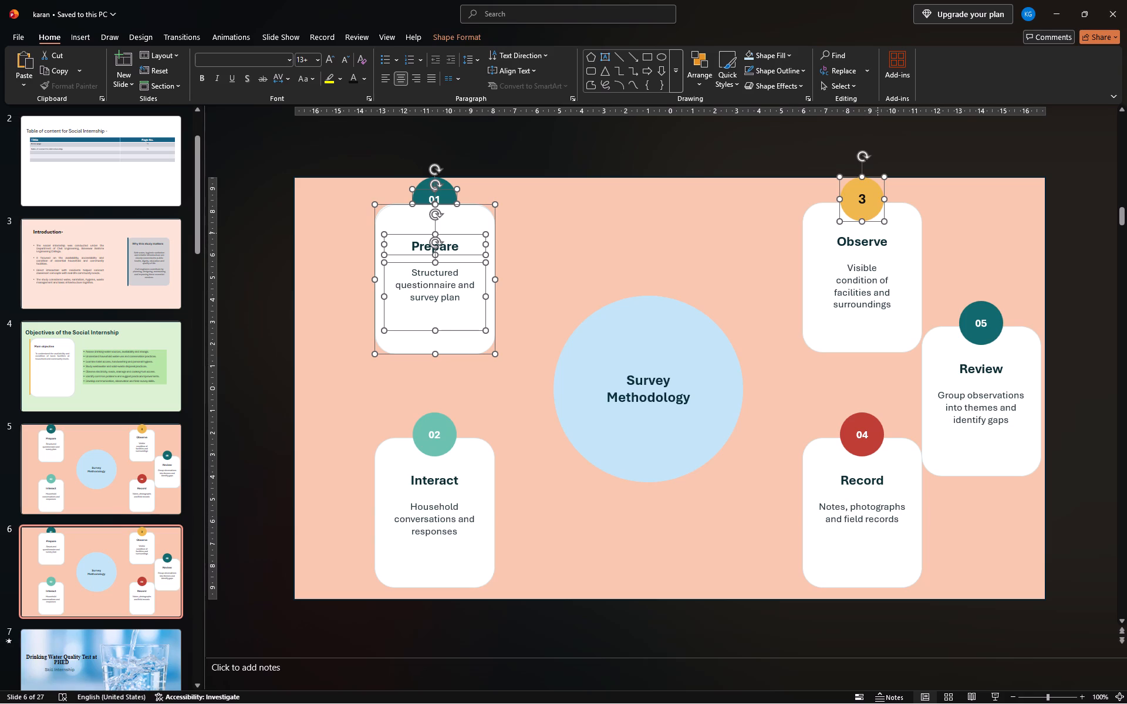
pyautogui.keyDown('ctrl'); pyautogui.click(875, 238); pyautogui.keyUp('ctrl')
pyautogui.keyDown('ctrl'); pyautogui.click(869, 264); pyautogui.keyUp('ctrl')
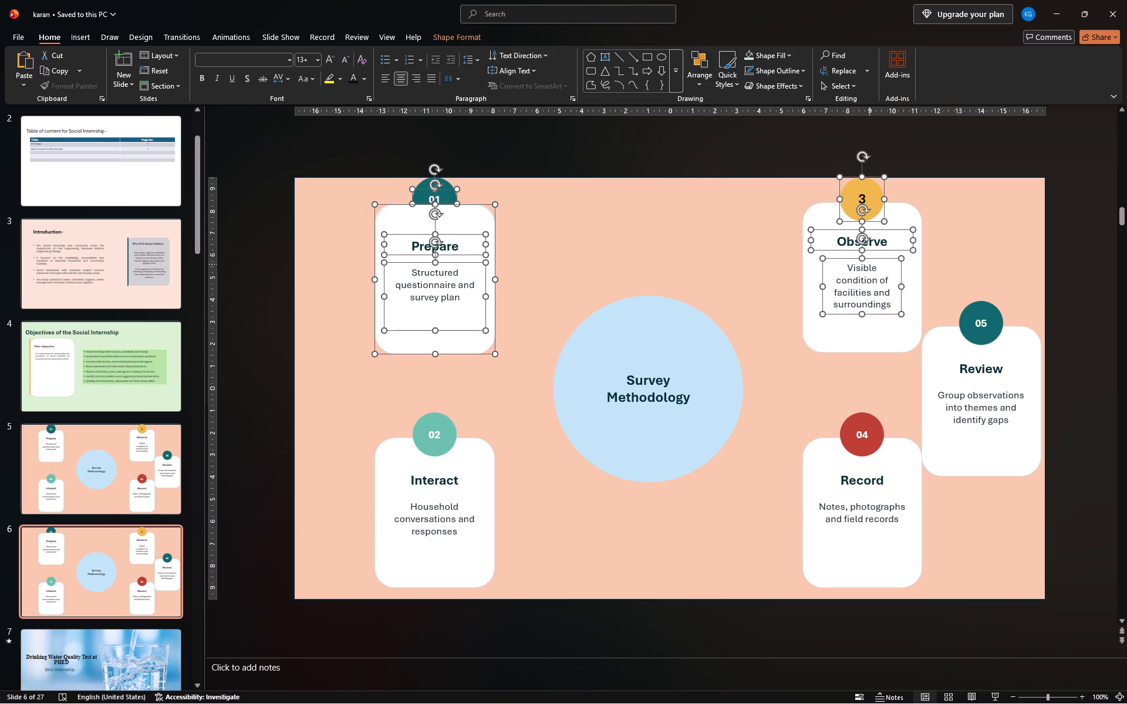
pyautogui.keyDown('ctrl'); pyautogui.click(891, 337); pyautogui.keyUp('ctrl')
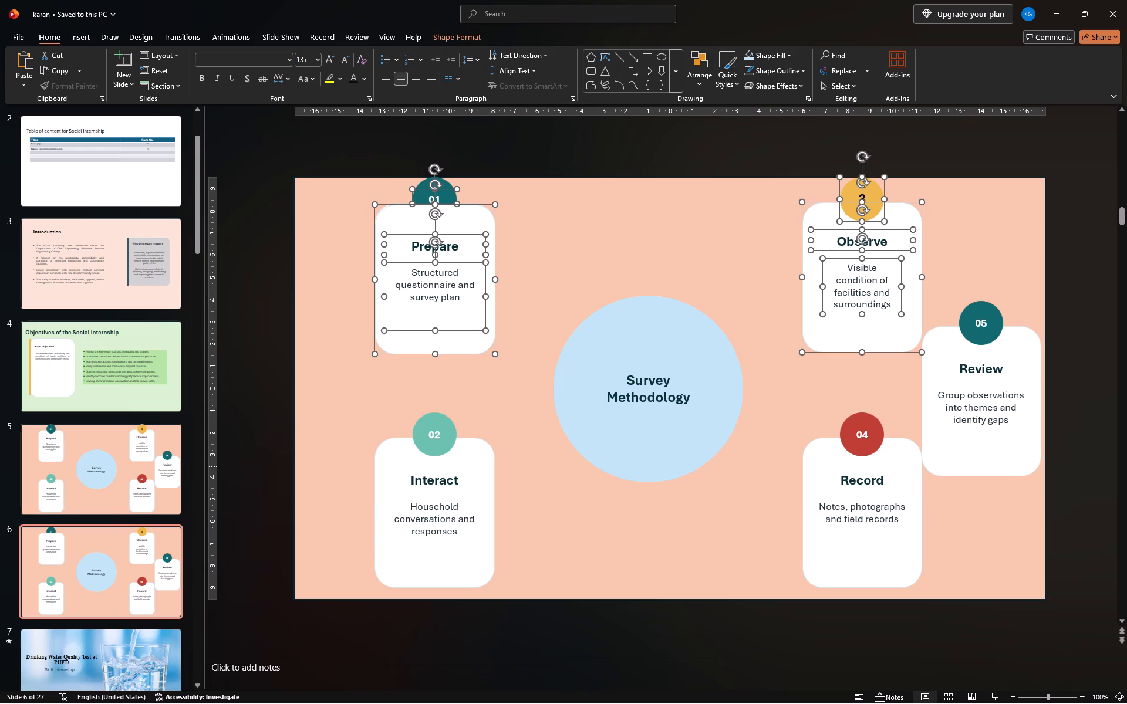
pyautogui.keyDown('ctrl'); pyautogui.click(895, 472); pyautogui.keyUp('ctrl')
pyautogui.keyDown('ctrl'); pyautogui.click(863, 436); pyautogui.keyUp('ctrl')
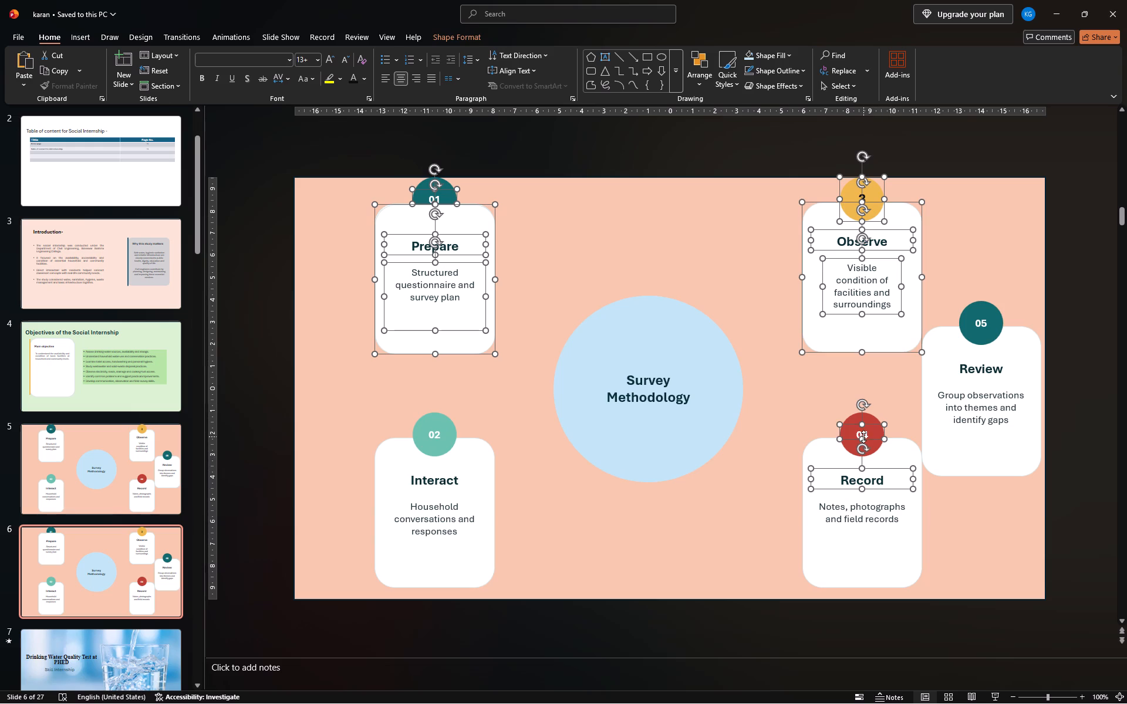
pyautogui.keyDown('ctrl'); pyautogui.click(872, 504); pyautogui.keyUp('ctrl')
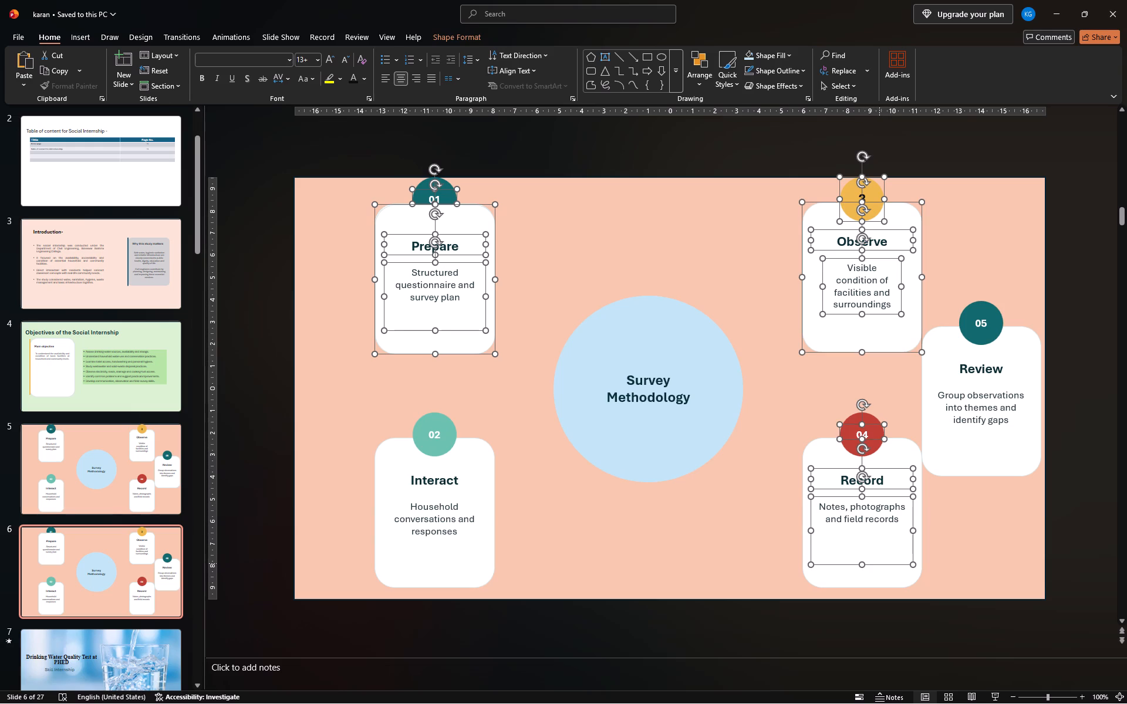
pyautogui.keyDown('ctrl'); pyautogui.click(885, 576); pyautogui.keyUp('ctrl')
pyautogui.keyDown('ctrl'); pyautogui.click(1010, 456); pyautogui.keyUp('ctrl')
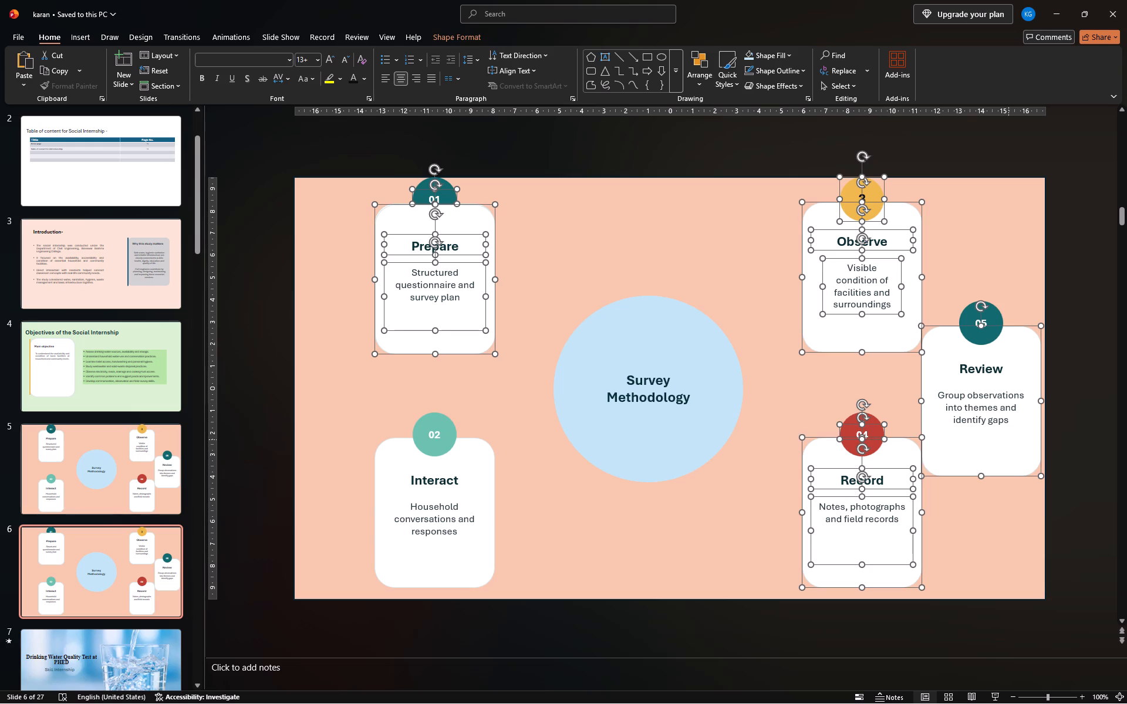
pyautogui.keyDown('ctrl'); pyautogui.click(1008, 407); pyautogui.keyUp('ctrl')
pyautogui.keyDown('ctrl'); pyautogui.click(996, 368); pyautogui.keyUp('ctrl')
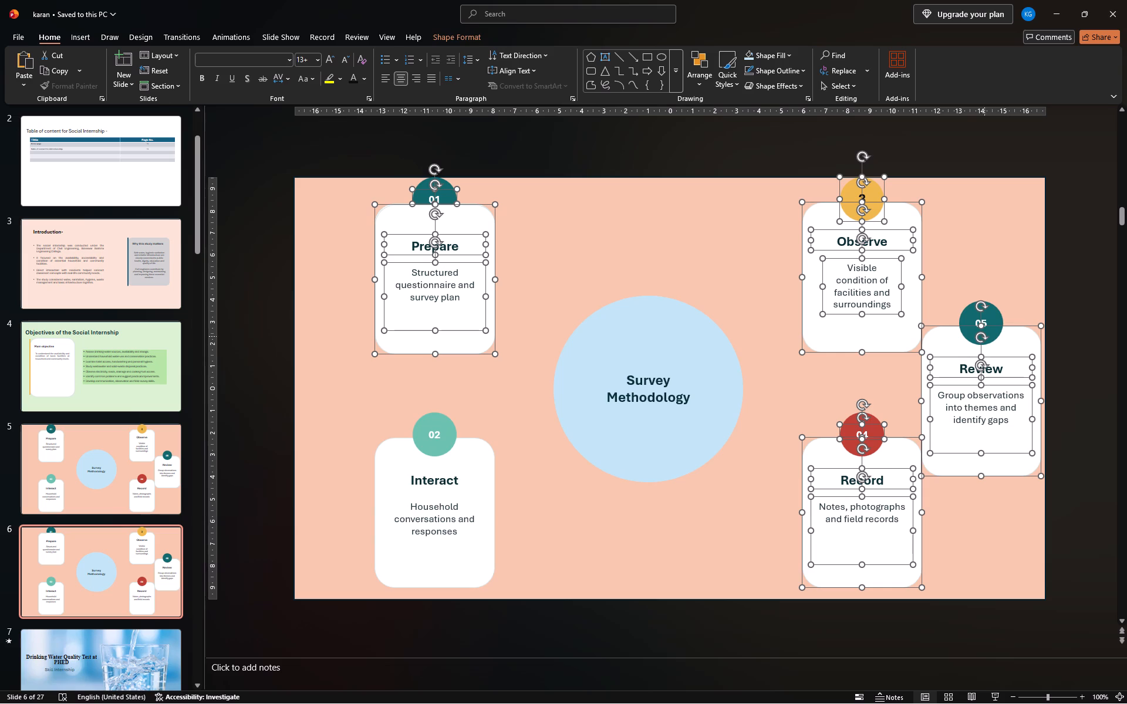
pyautogui.keyDown('ctrl'); pyautogui.click(994, 333); pyautogui.keyUp('ctrl')
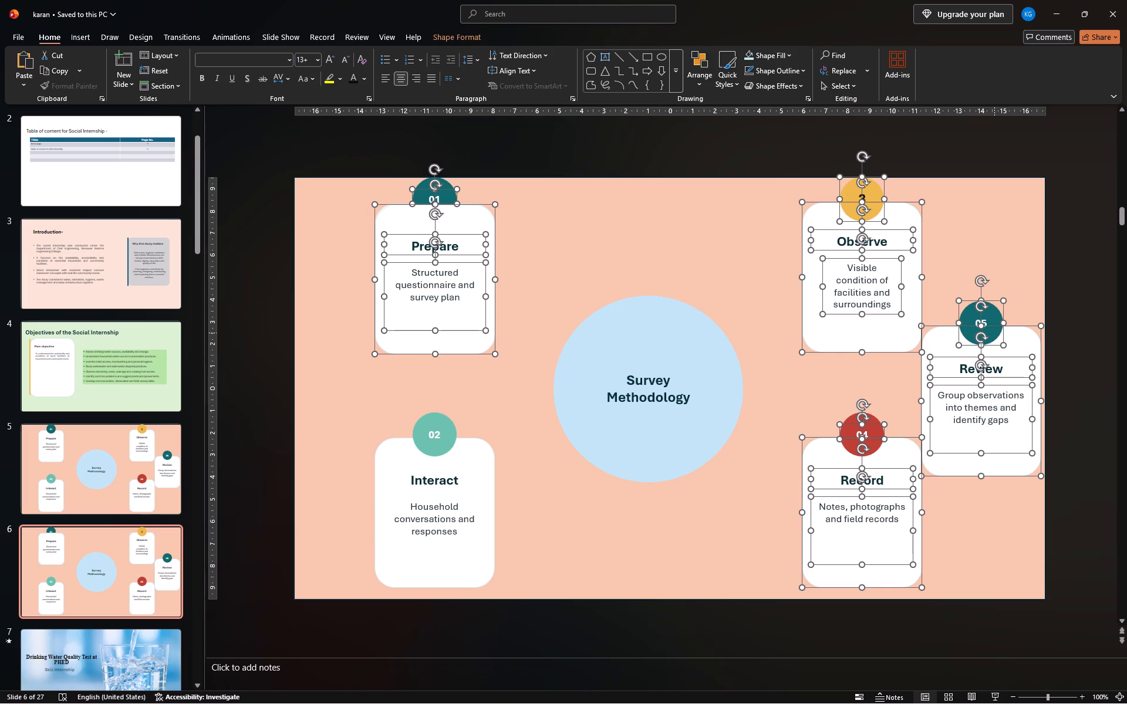
pyautogui.keyDown('ctrl'); pyautogui.click(984, 319); pyautogui.keyUp('ctrl')
pyautogui.keyDown('ctrl'); pyautogui.click(865, 195); pyautogui.keyUp('ctrl')
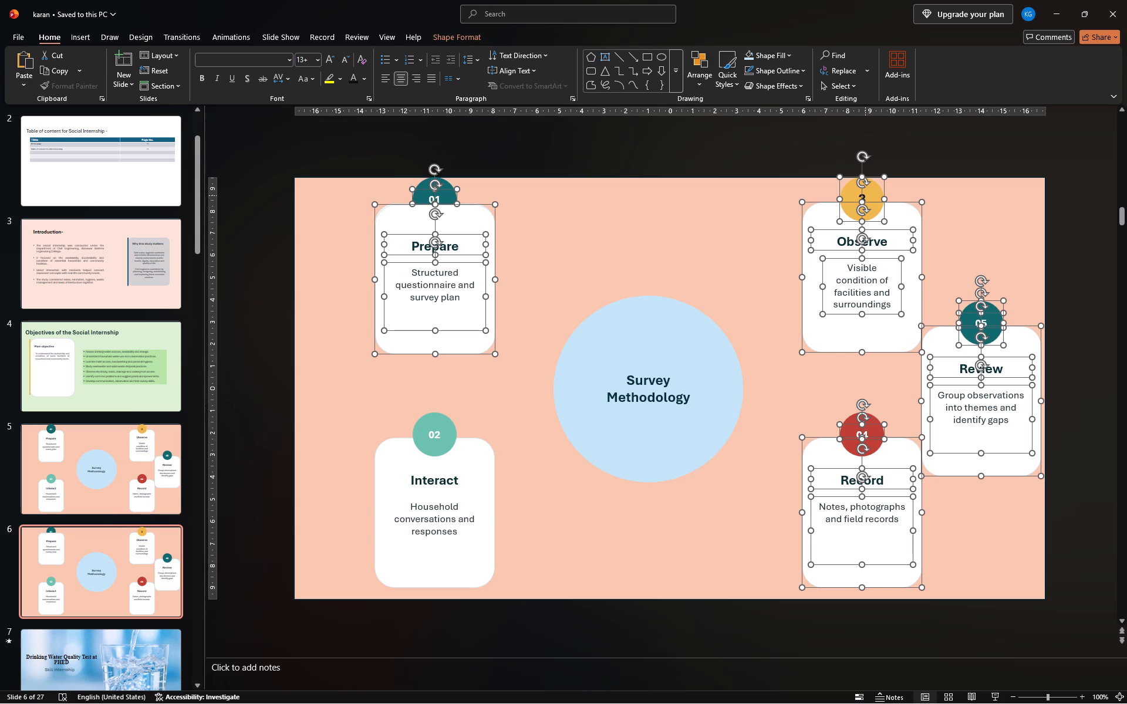
pyautogui.keyDown('ctrl'); pyautogui.click(860, 194); pyautogui.keyUp('ctrl')
pyautogui.keyDown('ctrl'); pyautogui.click(434, 431); pyautogui.keyUp('ctrl')
pyautogui.keyDown('ctrl'); pyautogui.click(445, 444); pyautogui.keyUp('ctrl')
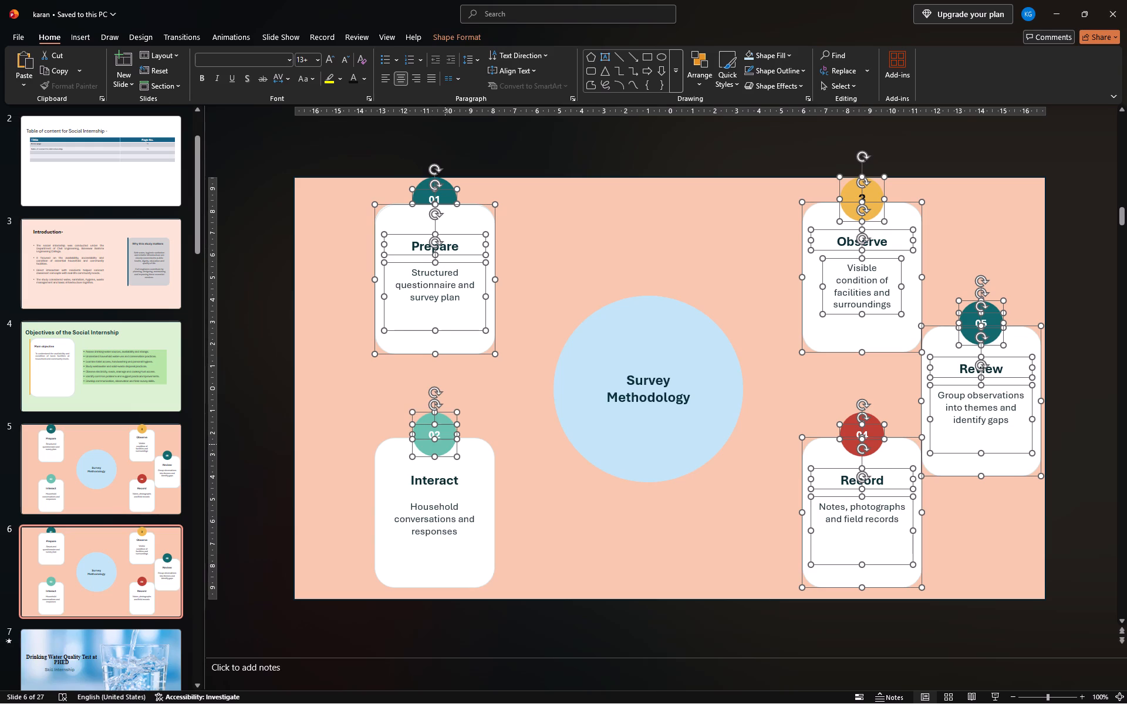
pyautogui.keyDown('ctrl'); pyautogui.click(471, 466); pyautogui.keyUp('ctrl')
pyautogui.keyDown('ctrl'); pyautogui.click(453, 478); pyautogui.keyUp('ctrl')
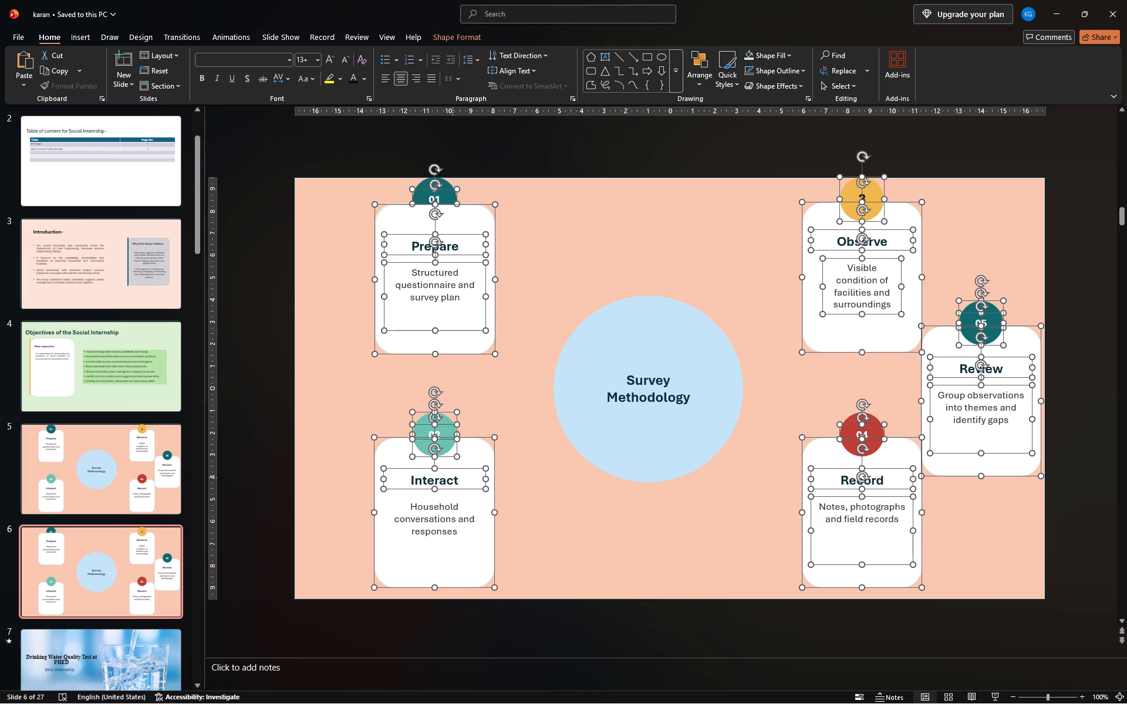
pyautogui.keyDown('ctrl'); pyautogui.click(447, 505); pyautogui.keyUp('ctrl')
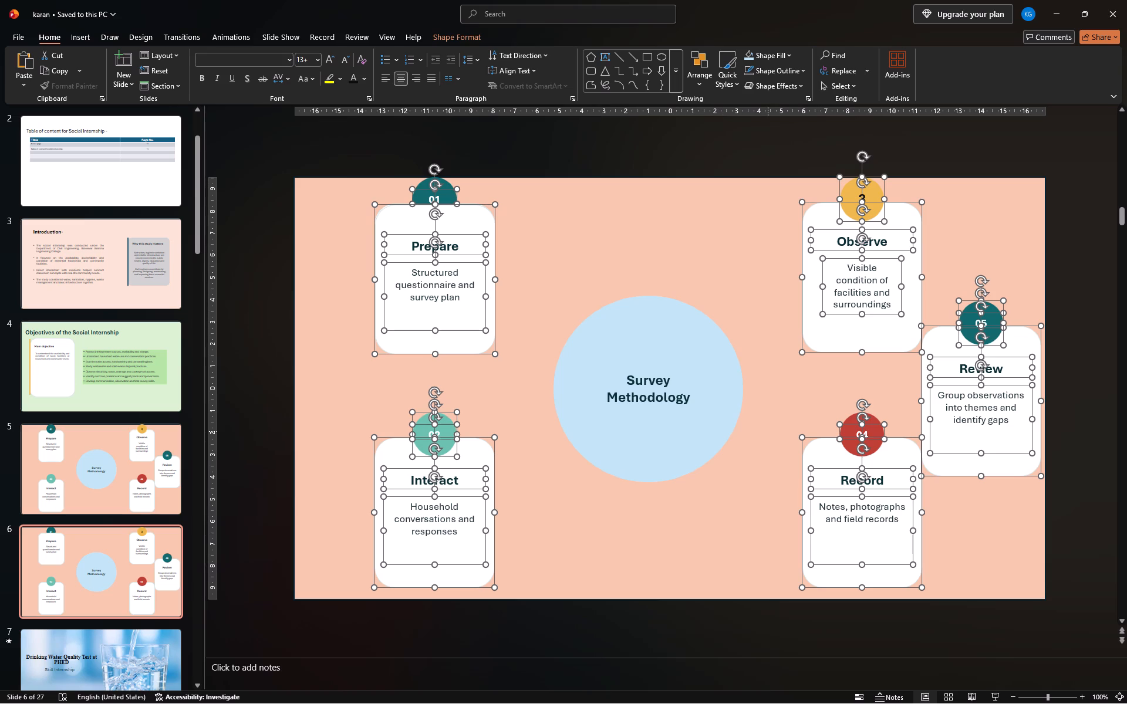
pyautogui.press('Delete')
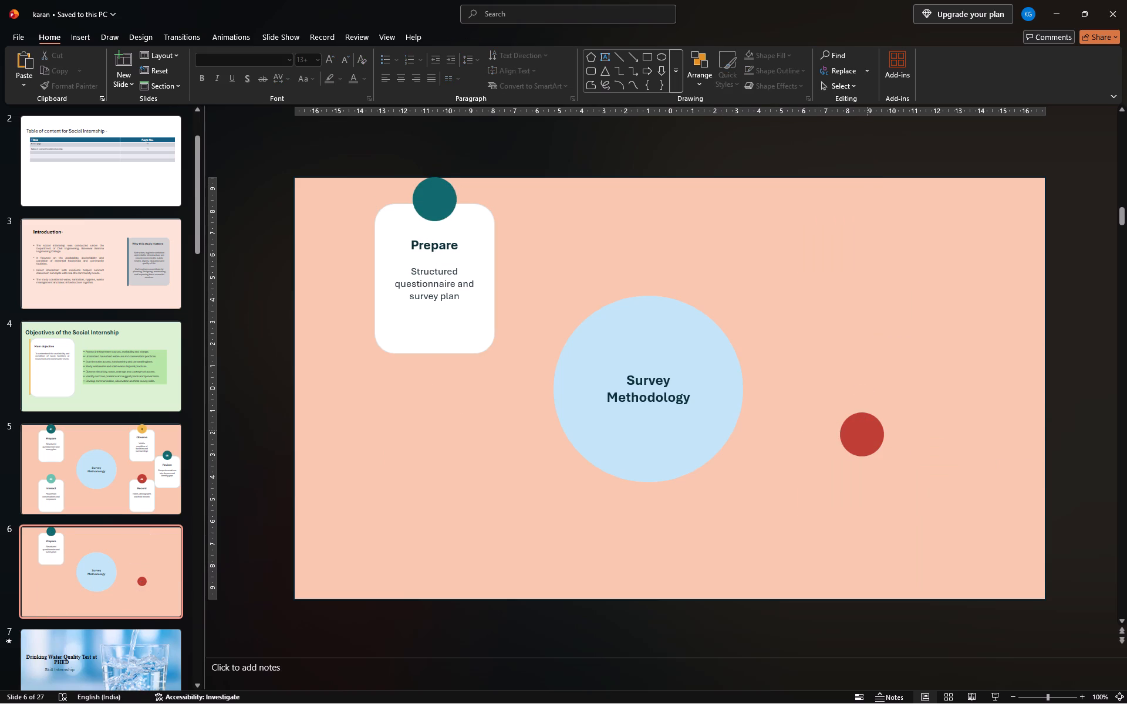
# Delete the leftover red circle and the Prepare card with its teal circle, heading and description from slide 6.
pyautogui.click(868, 431)
pyautogui.keyDown('ctrl'); pyautogui.click(482, 221); pyautogui.keyUp('ctrl')
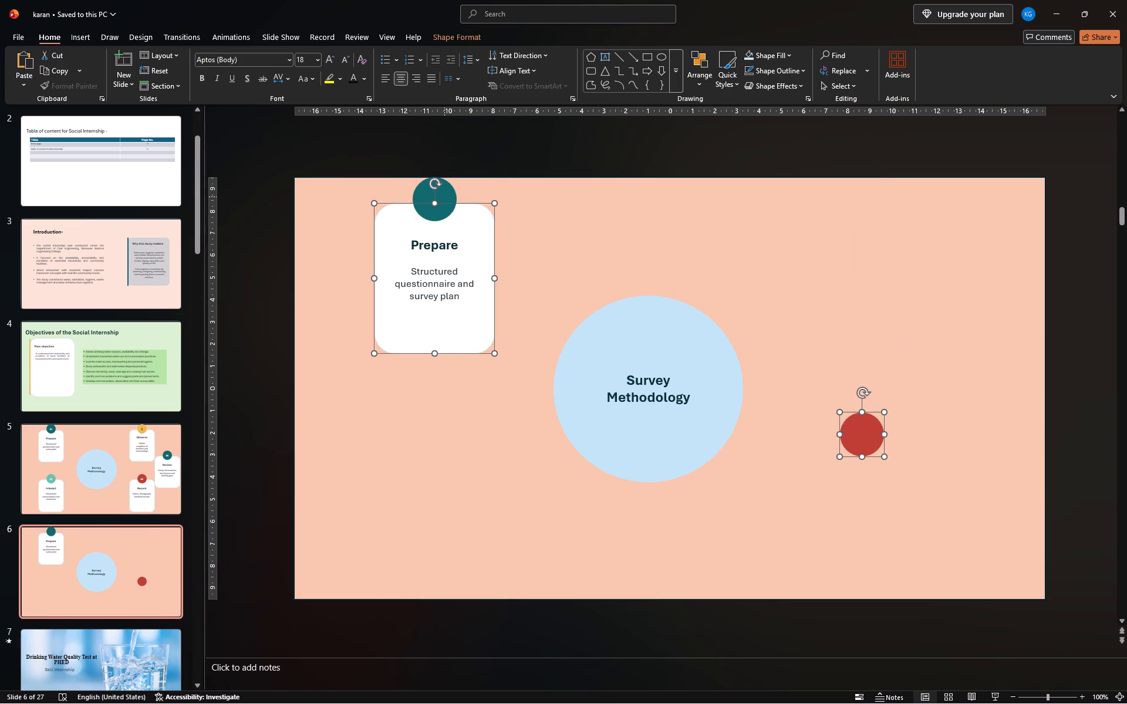
pyautogui.keyDown('ctrl'); pyautogui.click(446, 185); pyautogui.keyUp('ctrl')
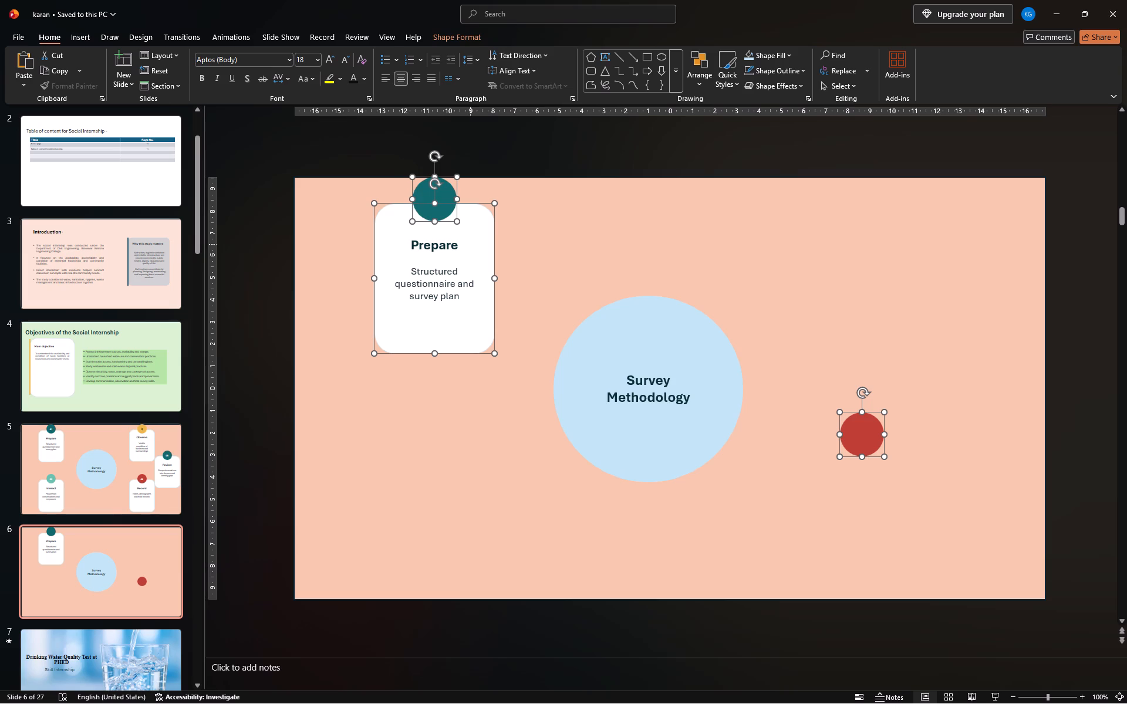
pyautogui.keyDown('ctrl'); pyautogui.click(470, 244); pyautogui.keyUp('ctrl')
pyautogui.keyDown('ctrl'); pyautogui.click(457, 279); pyautogui.keyUp('ctrl')
pyautogui.press('Delete')
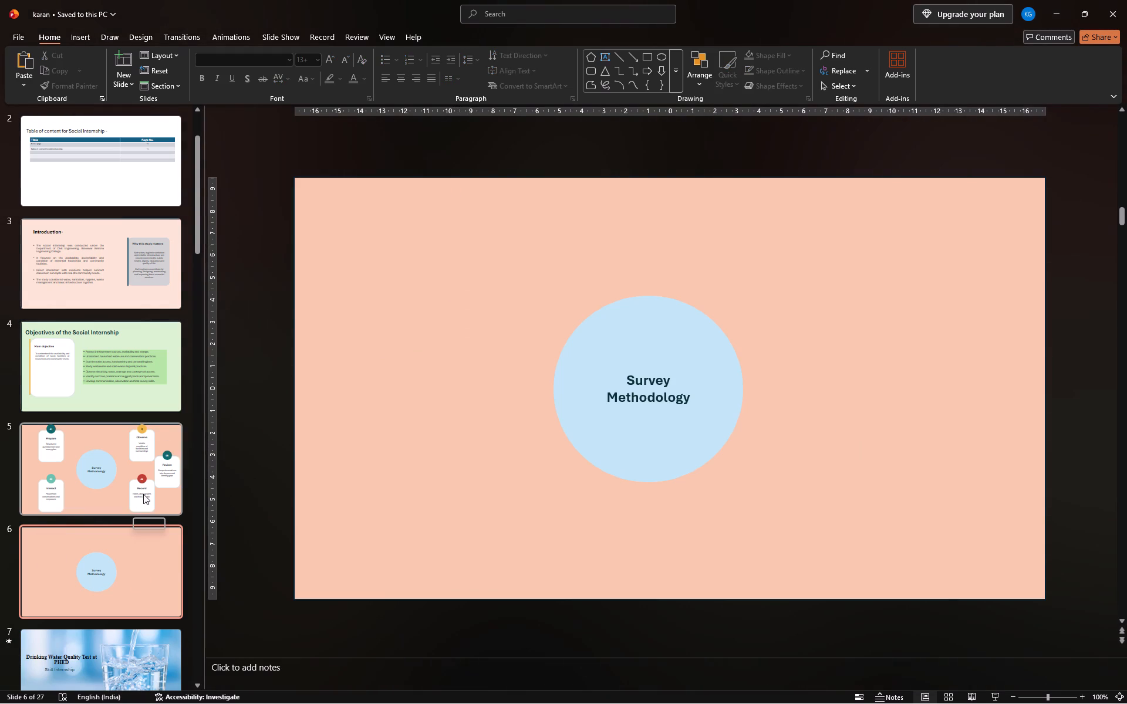
# Move the slide with only the Survey Methodology circle ahead of the five-card slide, making it slide 5.
pyautogui.moveTo(136, 573); pyautogui.dragTo(137, 456)
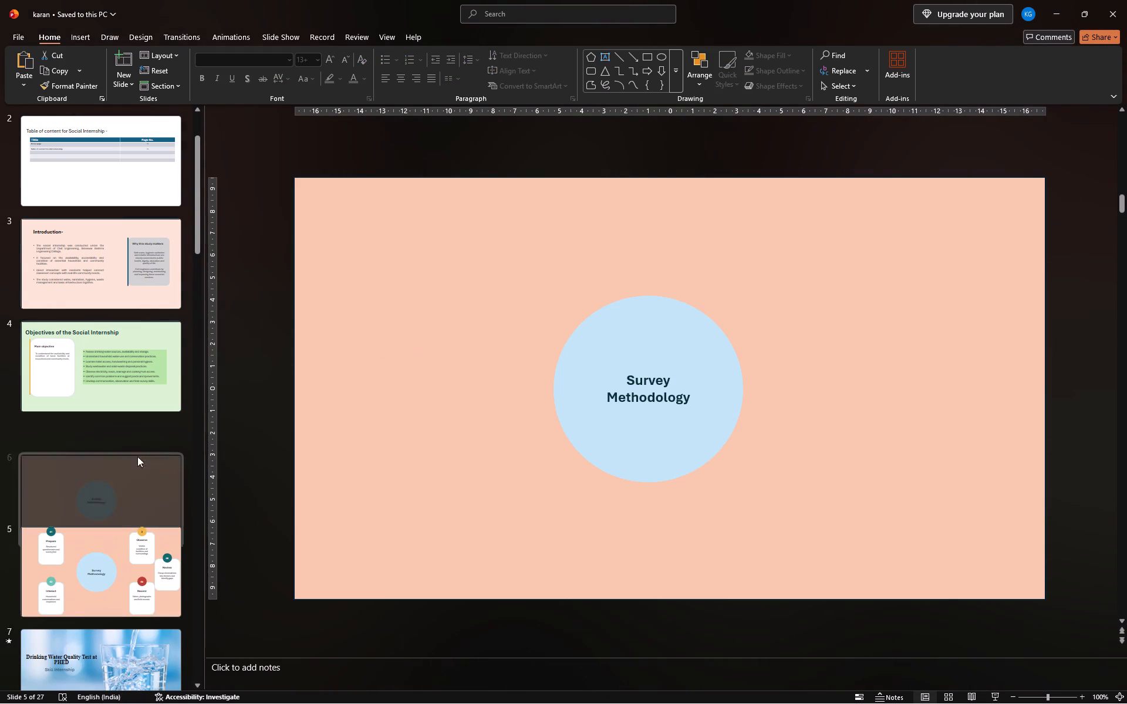
# On the five-card slide, move the Survey Methodology circle to the slide's top edge beside the Prepare card and shrink it to about the card's height.
pyautogui.click(125, 553)
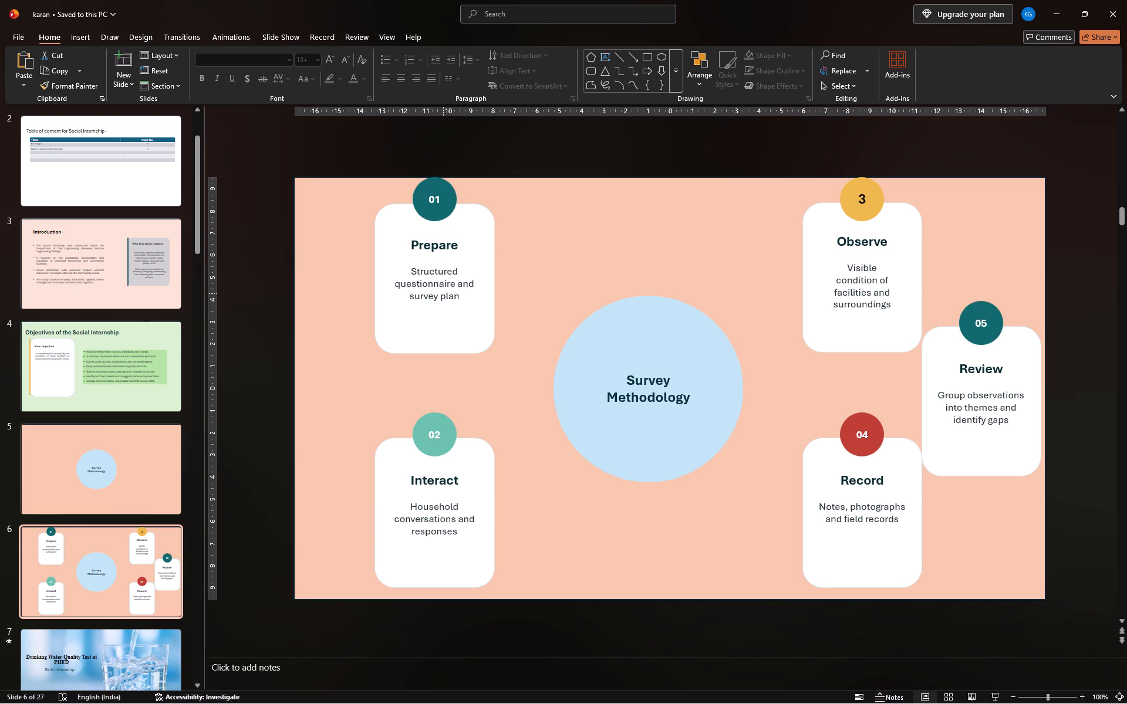
pyautogui.keyDown('ctrl'); pyautogui.click(647, 353); pyautogui.keyUp('ctrl')
pyautogui.keyDown('ctrl'); pyautogui.moveTo(647, 353); pyautogui.dragTo(517, 285); pyautogui.keyUp('ctrl')
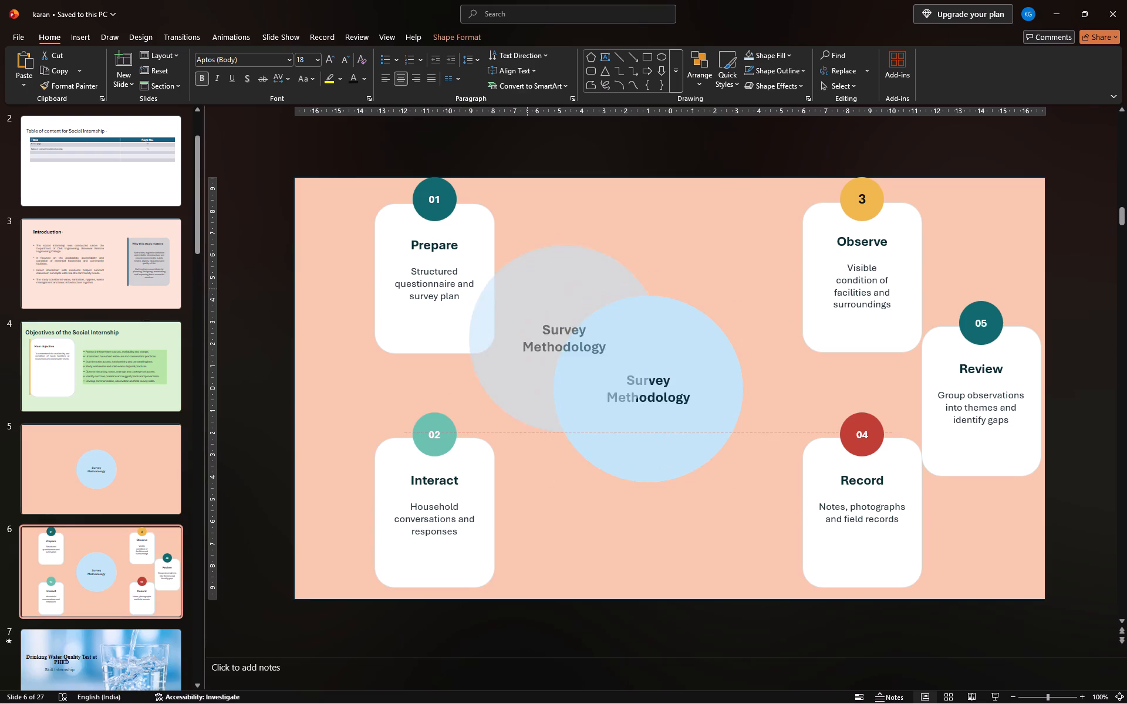
pyautogui.keyDown('ctrl'); pyautogui.moveTo(517, 285); pyautogui.dragTo(478, 226); pyautogui.keyUp('ctrl')
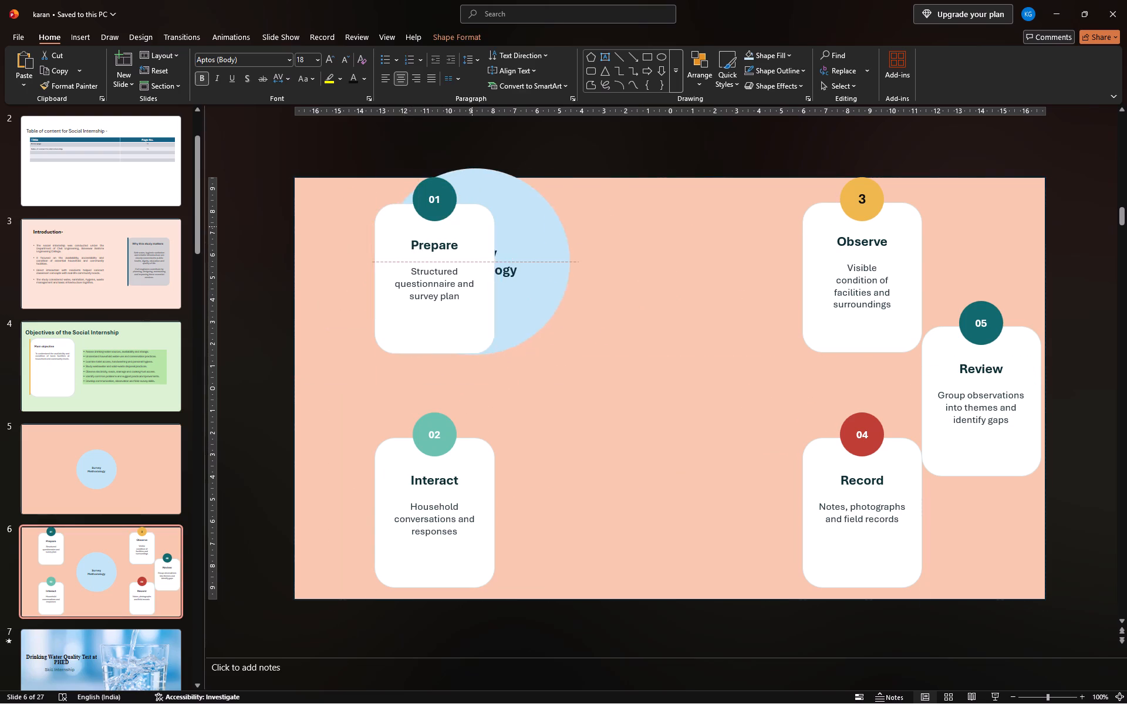
pyautogui.keyDown('ctrl'); pyautogui.moveTo(478, 226); pyautogui.dragTo(600, 236); pyautogui.keyUp('ctrl')
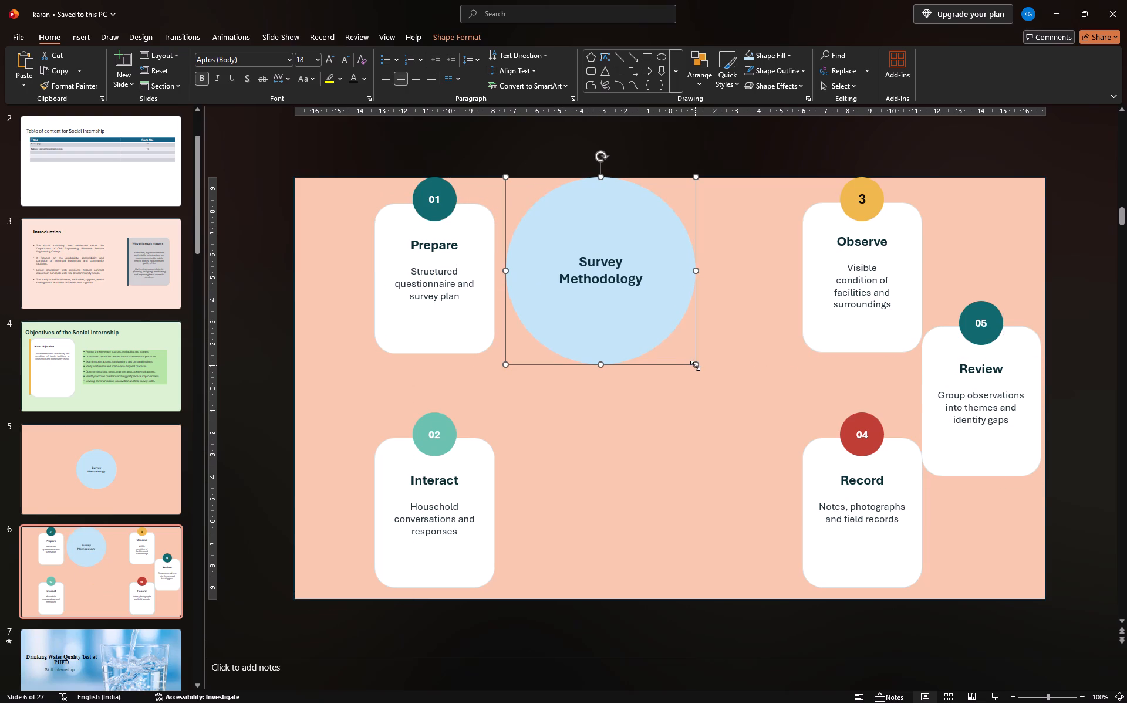
pyautogui.moveTo(696, 365); pyautogui.dragTo(663, 330)
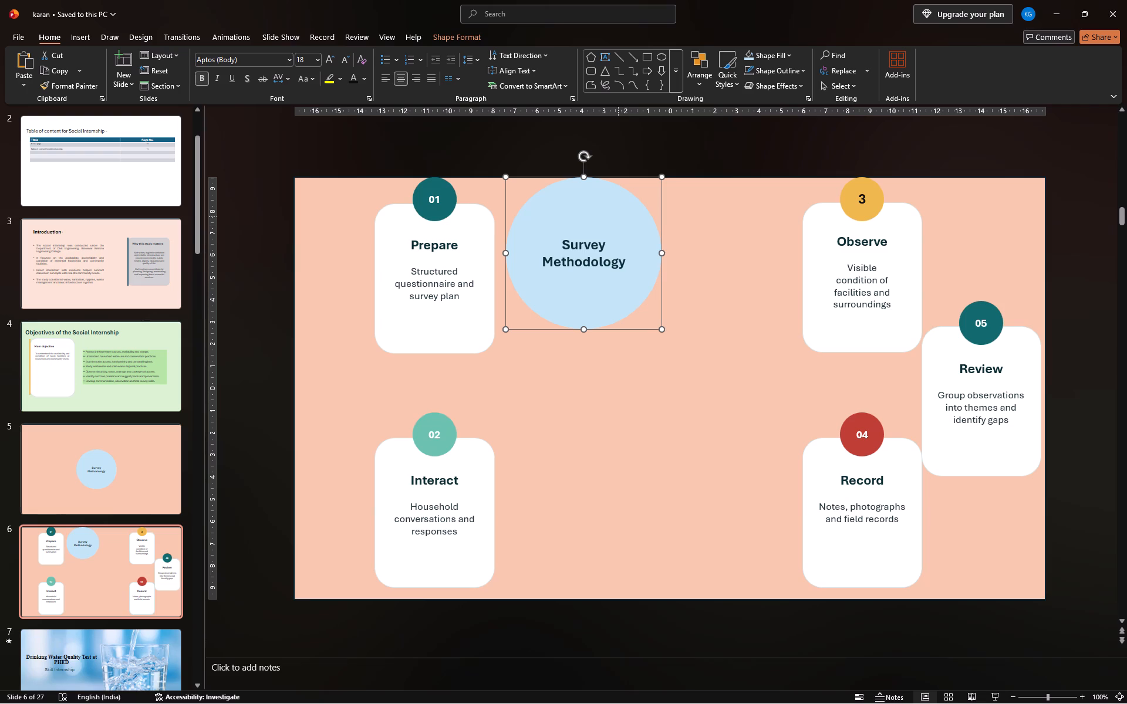
# Place a copy of the reduced Survey Methodology circle between the original and the Observe card, overlapping the original.
pyautogui.keyDown('ctrl'); pyautogui.moveTo(601, 211); pyautogui.dragTo(633, 228); pyautogui.keyUp('ctrl')
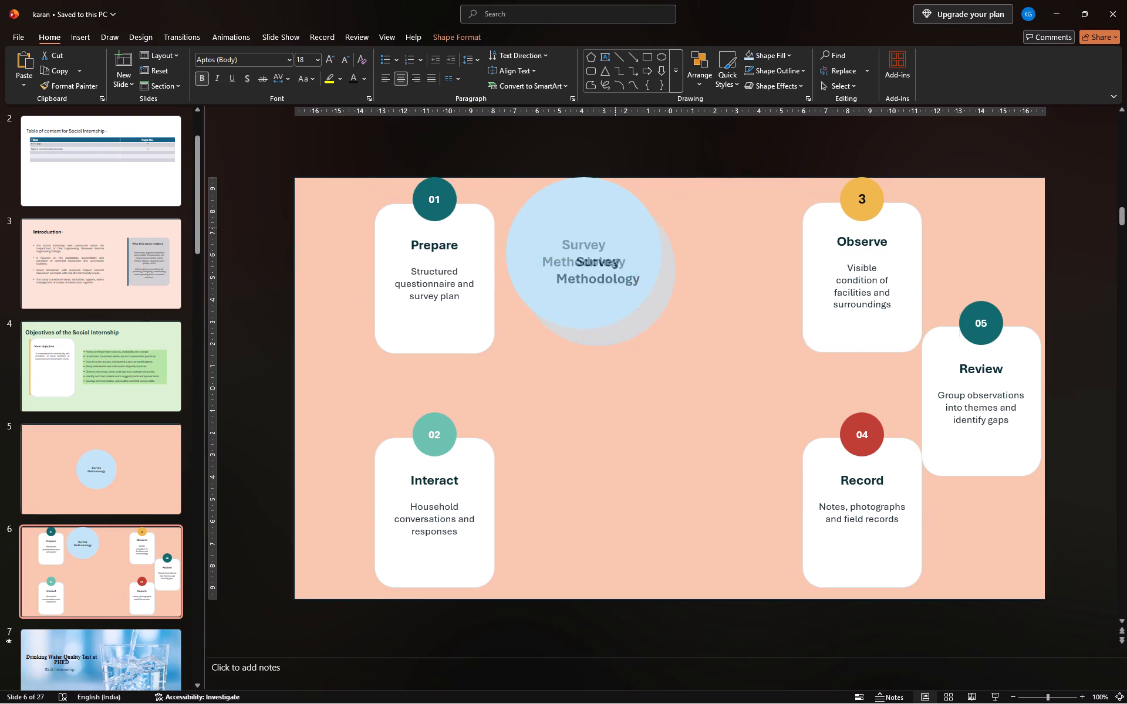
pyautogui.keyDown('ctrl'); pyautogui.moveTo(633, 228); pyautogui.dragTo(711, 216); pyautogui.keyUp('ctrl')
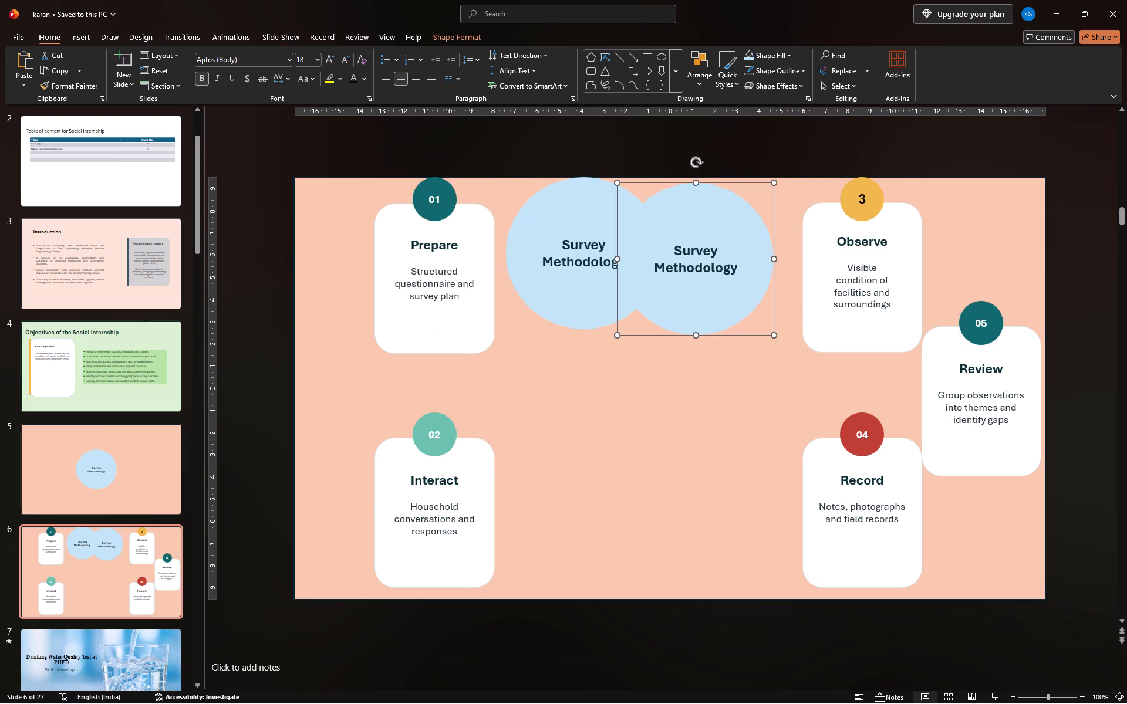
pyautogui.keyDown('ctrl'); pyautogui.click(465, 549); pyautogui.keyUp('ctrl')
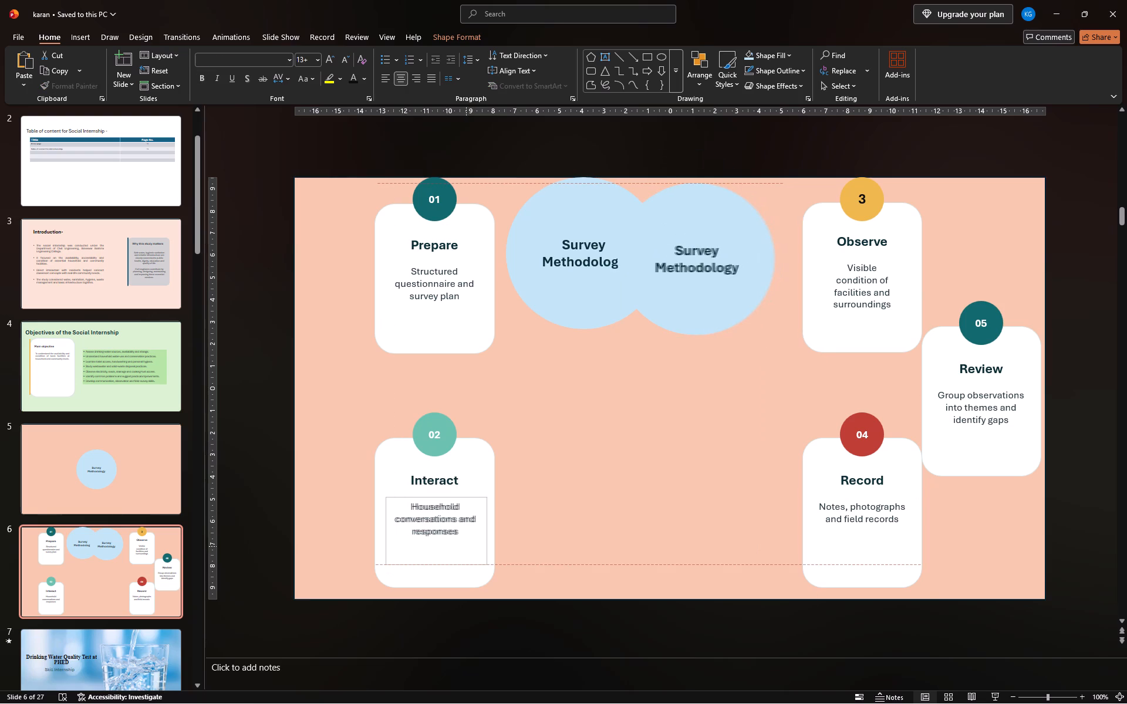
pyautogui.hotkey('ctrl', 'z')
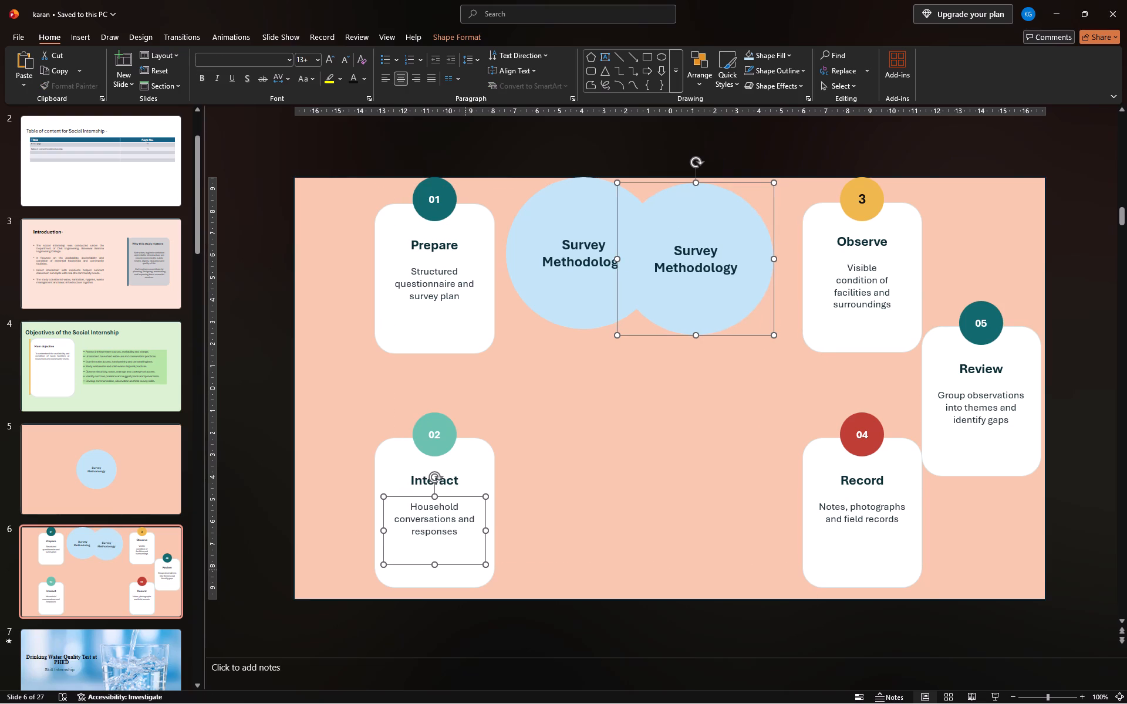
# Undo the copying of the Survey Methodology circle and its last size reduction, leaving one larger circle beside the Prepare card.
pyautogui.click(721, 235)
pyautogui.press('Delete')
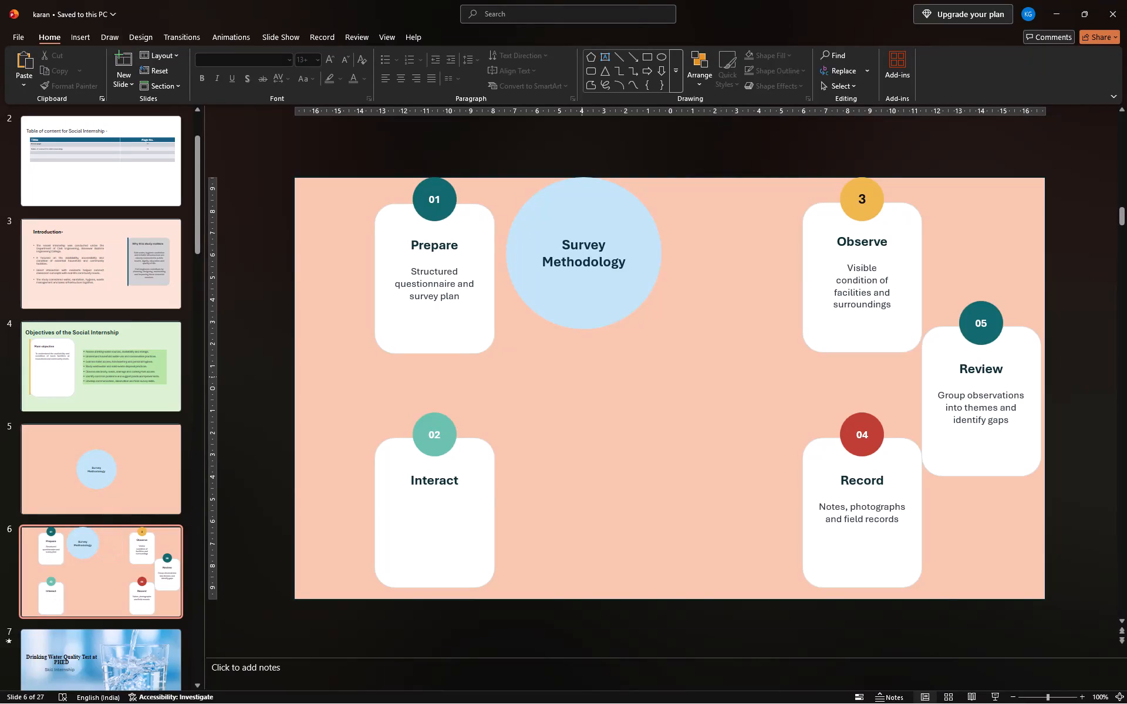
pyautogui.hotkey('ctrl', 'z')
pyautogui.hotkey('ctrl', 'z')
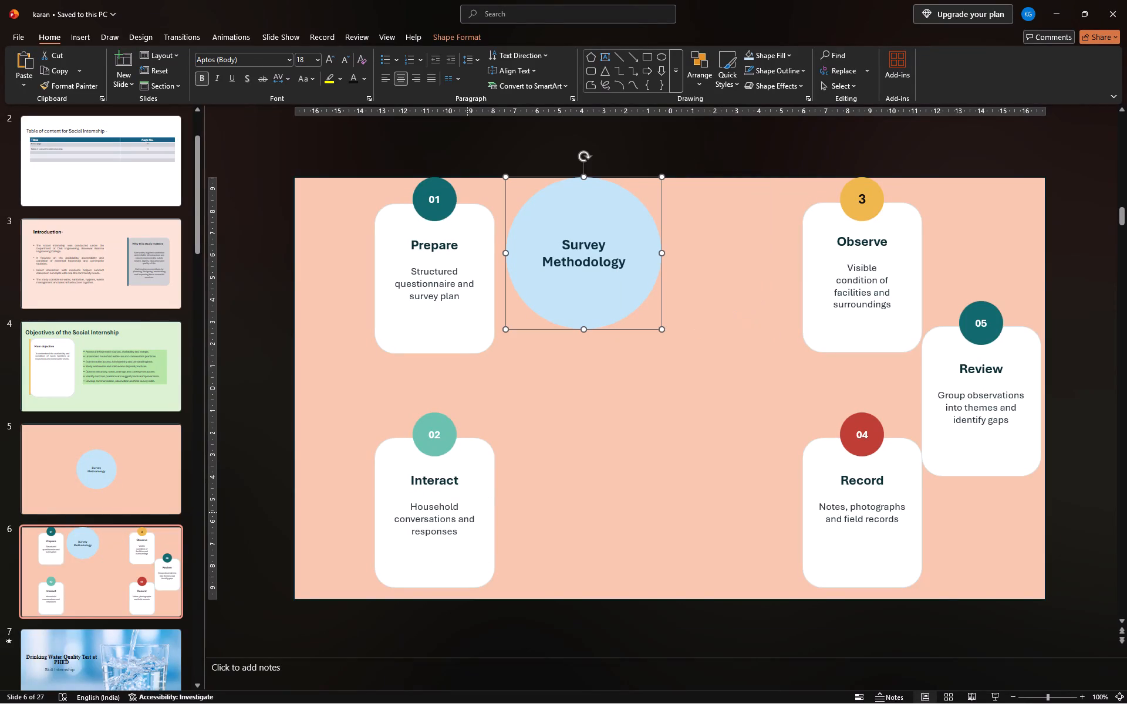
pyautogui.click(455, 571)
pyautogui.hotkey('ctrl', 'z')
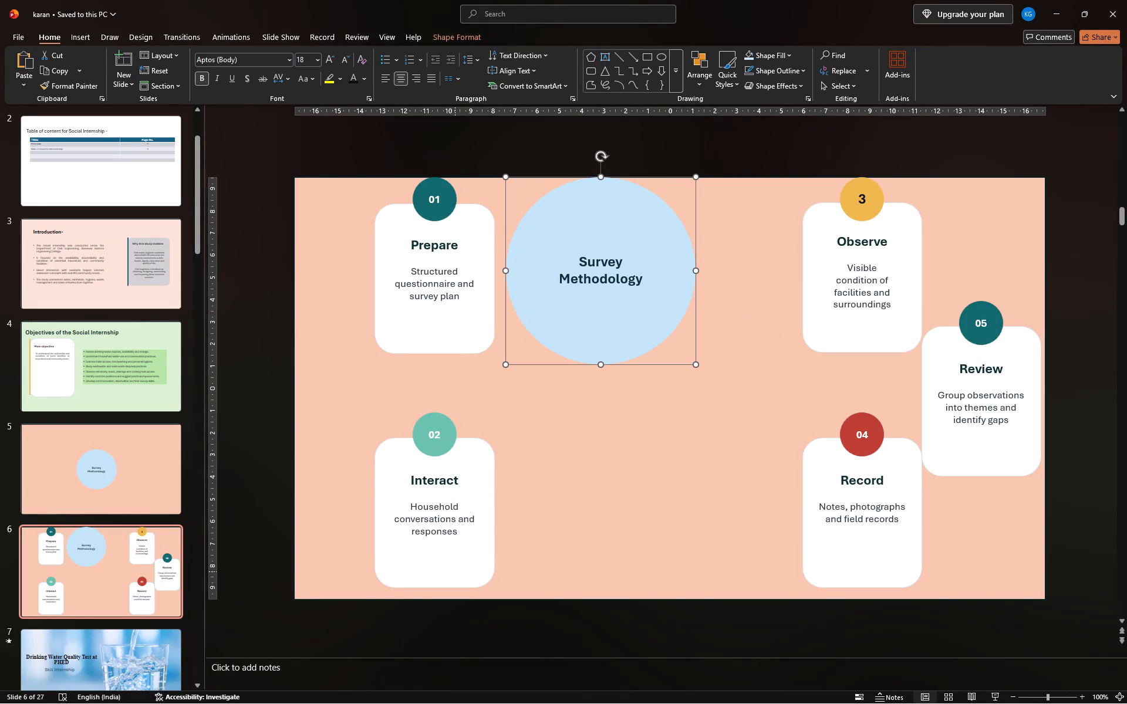
# Place a copy of the complete Interact card, with its 02 circle, heading and description, between the original and the Record card.
pyautogui.click(466, 572)
pyautogui.keyDown('ctrl'); pyautogui.click(441, 521); pyautogui.keyUp('ctrl')
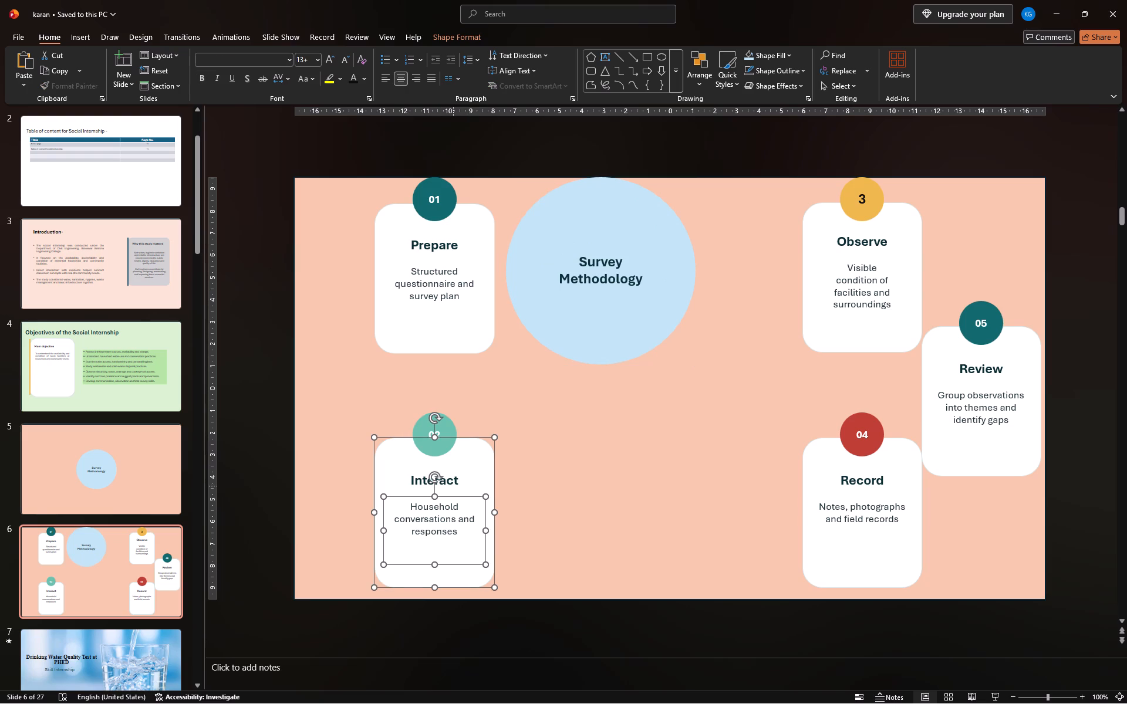
pyautogui.keyDown('ctrl'); pyautogui.click(453, 483); pyautogui.keyUp('ctrl')
pyautogui.keyDown('ctrl'); pyautogui.click(445, 441); pyautogui.keyUp('ctrl')
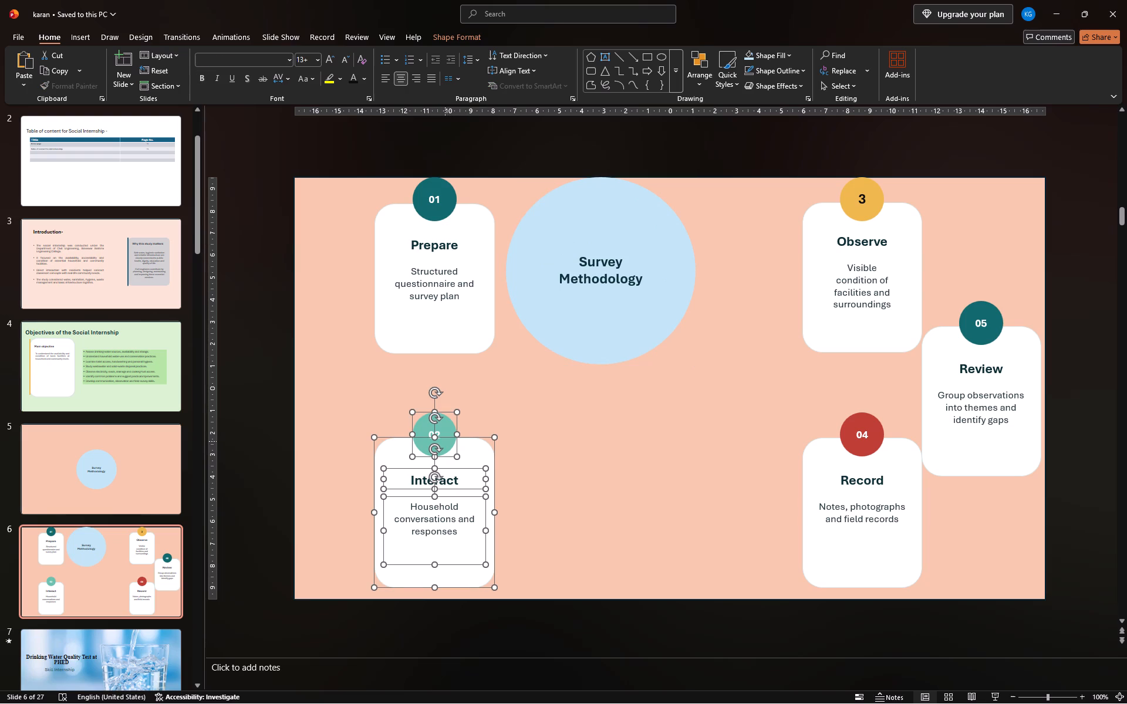
pyautogui.keyDown('ctrl'); pyautogui.click(437, 432); pyautogui.keyUp('ctrl')
pyautogui.keyDown('ctrl'); pyautogui.moveTo(468, 444); pyautogui.dragTo(502, 455); pyautogui.keyUp('ctrl')
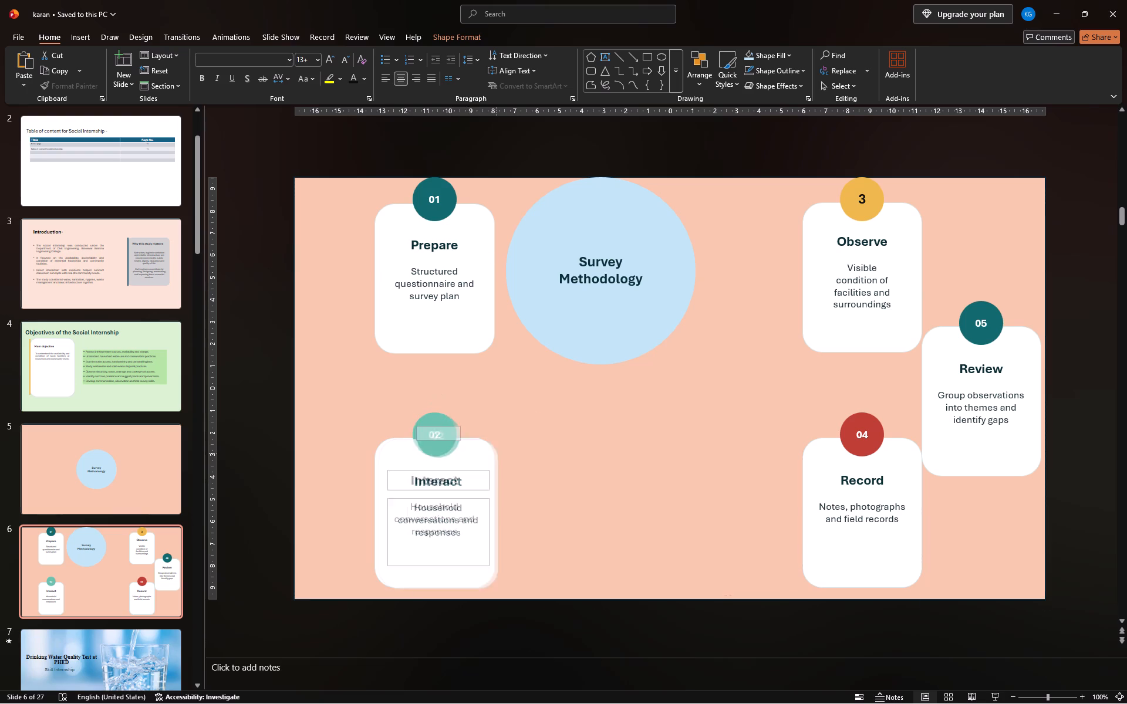
pyautogui.keyDown('ctrl'); pyautogui.moveTo(502, 455); pyautogui.dragTo(649, 448); pyautogui.keyUp('ctrl')
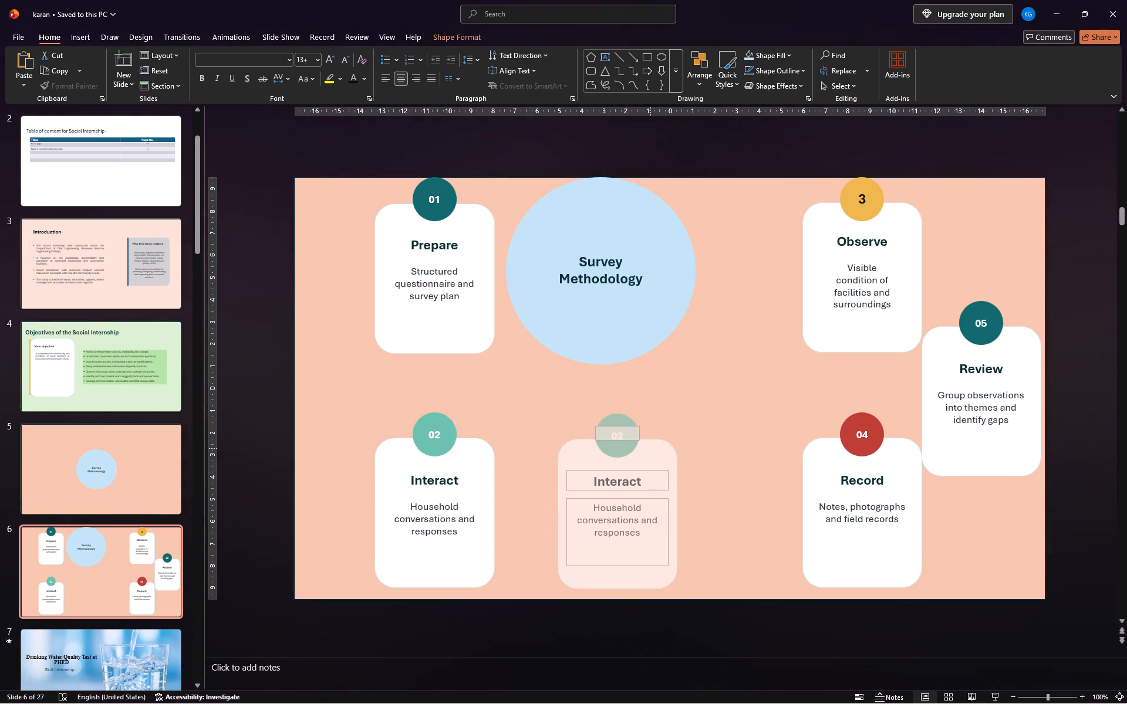
pyautogui.keyDown('ctrl'); pyautogui.moveTo(649, 448); pyautogui.dragTo(646, 439); pyautogui.keyUp('ctrl')
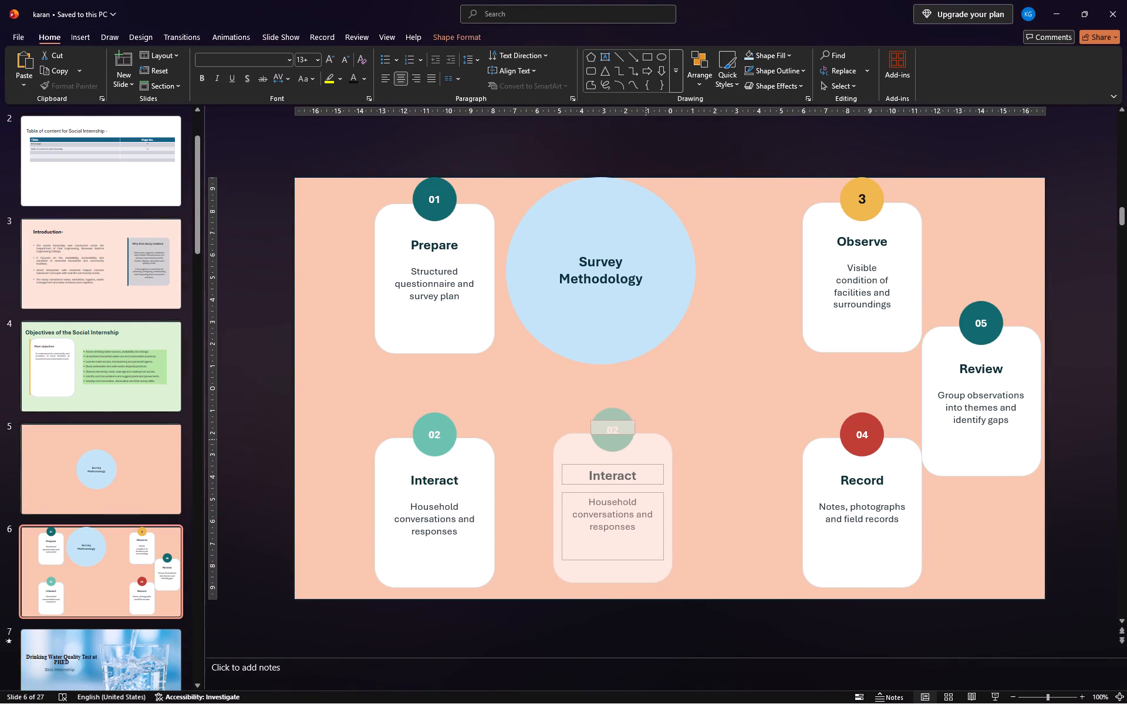
pyautogui.keyDown('ctrl'); pyautogui.moveTo(646, 439); pyautogui.dragTo(645, 442); pyautogui.keyUp('ctrl')
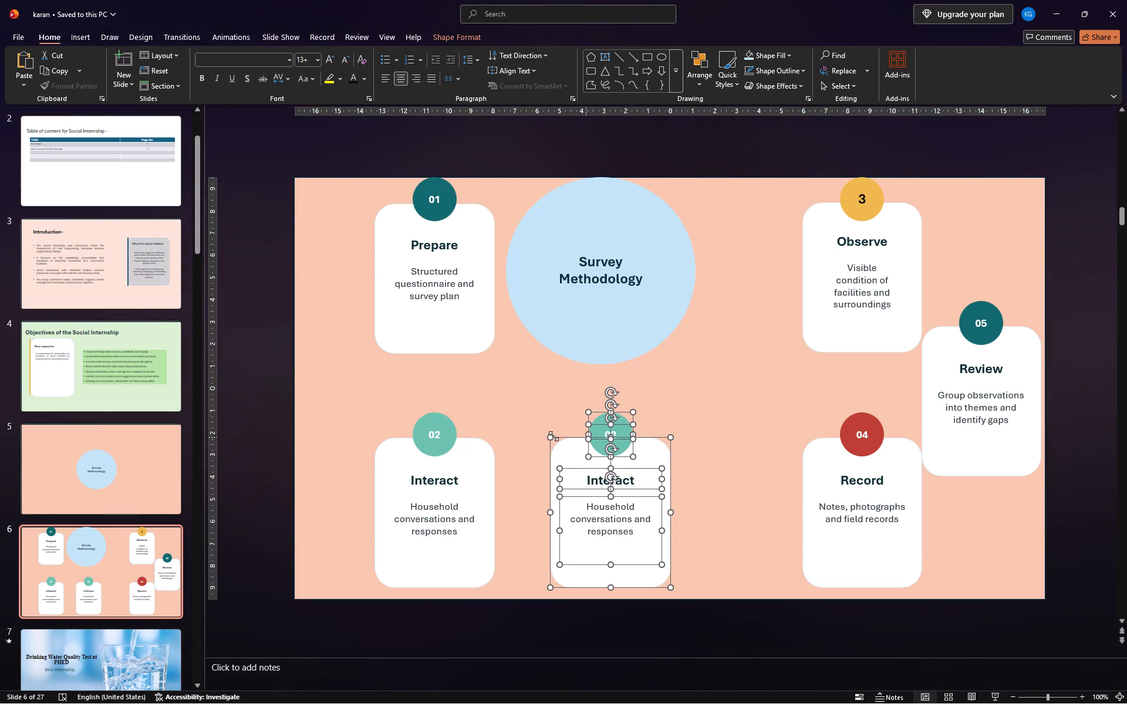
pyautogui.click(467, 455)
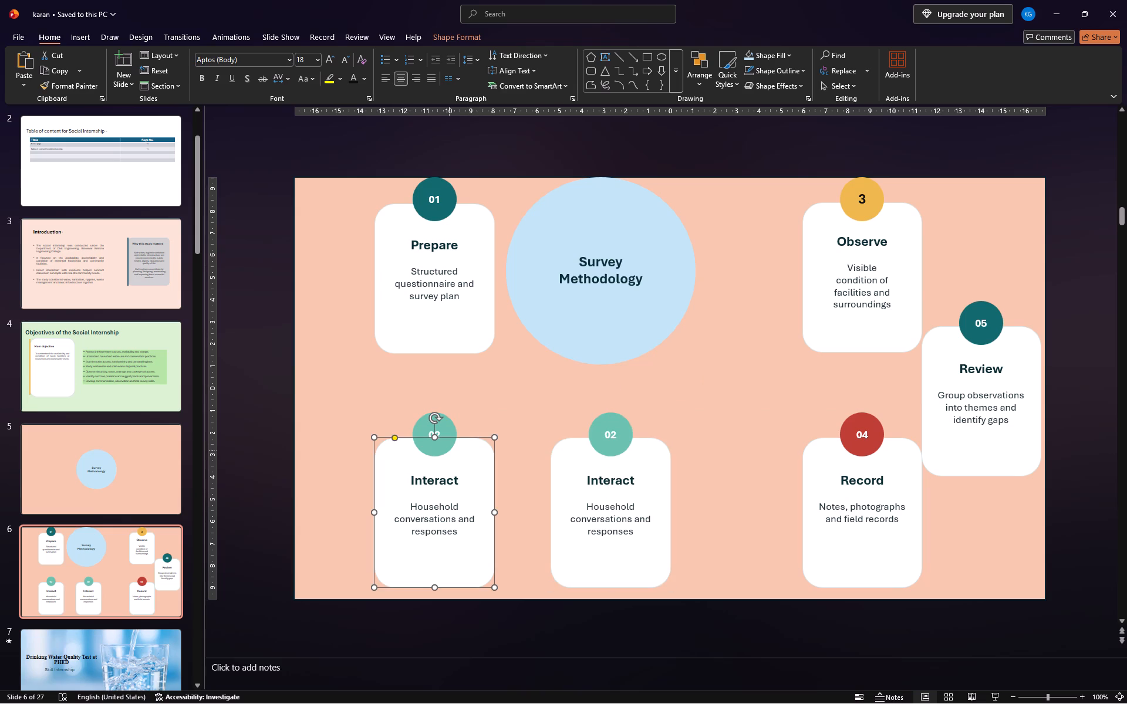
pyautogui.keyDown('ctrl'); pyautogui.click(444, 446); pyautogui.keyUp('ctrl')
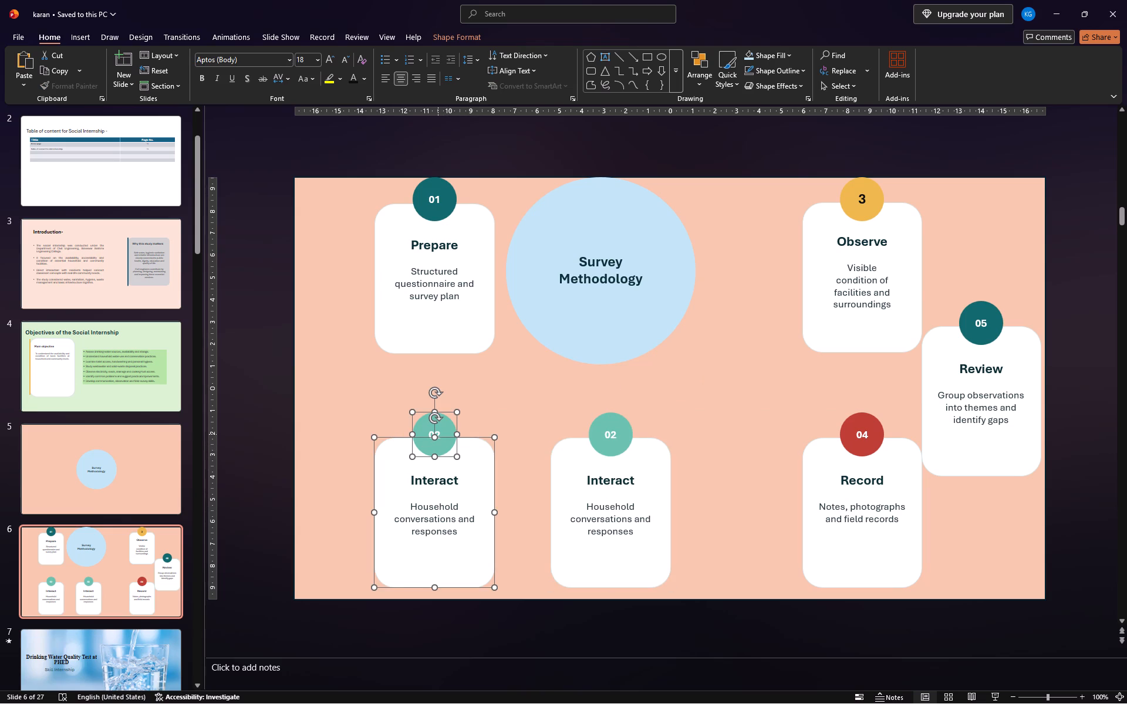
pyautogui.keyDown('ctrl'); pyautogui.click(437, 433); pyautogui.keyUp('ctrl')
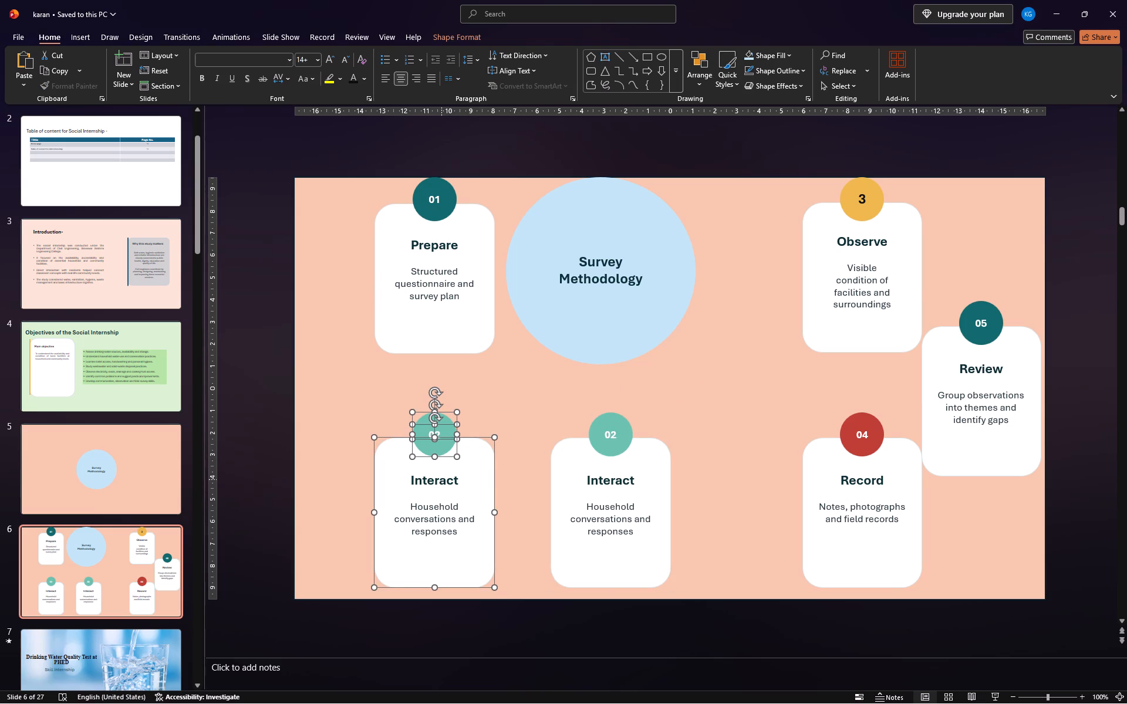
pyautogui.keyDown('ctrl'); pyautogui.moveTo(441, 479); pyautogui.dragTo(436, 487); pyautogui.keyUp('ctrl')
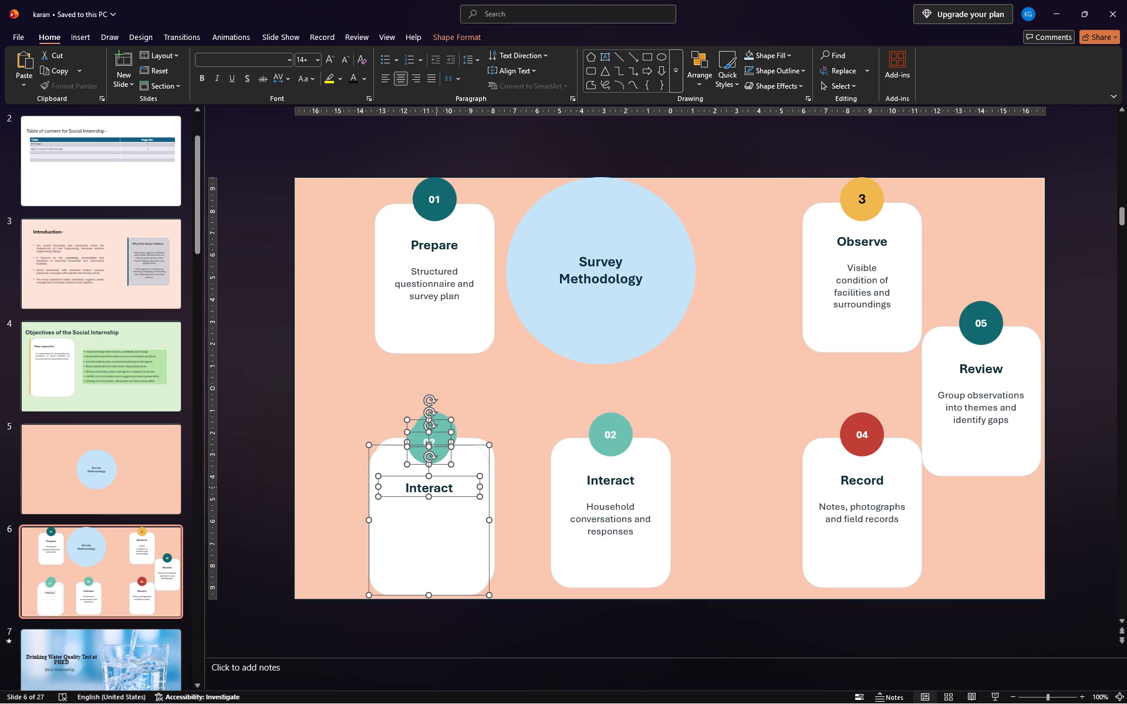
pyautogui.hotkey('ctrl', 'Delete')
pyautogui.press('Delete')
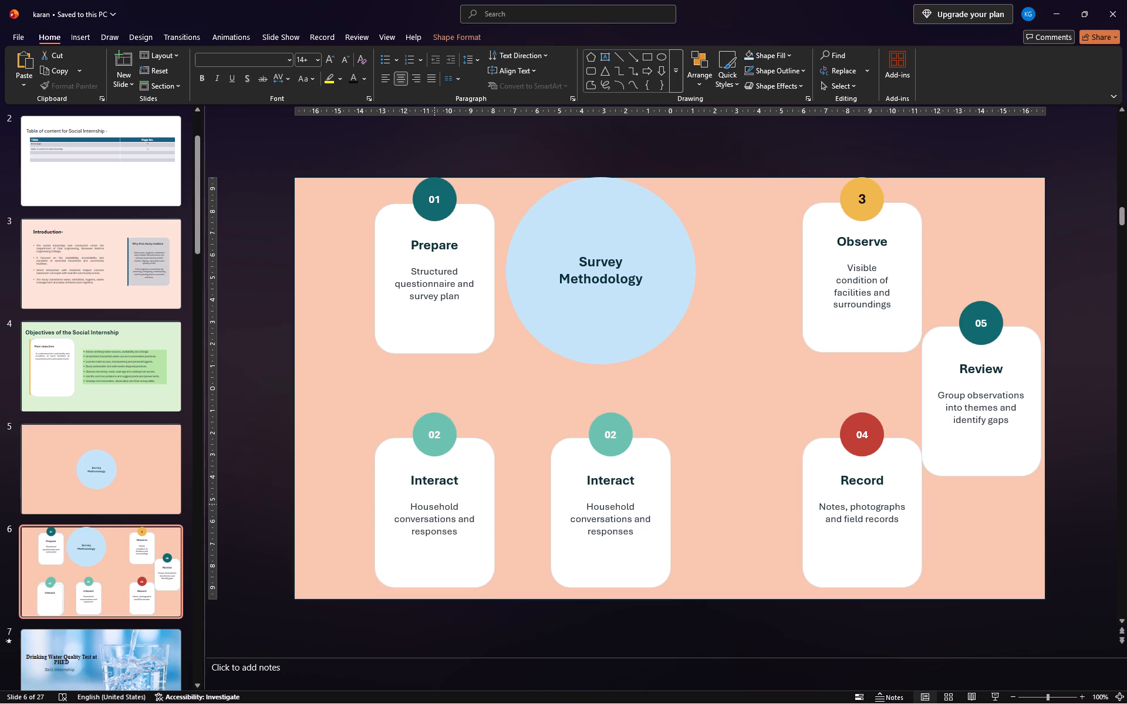
# Delete the description, the Interact heading and the number 02 from the original Interact card, keeping its copy.
pyautogui.click(446, 507)
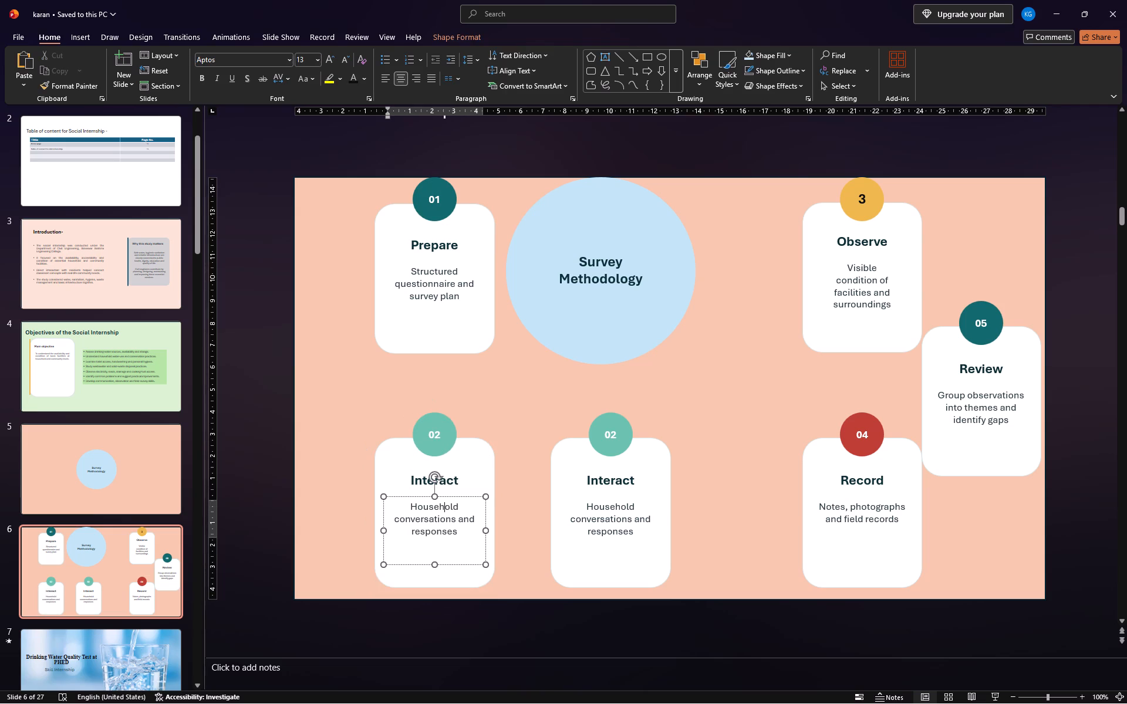
pyautogui.press('Delete')
pyautogui.press('Delete')
pyautogui.click(427, 495)
pyautogui.press('Delete')
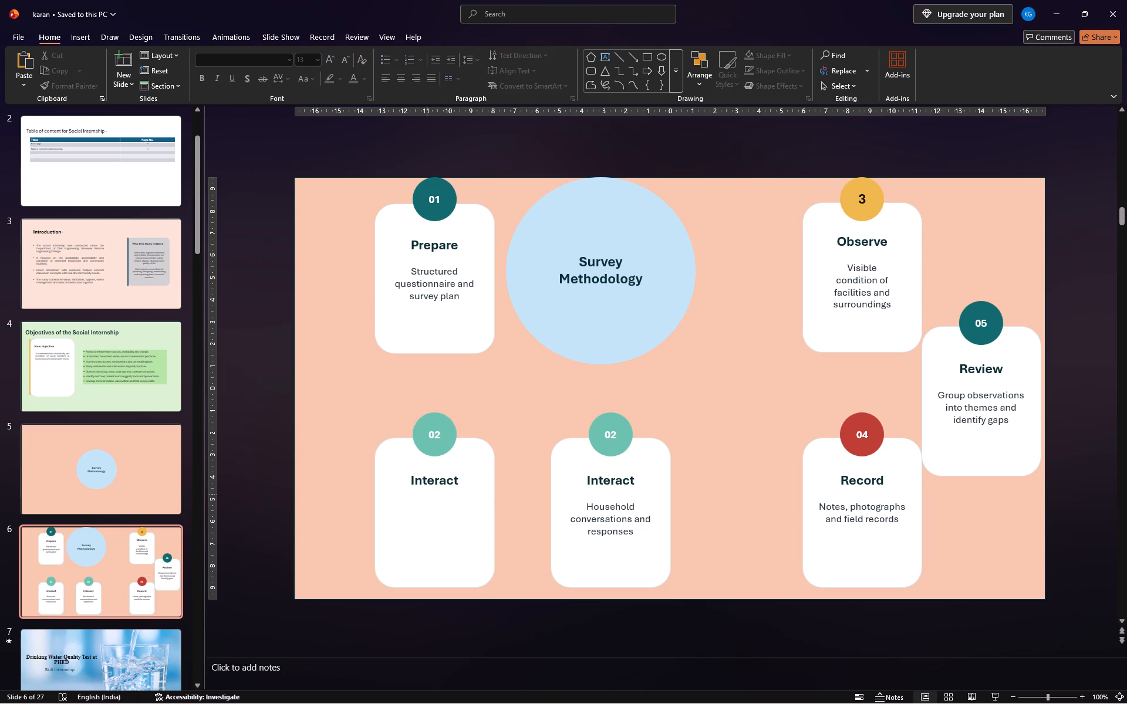
pyautogui.click(420, 483)
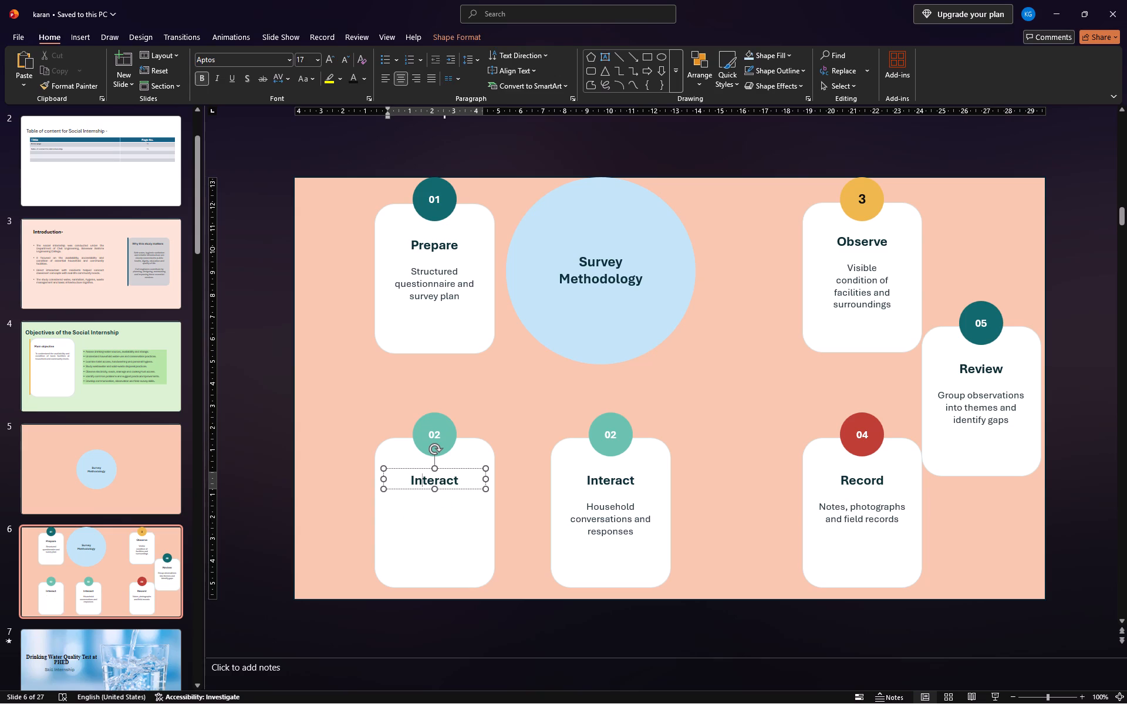
pyautogui.click(411, 466)
pyautogui.press('Delete')
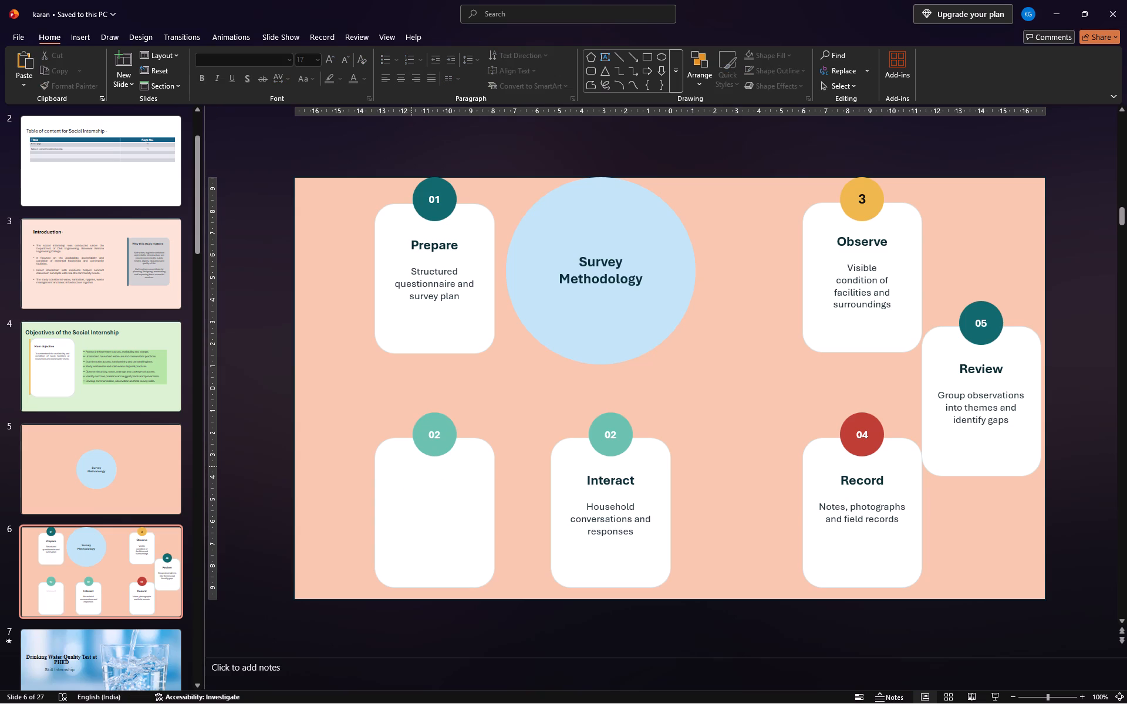
pyautogui.click(424, 436)
pyautogui.press('Delete')
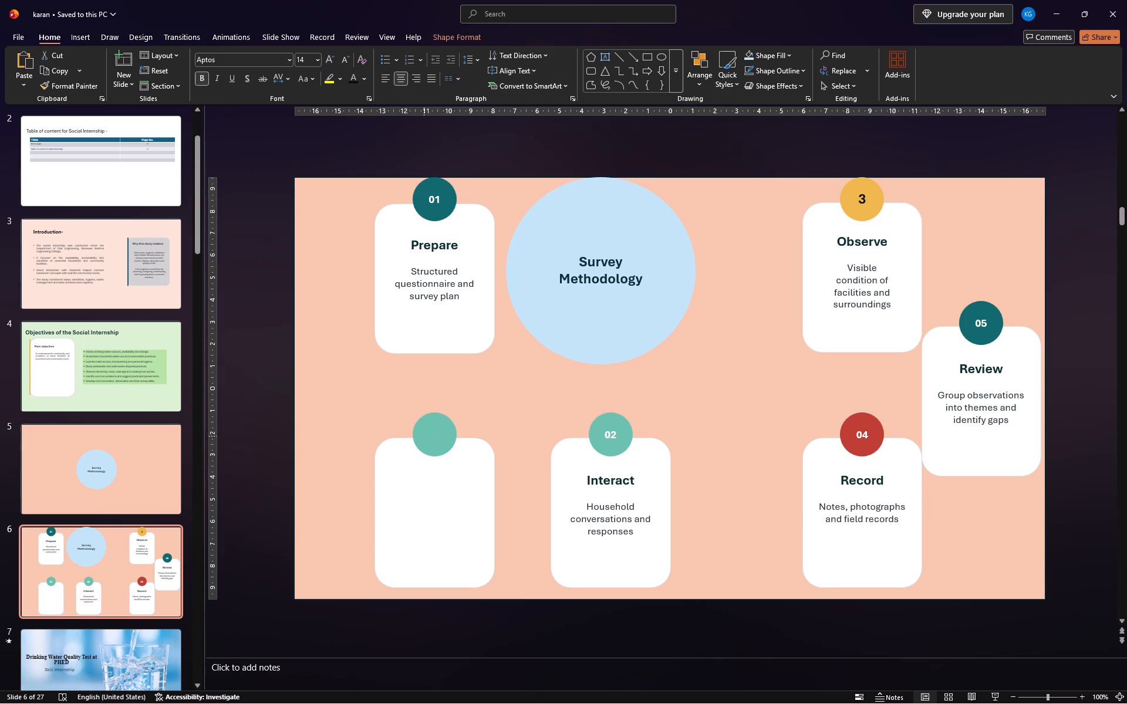
# Delete the original Interact card's empty teal circle and blank white rounded box.
pyautogui.click(429, 441)
pyautogui.press('Delete')
pyautogui.press('Delete')
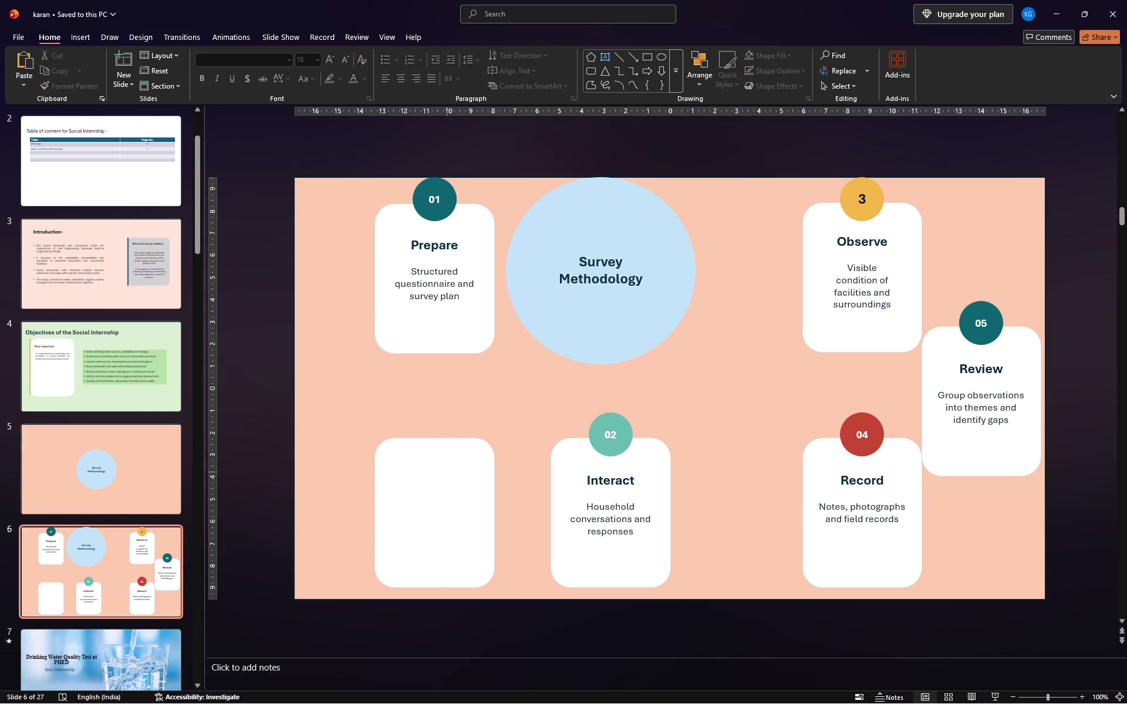
pyautogui.click(436, 468)
pyautogui.press('Delete')
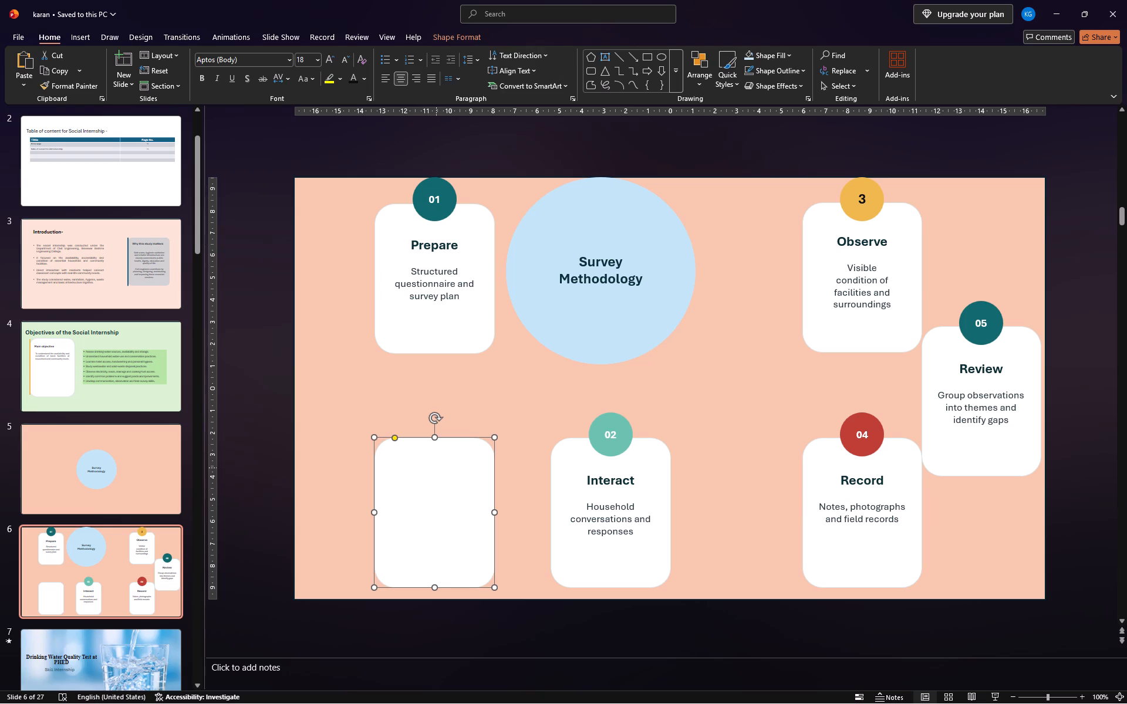
pyautogui.press('Delete')
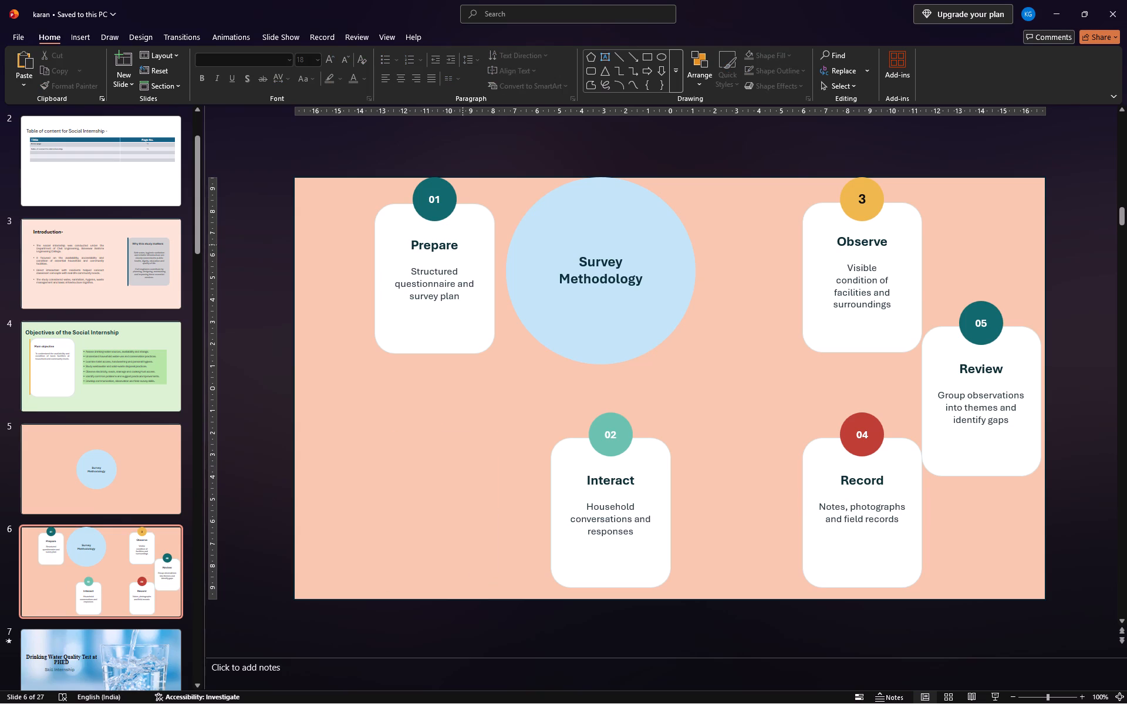
# Move the whole Prepare card with its 01 circle down near the slide's left edge, slightly higher than the Interact card.
pyautogui.keyDown('ctrl'); pyautogui.click(450, 294); pyautogui.keyUp('ctrl')
pyautogui.keyDown('ctrl'); pyautogui.click(457, 339); pyautogui.keyUp('ctrl')
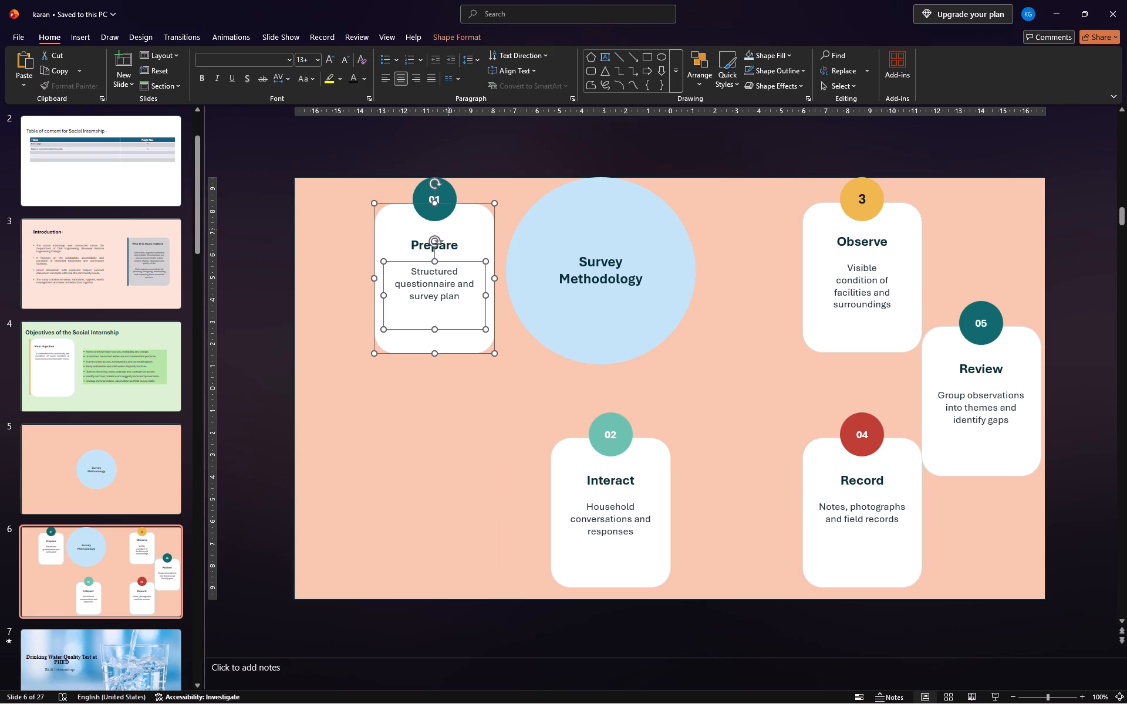
pyautogui.keyDown('ctrl'); pyautogui.click(448, 245); pyautogui.keyUp('ctrl')
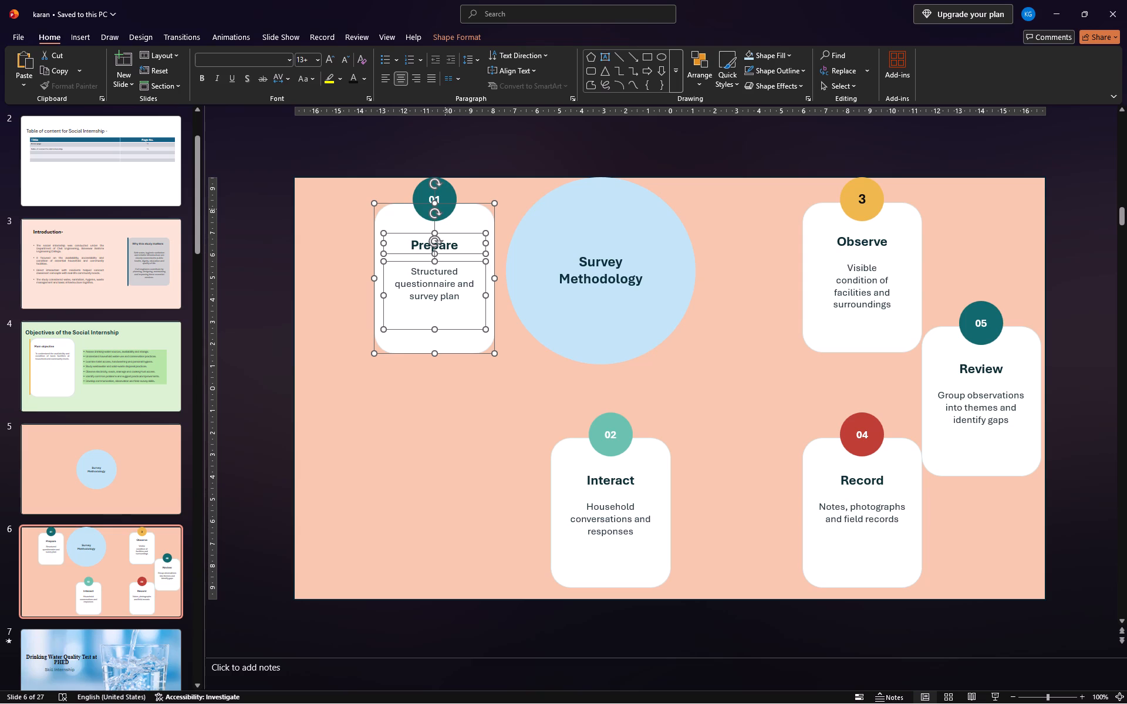
pyautogui.keyDown('ctrl'); pyautogui.click(445, 209); pyautogui.keyUp('ctrl')
pyautogui.keyDown('ctrl'); pyautogui.click(432, 194); pyautogui.keyUp('ctrl')
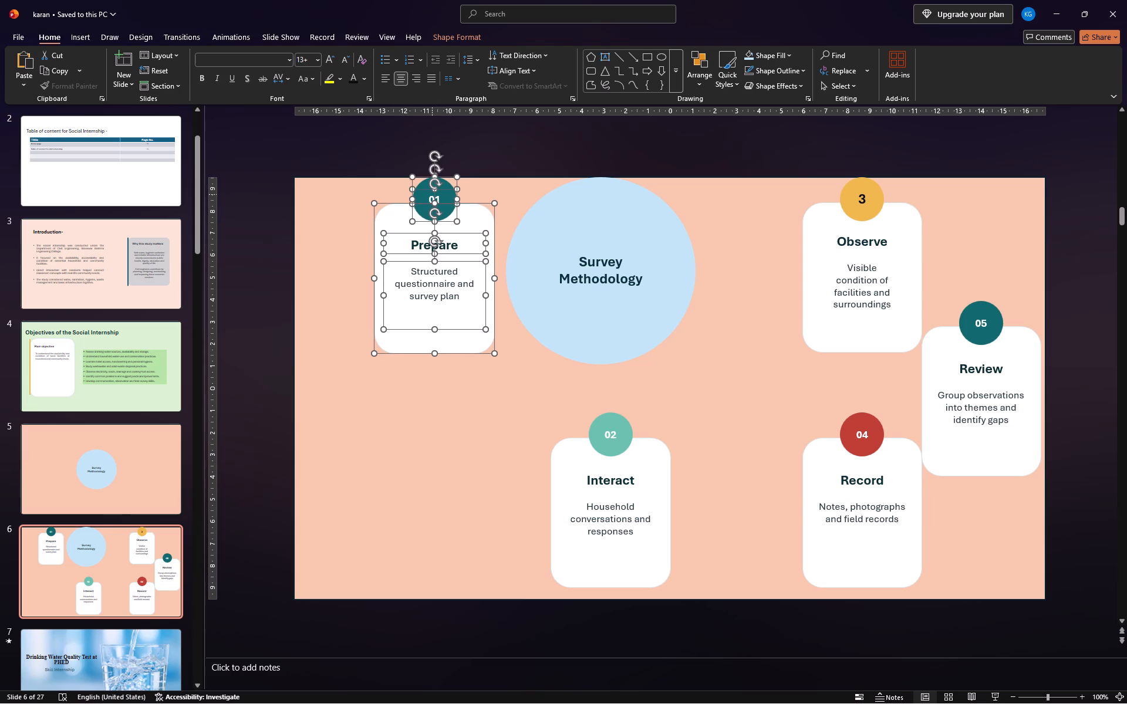
pyautogui.hotkey('ctrl', 'c')
pyautogui.press('Delete')
pyautogui.hotkey('ctrl', 'v')
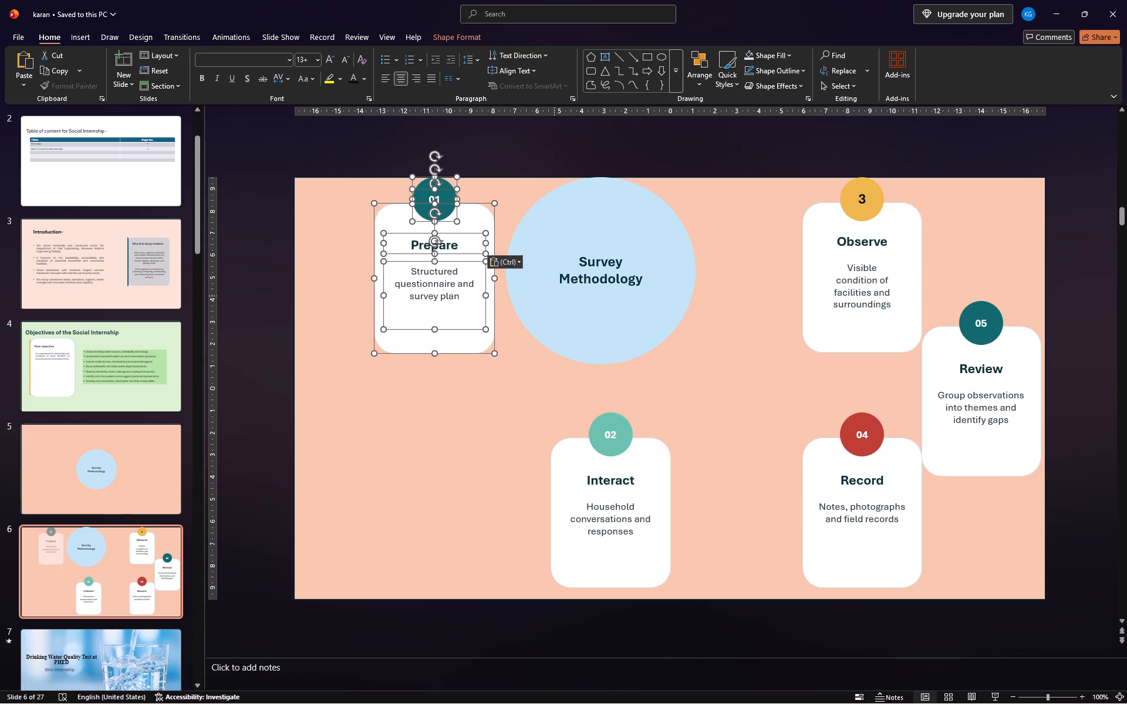
pyautogui.moveTo(471, 213); pyautogui.dragTo(427, 436)
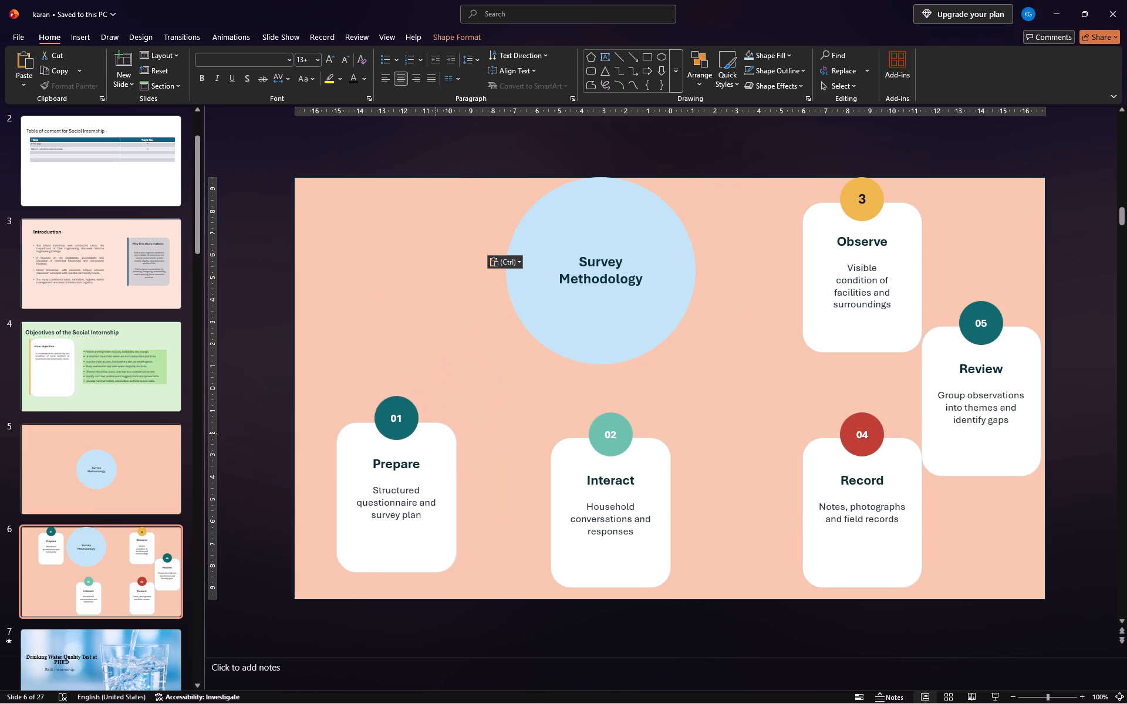
pyautogui.moveTo(427, 436); pyautogui.dragTo(429, 401)
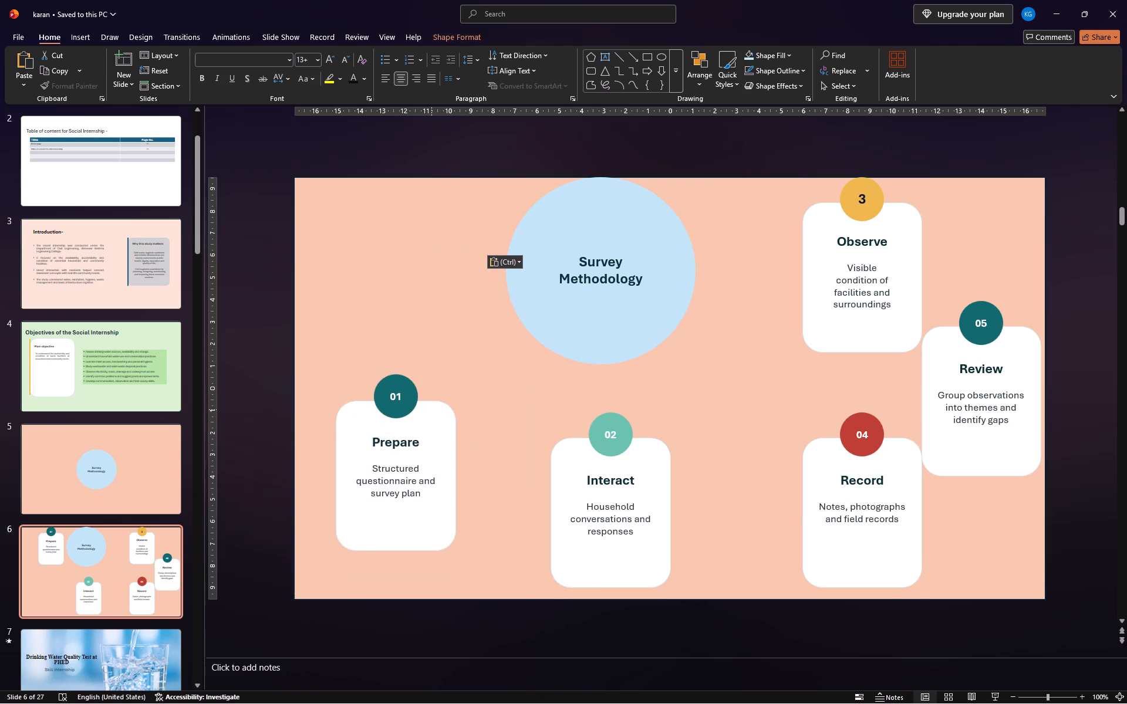
pyautogui.moveTo(429, 401); pyautogui.dragTo(419, 379)
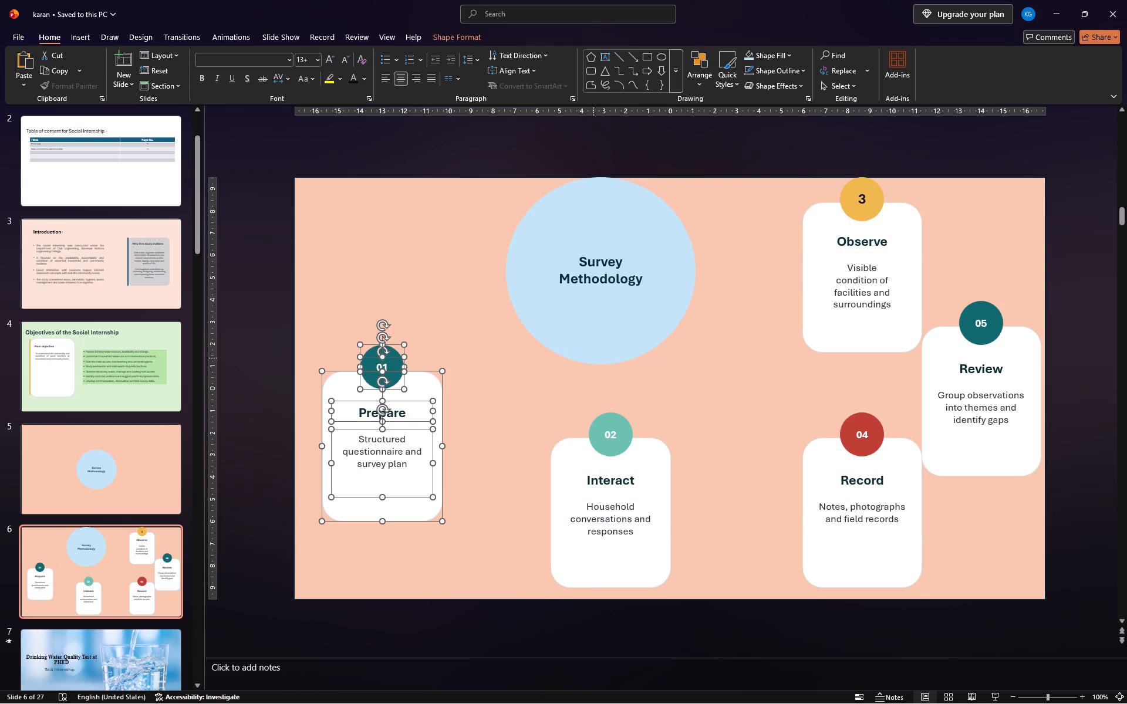
# Move the Survey Methodology circle above the Prepare card, slightly overlapping the slide's top edge.
pyautogui.moveTo(615, 229); pyautogui.dragTo(436, 222)
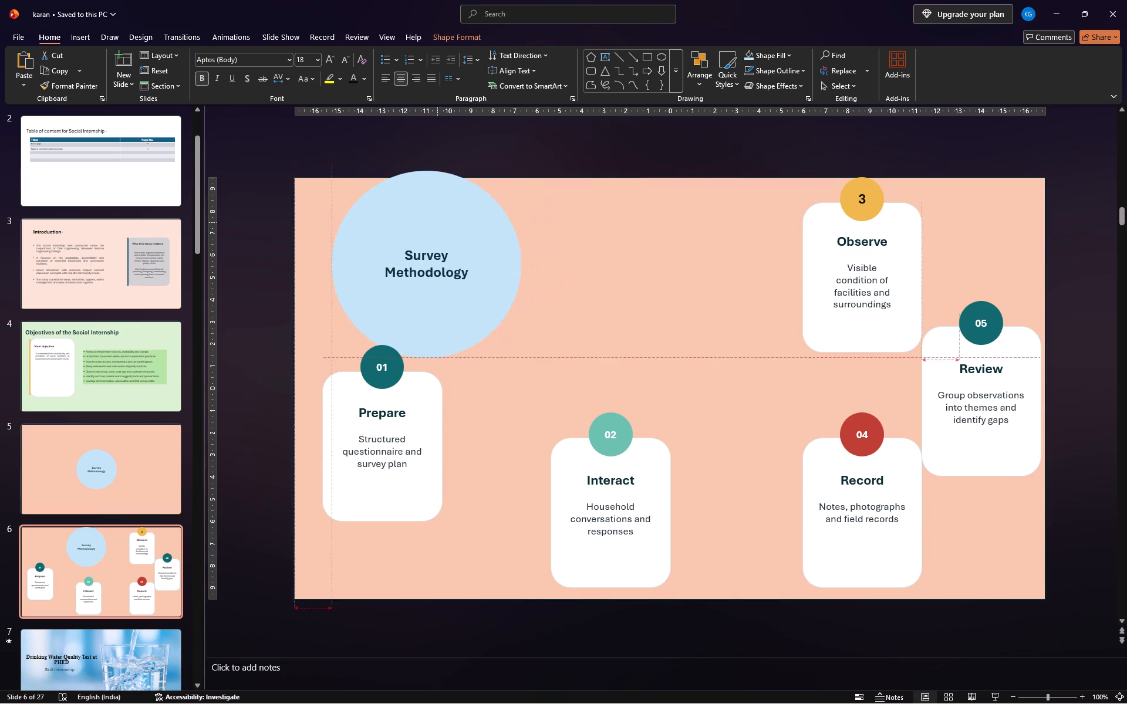
pyautogui.moveTo(436, 222); pyautogui.dragTo(459, 221)
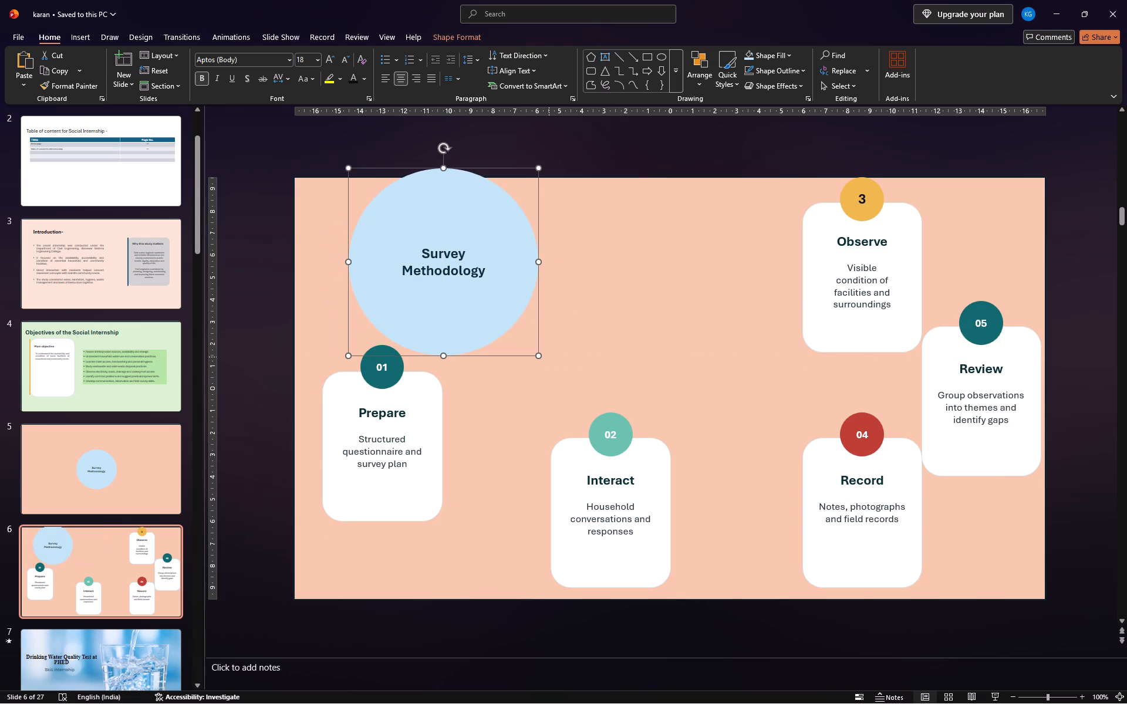
# Shrink the Survey Methodology circle to about 5 cm across and place it inside the slide's upper-left corner.
pyautogui.moveTo(538, 357); pyautogui.dragTo(477, 319)
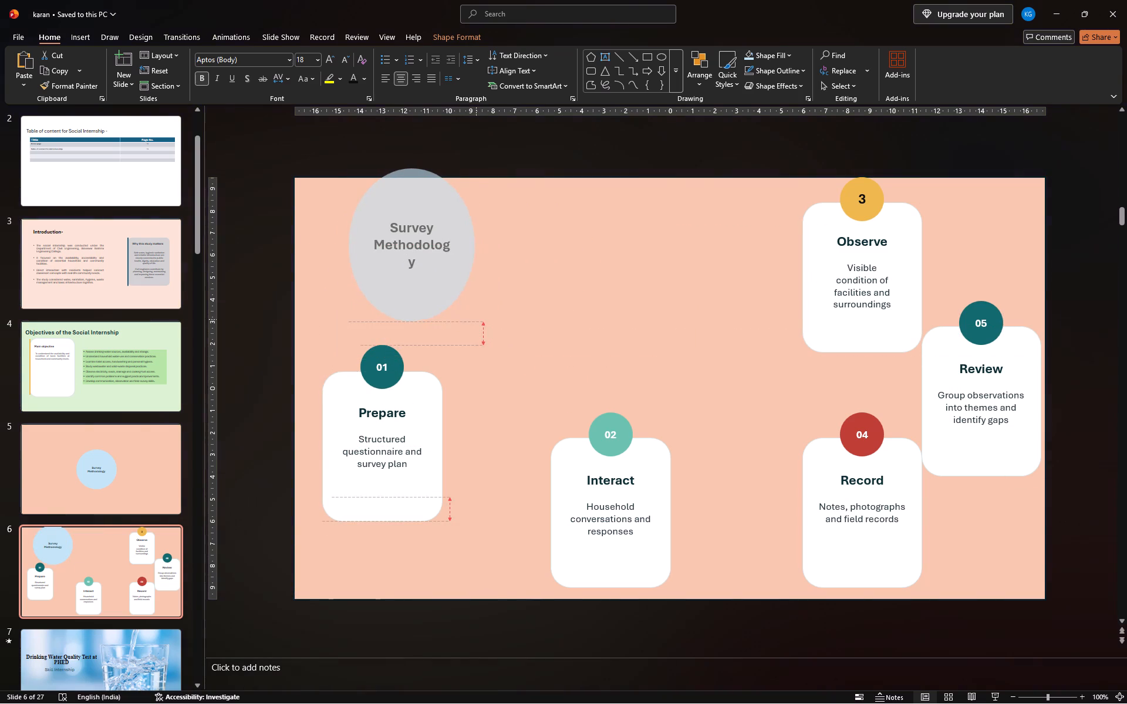
pyautogui.moveTo(477, 319); pyautogui.dragTo(476, 306)
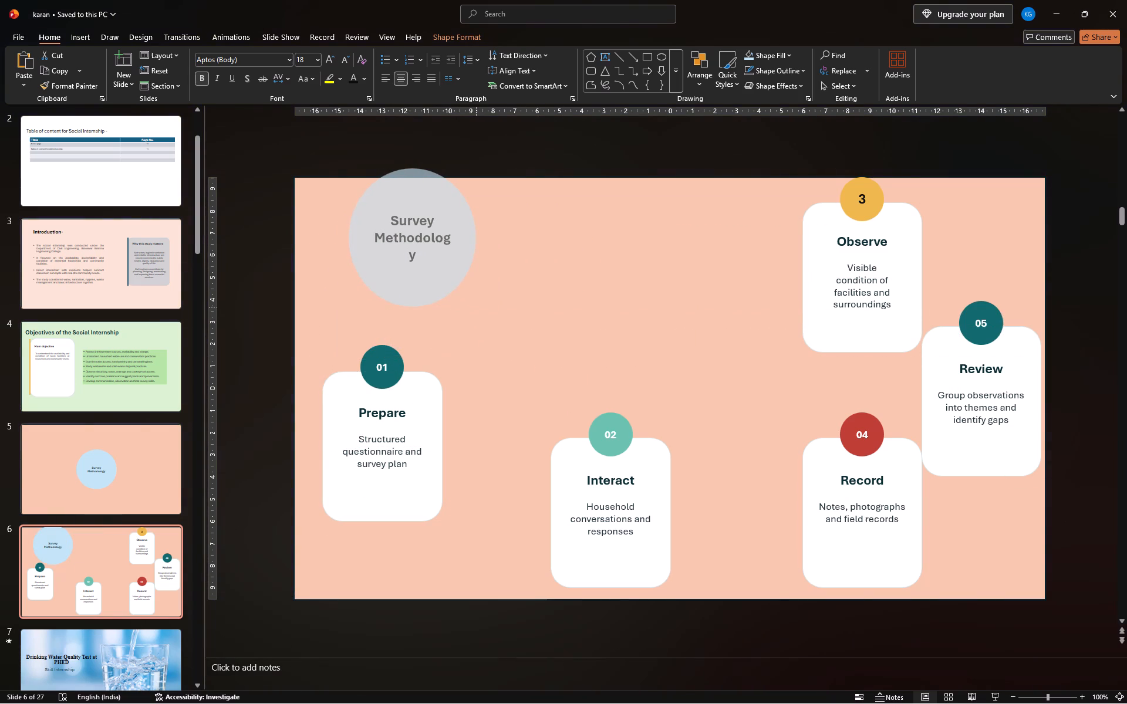
pyautogui.moveTo(476, 306); pyautogui.dragTo(459, 295)
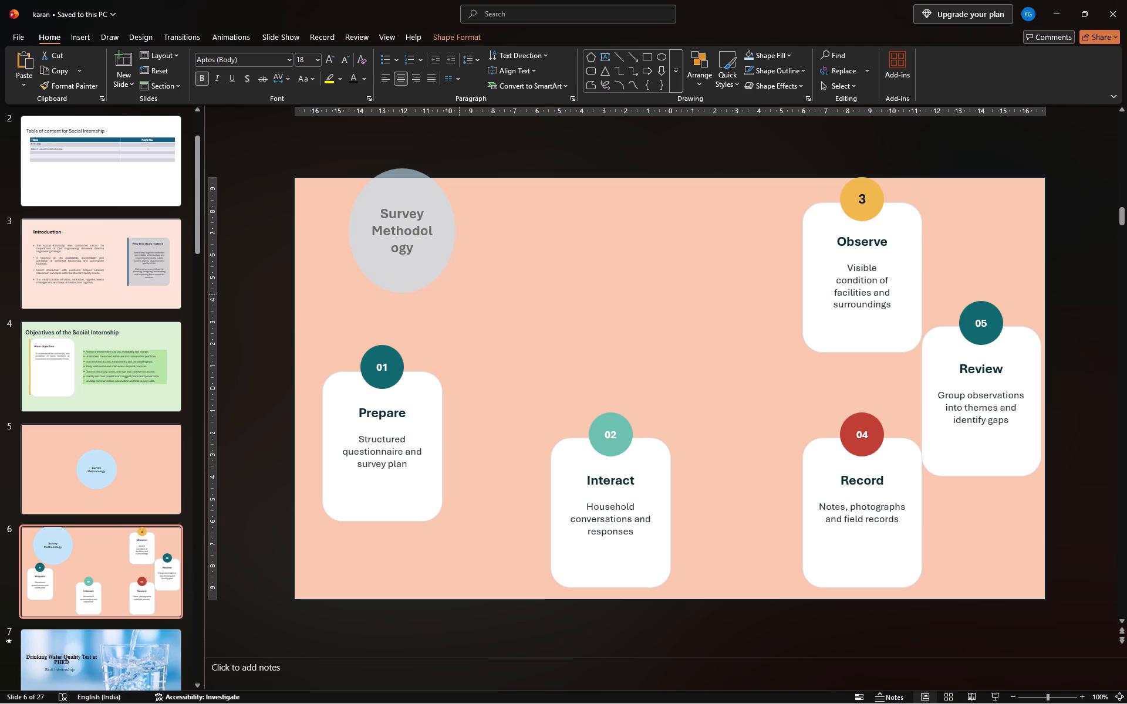
pyautogui.moveTo(459, 295); pyautogui.dragTo(471, 297)
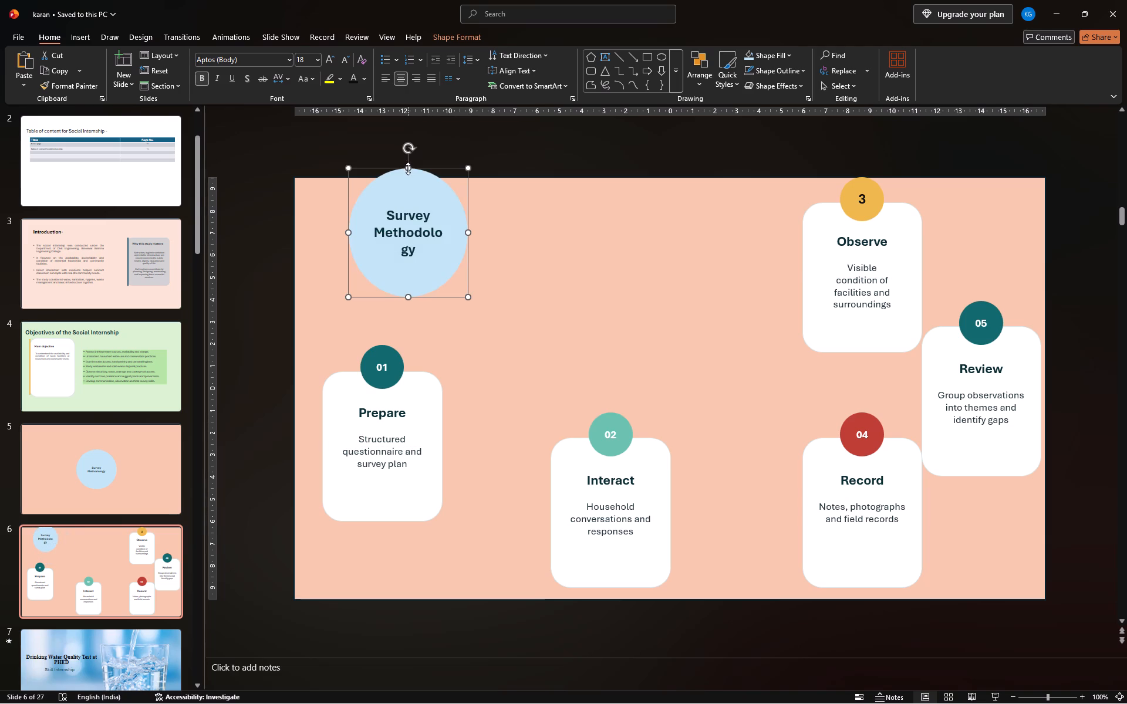
pyautogui.moveTo(409, 169); pyautogui.dragTo(410, 185)
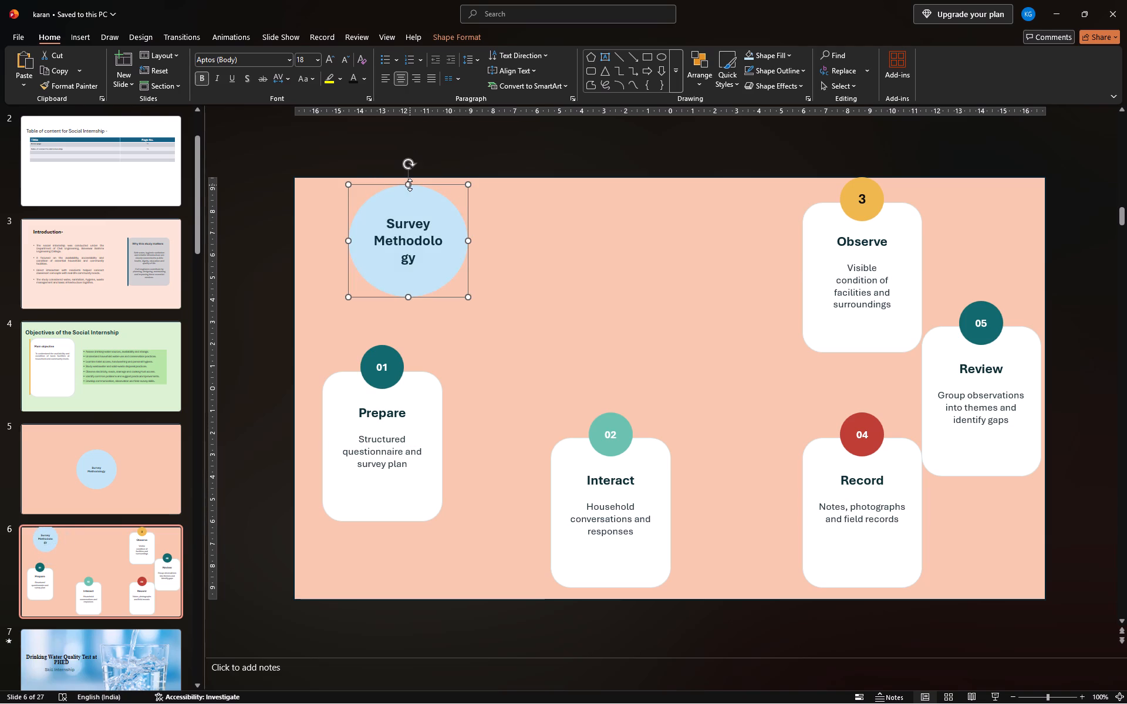
pyautogui.moveTo(444, 203); pyautogui.dragTo(408, 214)
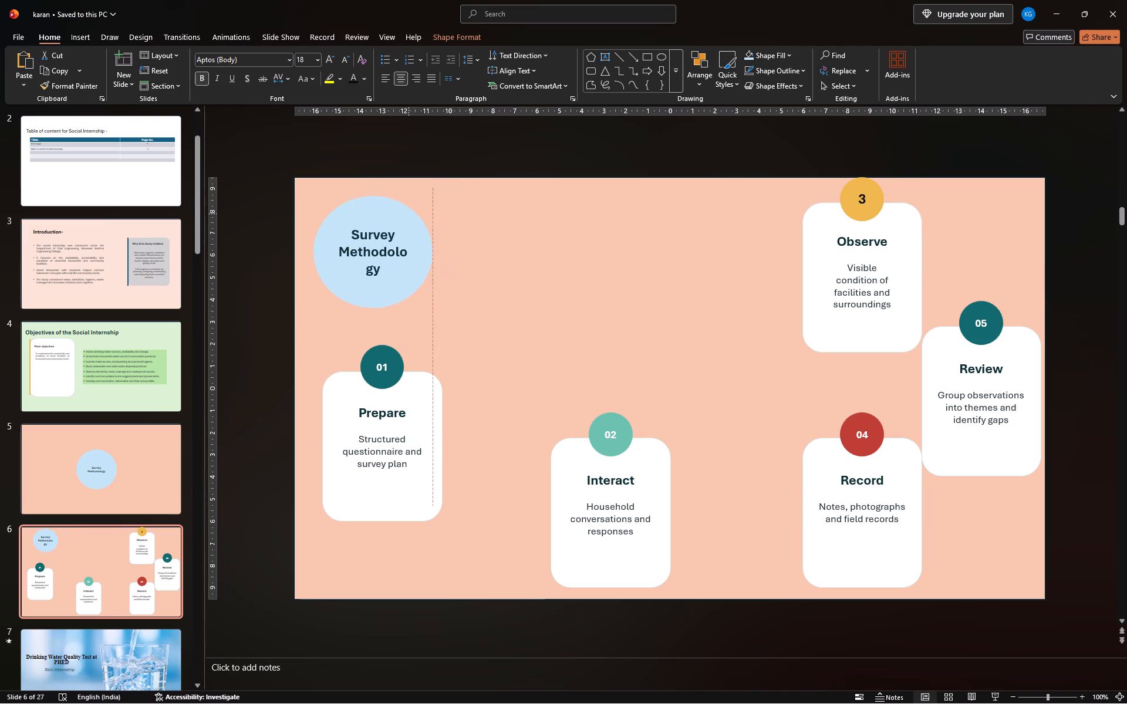
pyautogui.moveTo(408, 214); pyautogui.dragTo(402, 211)
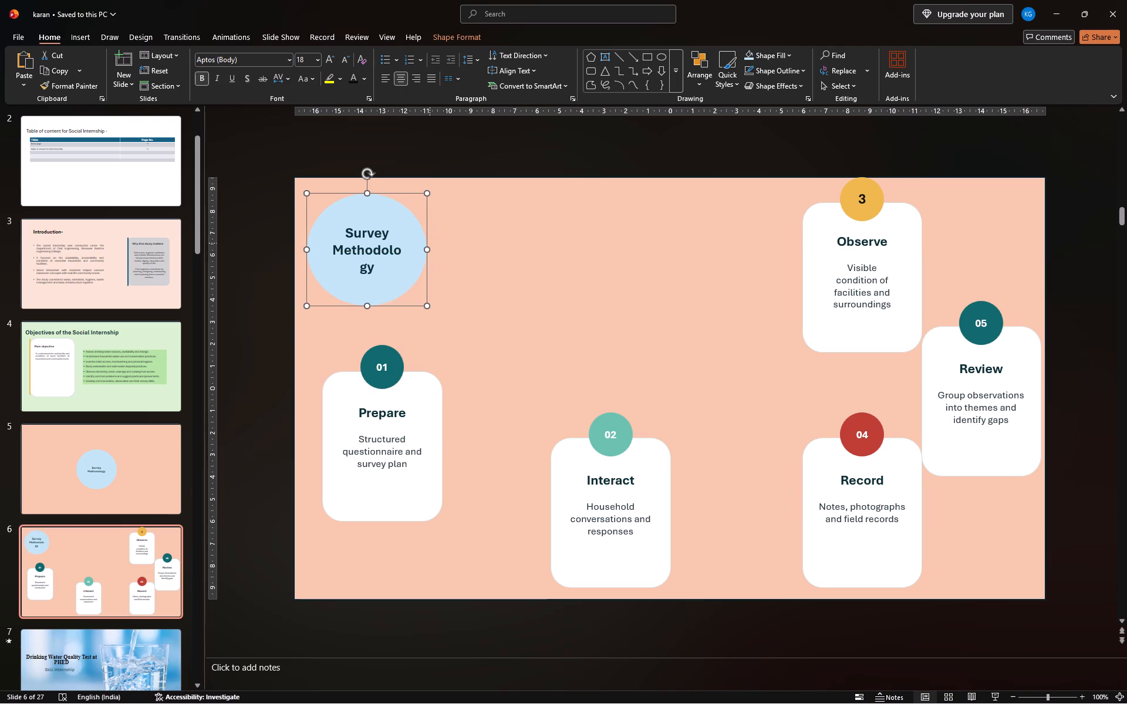
pyautogui.moveTo(428, 251); pyautogui.dragTo(420, 251)
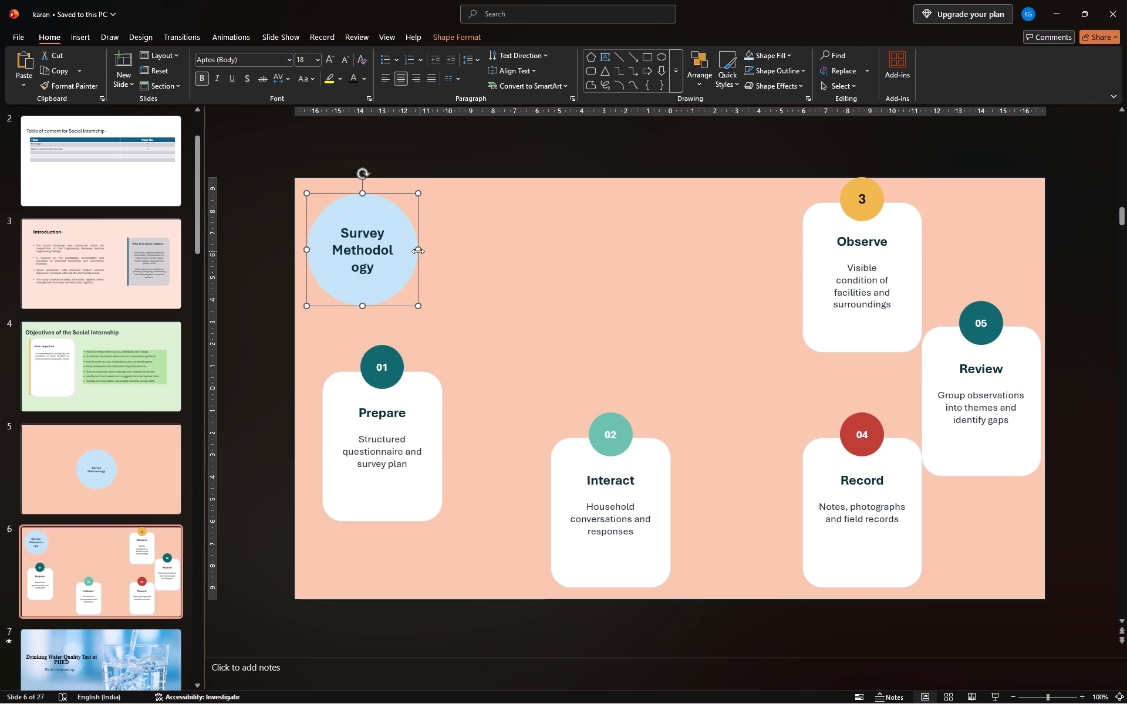
# Set the Survey Methodology text in the circle to font size 14.
pyautogui.tripleClick(376, 270)
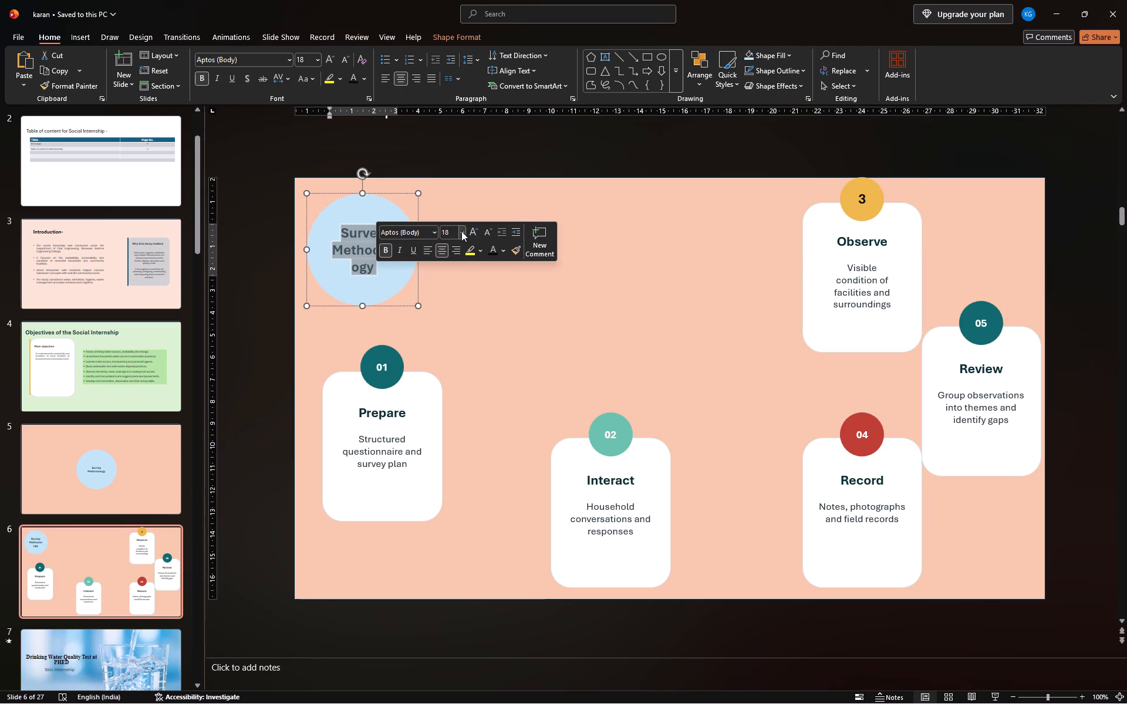
pyautogui.click(460, 231)
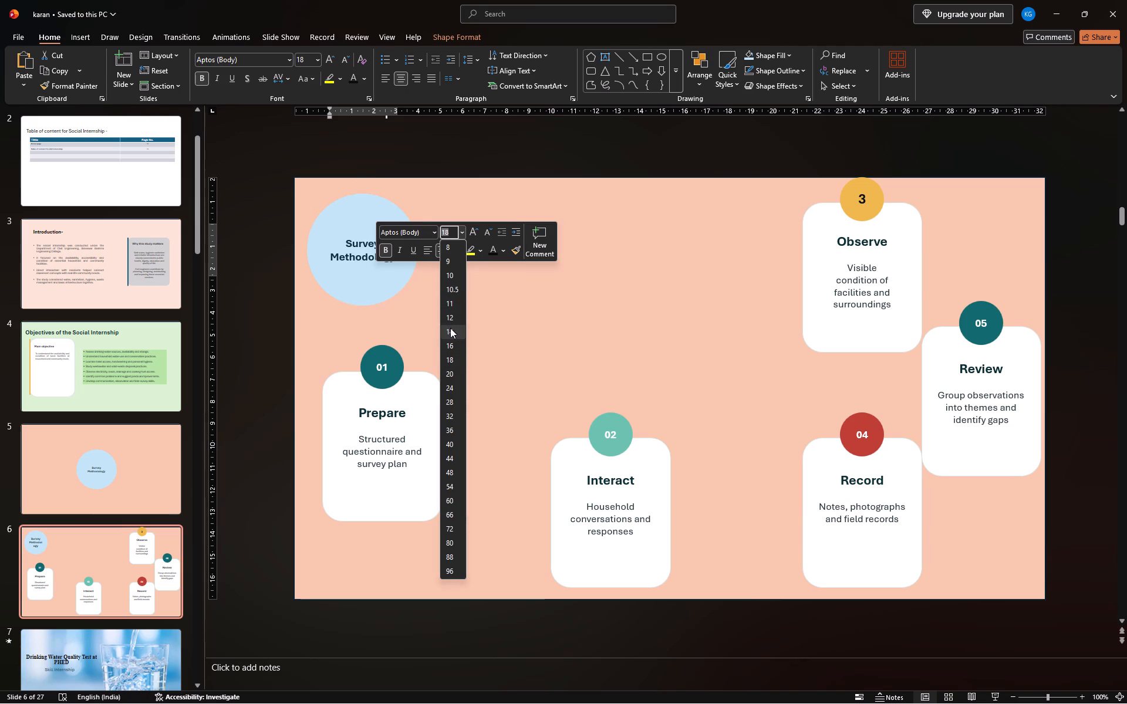
pyautogui.click(450, 328)
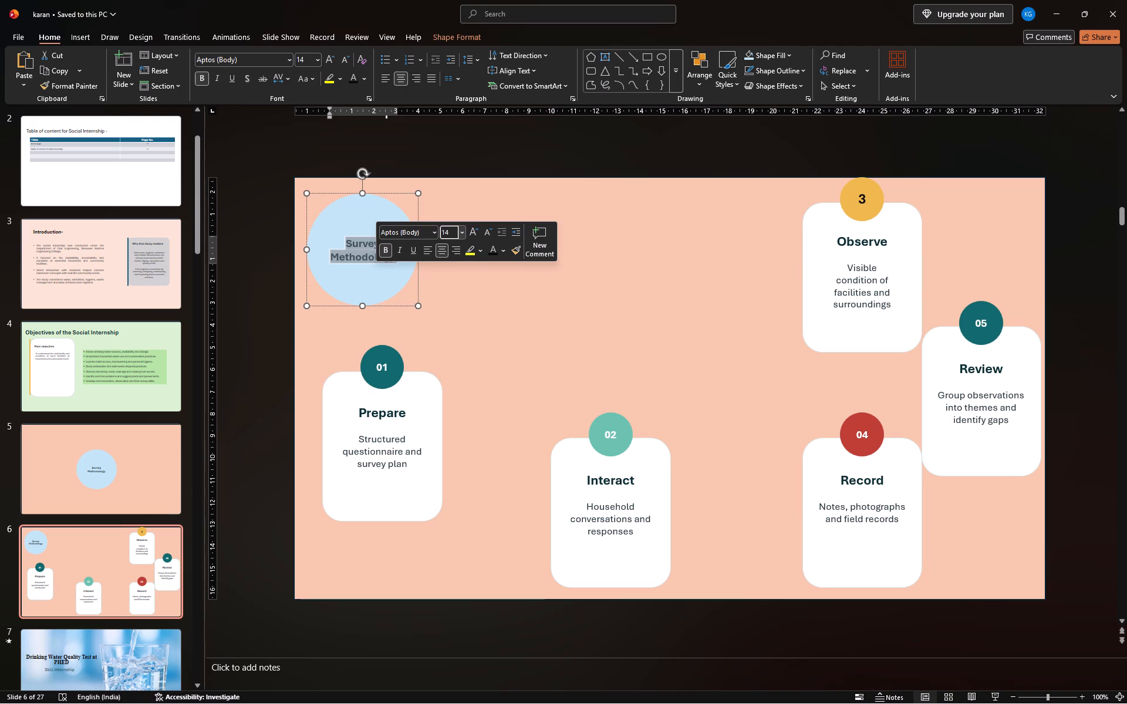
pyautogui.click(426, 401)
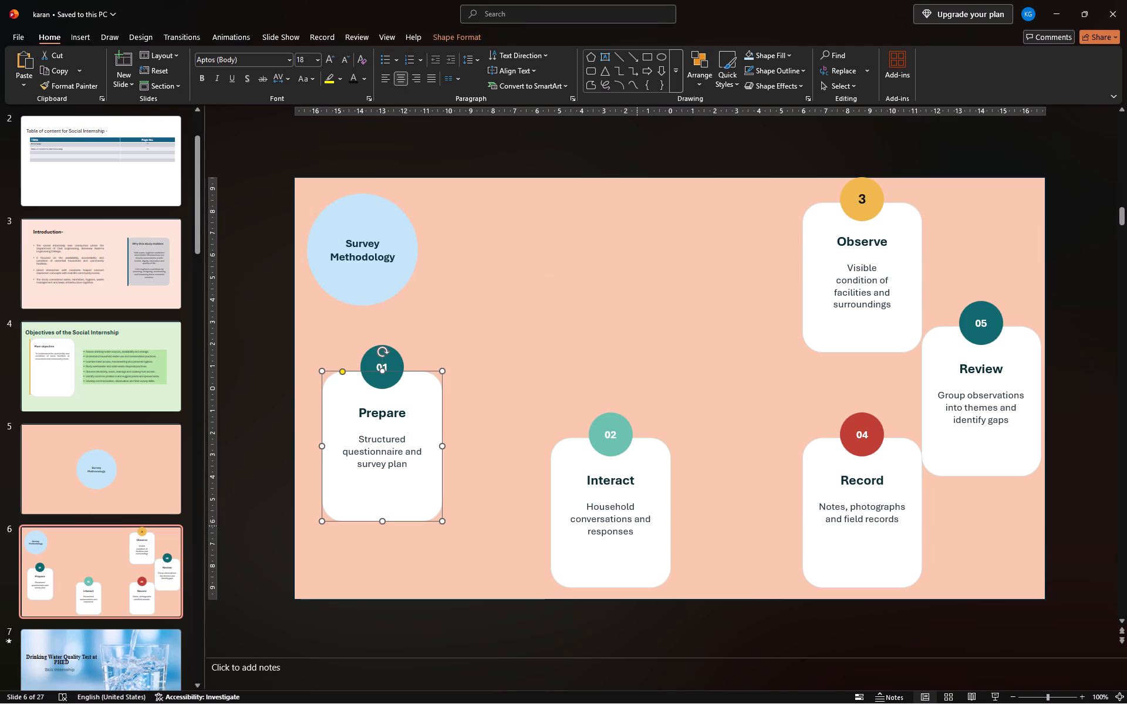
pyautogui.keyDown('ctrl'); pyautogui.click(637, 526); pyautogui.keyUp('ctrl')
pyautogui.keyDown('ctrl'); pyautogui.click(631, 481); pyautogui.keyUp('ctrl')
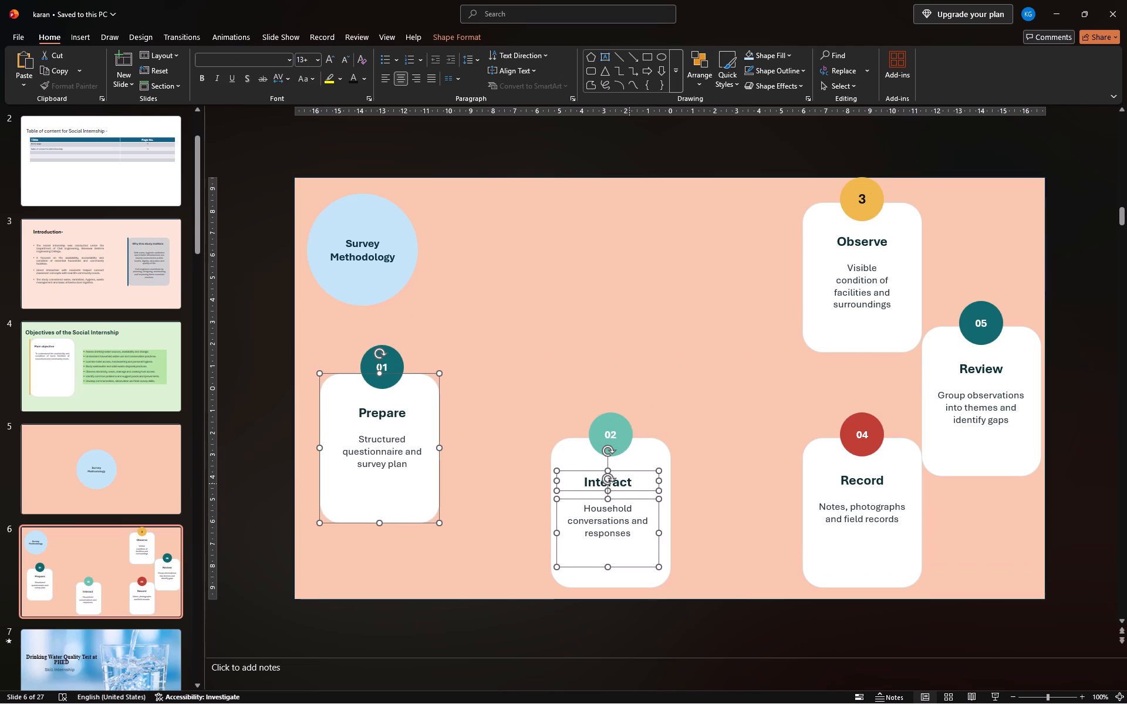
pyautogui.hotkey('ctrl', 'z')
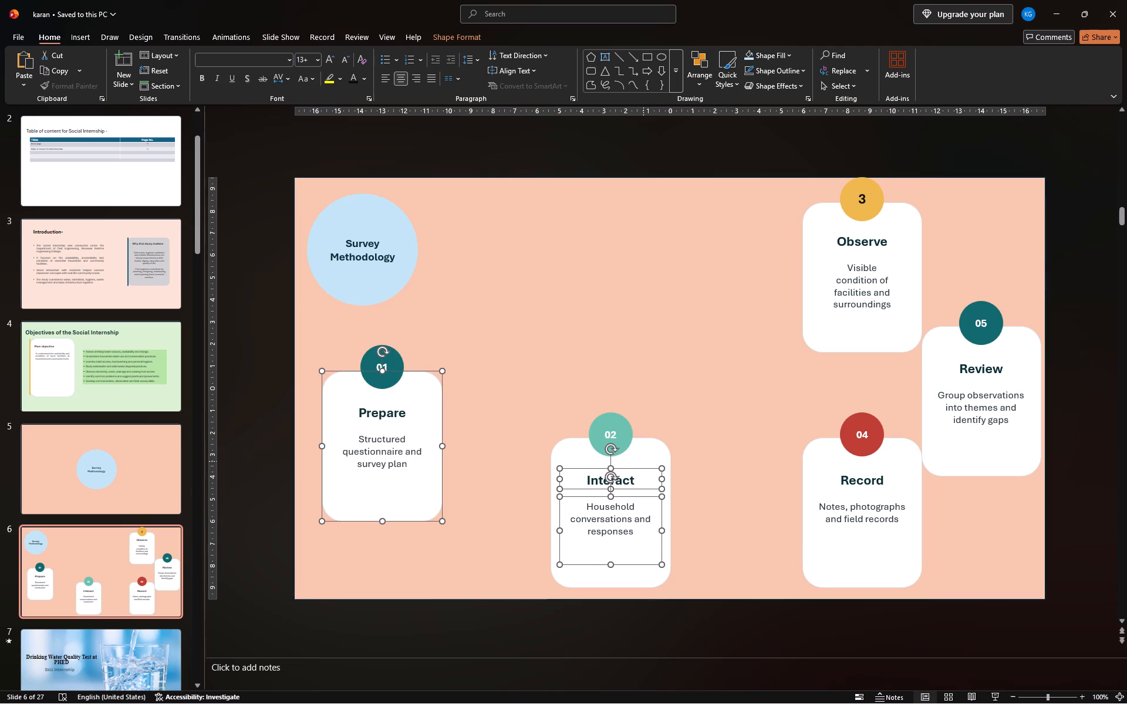
# Cut and paste the whole Interact card with its 02 circle, and place it beside the Prepare card at the same height.
pyautogui.click(643, 448)
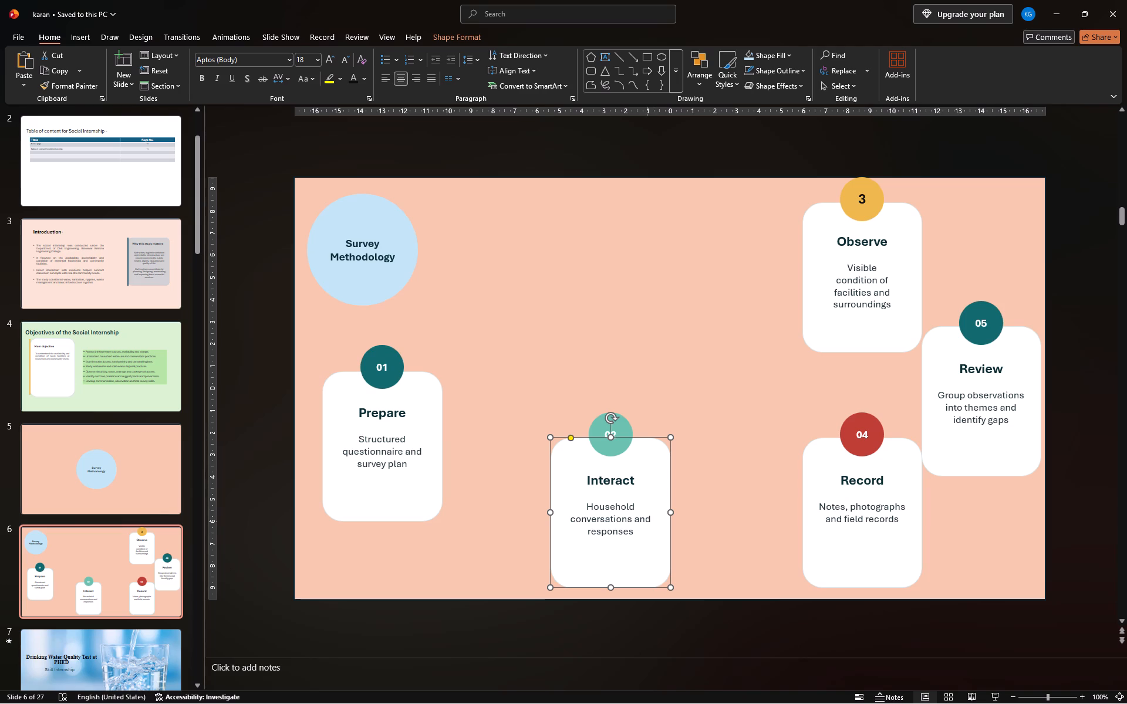
pyautogui.keyDown('ctrl'); pyautogui.moveTo(625, 518); pyautogui.dragTo(618, 522); pyautogui.keyUp('ctrl')
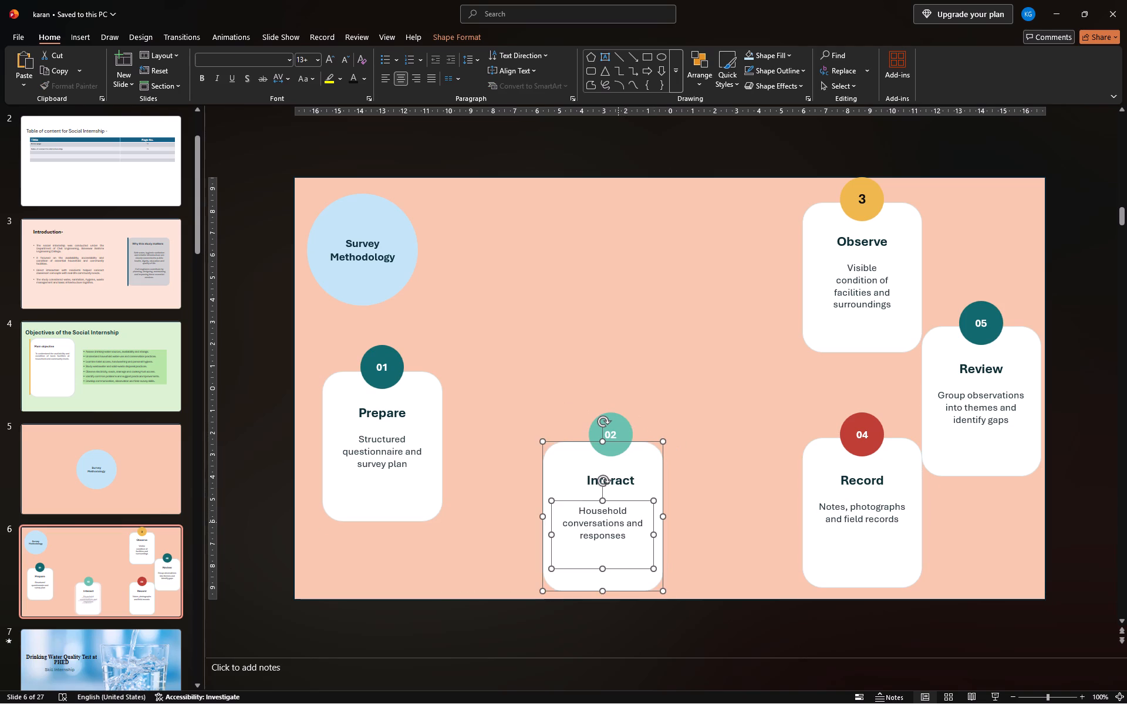
pyautogui.hotkey('ctrl', 'z')
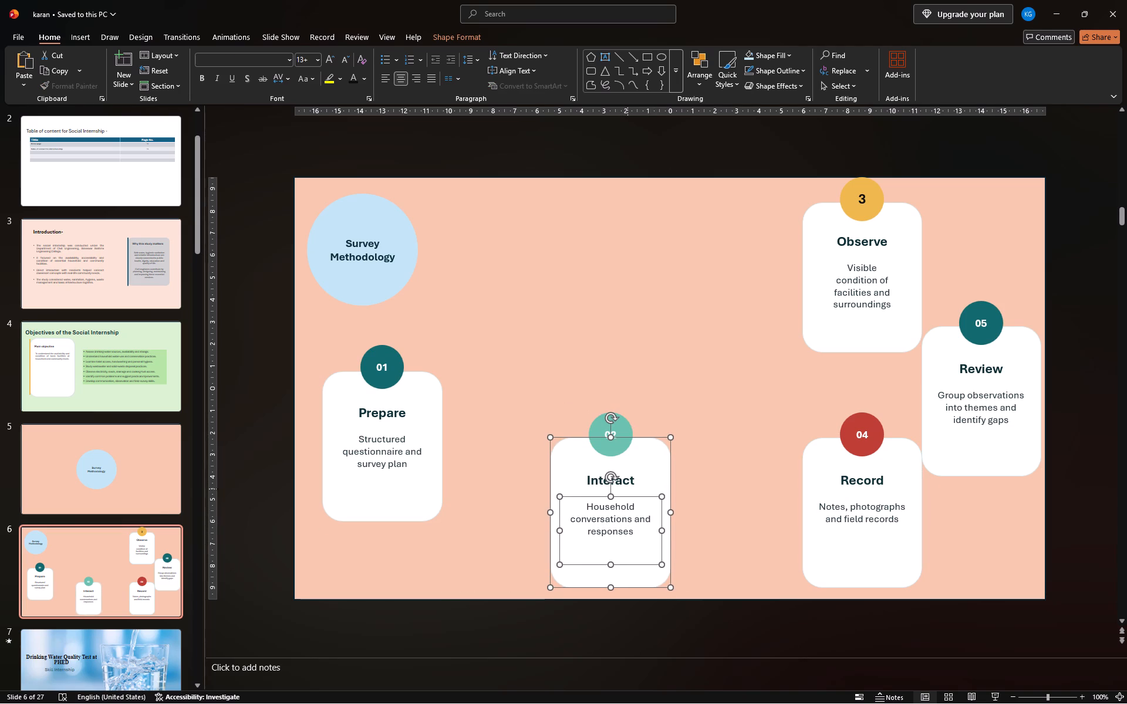
pyautogui.keyDown('ctrl'); pyautogui.click(631, 478); pyautogui.keyUp('ctrl')
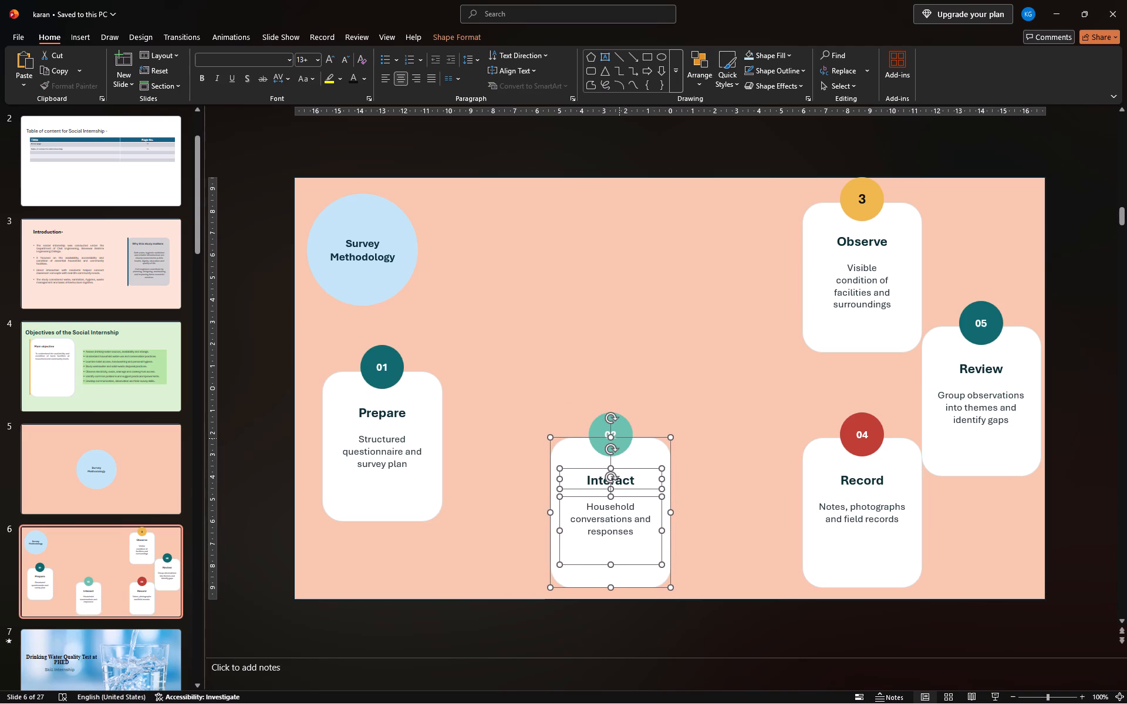
pyautogui.keyDown('ctrl'); pyautogui.click(618, 440); pyautogui.keyUp('ctrl')
pyautogui.keyDown('ctrl'); pyautogui.click(613, 429); pyautogui.keyUp('ctrl')
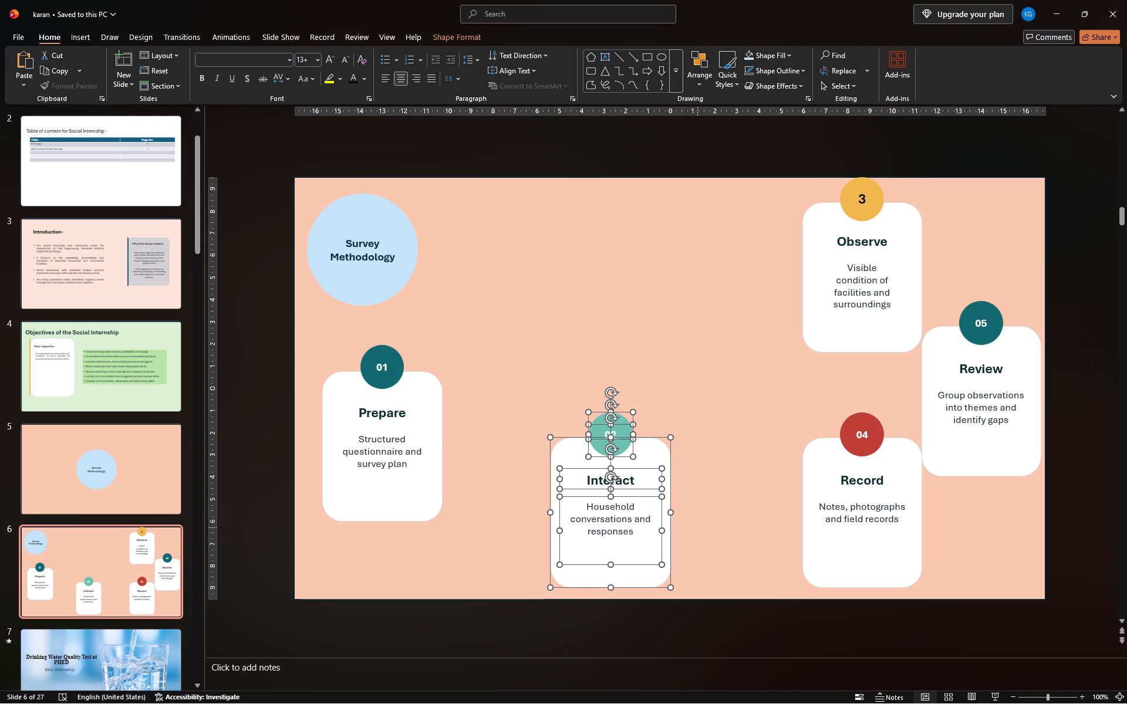
pyautogui.hotkey('ctrl', 'c')
pyautogui.press('Delete')
pyautogui.hotkey('ctrl', 'v')
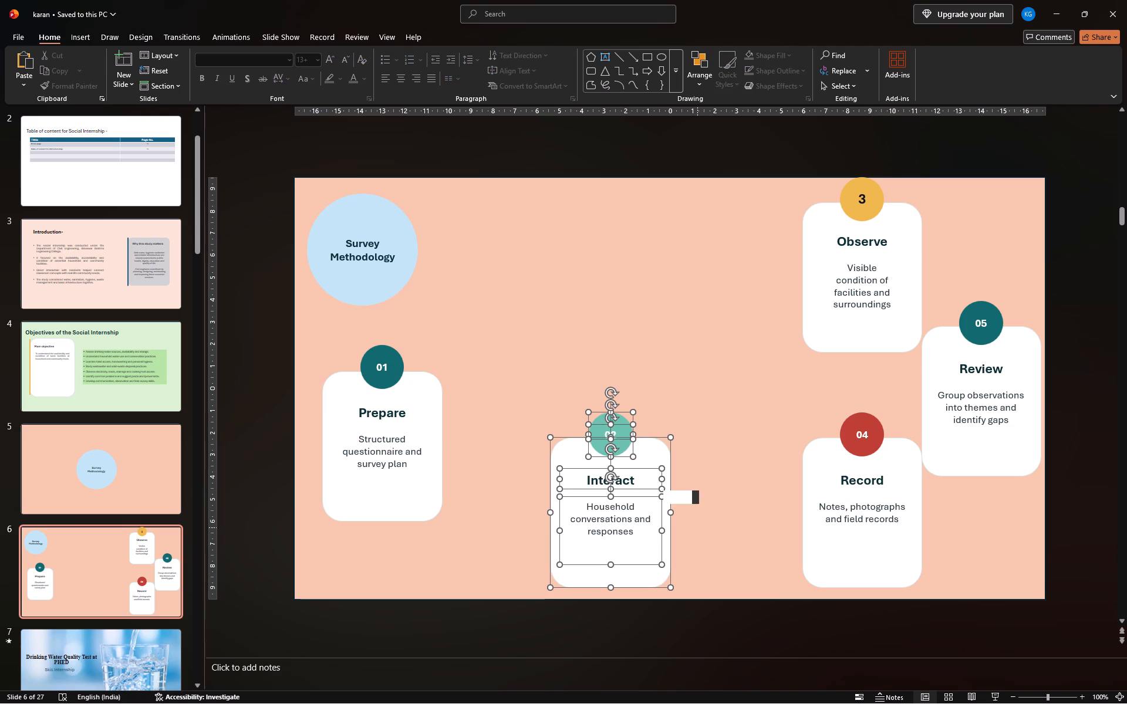
pyautogui.moveTo(658, 449); pyautogui.dragTo(589, 390)
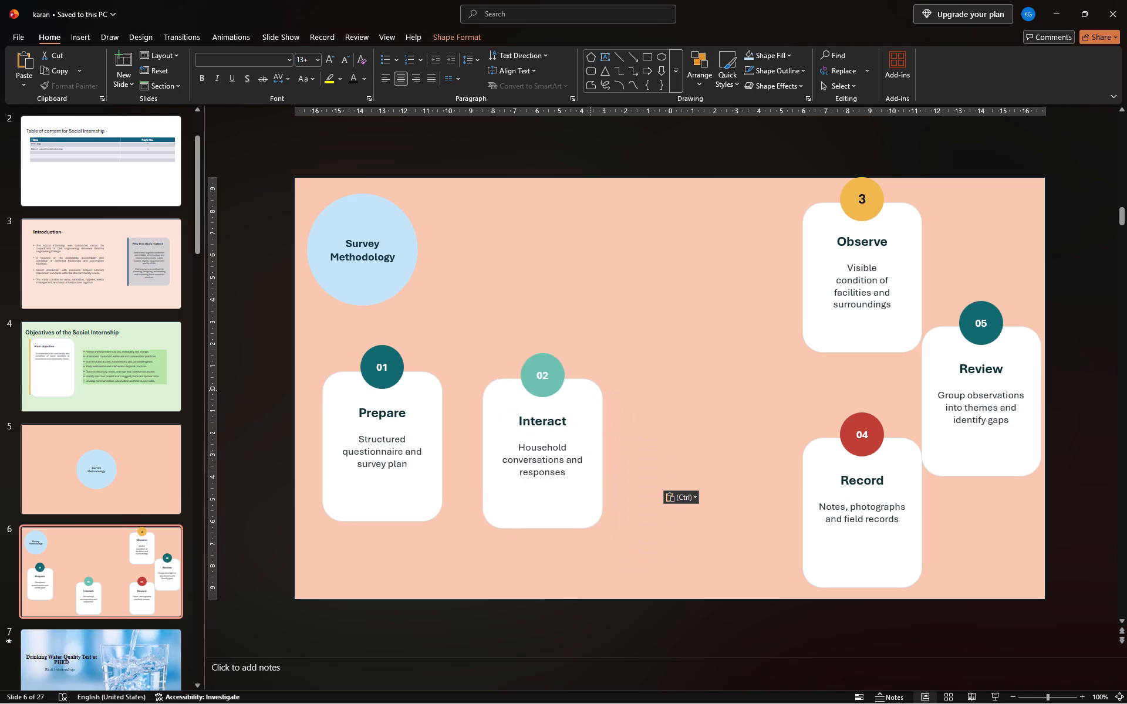
pyautogui.moveTo(589, 390); pyautogui.dragTo(582, 382)
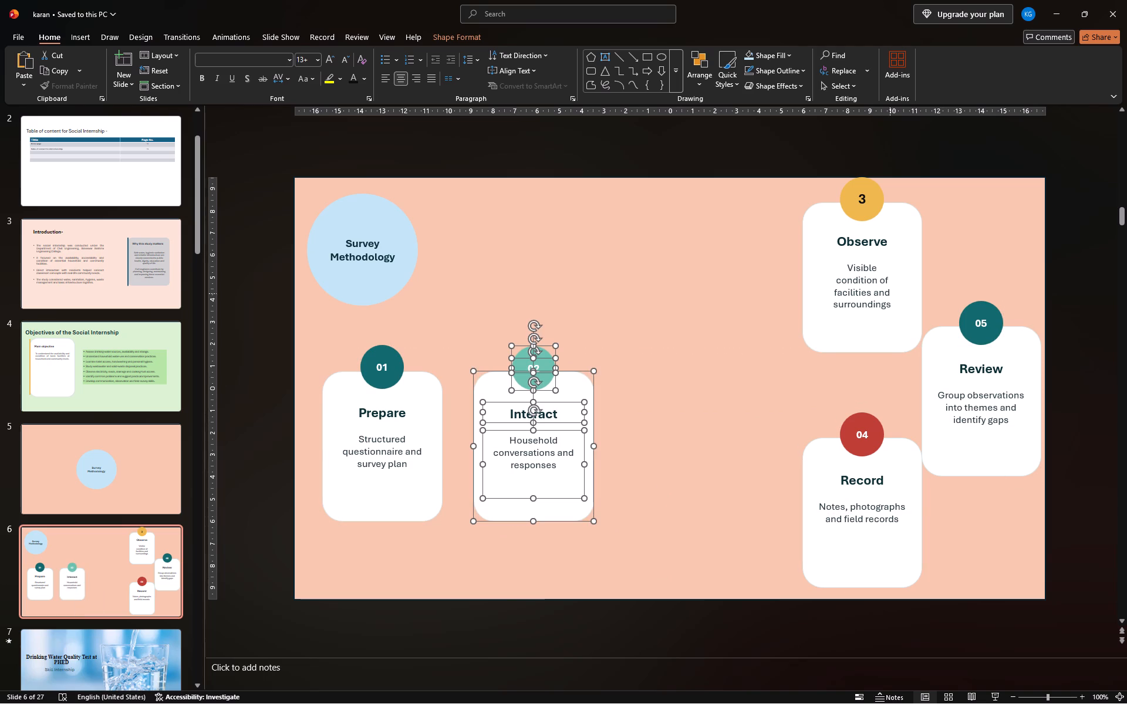
# Cut and paste the whole Observe card with its number 3 circle, and place it beside the Interact card, level and evenly spaced.
pyautogui.click(879, 325)
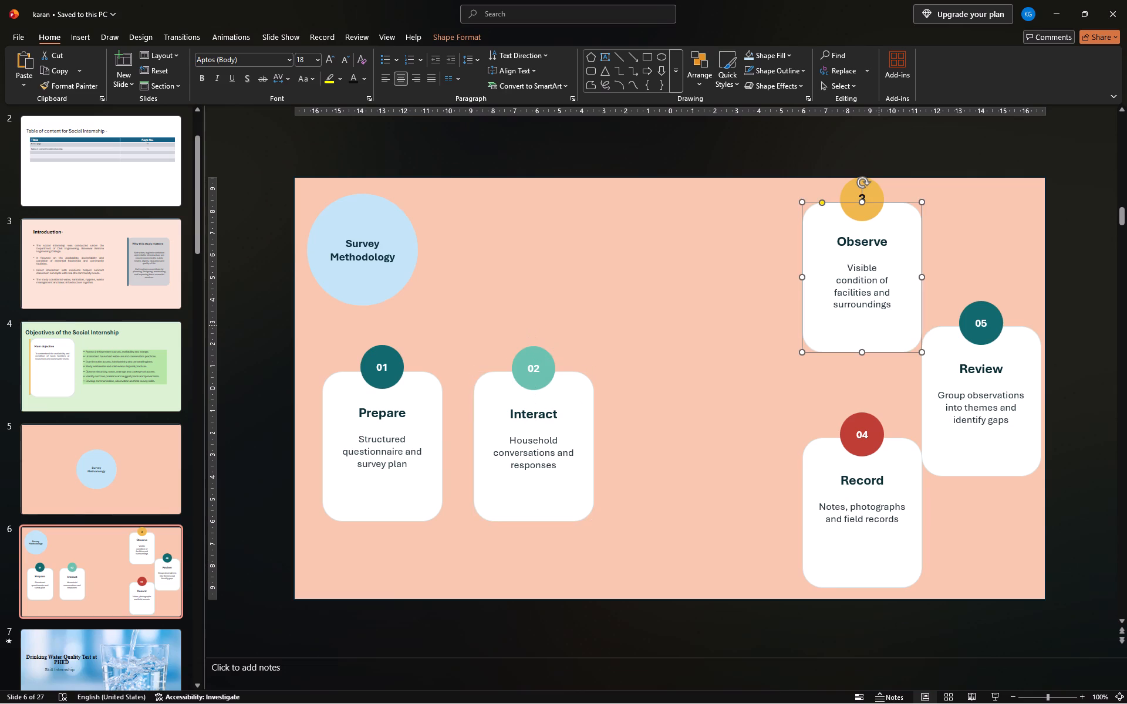
pyautogui.keyDown('ctrl'); pyautogui.click(873, 283); pyautogui.keyUp('ctrl')
pyautogui.keyDown('ctrl'); pyautogui.click(873, 248); pyautogui.keyUp('ctrl')
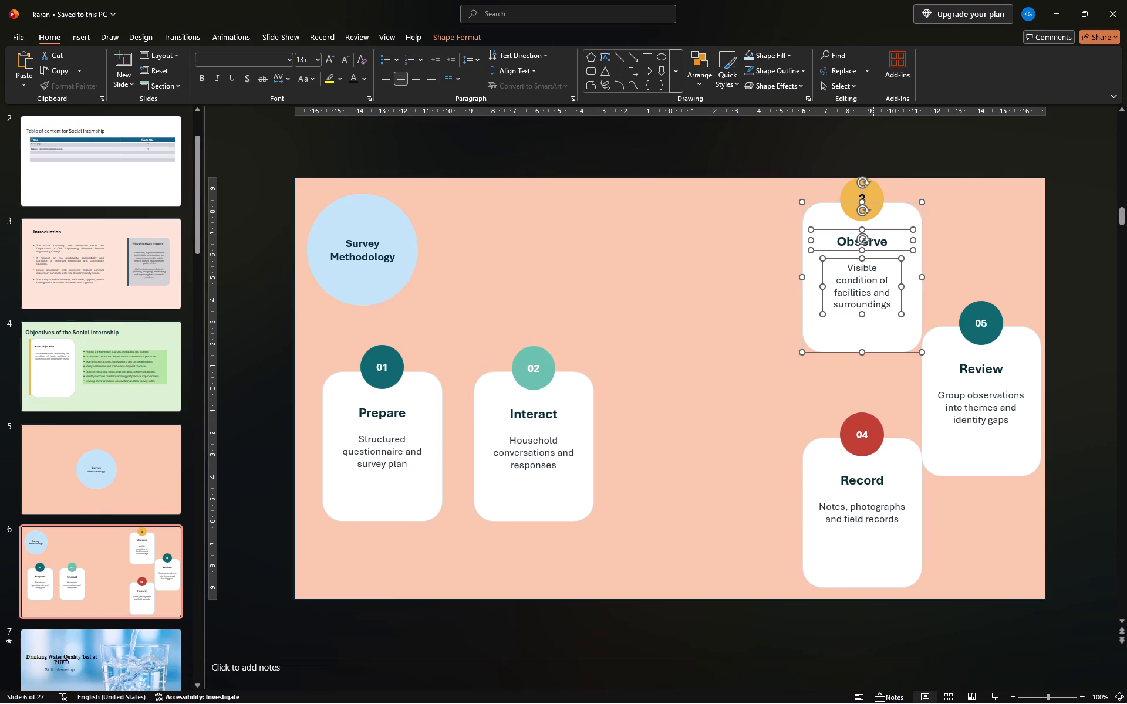
pyautogui.keyDown('ctrl'); pyautogui.click(873, 207); pyautogui.keyUp('ctrl')
pyautogui.keyDown('ctrl'); pyautogui.click(860, 195); pyautogui.keyUp('ctrl')
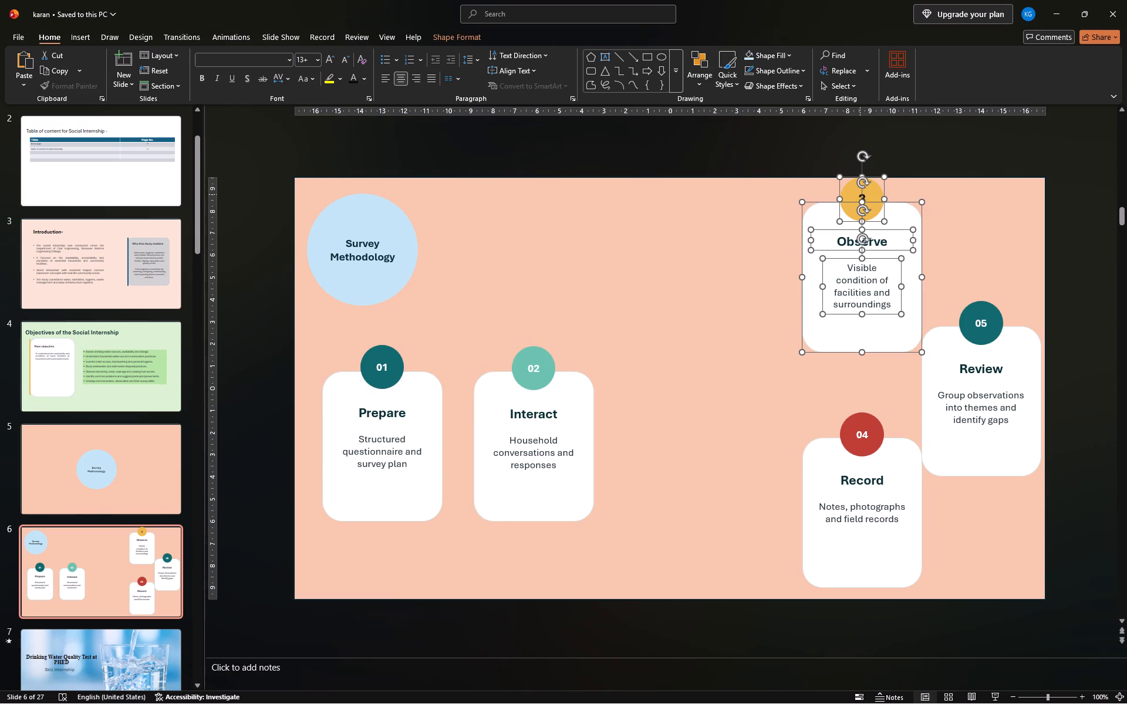
pyautogui.keyDown('ctrl'); pyautogui.click(865, 195); pyautogui.keyUp('ctrl')
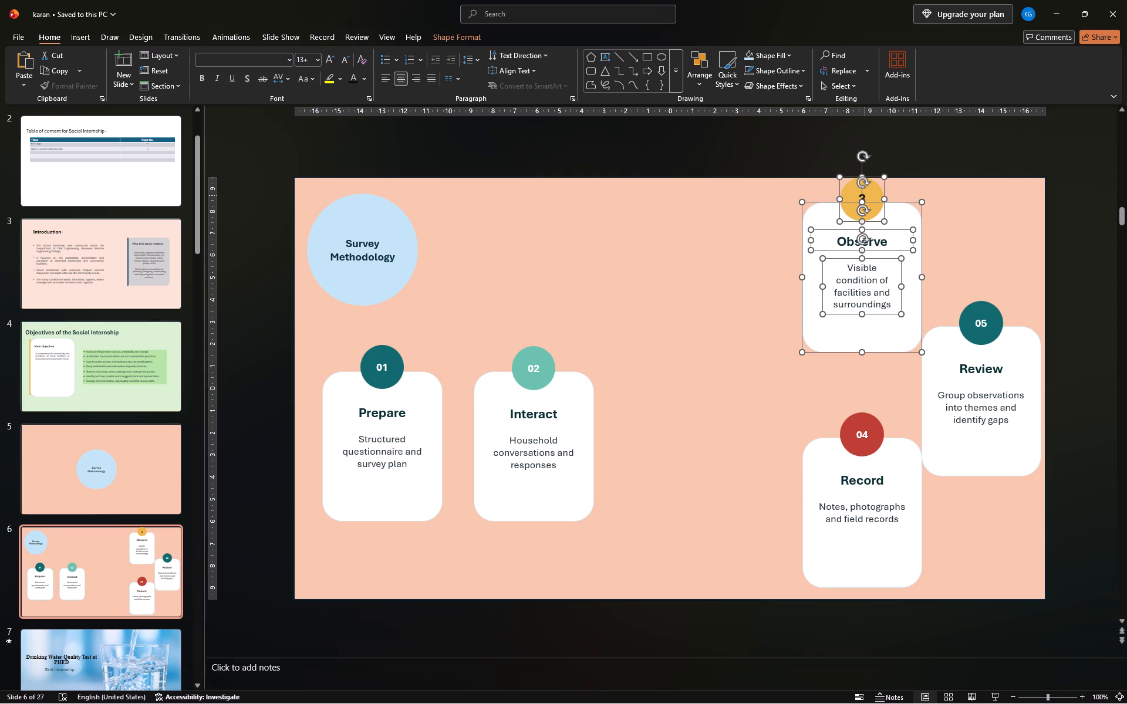
pyautogui.keyDown('ctrl'); pyautogui.click(860, 196); pyautogui.keyUp('ctrl')
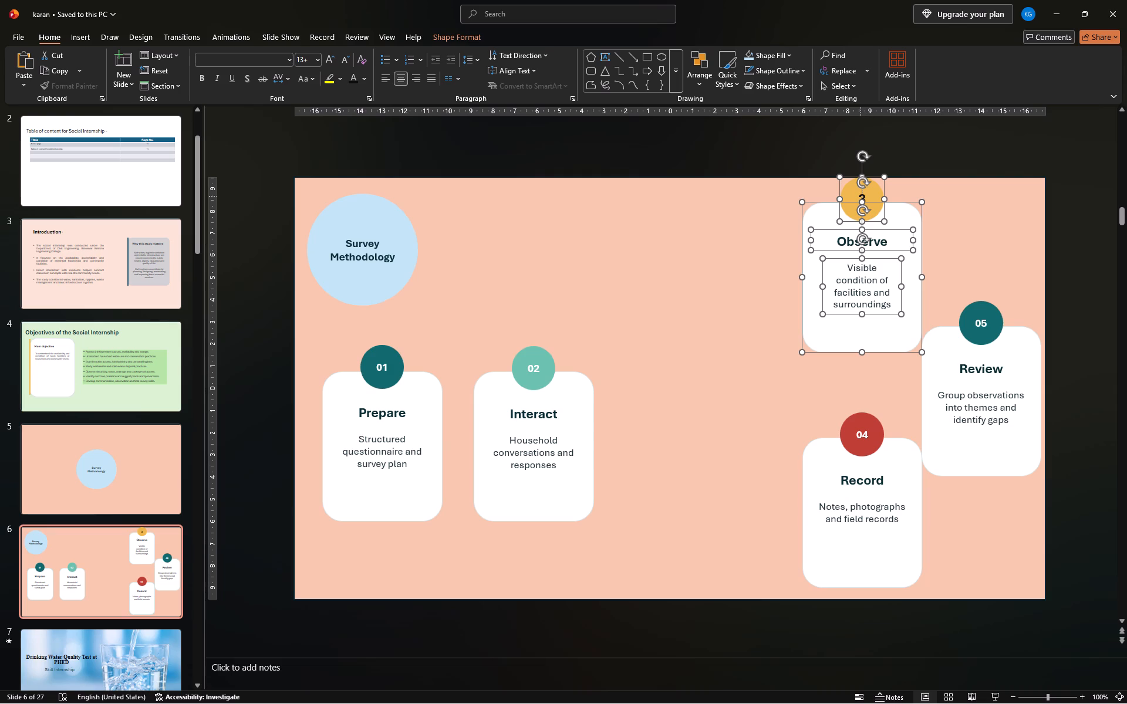
pyautogui.keyDown('ctrl'); pyautogui.click(862, 196); pyautogui.keyUp('ctrl')
pyautogui.hotkey('ctrl', 'c')
pyautogui.press('Delete')
pyautogui.hotkey('ctrl', 'v')
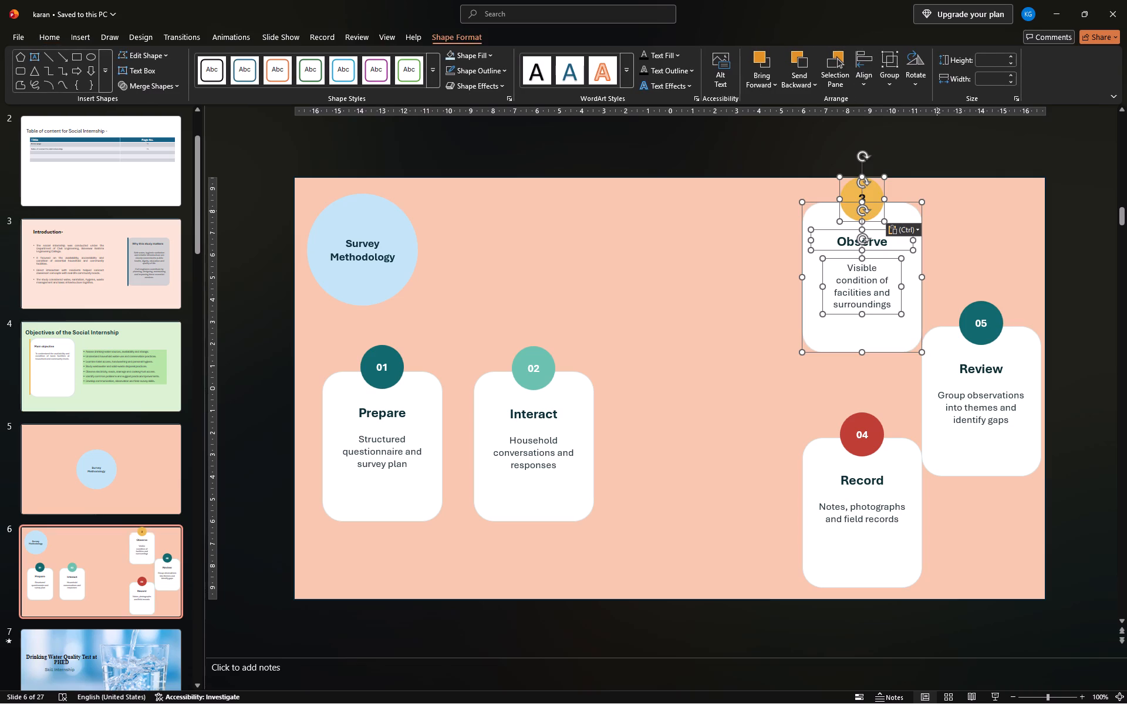
pyautogui.moveTo(909, 212); pyautogui.dragTo(730, 381)
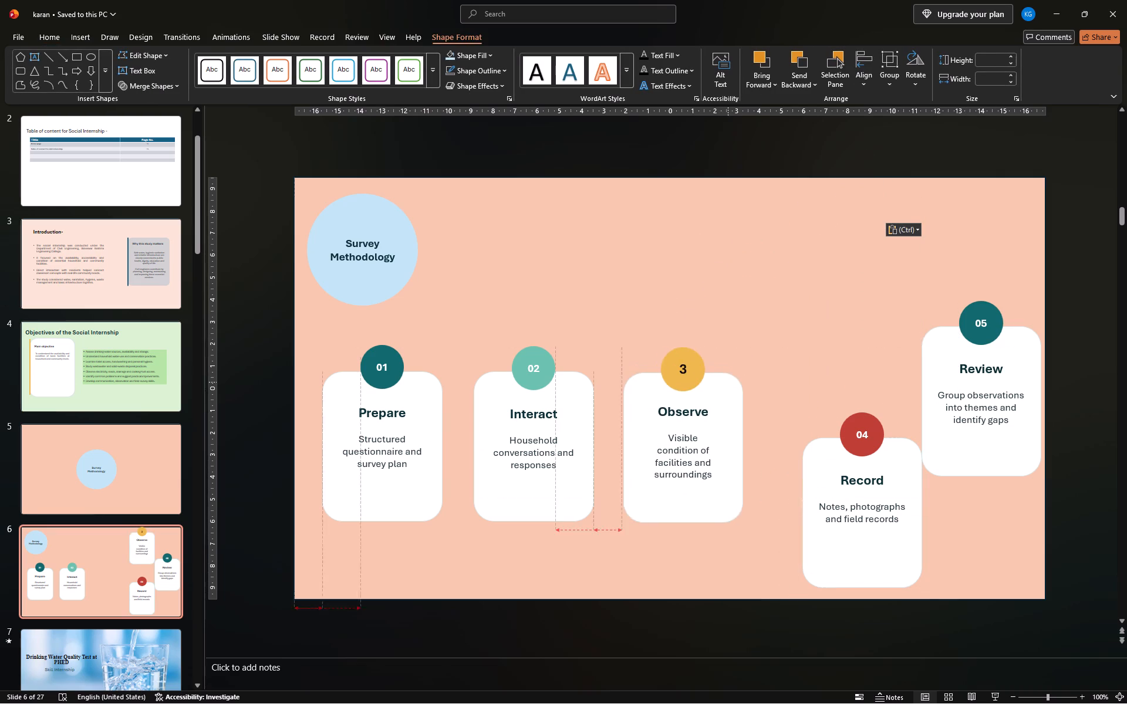
pyautogui.moveTo(730, 381); pyautogui.dragTo(730, 378)
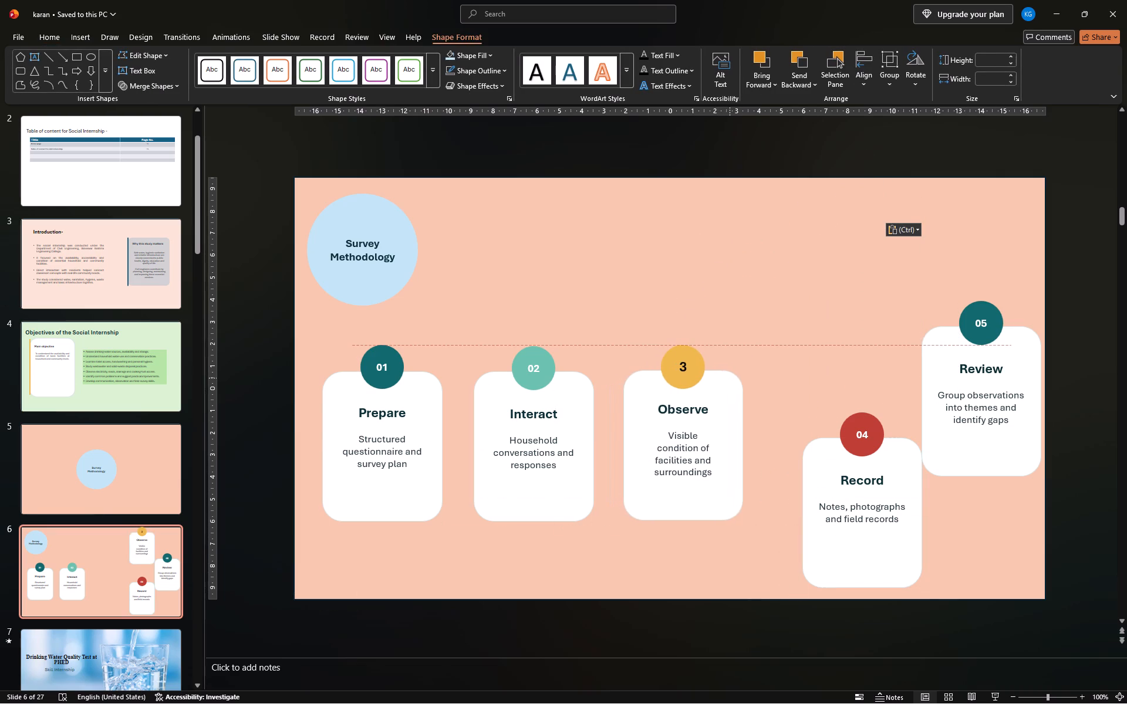
pyautogui.moveTo(730, 378); pyautogui.dragTo(731, 379)
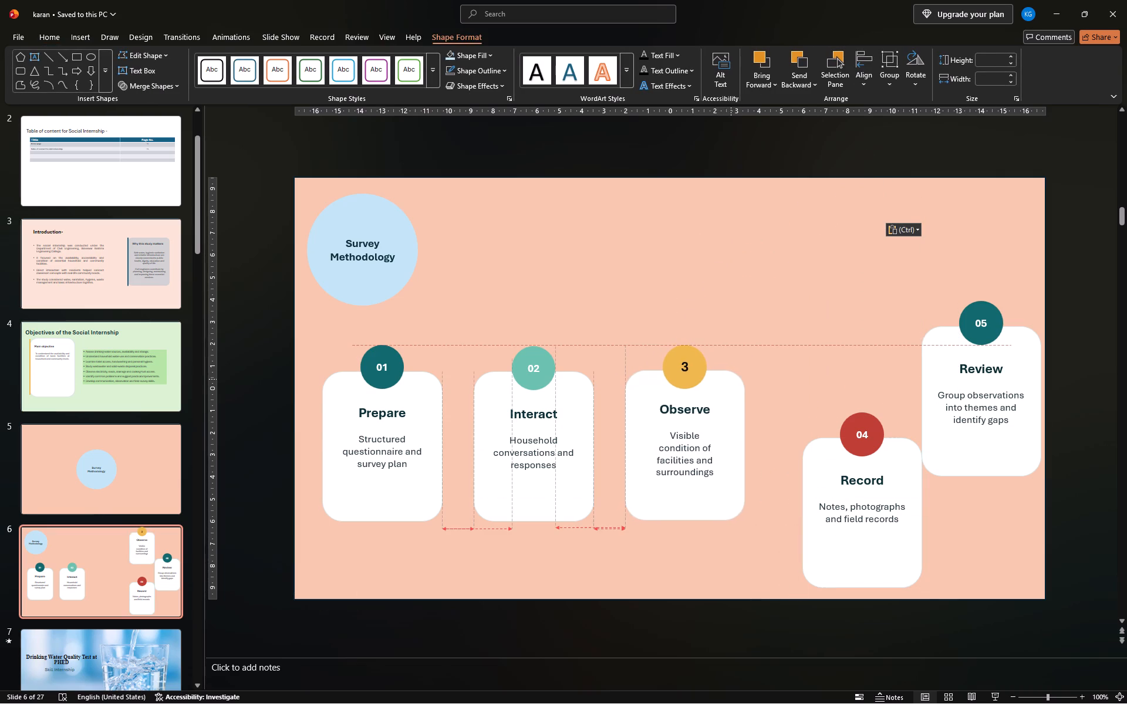
# Finish placing the Observe card with its number 3 circle beside the Interact card, level and evenly spaced.
pyautogui.moveTo(731, 379); pyautogui.dragTo(732, 379)
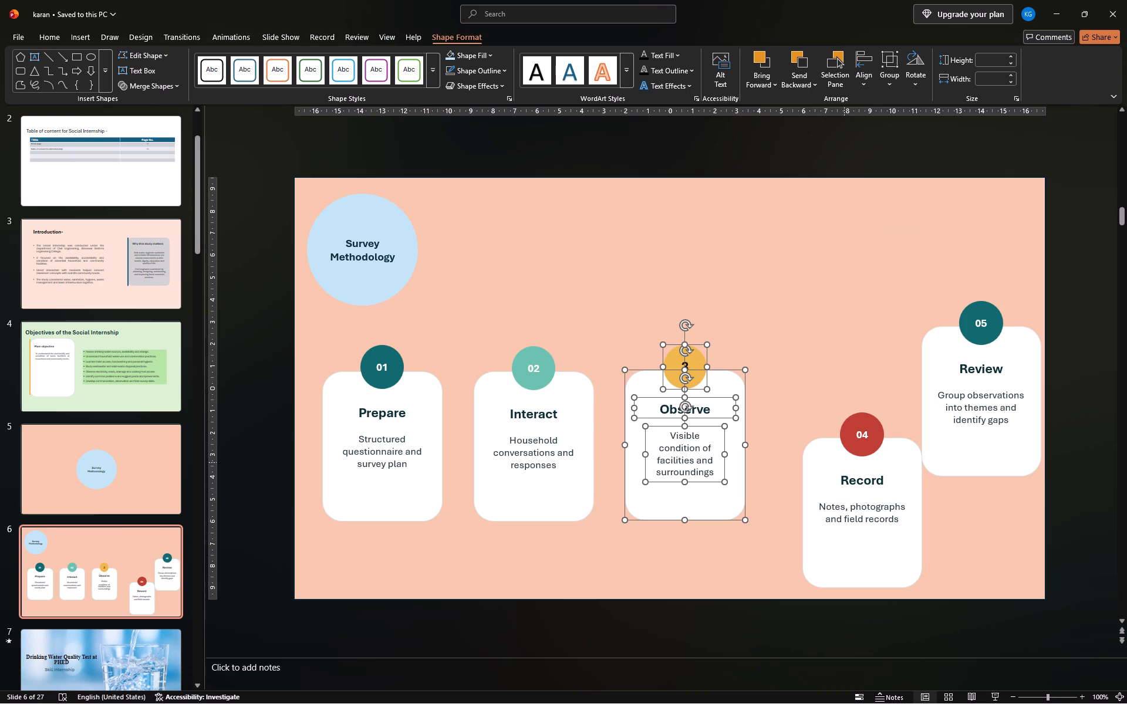
# Cut and paste the whole Record card with its 04 circle, and place it beside the Observe card, level with the row.
pyautogui.click(836, 459)
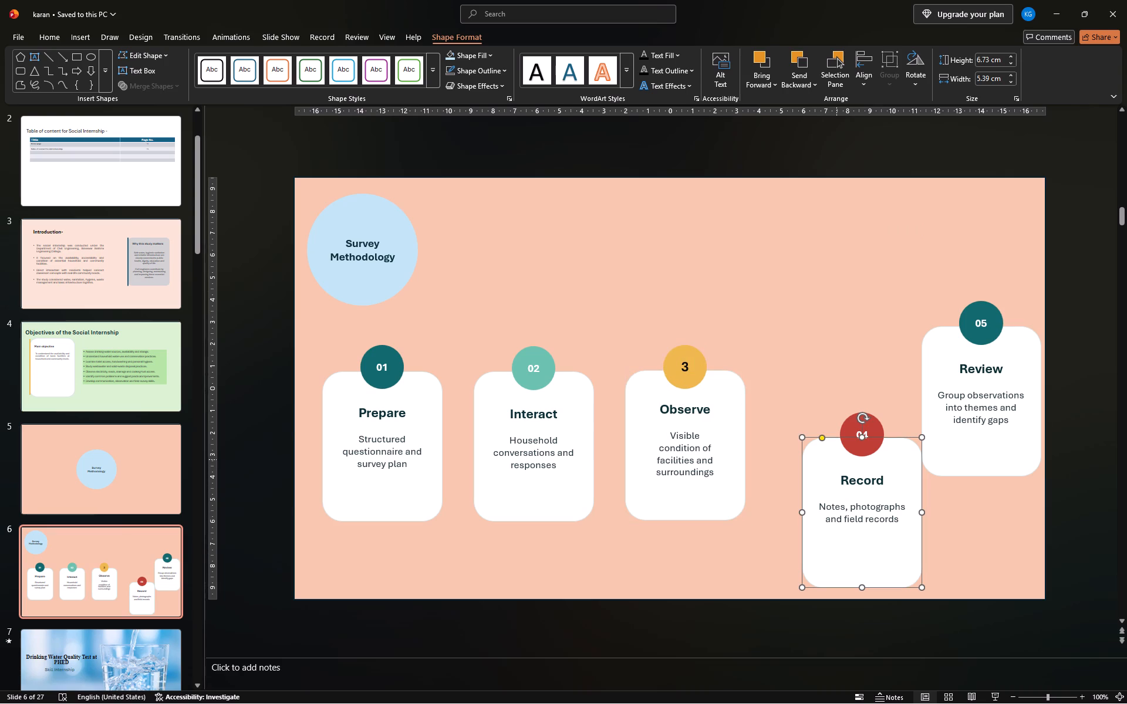
pyautogui.keyDown('ctrl'); pyautogui.moveTo(858, 480); pyautogui.dragTo(862, 499); pyautogui.keyUp('ctrl')
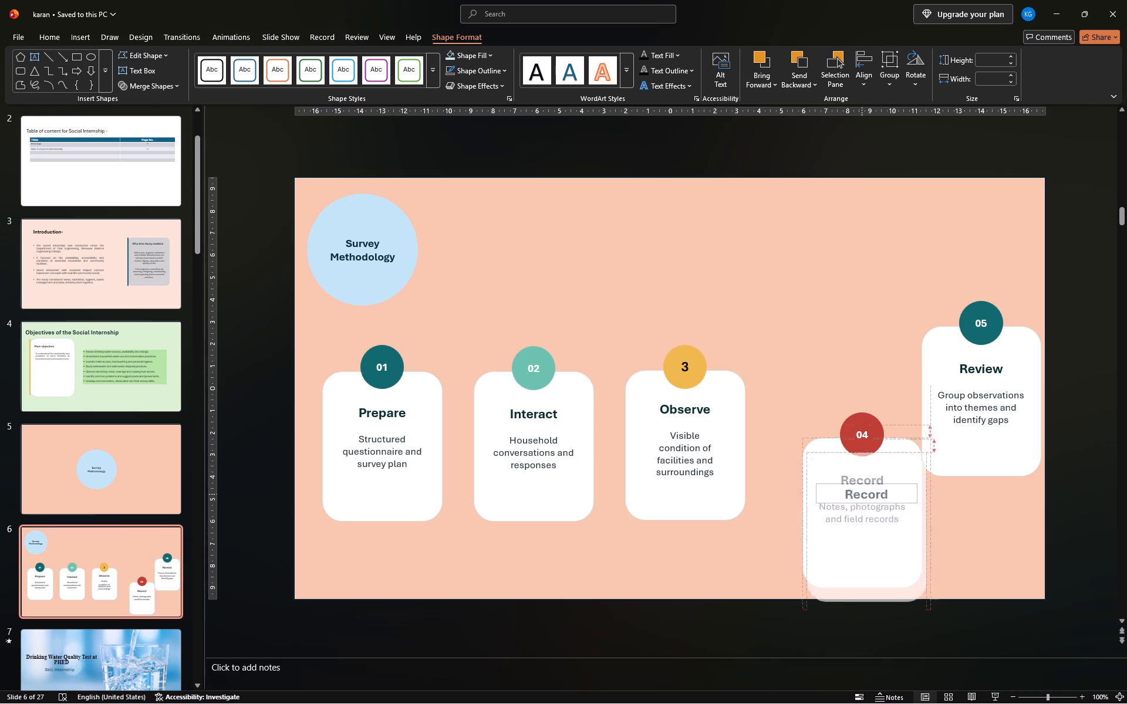
pyautogui.keyDown('ctrl'); pyautogui.moveTo(862, 499); pyautogui.dragTo(856, 486); pyautogui.keyUp('ctrl')
pyautogui.hotkey('ctrl', 'z')
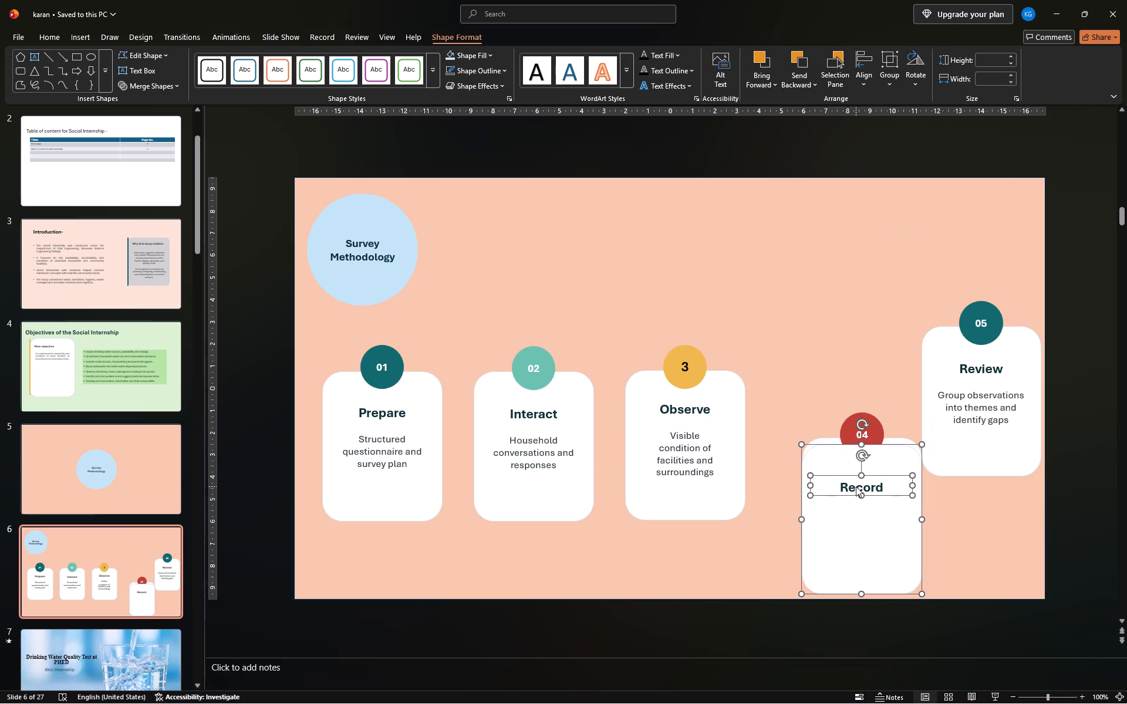
pyautogui.keyDown('ctrl'); pyautogui.click(862, 510); pyautogui.keyUp('ctrl')
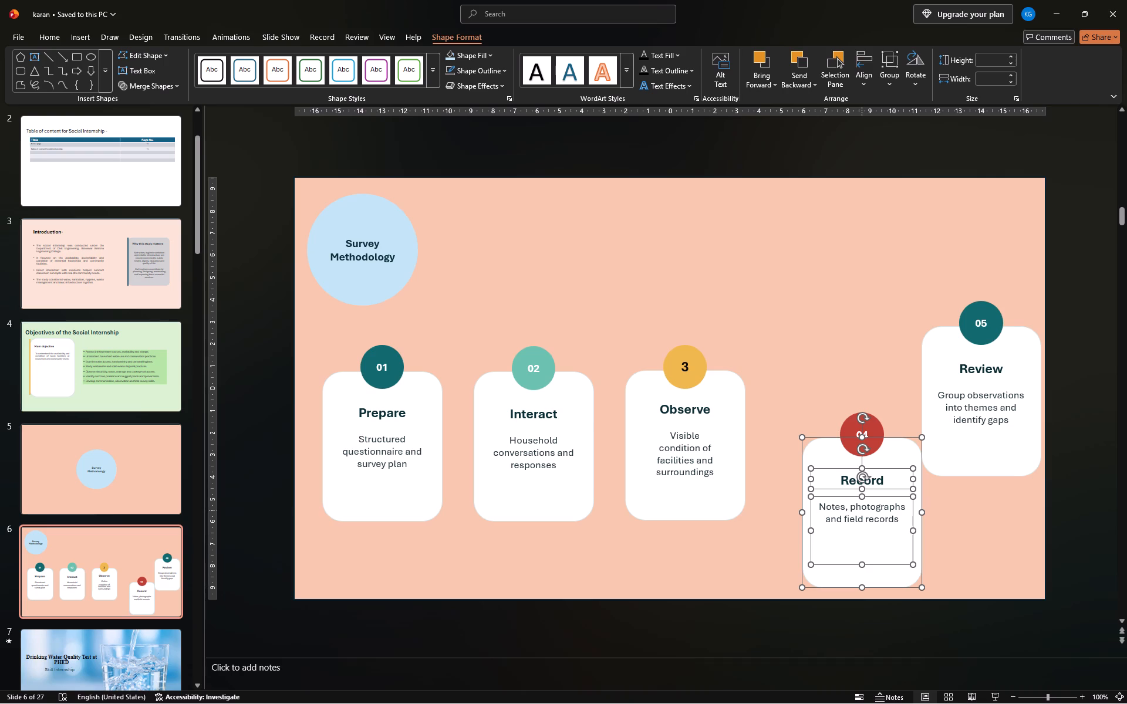
pyautogui.keyDown('ctrl'); pyautogui.click(872, 444); pyautogui.keyUp('ctrl')
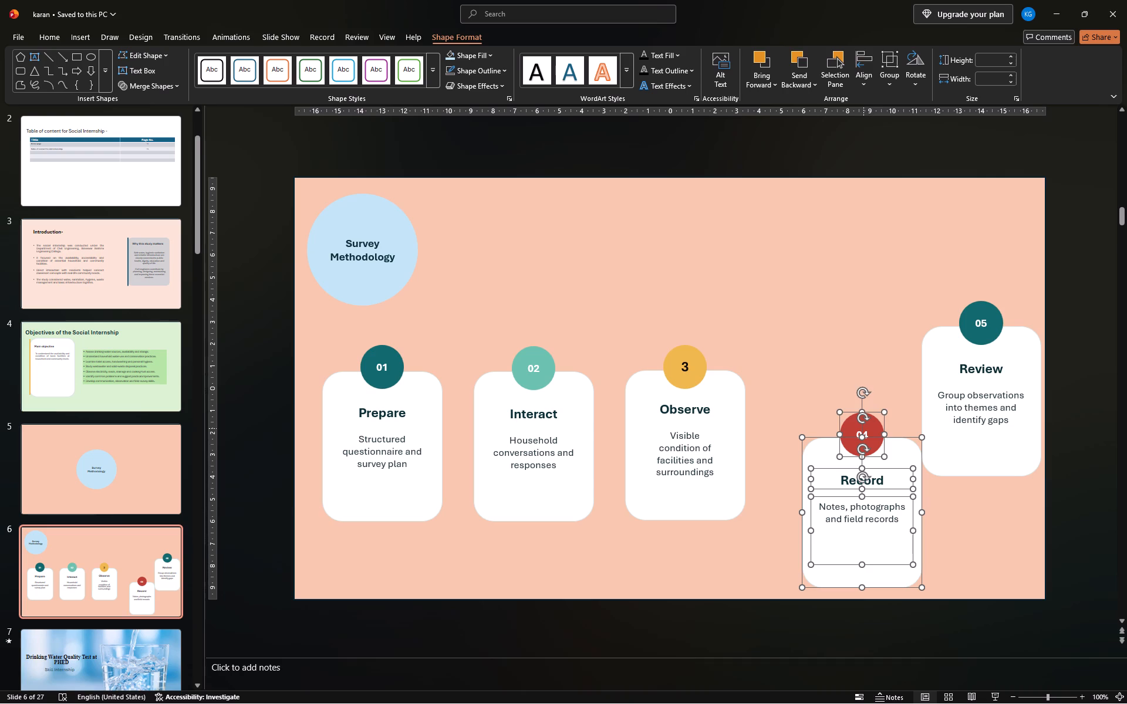
pyautogui.keyDown('ctrl'); pyautogui.click(864, 433); pyautogui.keyUp('ctrl')
pyautogui.hotkey('ctrl', 'c')
pyautogui.press('Delete')
pyautogui.hotkey('ctrl', 'v')
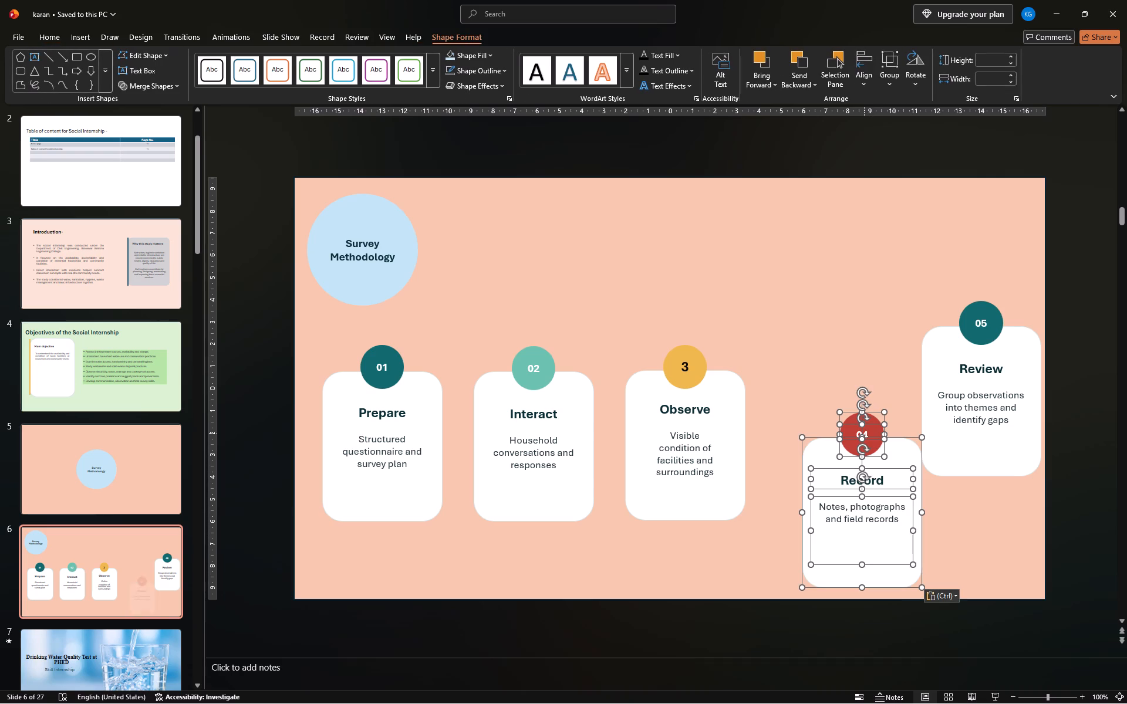
pyautogui.moveTo(907, 461); pyautogui.dragTo(881, 404)
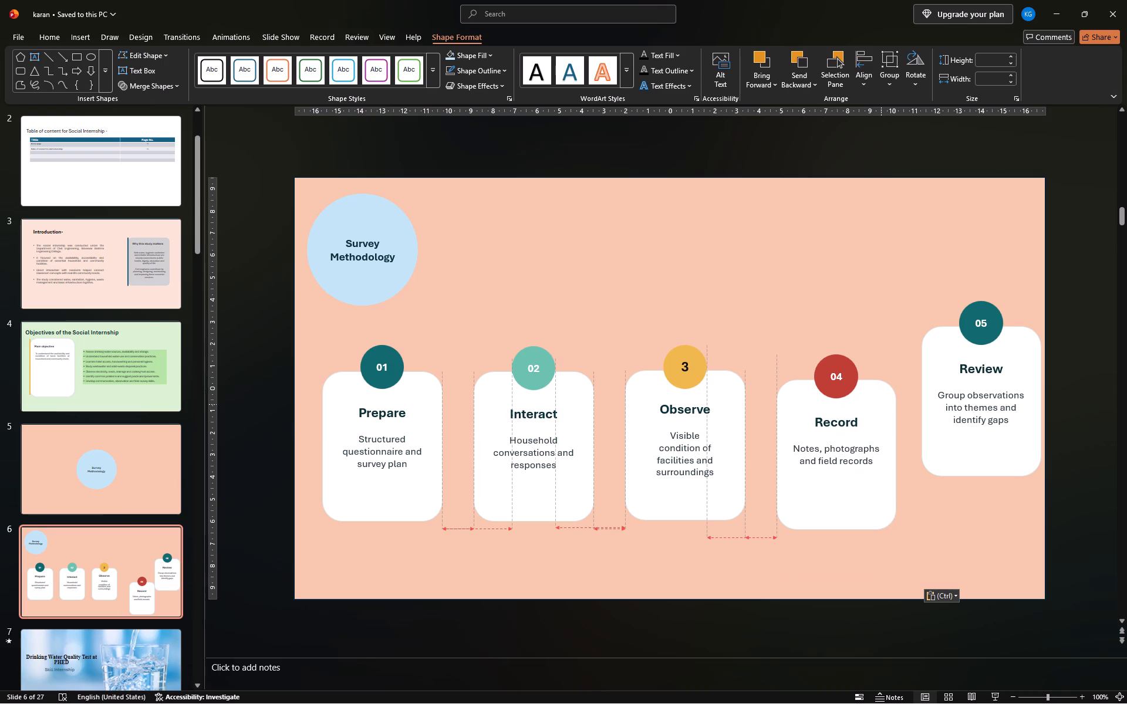
pyautogui.moveTo(881, 404); pyautogui.dragTo(879, 390)
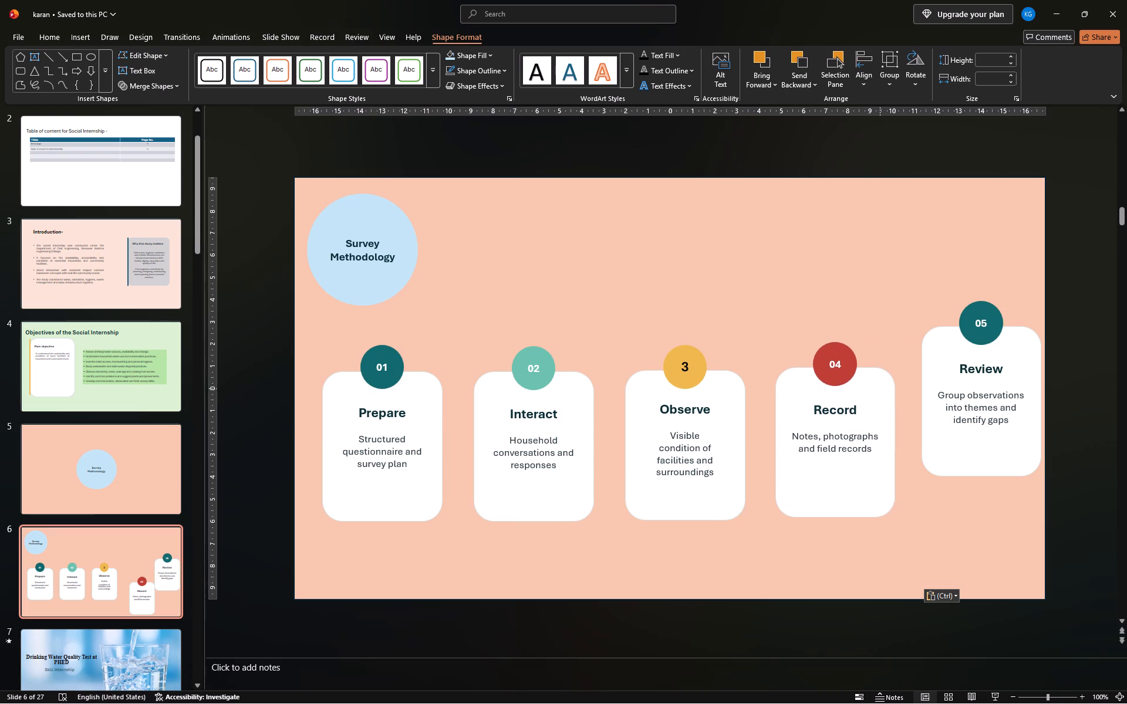
pyautogui.moveTo(879, 390); pyautogui.dragTo(880, 392)
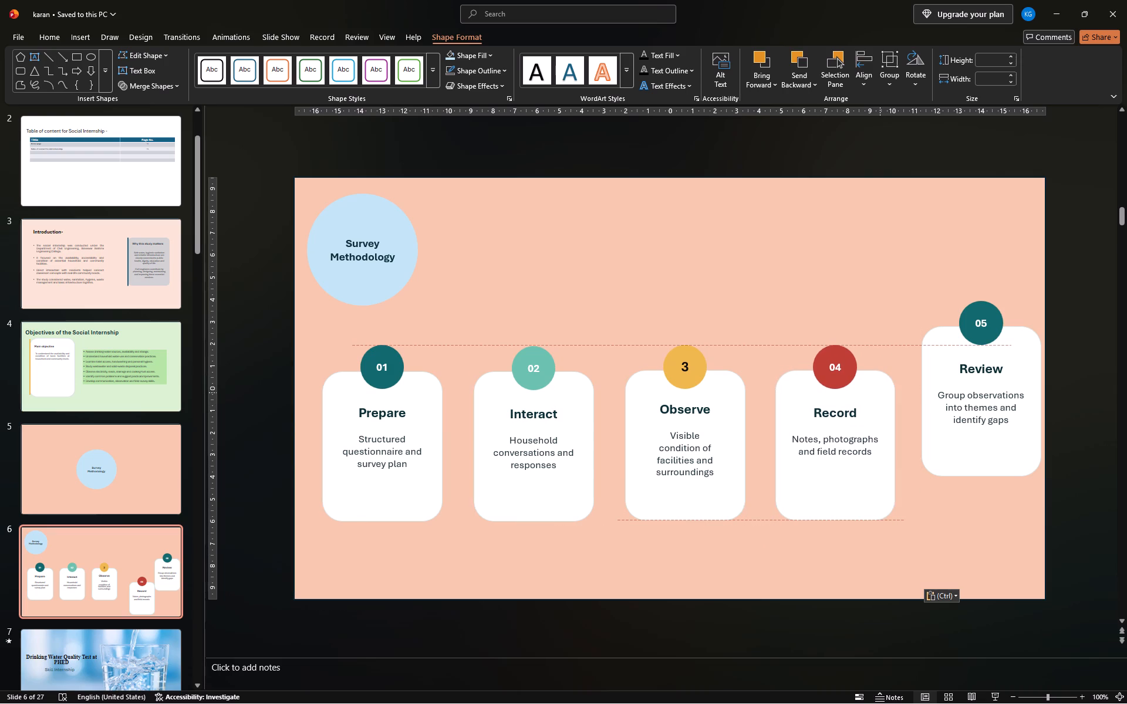
pyautogui.moveTo(880, 392); pyautogui.dragTo(879, 394)
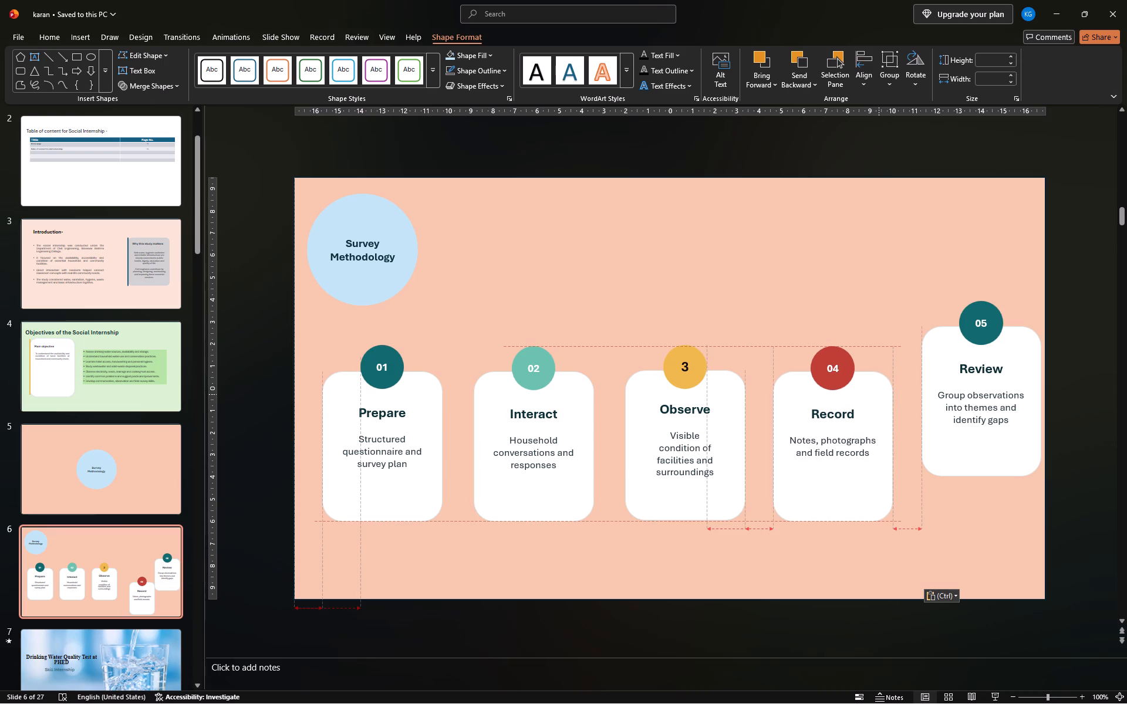
pyautogui.moveTo(879, 394); pyautogui.dragTo(828, 400)
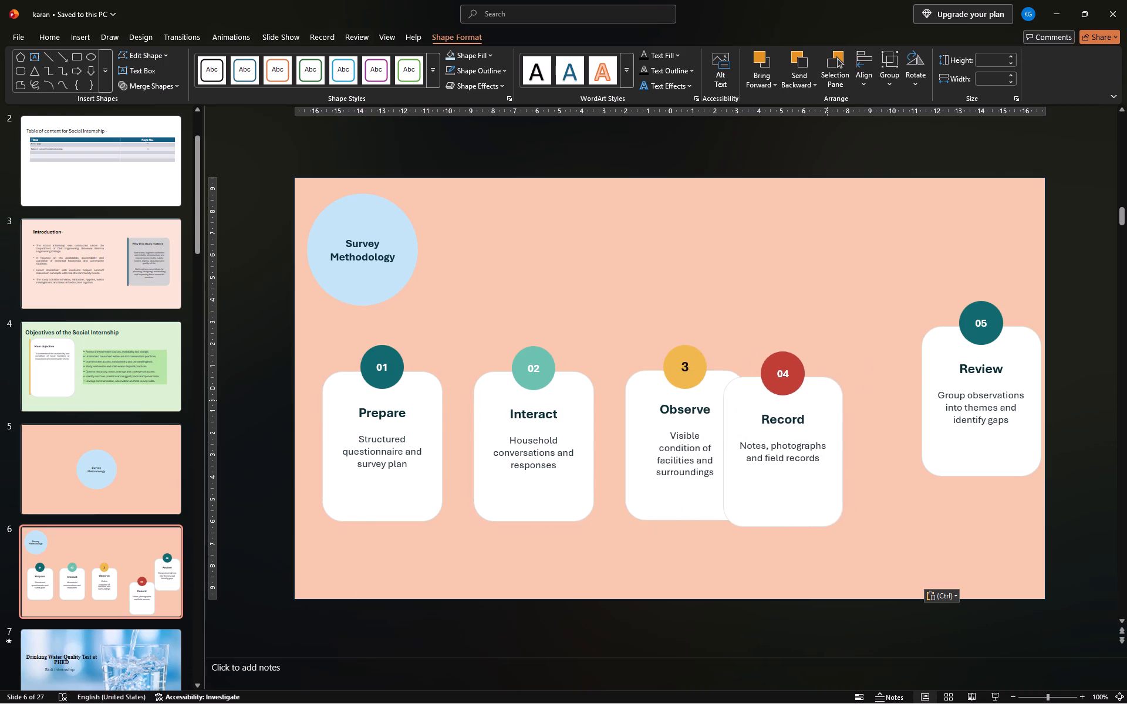
pyautogui.moveTo(828, 400); pyautogui.dragTo(826, 394)
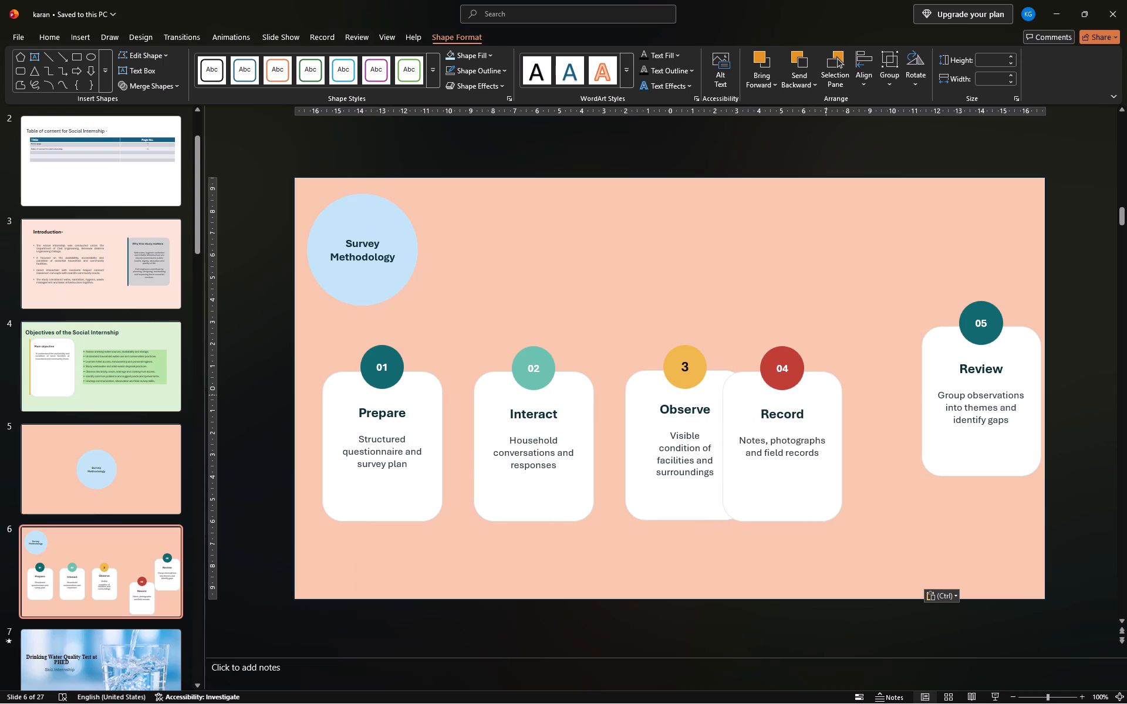
pyautogui.moveTo(826, 394); pyautogui.dragTo(828, 391)
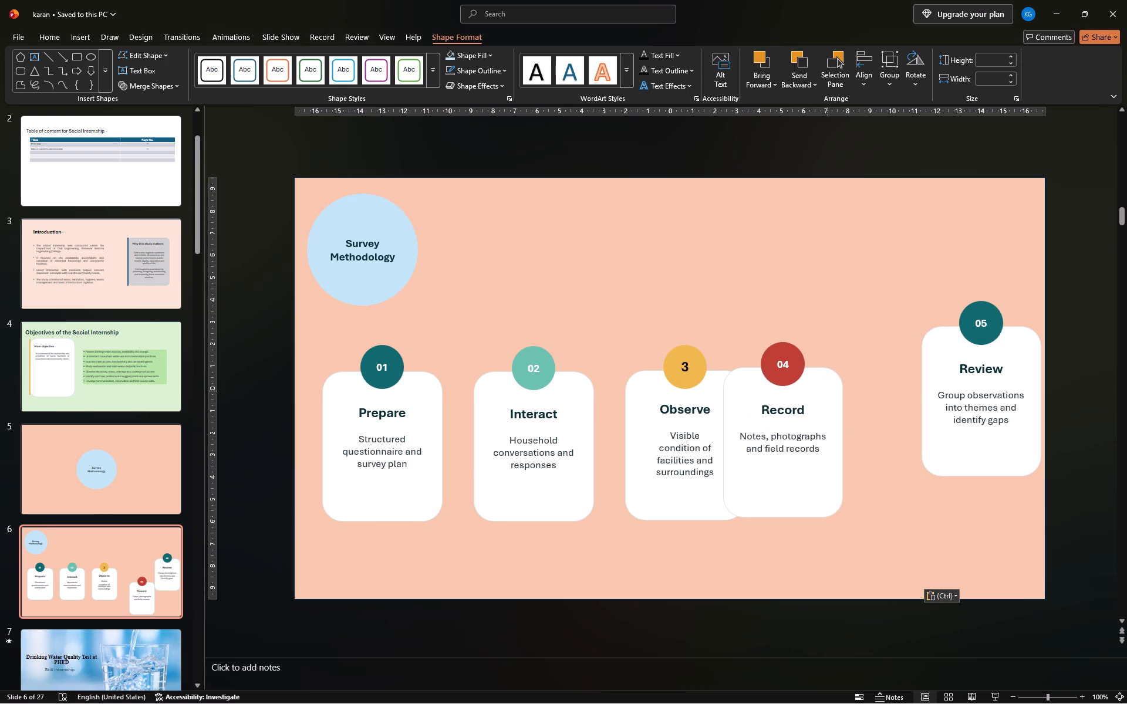
pyautogui.moveTo(828, 391); pyautogui.dragTo(829, 393)
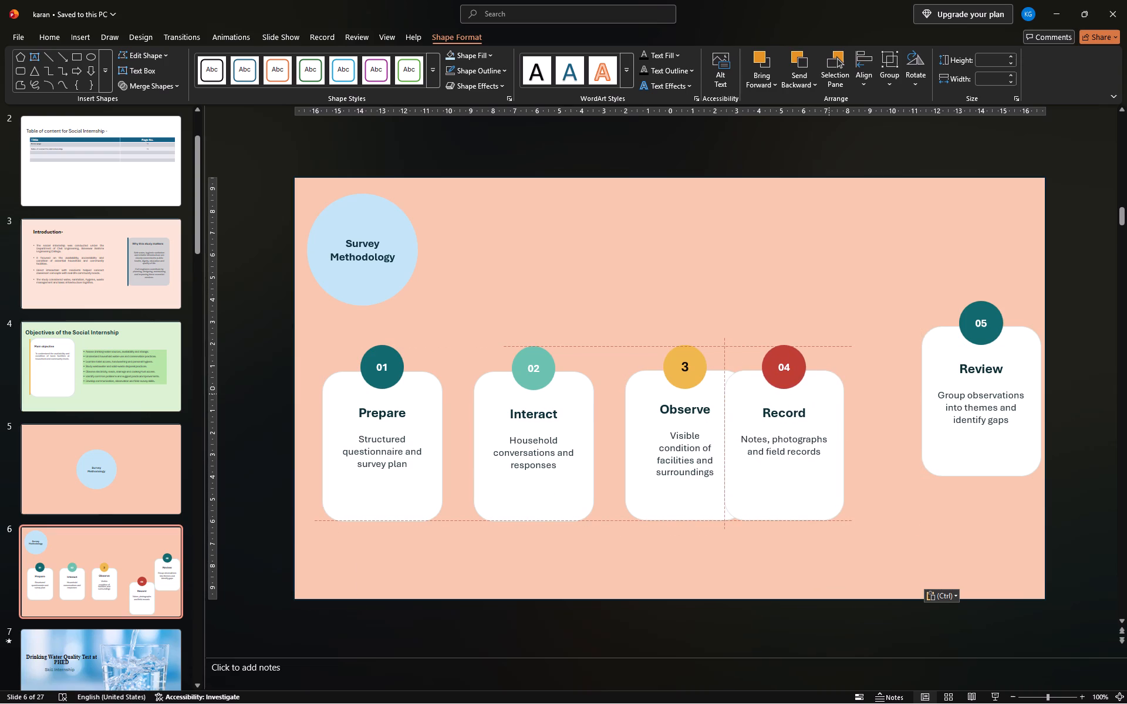
pyautogui.moveTo(829, 393); pyautogui.dragTo(843, 394)
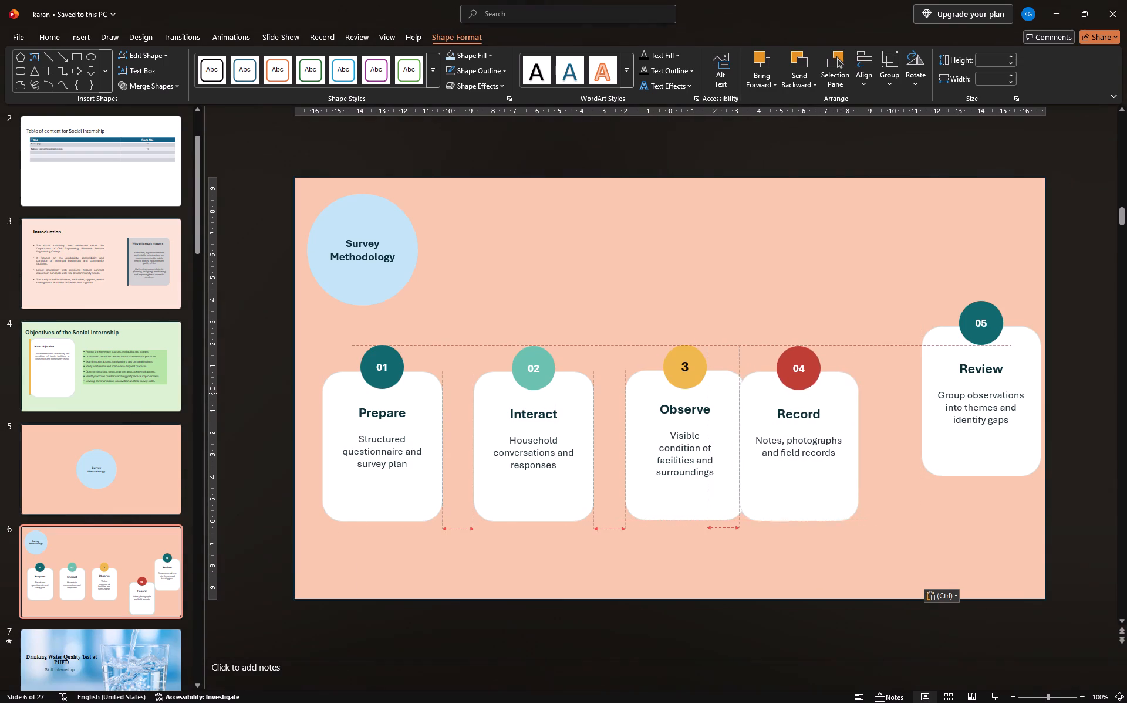
pyautogui.moveTo(843, 394); pyautogui.dragTo(863, 394)
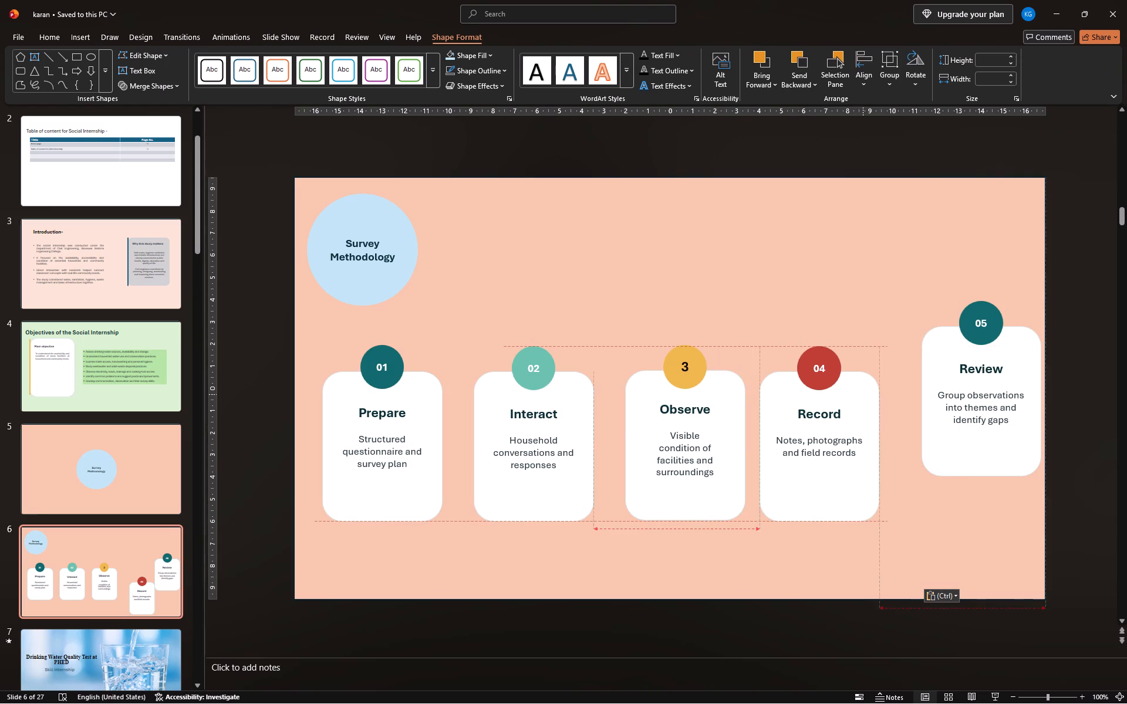
pyautogui.moveTo(863, 394); pyautogui.dragTo(873, 394)
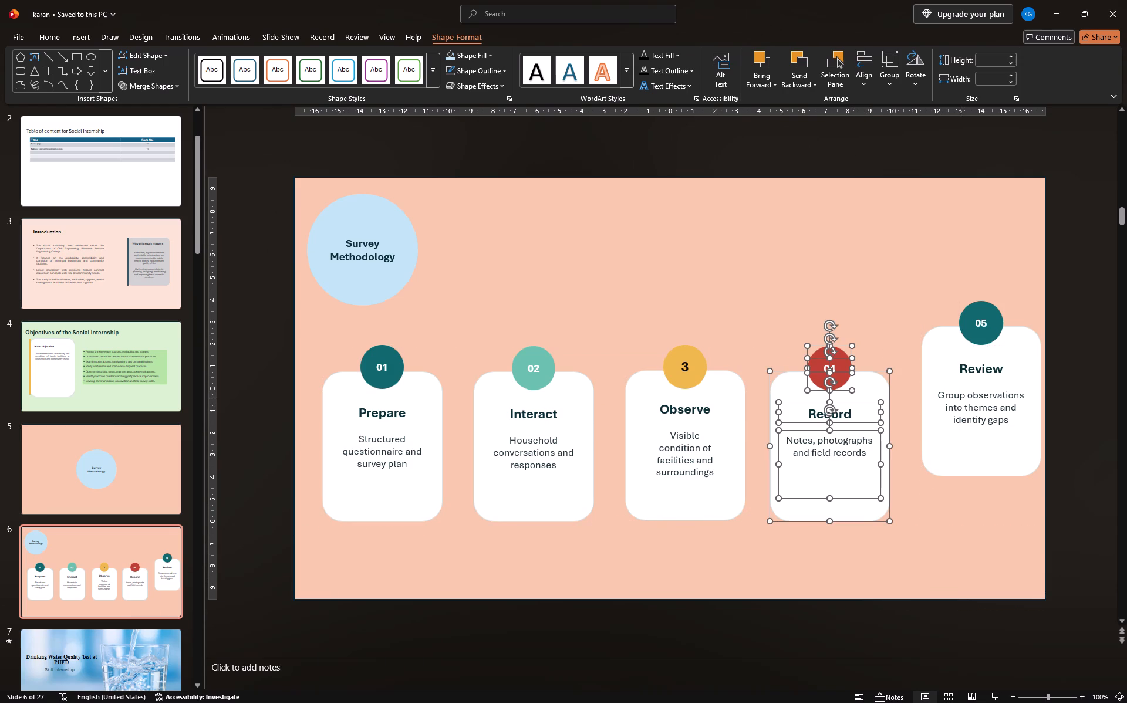
# Cut and paste the whole Review card with its 05 circle, and lower it beside the Record card, level with the row.
pyautogui.click(960, 343)
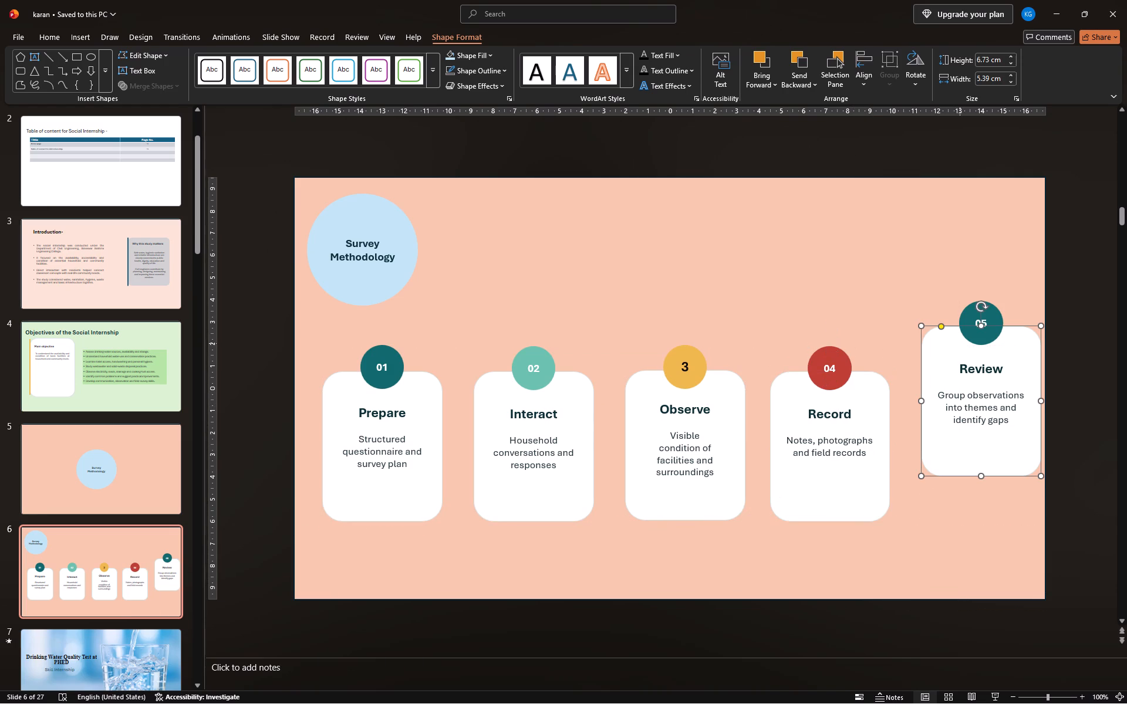
pyautogui.keyDown('ctrl'); pyautogui.moveTo(967, 412); pyautogui.dragTo(1026, 372); pyautogui.keyUp('ctrl')
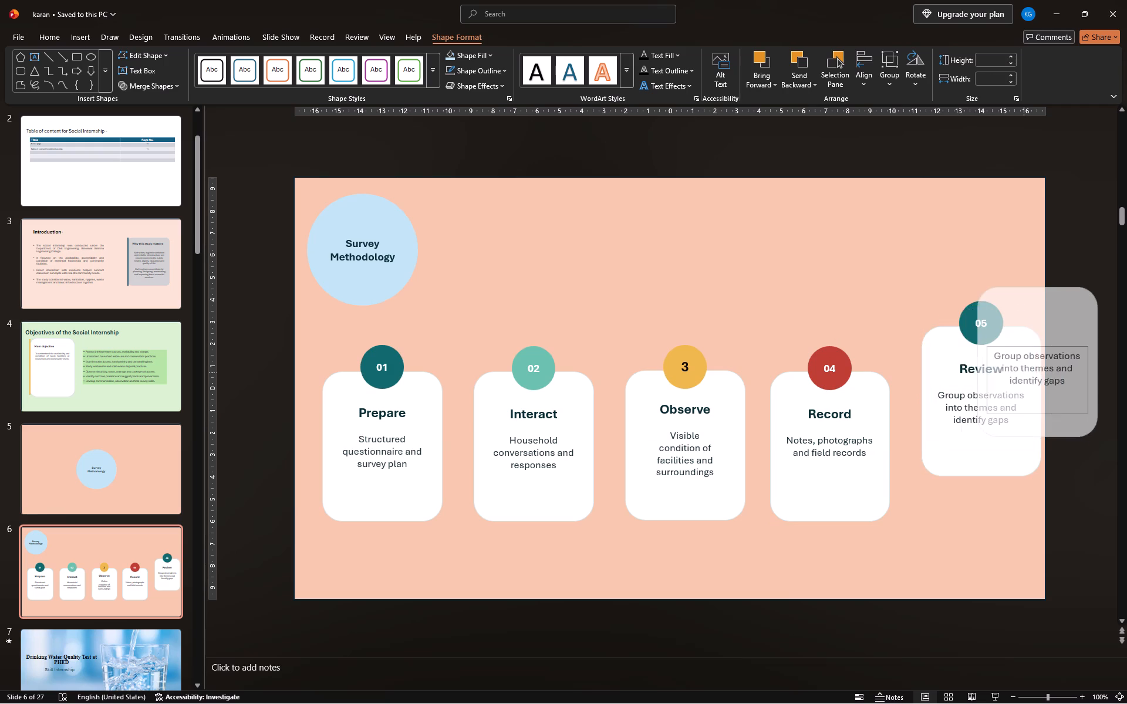
pyautogui.keyDown('ctrl'); pyautogui.moveTo(1026, 372); pyautogui.dragTo(1002, 387); pyautogui.keyUp('ctrl')
pyautogui.hotkey('ctrl', 'z')
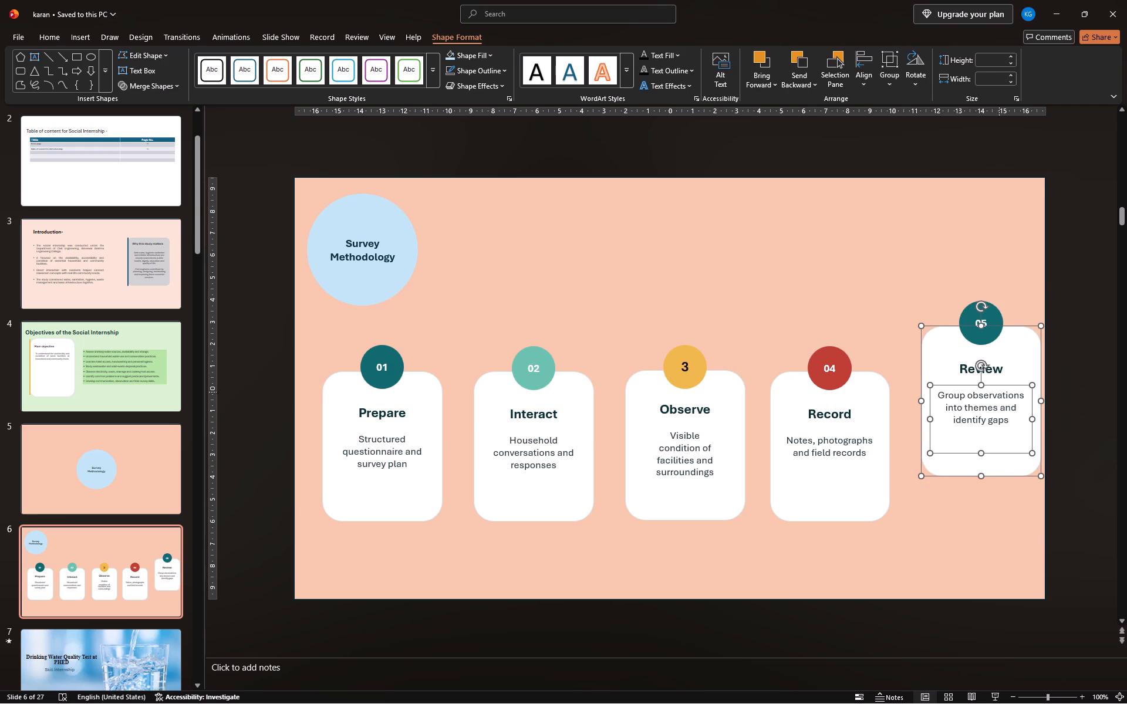
pyautogui.keyDown('ctrl'); pyautogui.moveTo(997, 370); pyautogui.dragTo(997, 362); pyautogui.keyUp('ctrl')
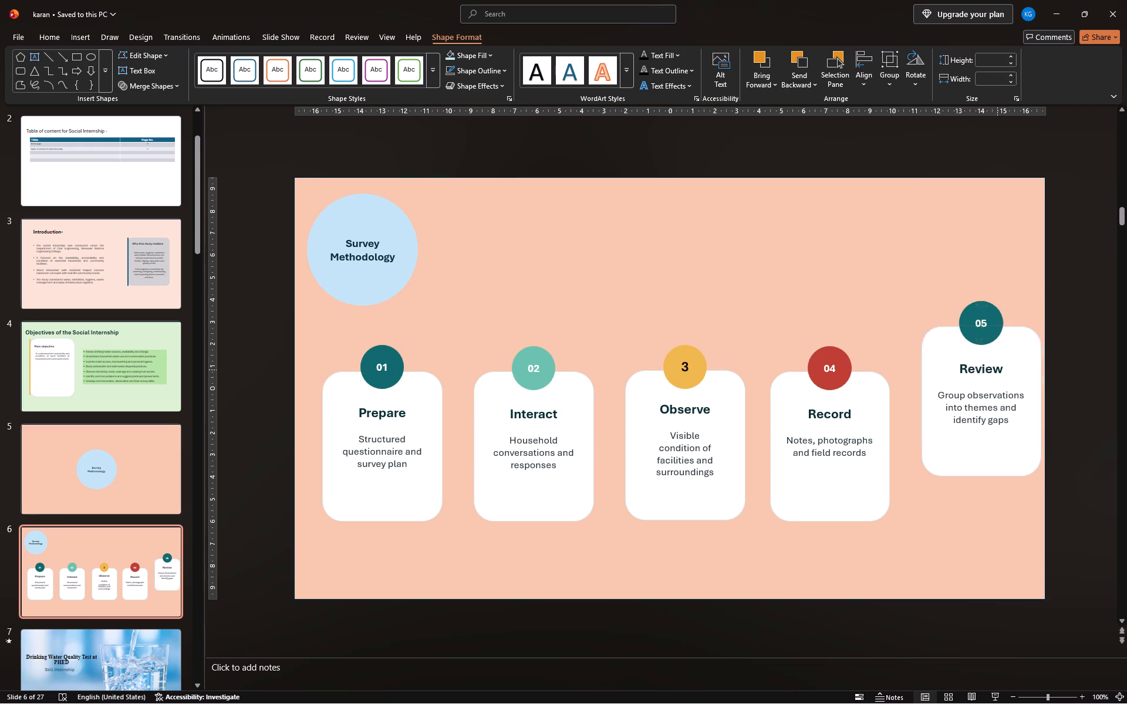
pyautogui.keyDown('ctrl'); pyautogui.moveTo(997, 362); pyautogui.dragTo(998, 357); pyautogui.keyUp('ctrl')
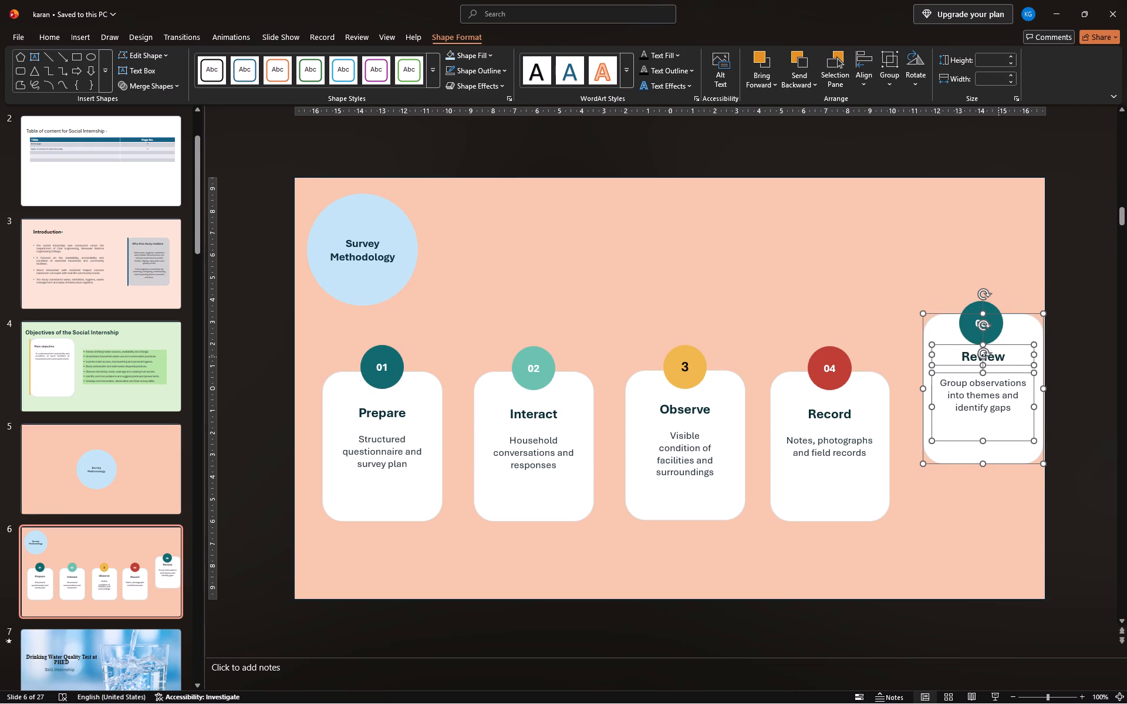
pyautogui.hotkey('ctrl', 'z')
pyautogui.keyDown('ctrl'); pyautogui.click(994, 331); pyautogui.keyUp('ctrl')
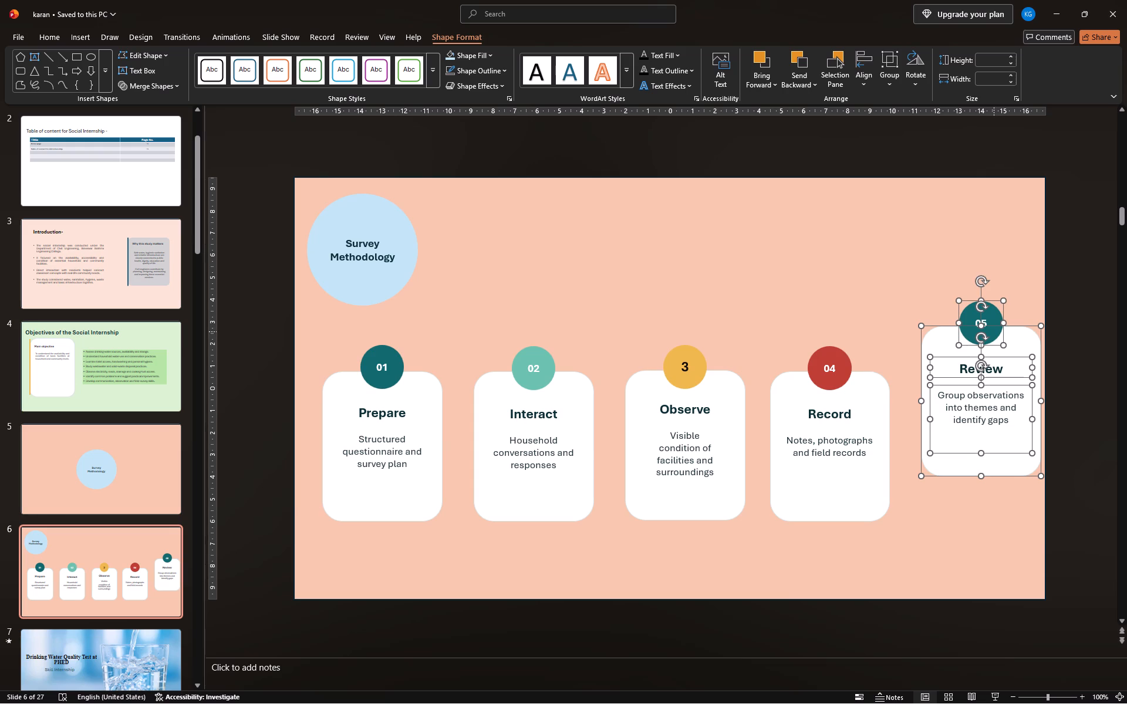
pyautogui.keyDown('ctrl'); pyautogui.click(980, 318); pyautogui.keyUp('ctrl')
pyautogui.hotkey('ctrl', 'c')
pyautogui.press('Delete')
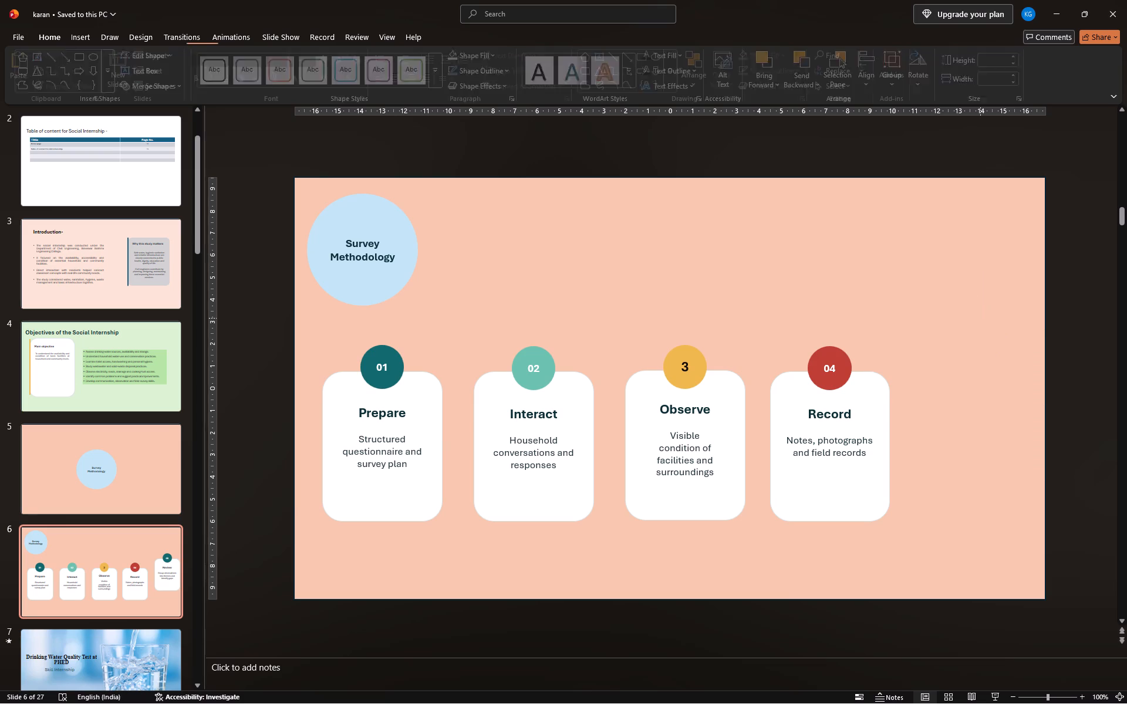
pyautogui.hotkey('ctrl', 'v')
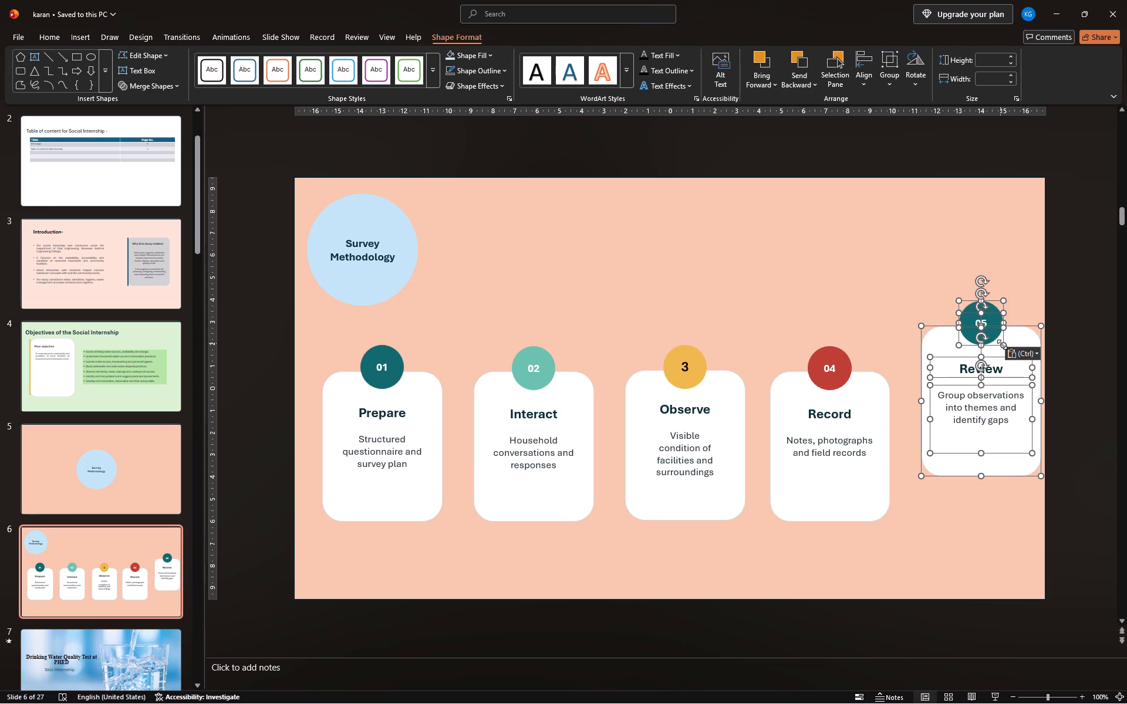
pyautogui.moveTo(1011, 337); pyautogui.dragTo(1004, 391)
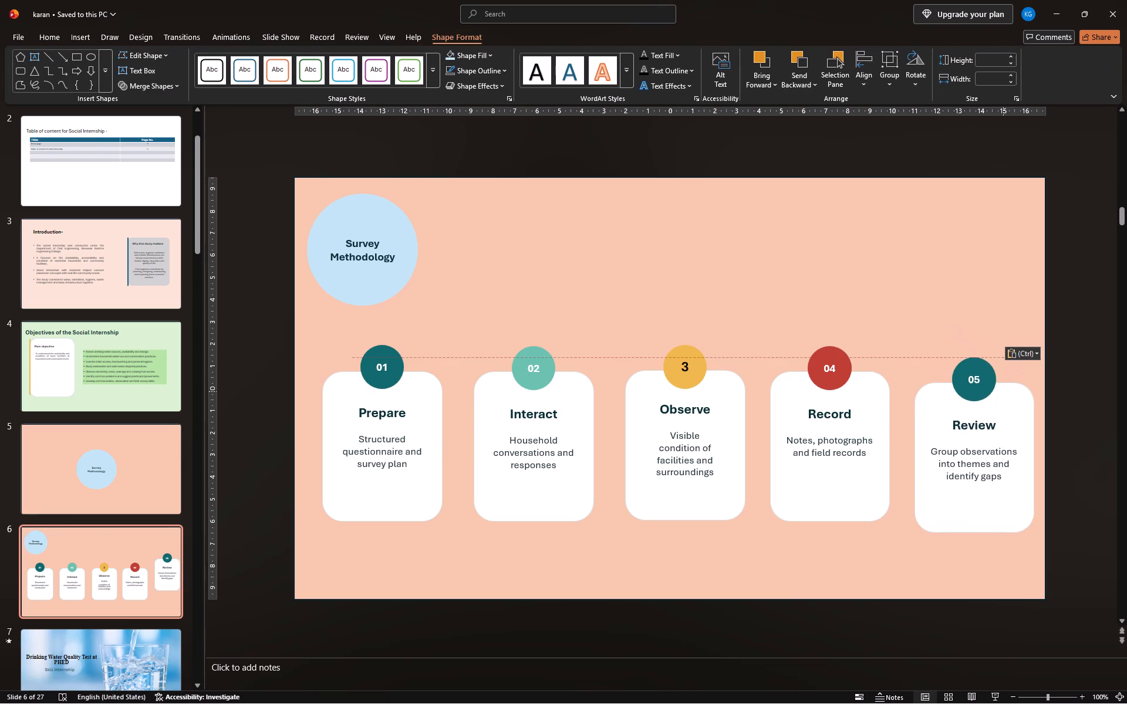
pyautogui.moveTo(1004, 391); pyautogui.dragTo(1011, 382)
pyautogui.click(1005, 241)
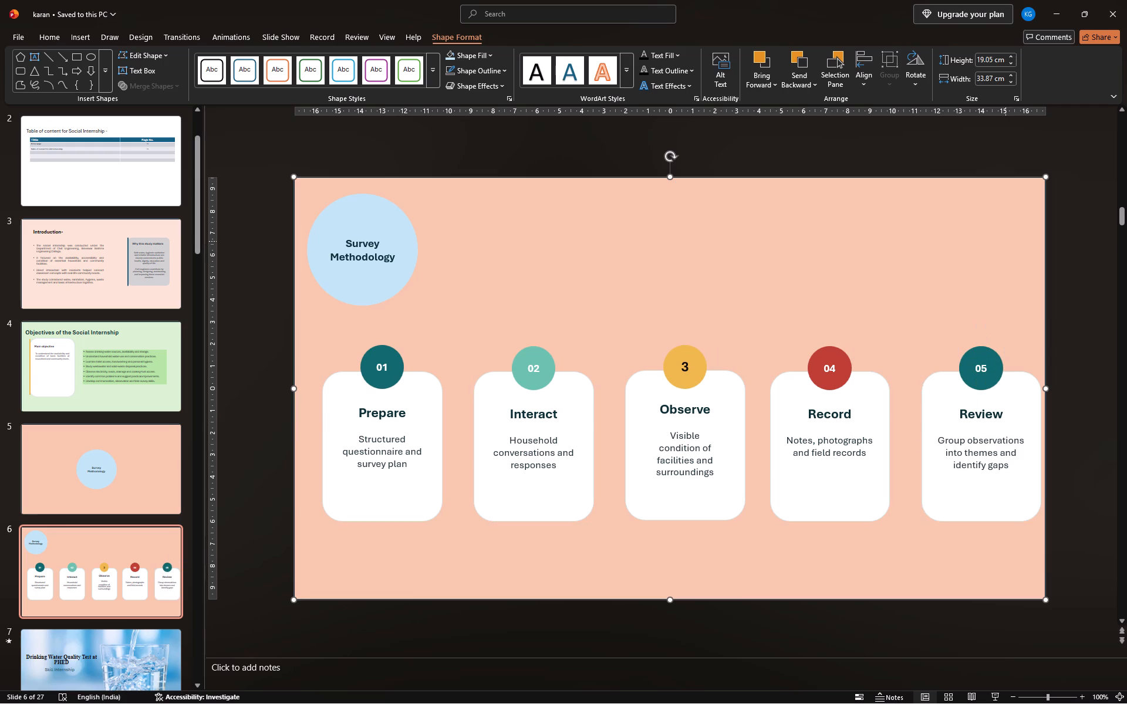
pyautogui.click(967, 138)
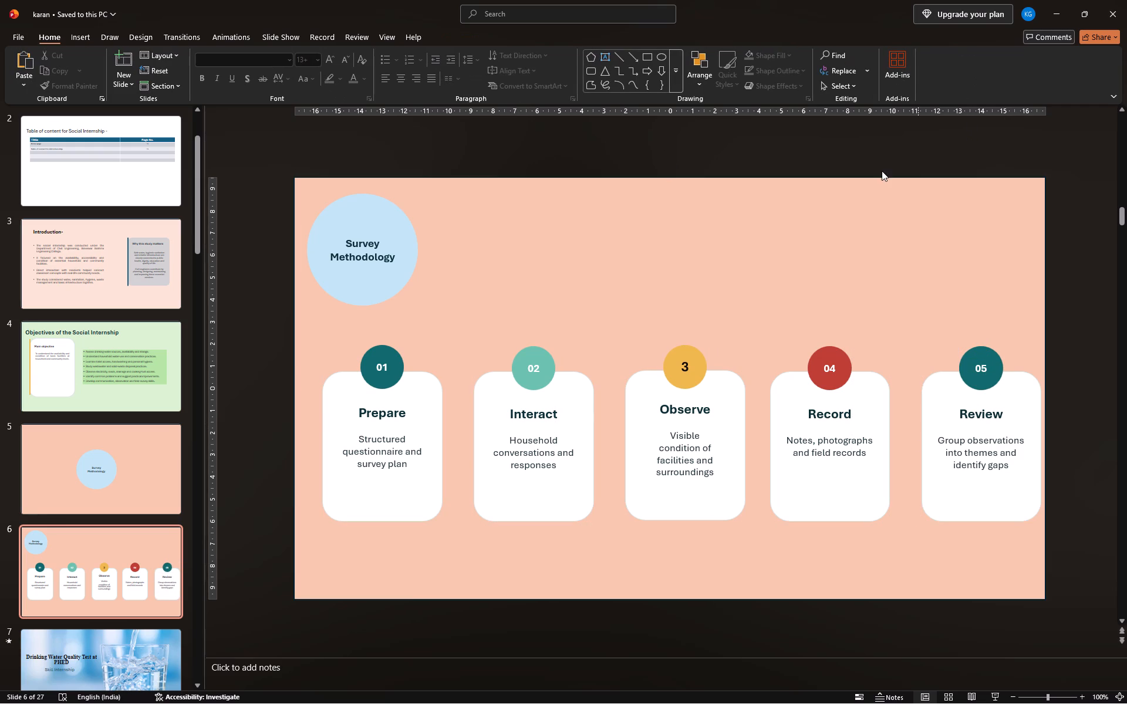
# Move the Survey Methodology circle slightly closer to the slide's upper-left corner.
pyautogui.moveTo(384, 232); pyautogui.dragTo(384, 233)
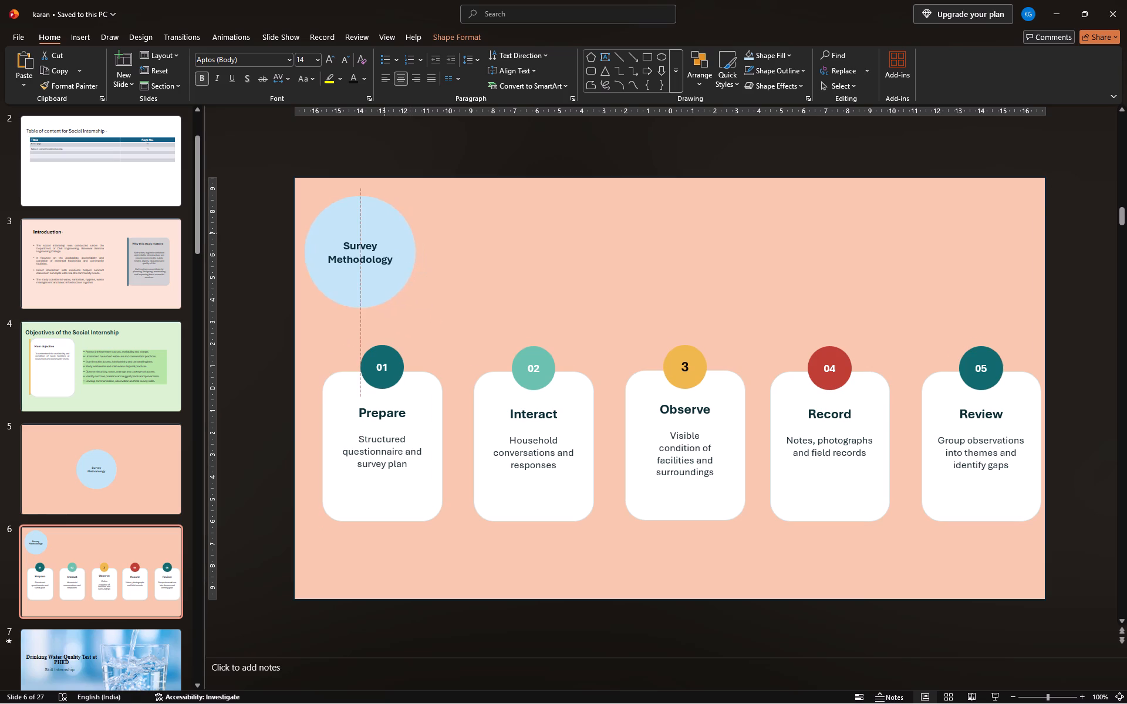
pyautogui.moveTo(384, 233); pyautogui.dragTo(376, 231)
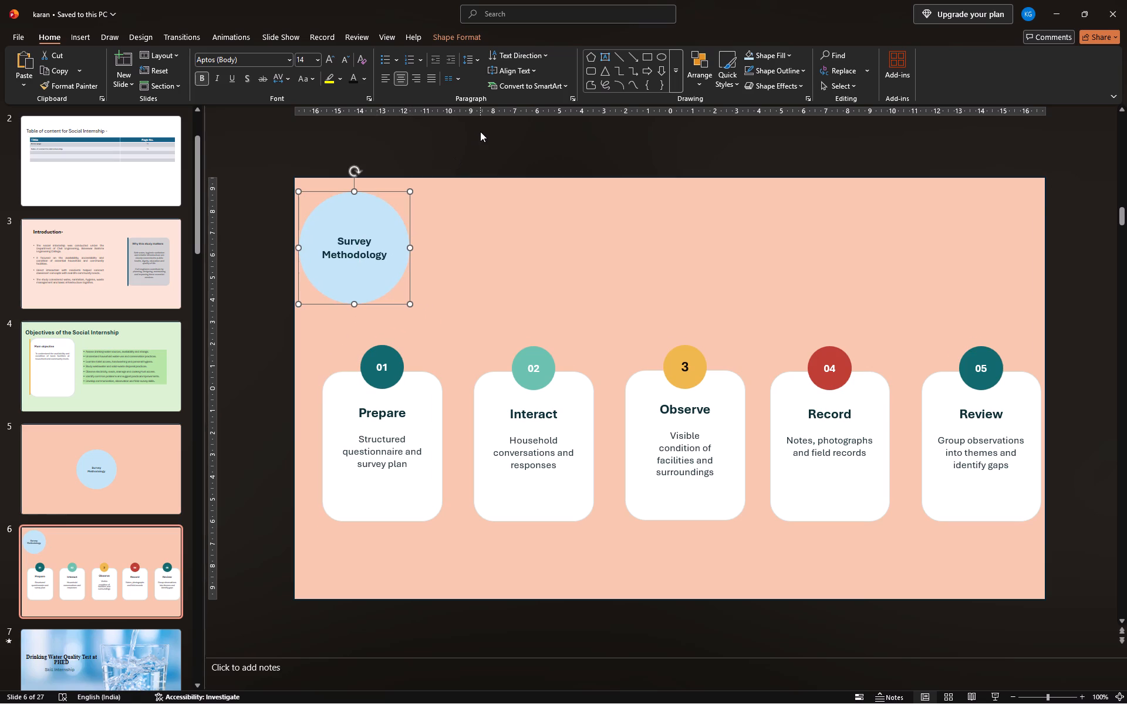
pyautogui.click(480, 131)
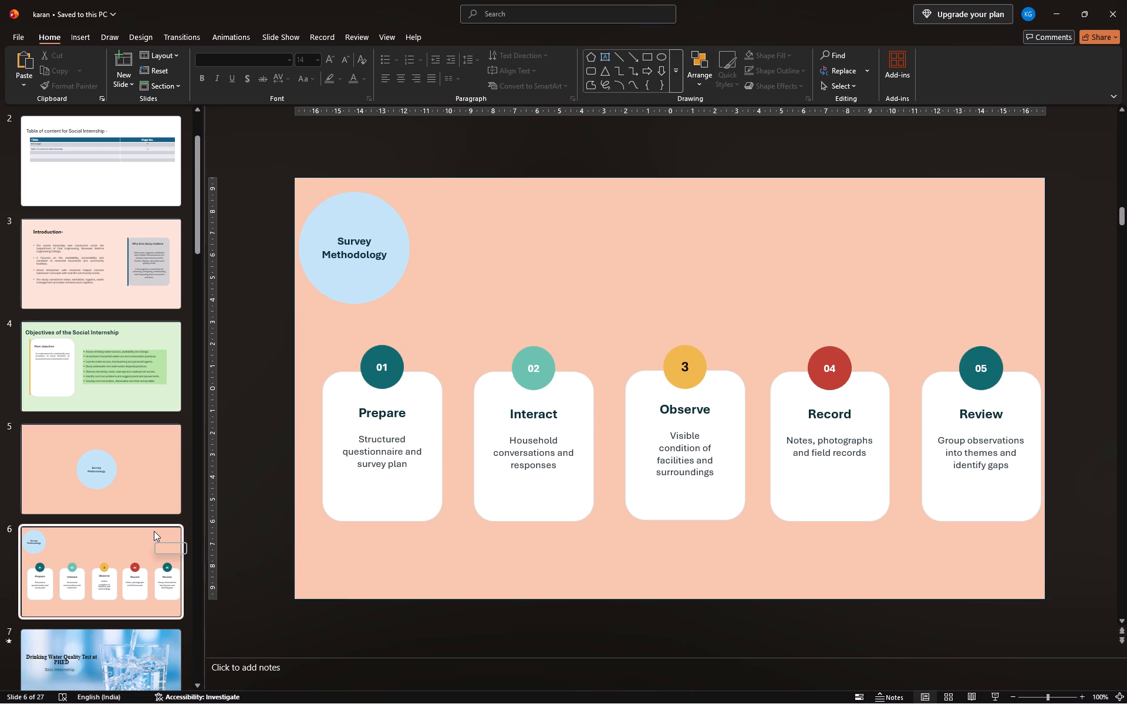
# Apply the Morph transition to slide 6 with the survey method cards.
pyautogui.click(190, 38)
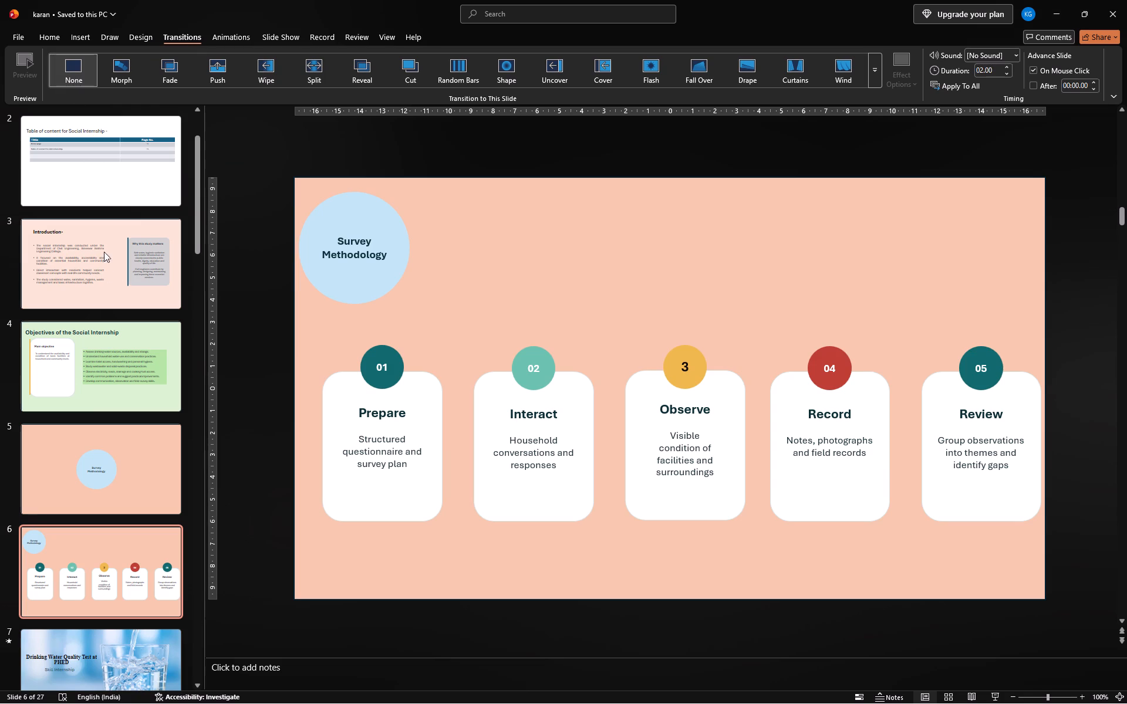
pyautogui.click(117, 70)
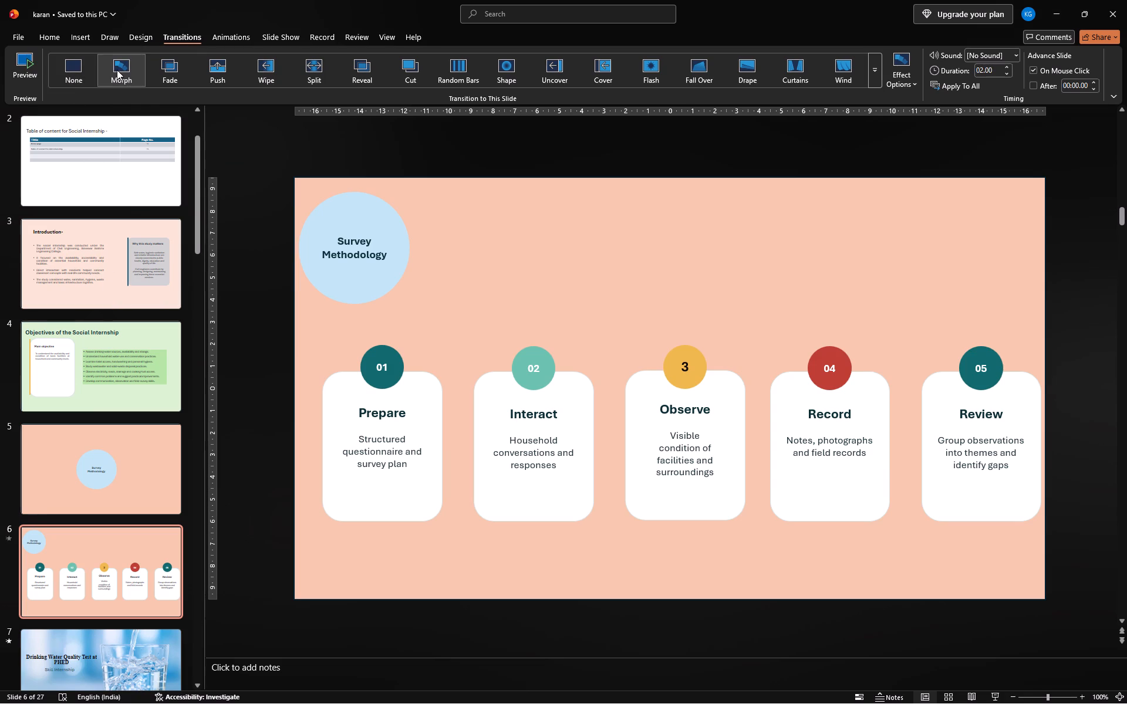
# Play the slide show from slide 5 through slide 7 to check the Morph transition, and exit the show.
pyautogui.click(112, 460)
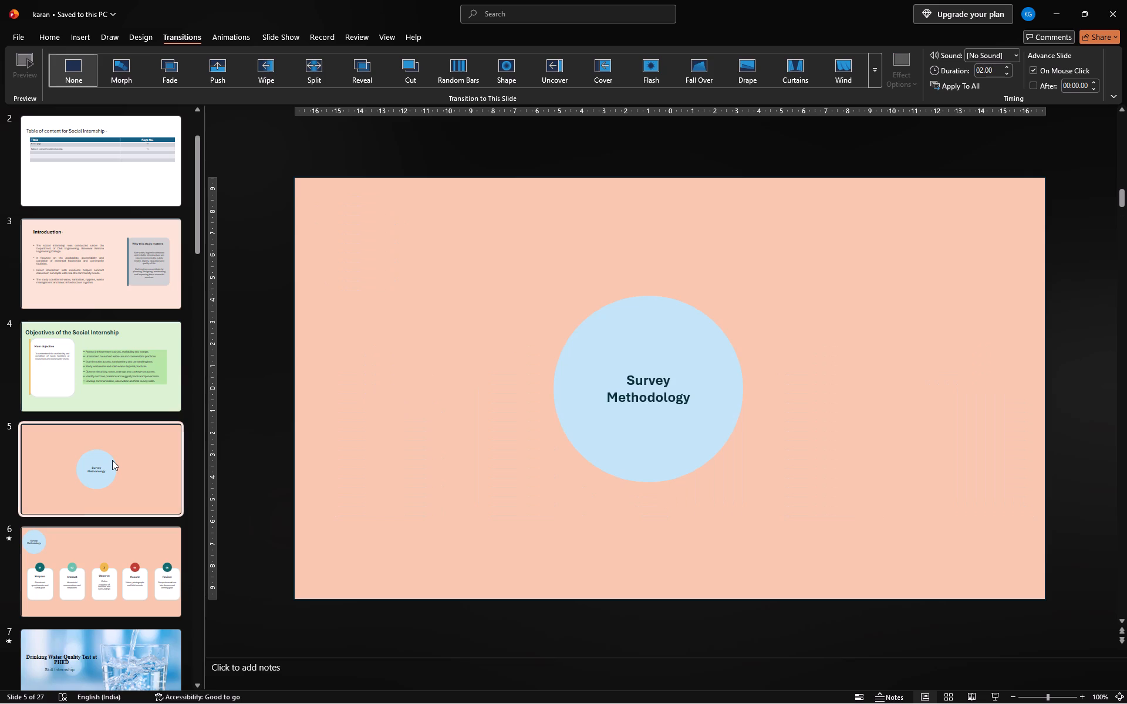
pyautogui.rightClick(112, 460)
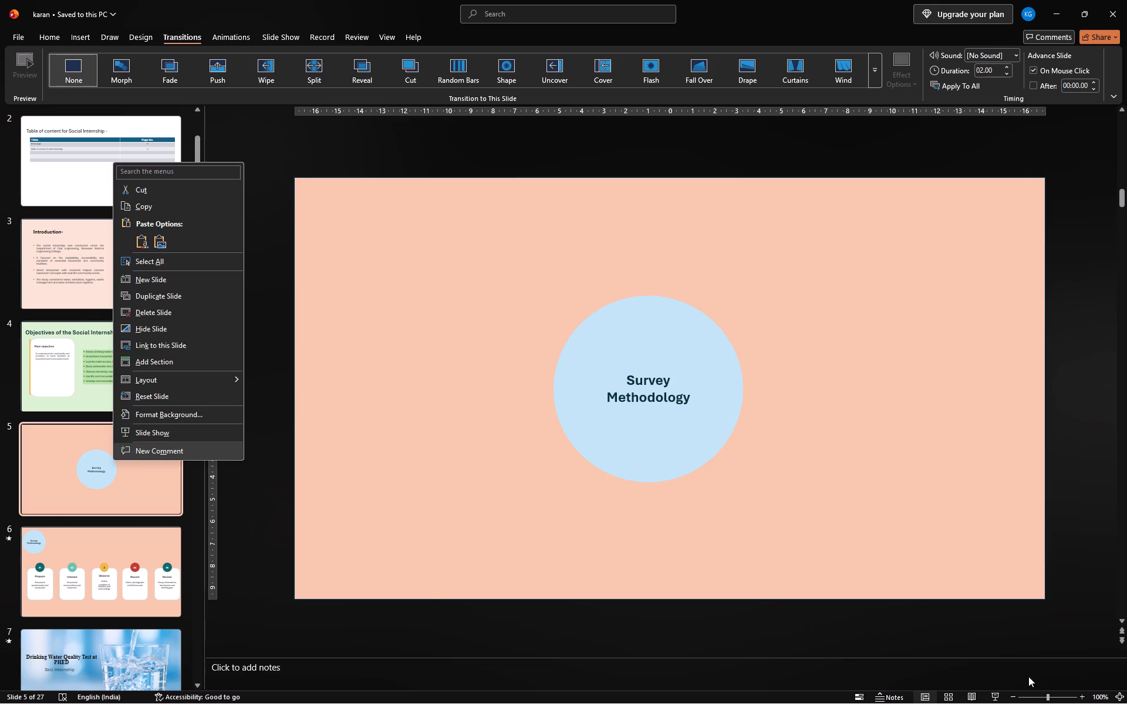
pyautogui.click(994, 692)
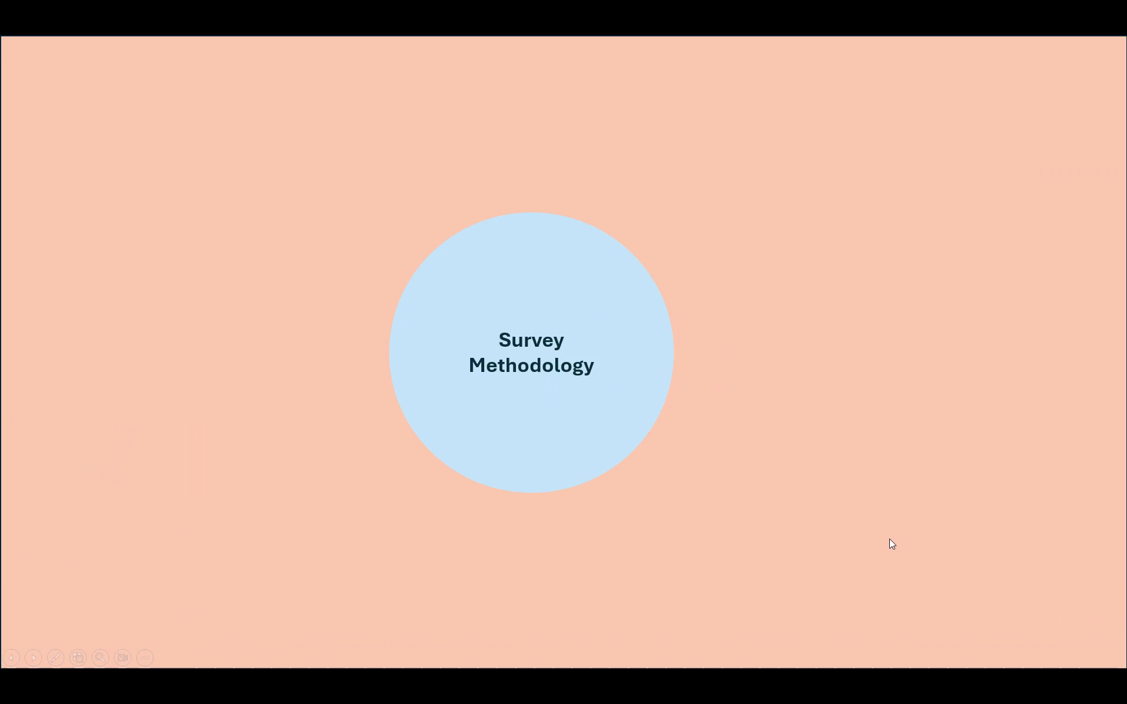
pyautogui.press('Right')
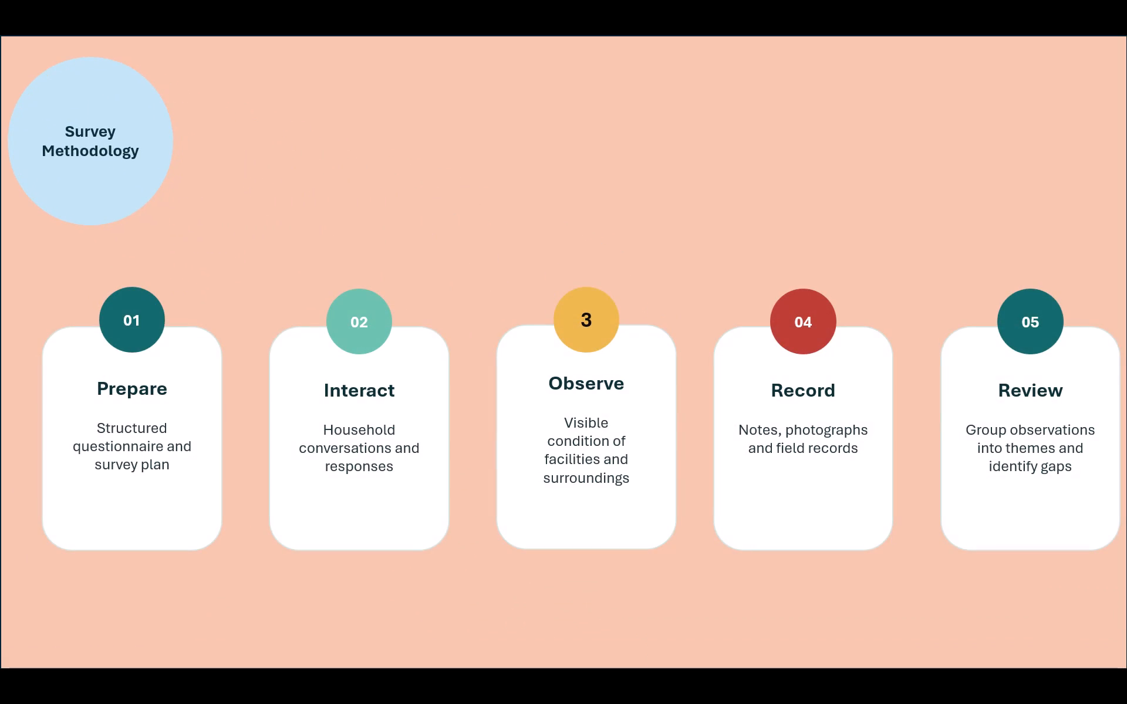
pyautogui.press('Right')
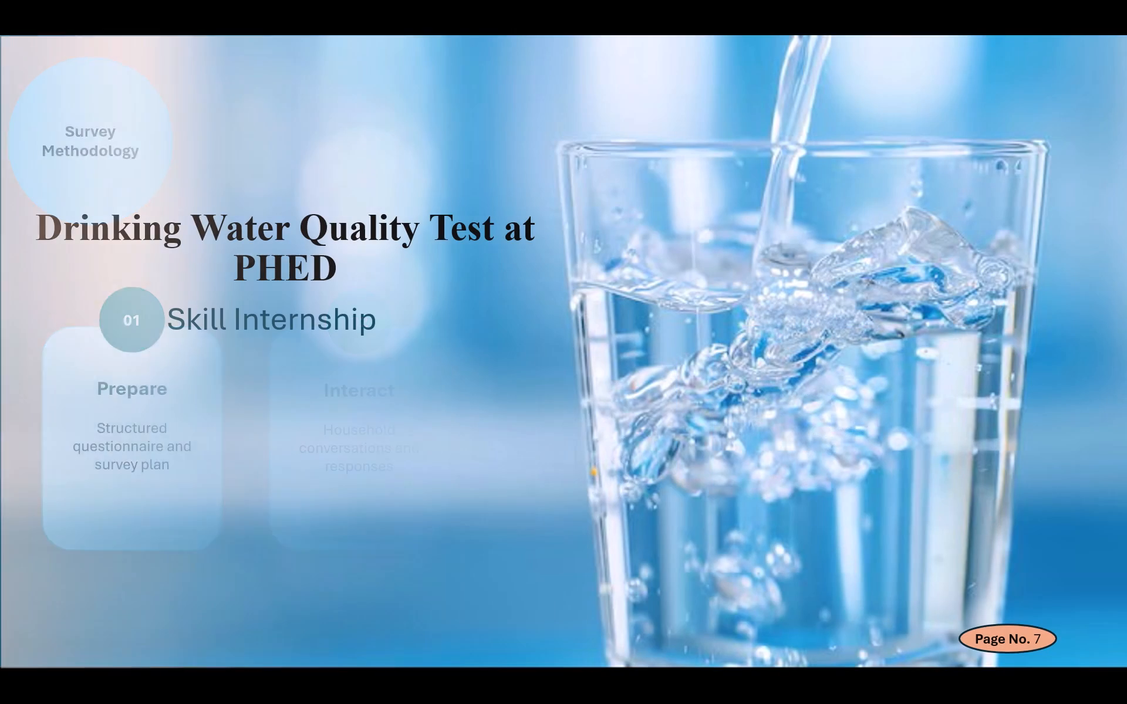
pyautogui.press('Escape')
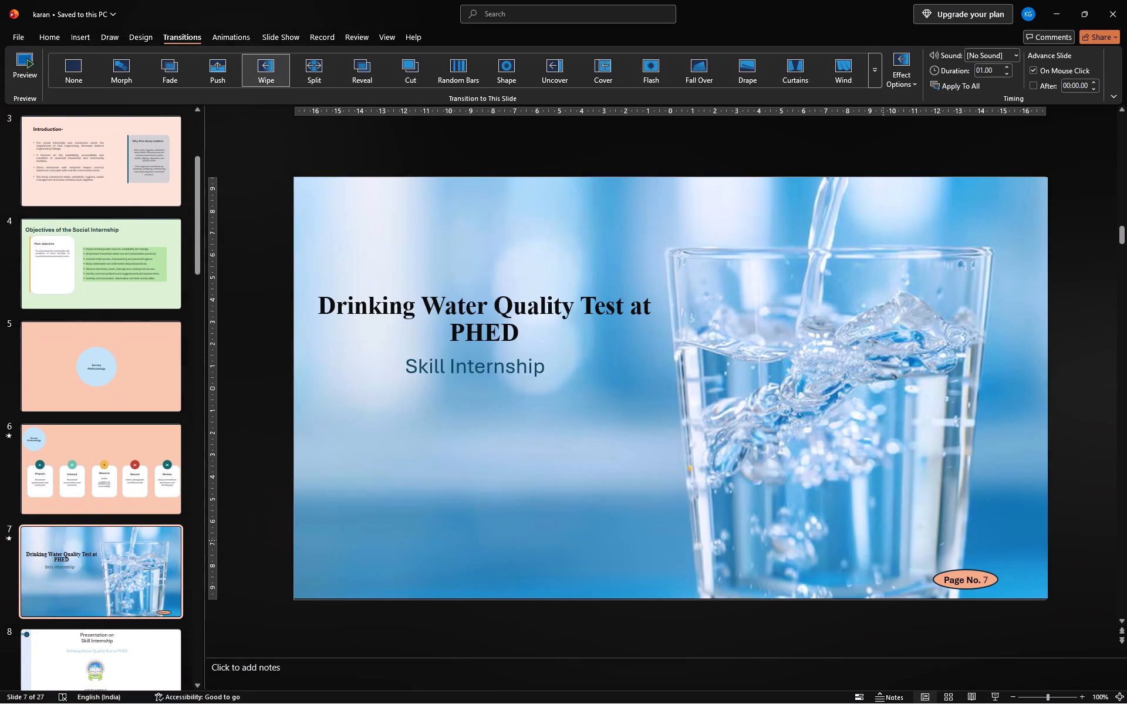
# Insert a new title-and-content slide directly after slide 6.
pyautogui.click(46, 461)
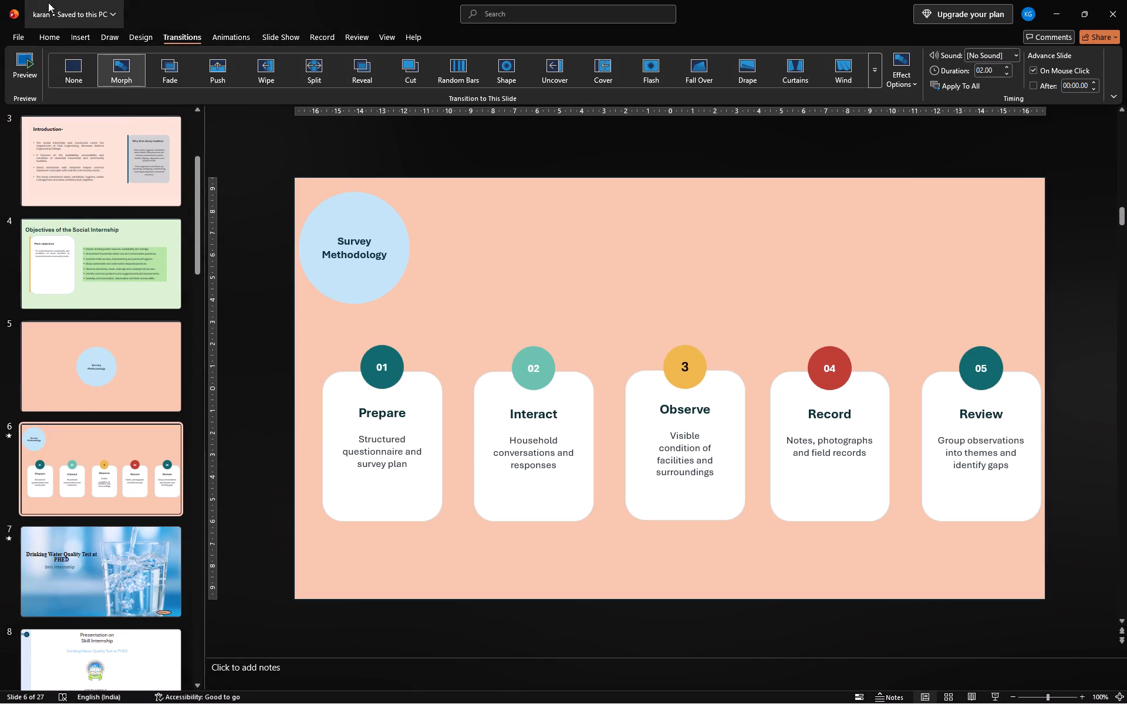
pyautogui.click(50, 28)
pyautogui.click(118, 54)
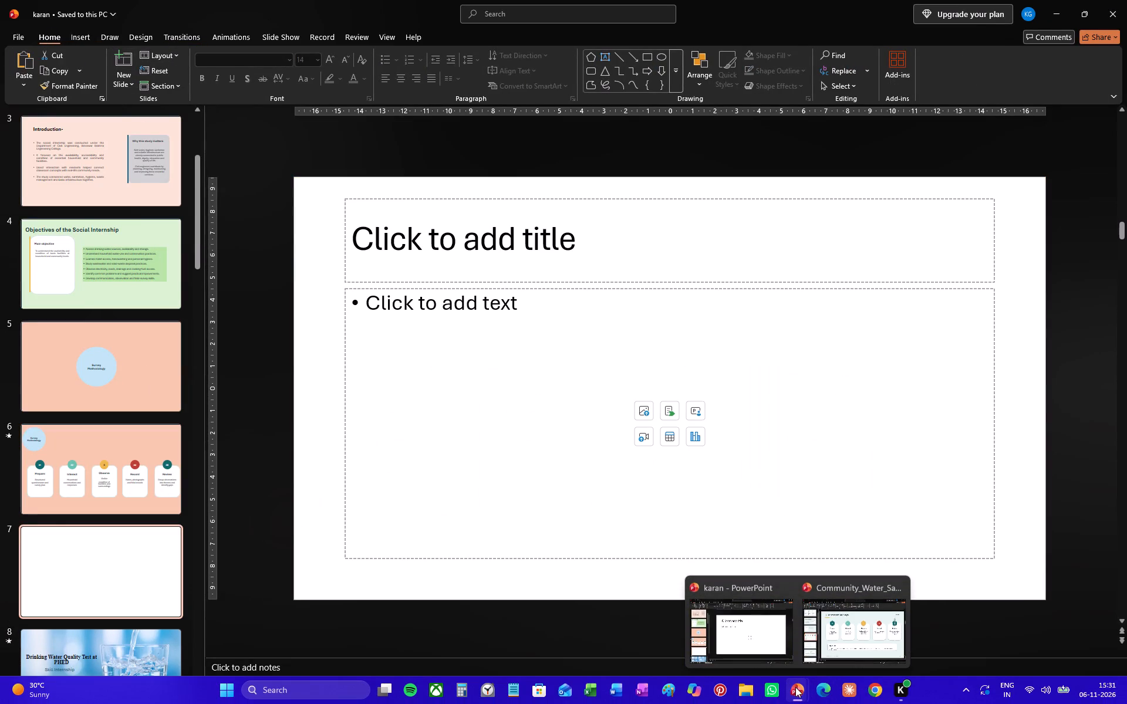
# Switch to the Community_Water_Sanitation reference deck and look through its slides from Survey Questionnaire & Areas Covered to References & Acknowledgement.
pyautogui.click(861, 644)
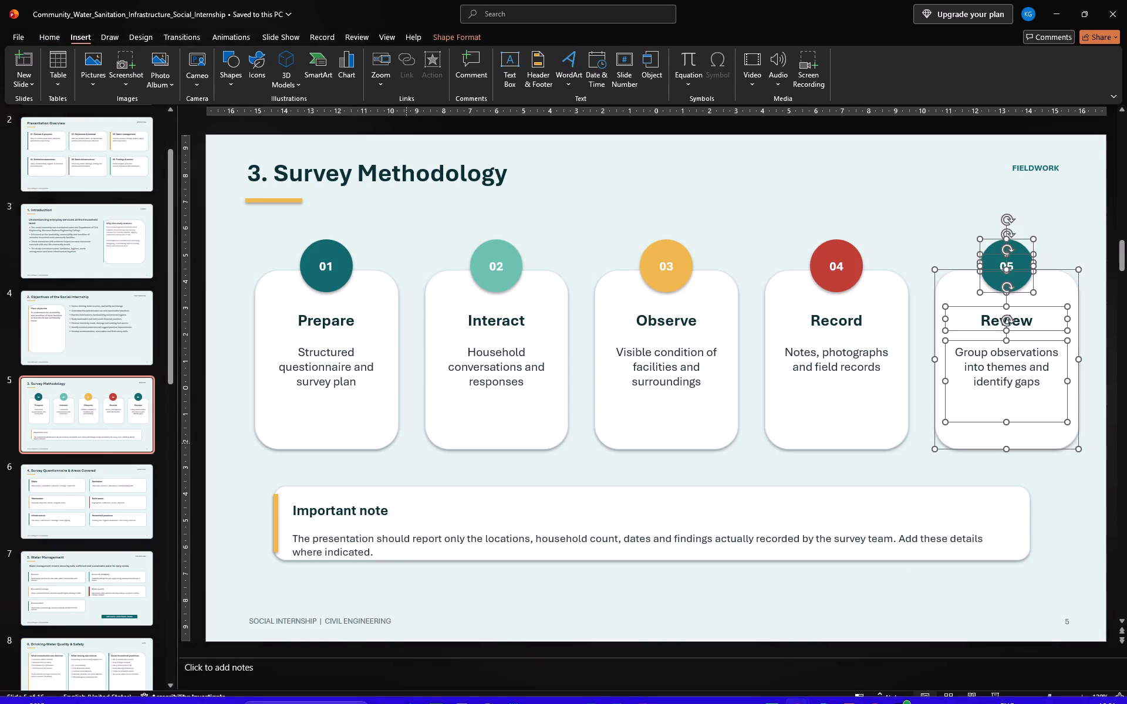
pyautogui.click(85, 501)
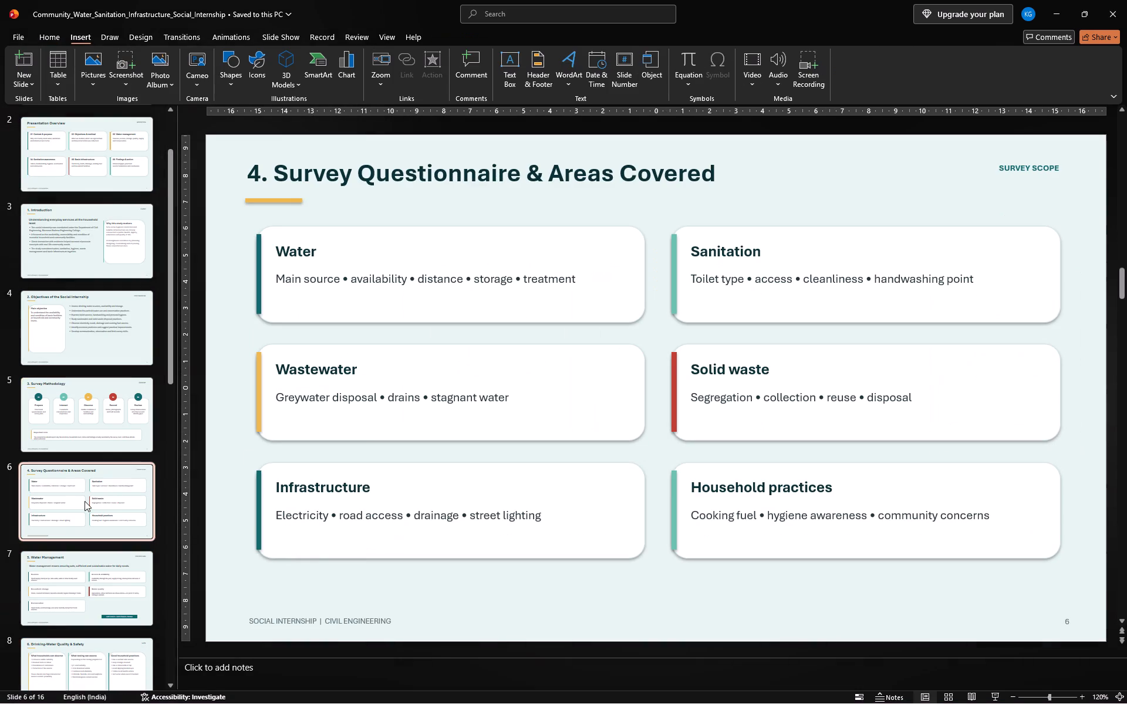
pyautogui.click(84, 565)
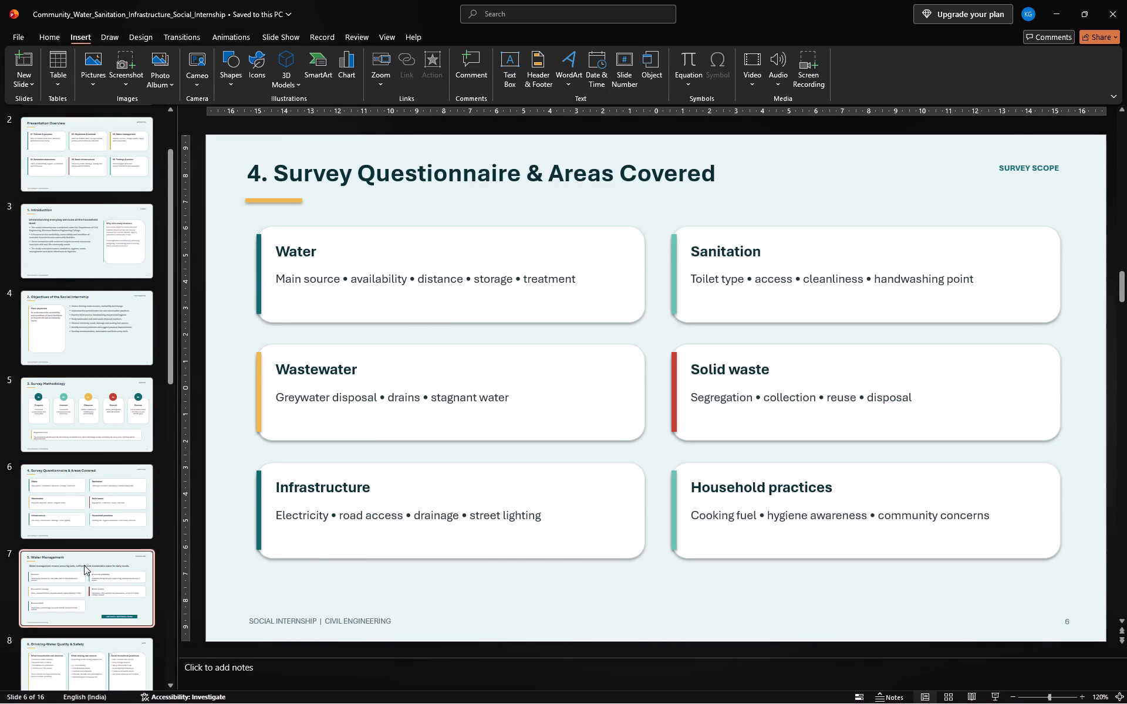
pyautogui.click(80, 648)
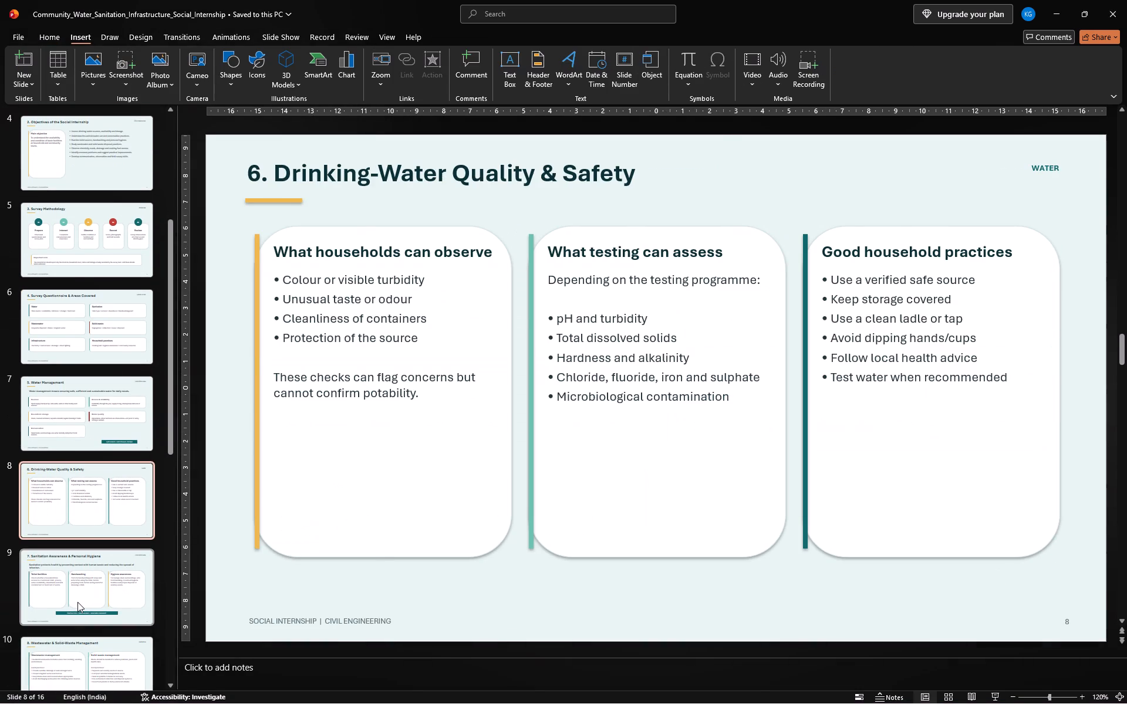
pyautogui.click(77, 602)
pyautogui.click(75, 647)
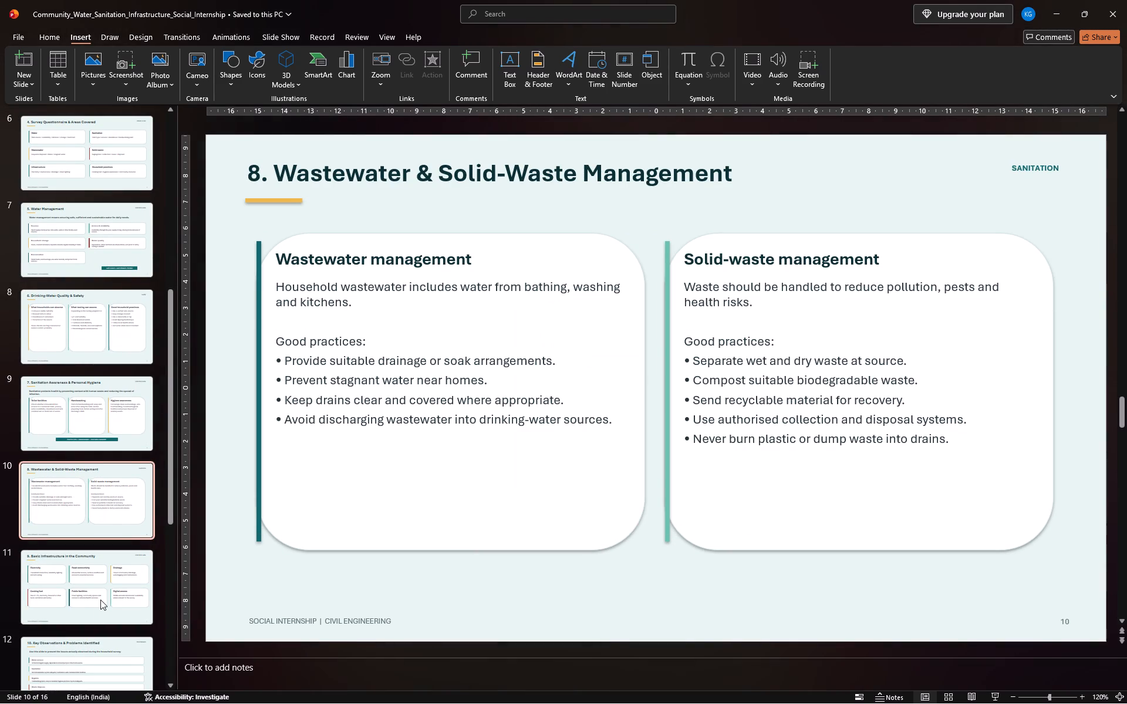
pyautogui.click(100, 600)
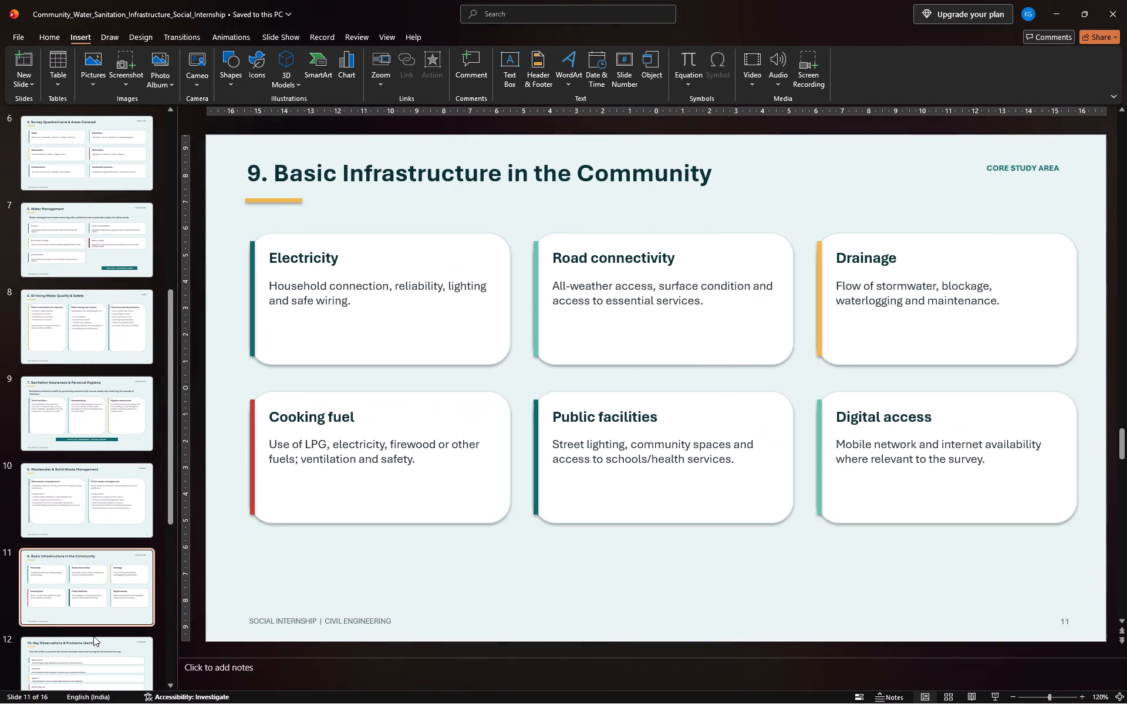
pyautogui.click(93, 636)
pyautogui.click(93, 652)
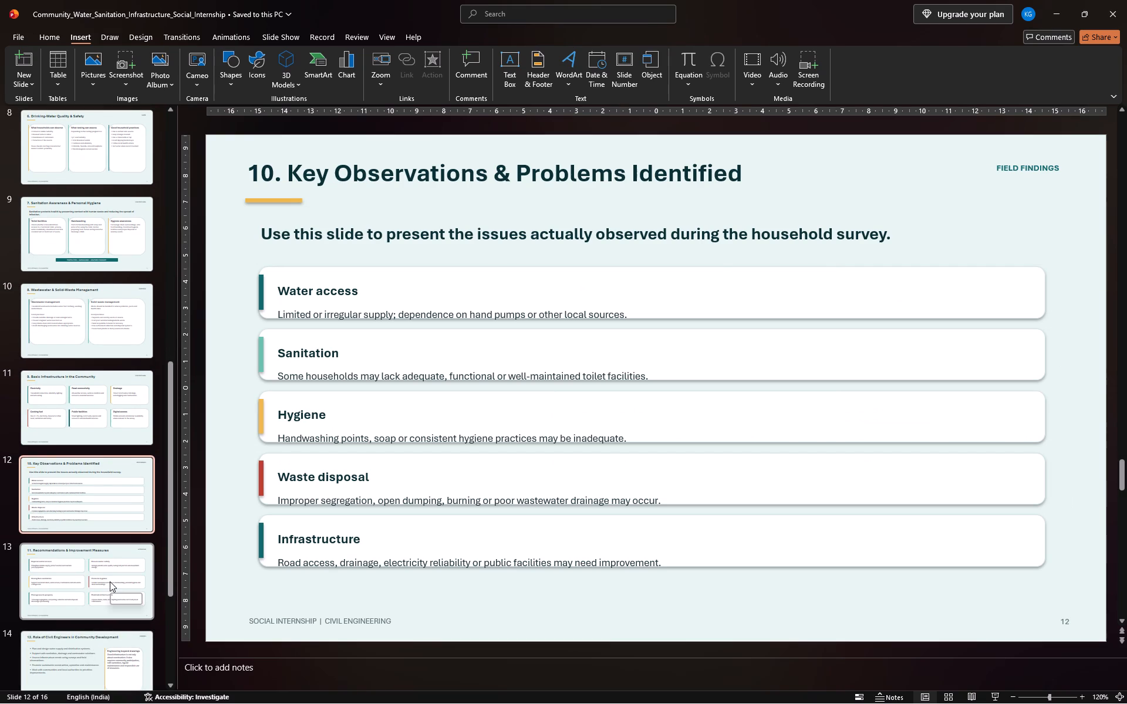
pyautogui.click(110, 581)
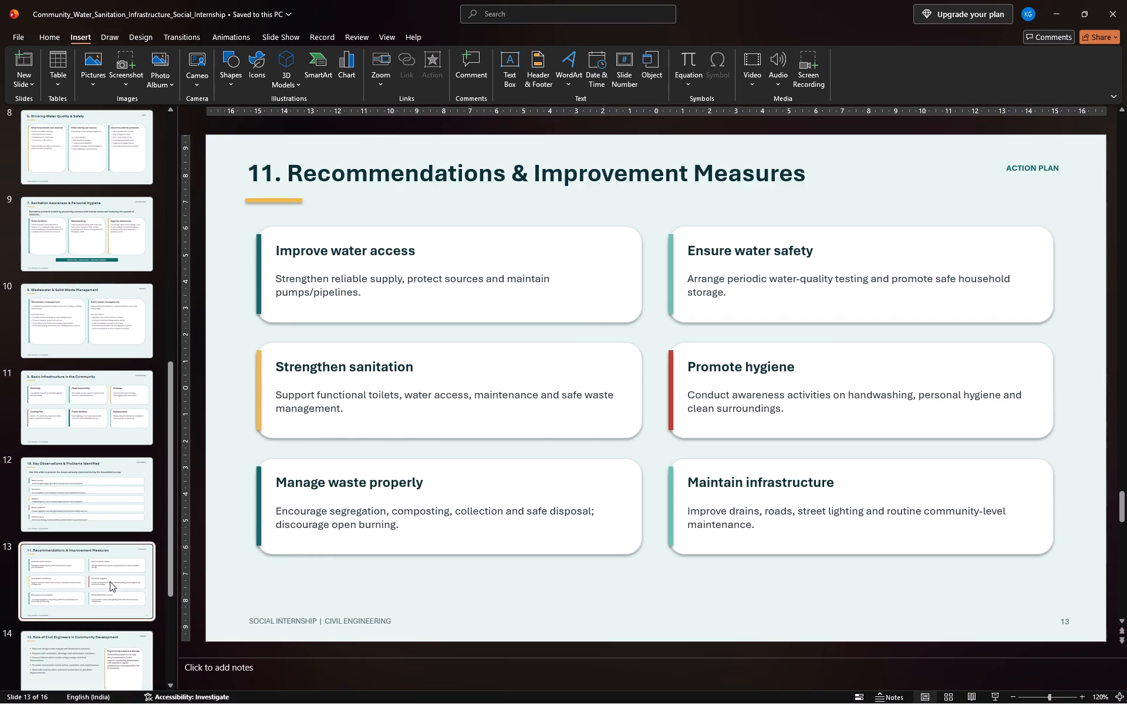
pyautogui.press('Down')
pyautogui.press('Down')
pyautogui.press('Down')
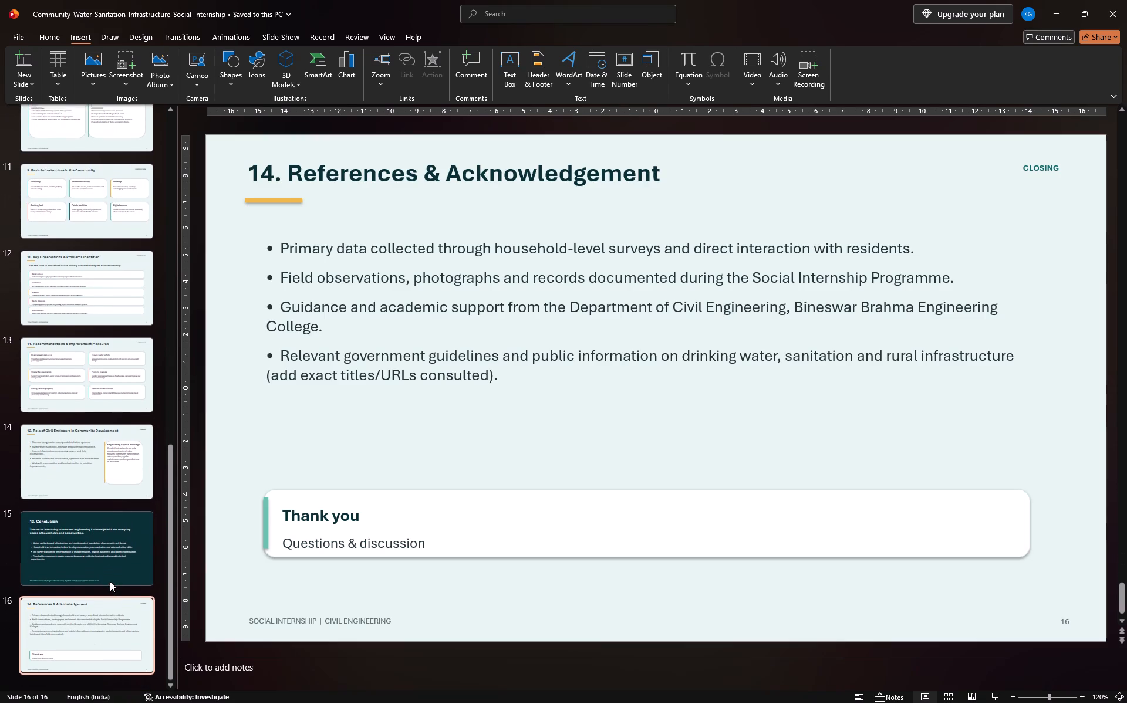
pyautogui.press('Down')
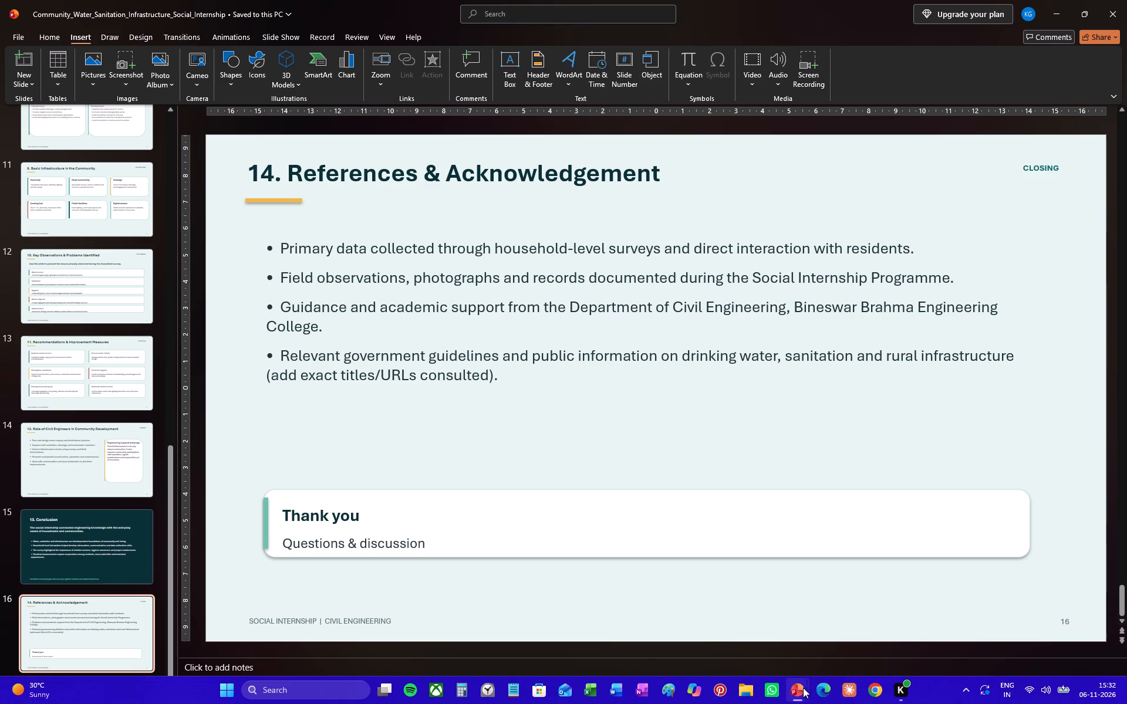
pyautogui.click(754, 620)
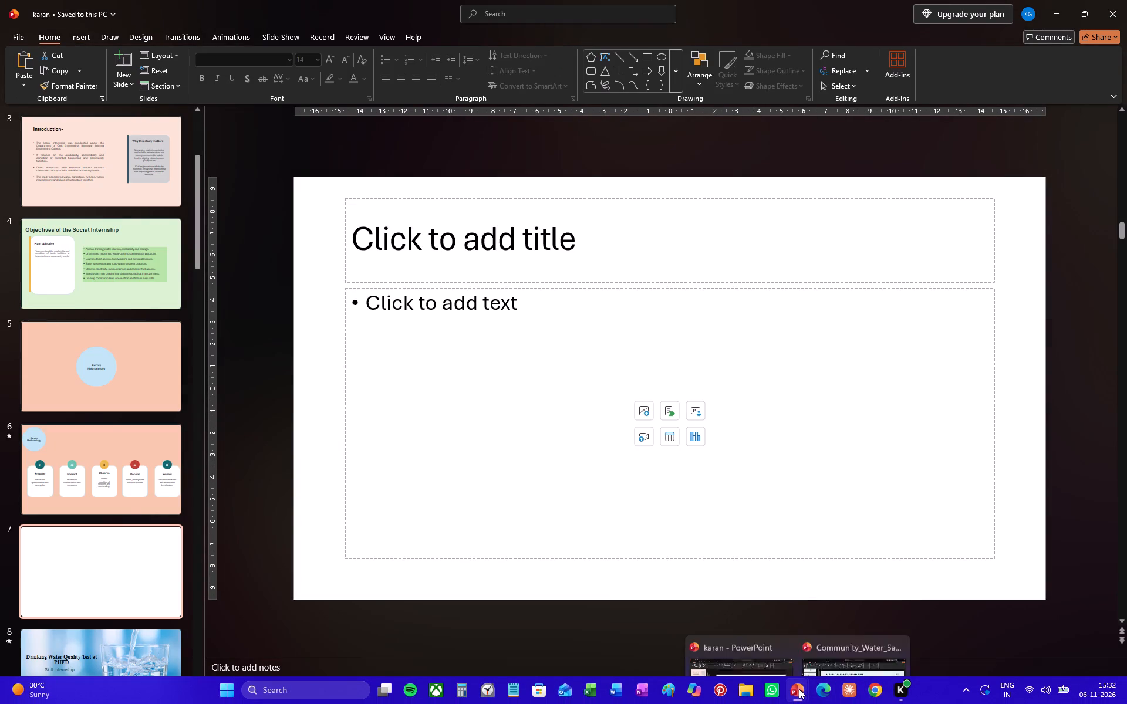
pyautogui.click(830, 649)
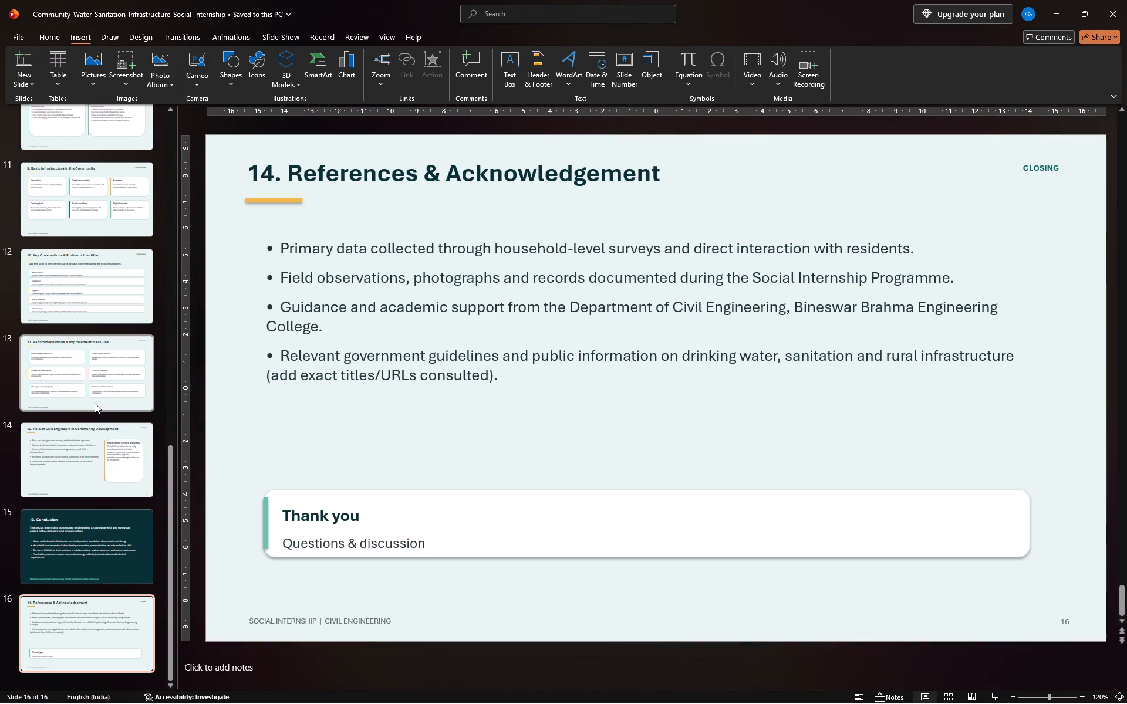
# Copy the heading "Survey Questionnaire & Areas Covered", without its number, from reference slide 6 into the title of the karan deck's new slide 7.
pyautogui.scroll(7, 95, 403)
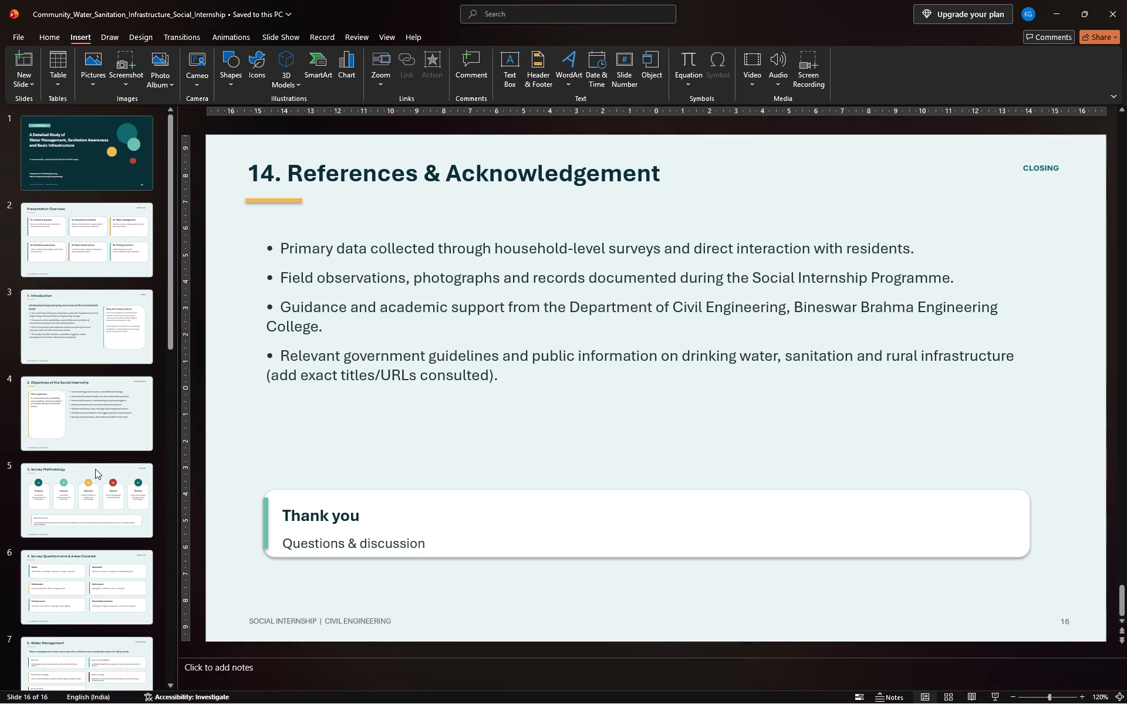
pyautogui.click(89, 590)
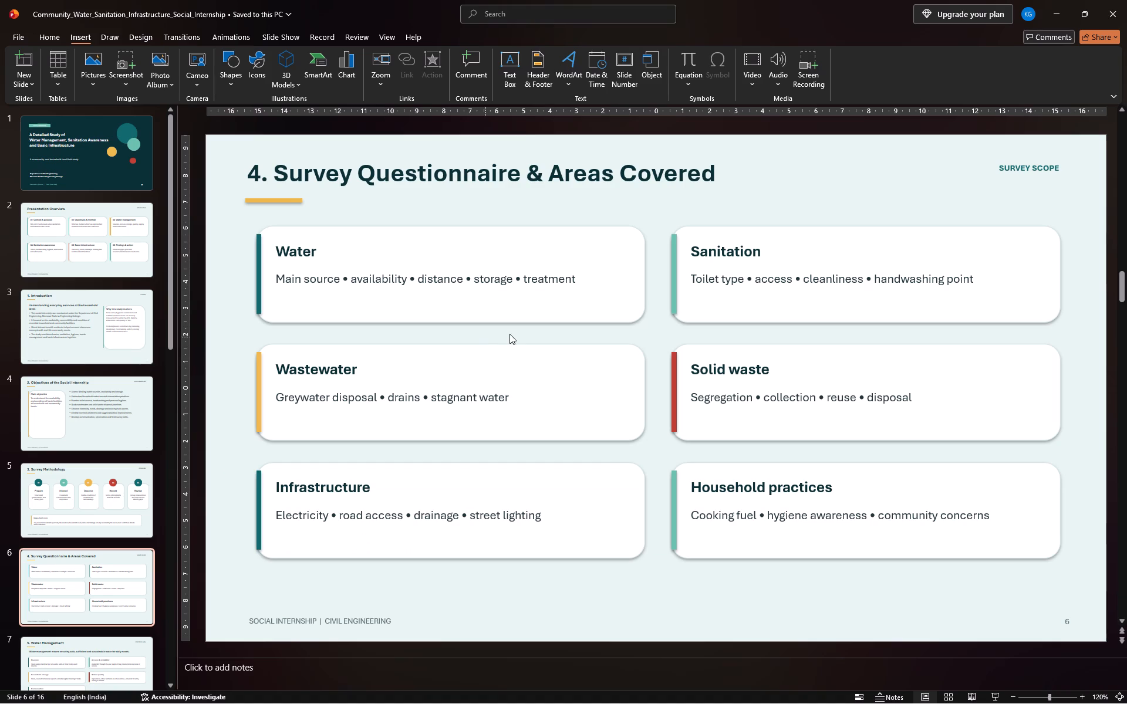
pyautogui.click(716, 173)
pyautogui.moveTo(716, 173); pyautogui.dragTo(704, 173)
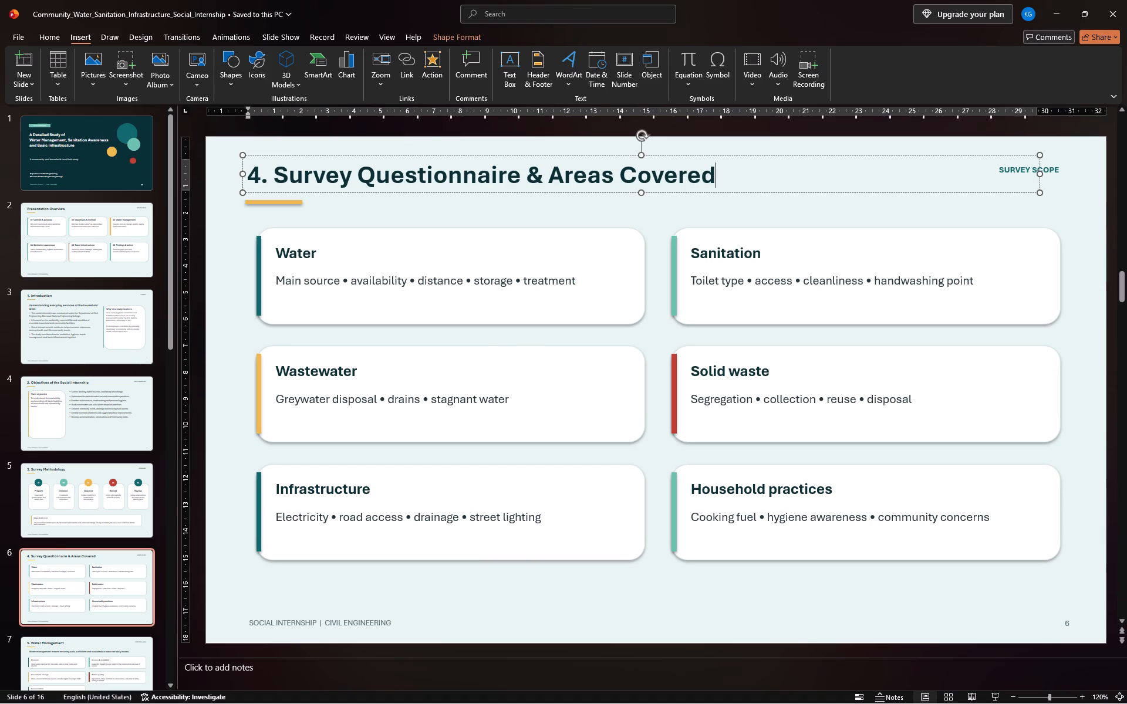
pyautogui.moveTo(704, 173); pyautogui.dragTo(309, 171)
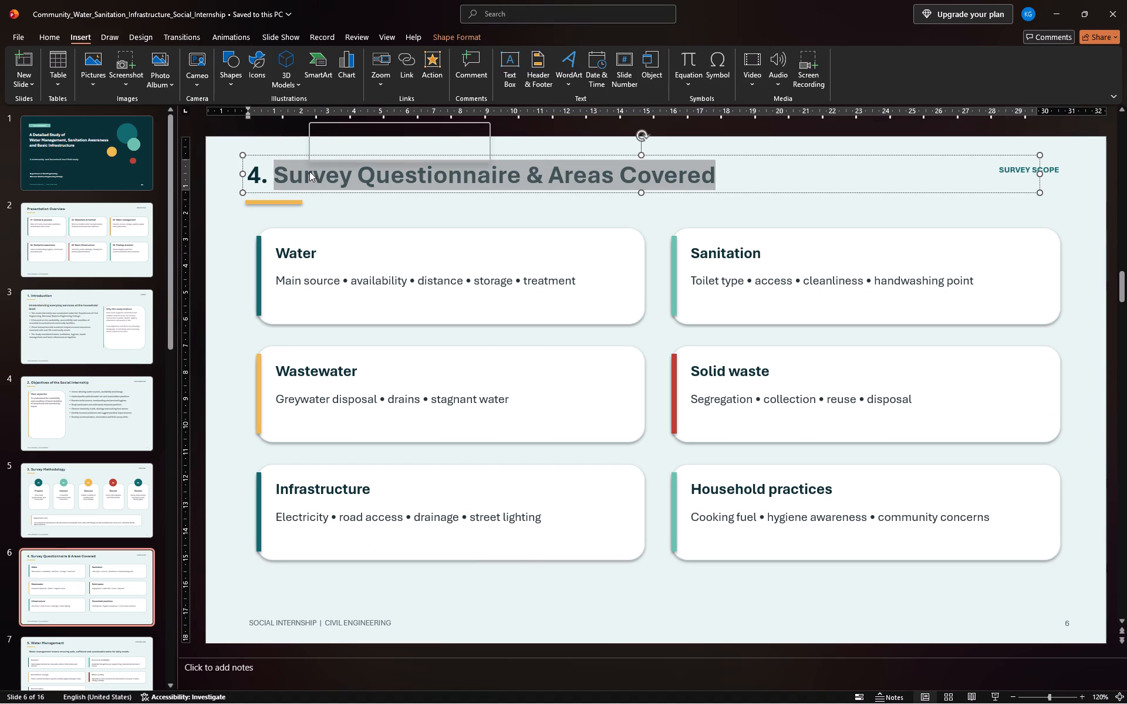
pyautogui.hotkey('ctrl', 'c')
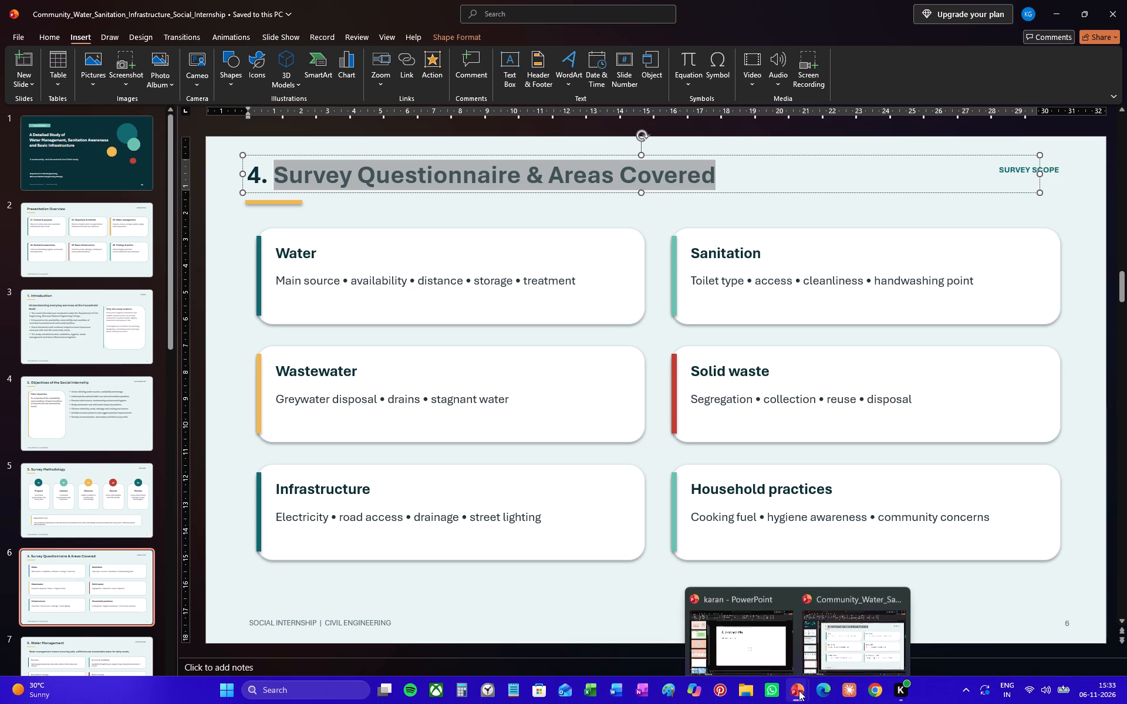
pyautogui.click(769, 641)
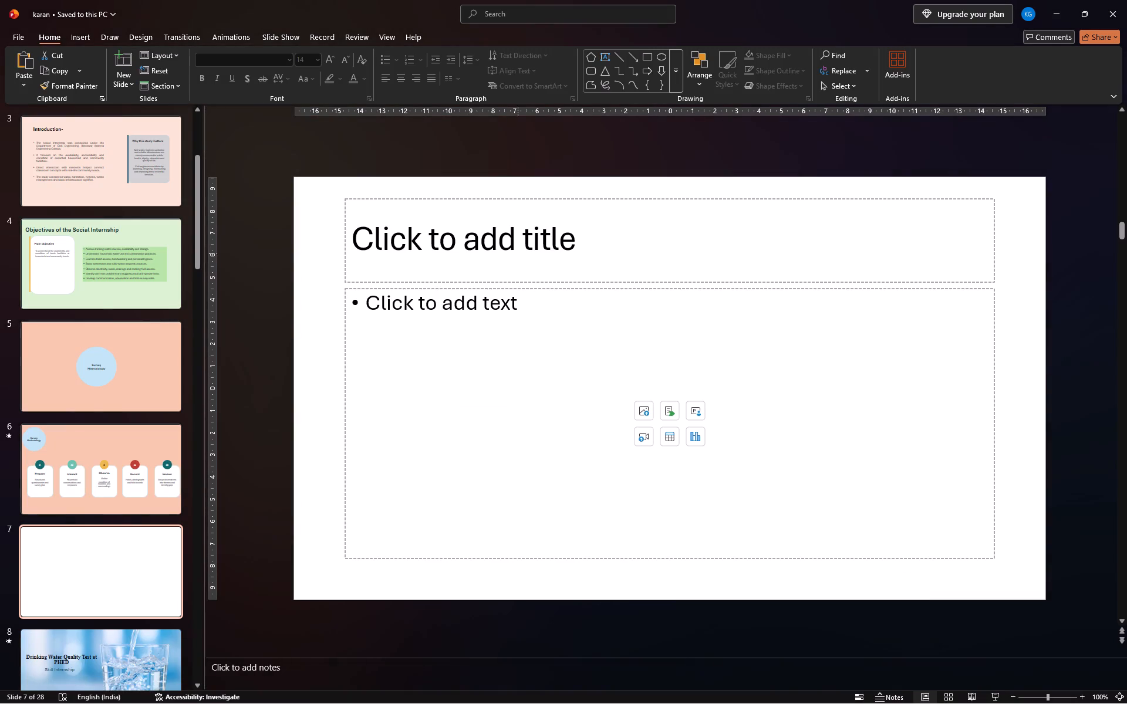
pyautogui.click(521, 244)
pyautogui.hotkey('ctrl', 'v')
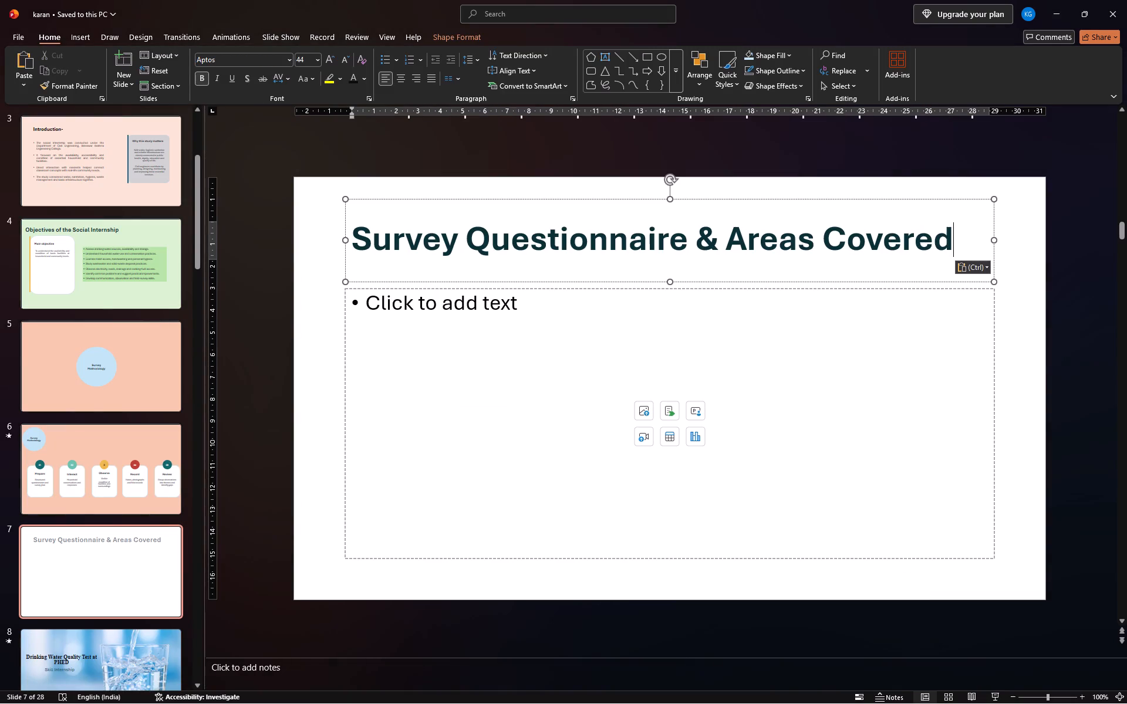
# Set the whole slide 7 title to font size 36.
pyautogui.hotkey('ctrl', 'a')
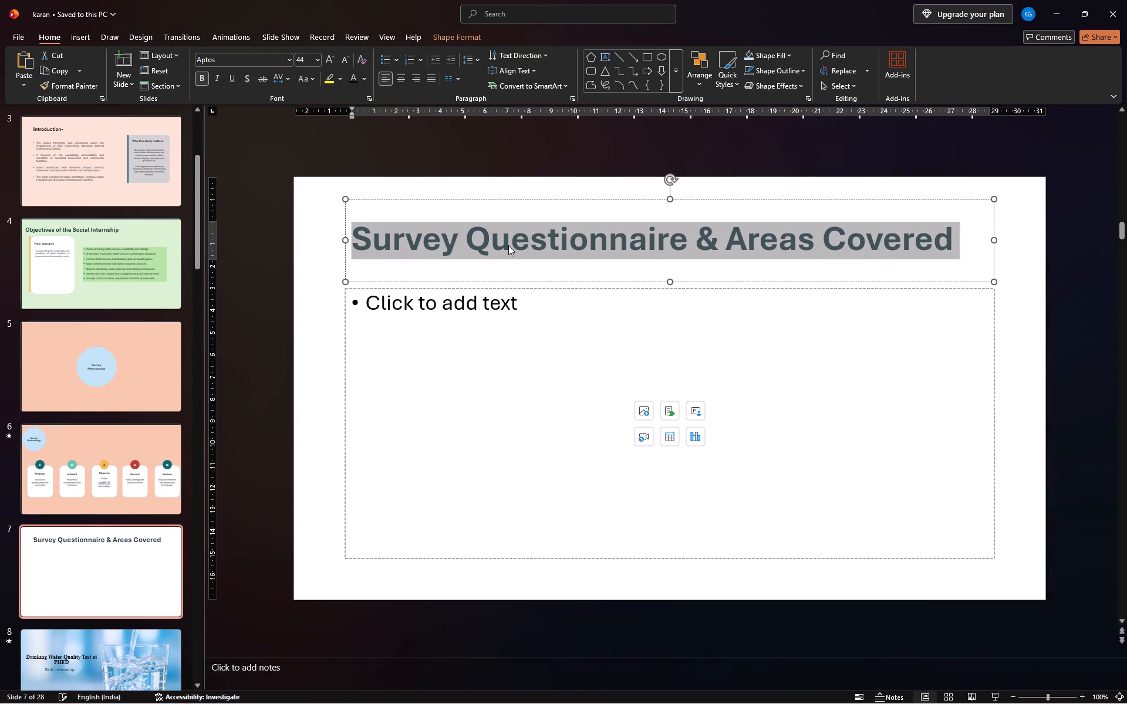
pyautogui.click(318, 60)
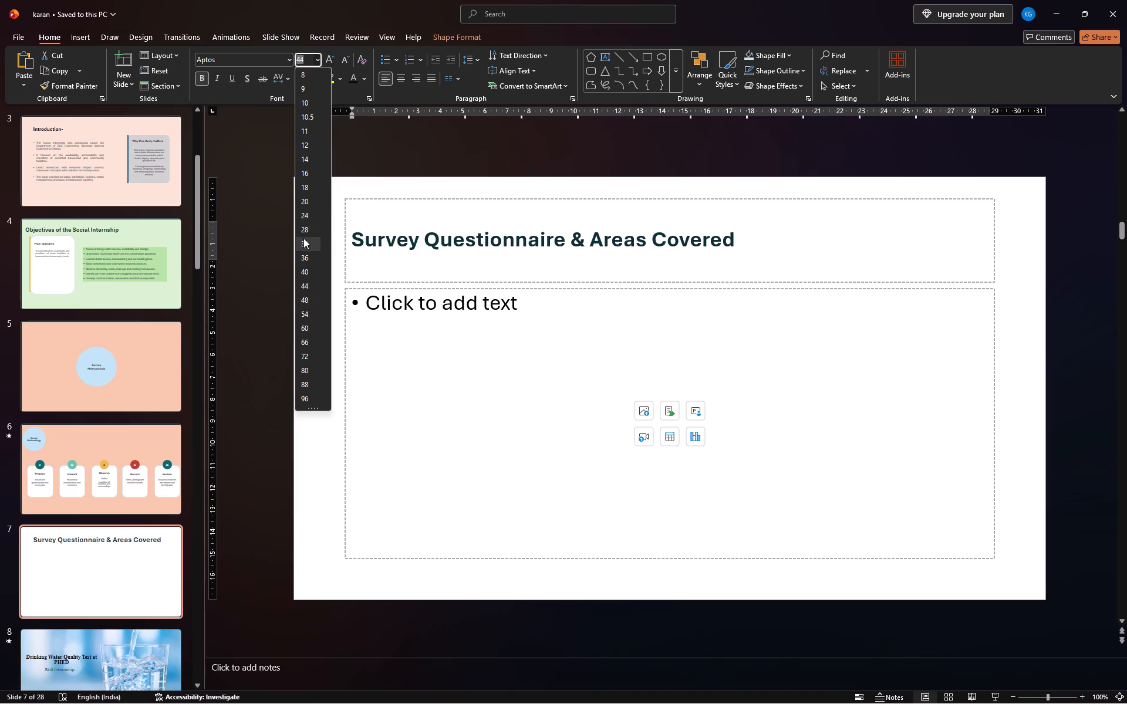
pyautogui.click(303, 257)
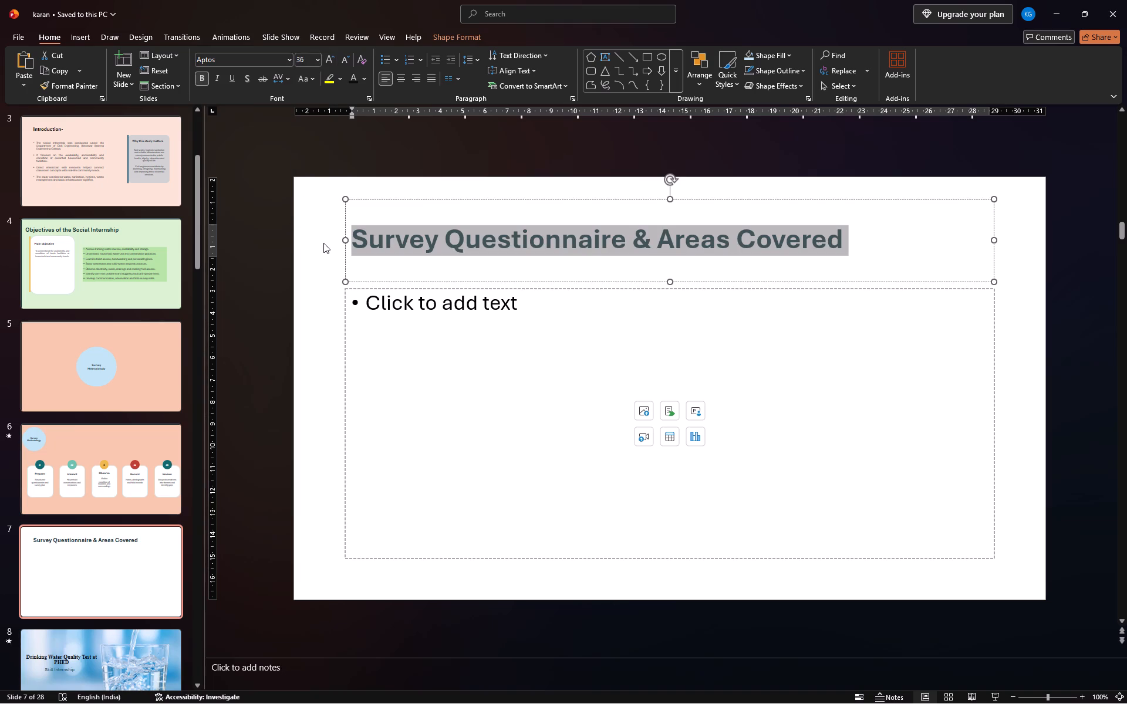
pyautogui.click(323, 243)
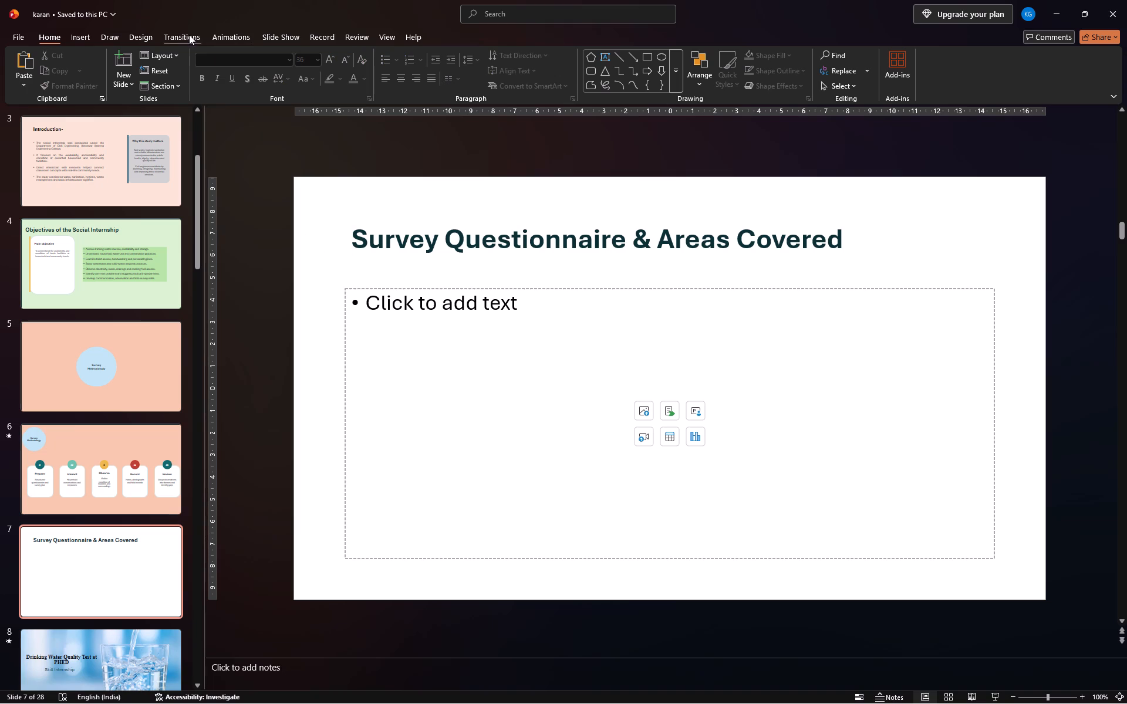
# Delete the empty content placeholder below the title on slide 7.
pyautogui.click(479, 286)
pyautogui.press('Delete')
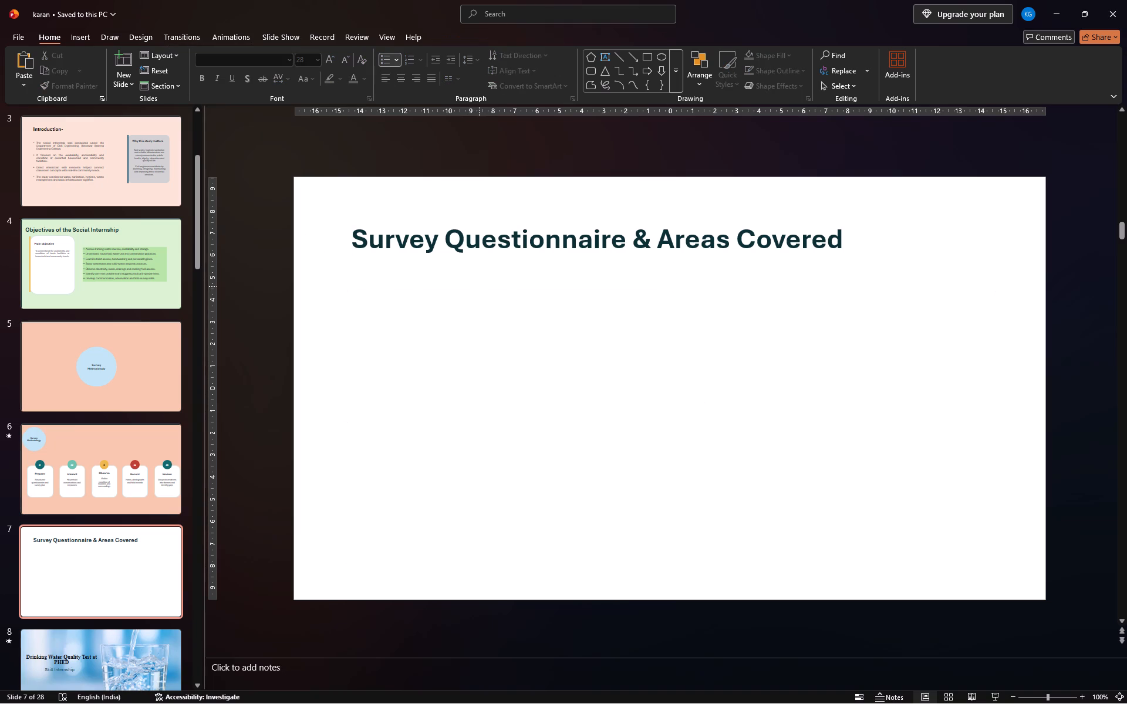
# Save the karan presentation.
pyautogui.scroll(4, 102, 395)
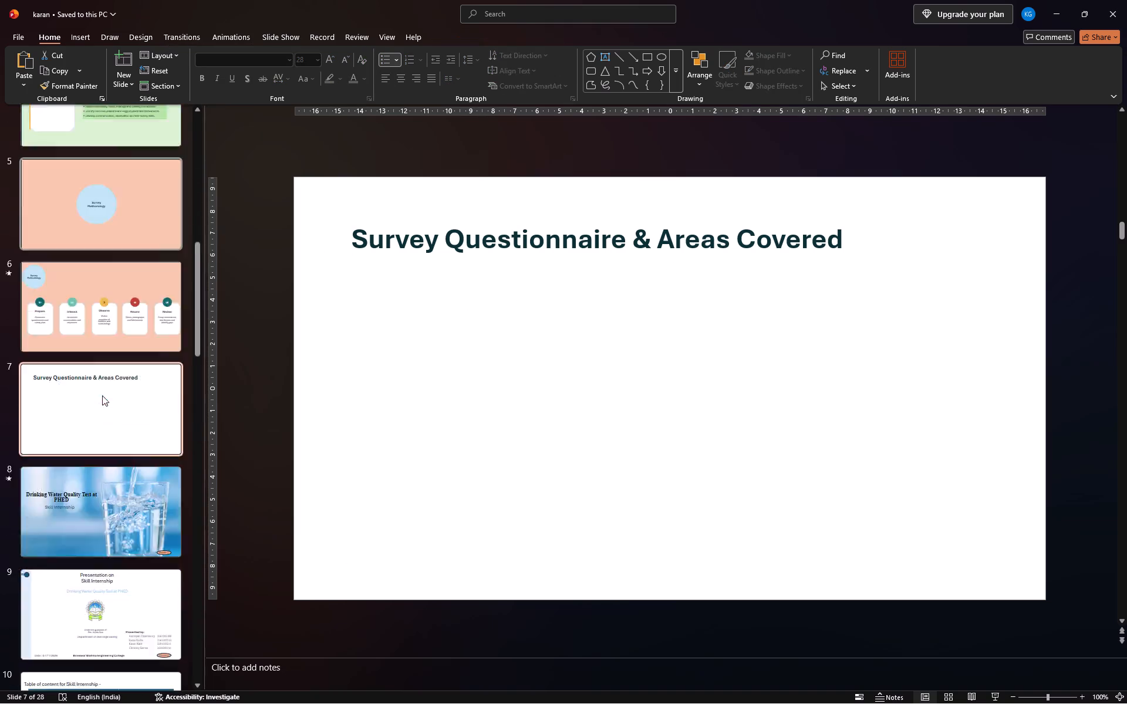
pyautogui.scroll(5, 102, 395)
pyautogui.hotkey('ctrl', 's')
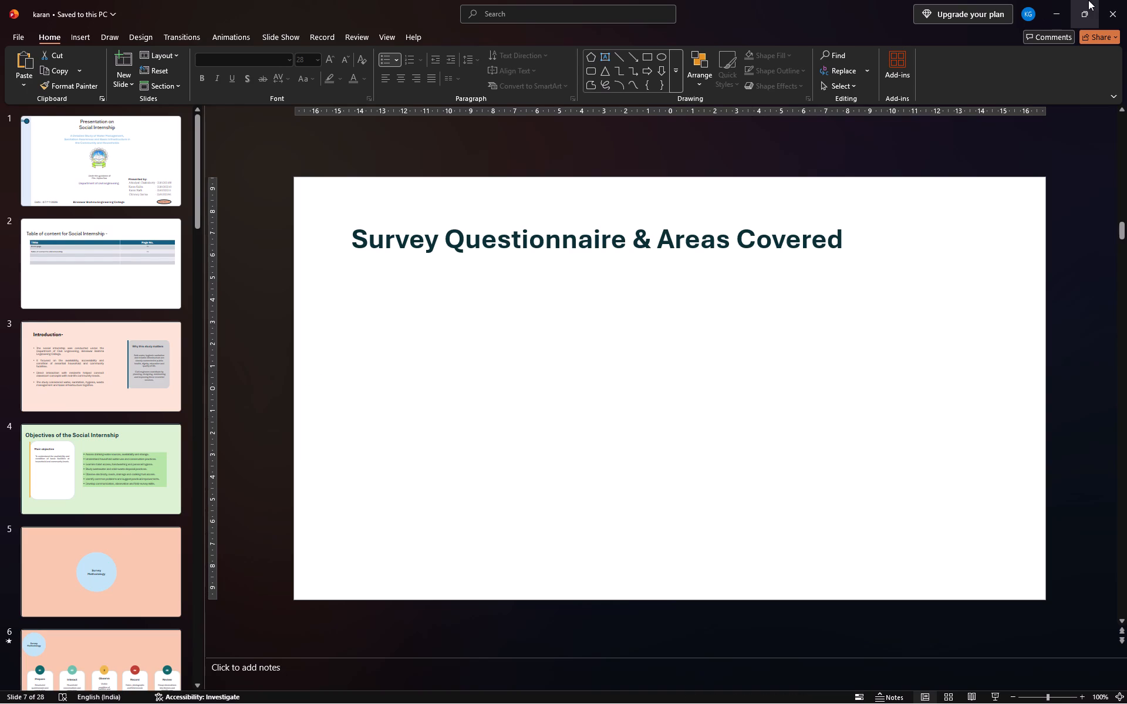
# Close the karan presentation without returning to the unposted comment.
pyautogui.click(1116, 16)
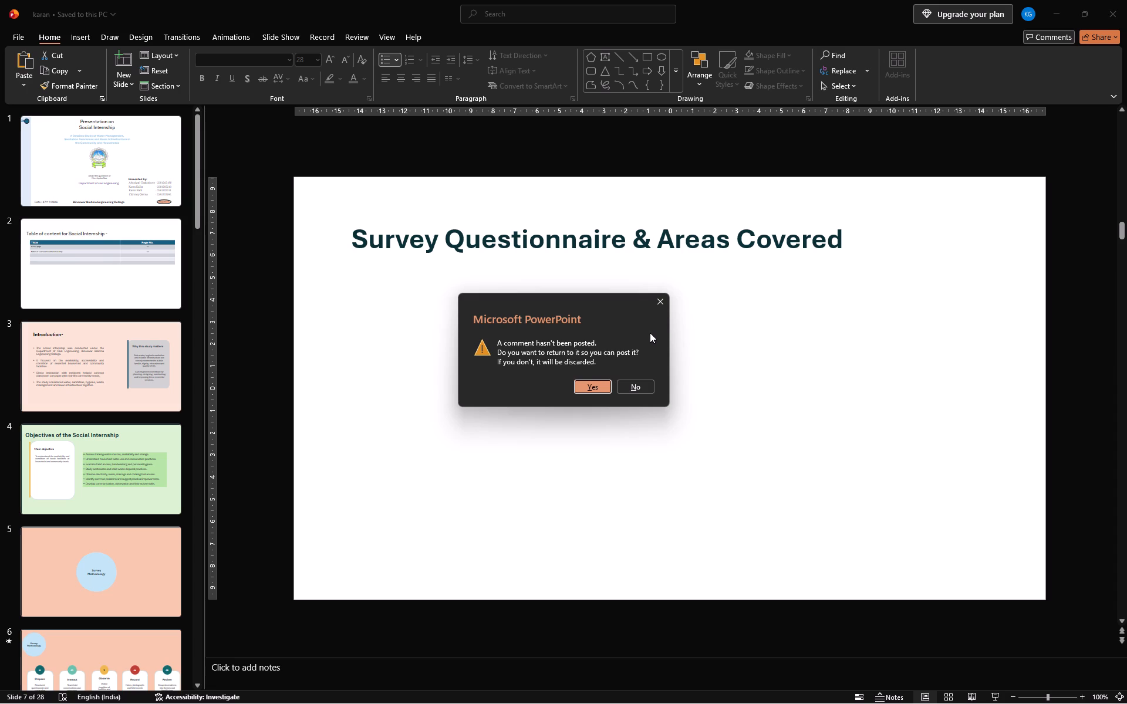
pyautogui.click(663, 302)
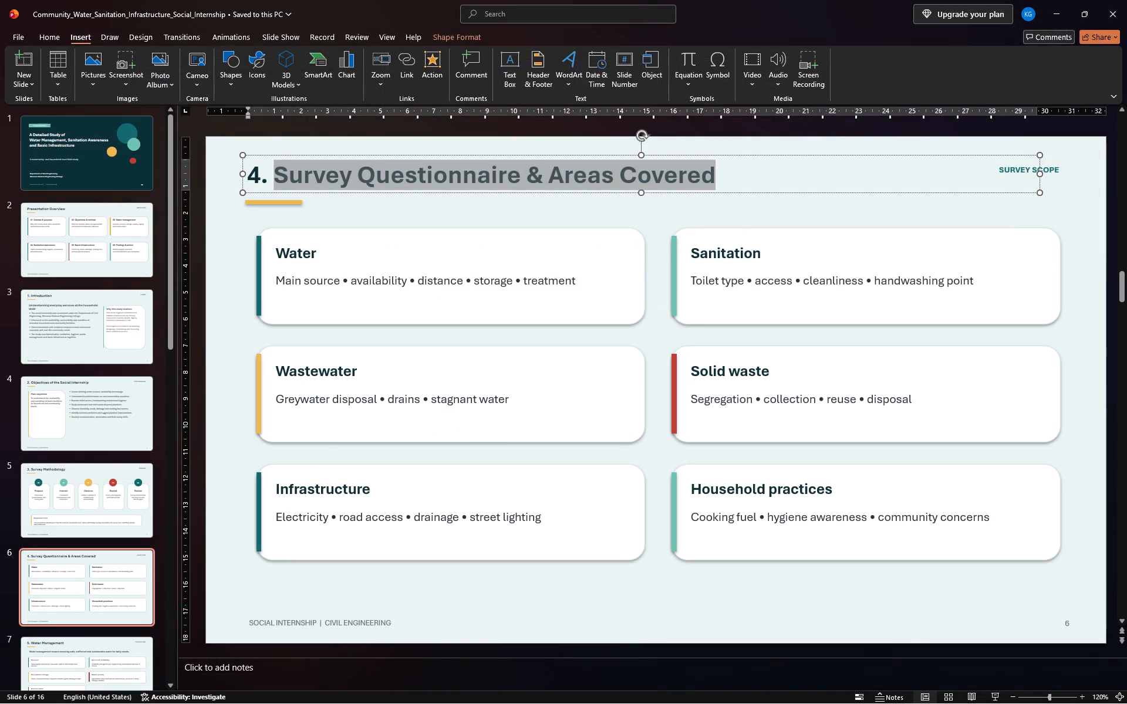
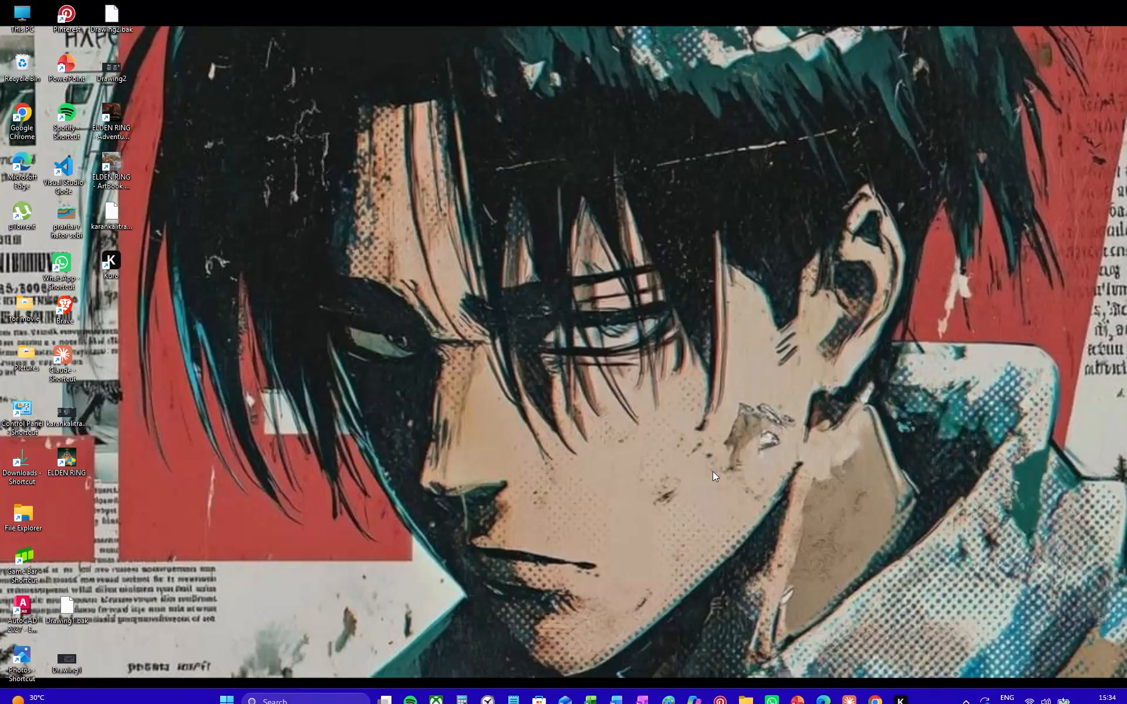
# Refresh the Windows desktop.
pyautogui.rightClick(713, 471)
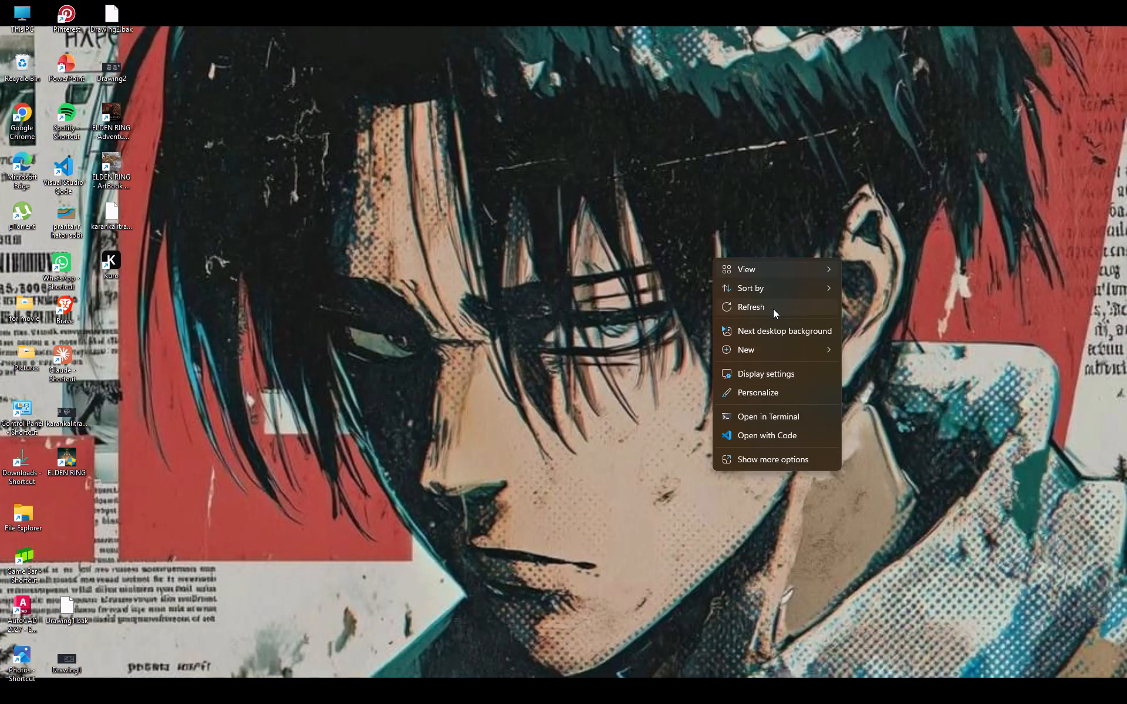
pyautogui.click(772, 310)
# Bring up the Shut Down Windows dialog from the desktop.
pyautogui.hotkey('alt', 'F4')
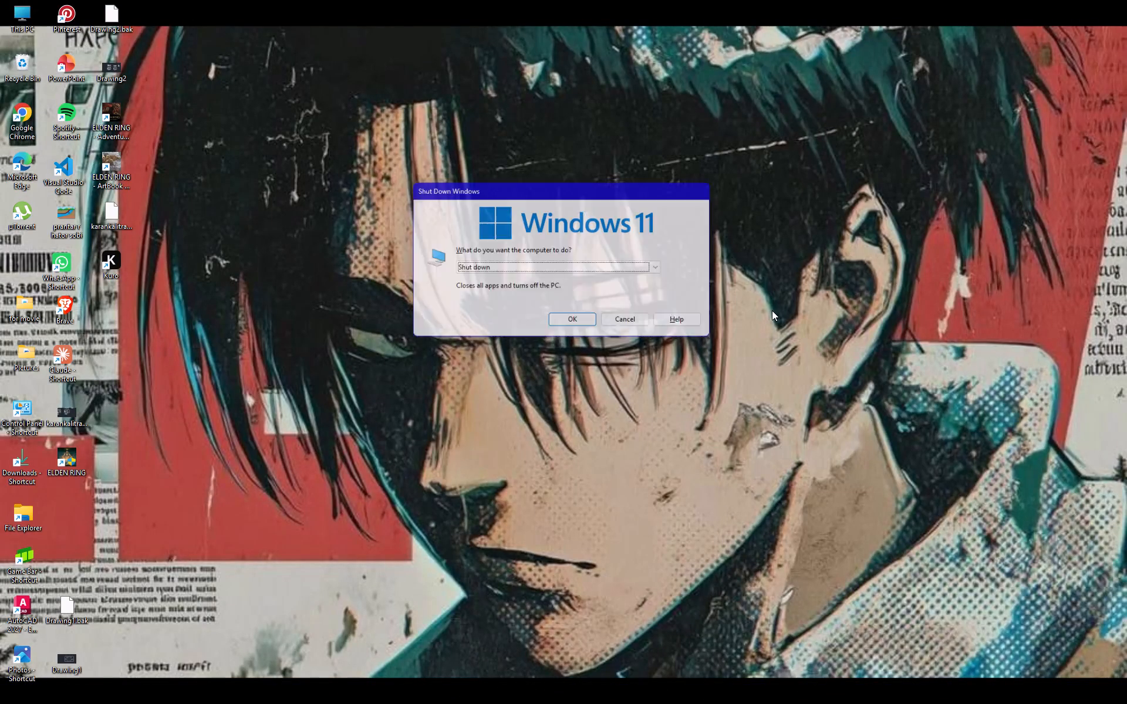